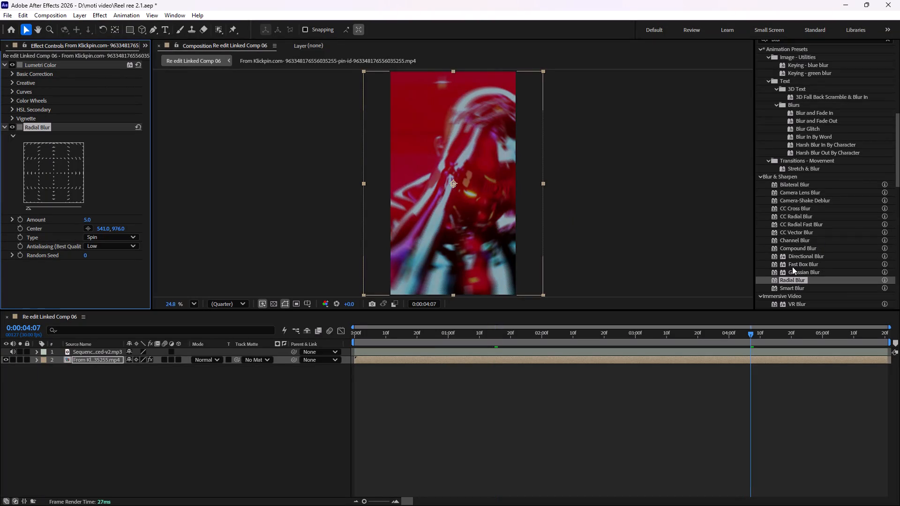
Find the Deep Glow 2 effect by searching for "deep" and apply it to the video clip in the composition.
{"action": "scroll", "coordinate": [792, 267], "scroll_direction": "up", "scroll_amount": 3}
{"action": "left_click_drag", "start_coordinate": [794, 120], "coordinate": [792, 120]}
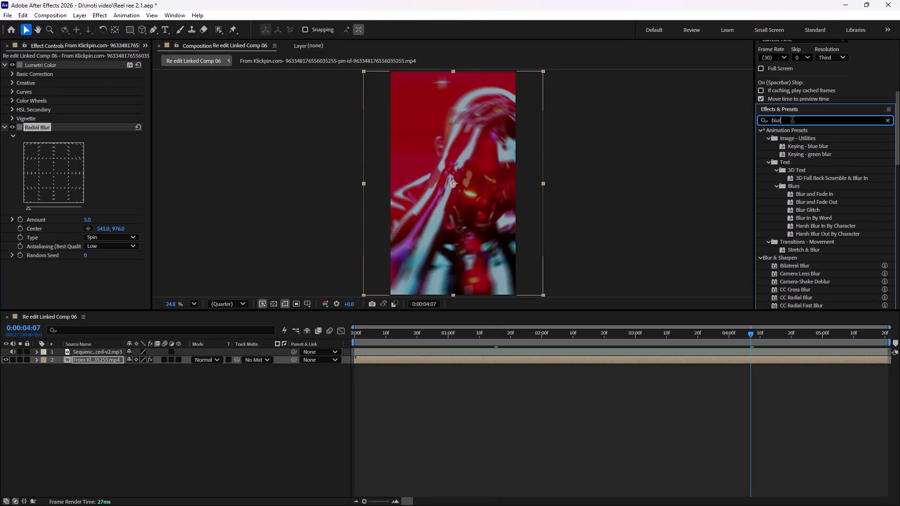
{"action": "left_click_drag", "start_coordinate": [792, 120], "coordinate": [739, 117]}
{"action": "key", "text": "BackSpace"}
{"action": "type", "text": "deep"}
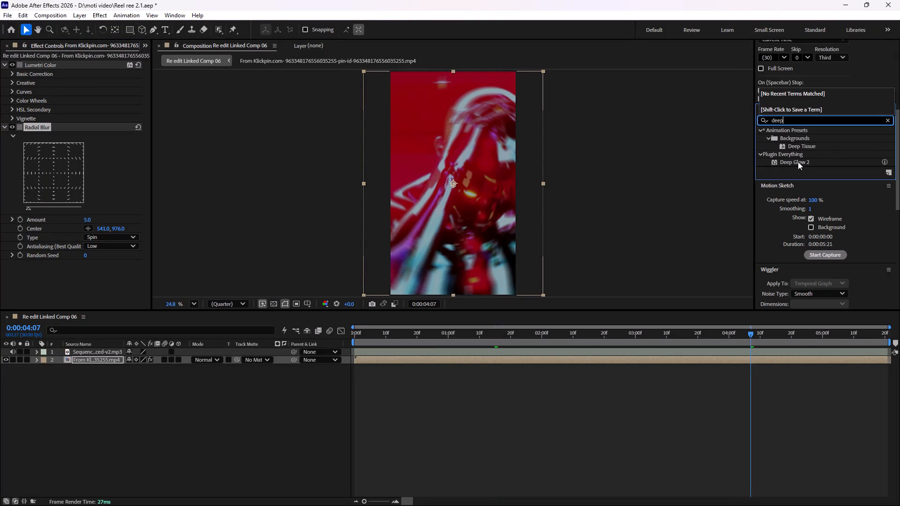
{"action": "left_click_drag", "start_coordinate": [797, 162], "coordinate": [477, 170]}
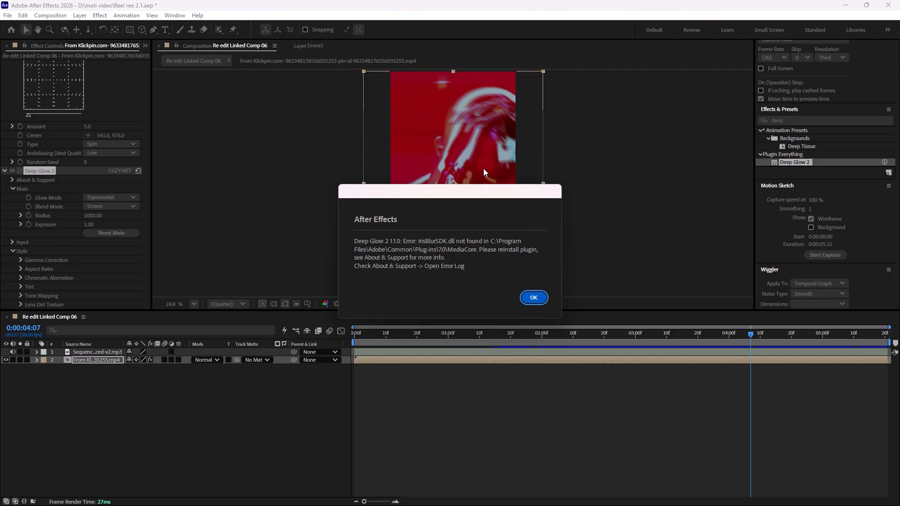
{"action": "left_click", "coordinate": [538, 297]}
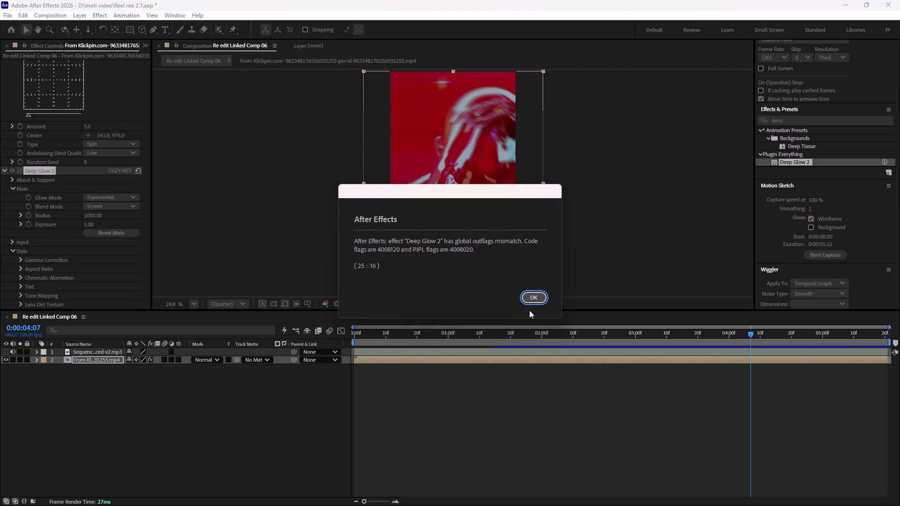
{"action": "left_click", "coordinate": [531, 299]}
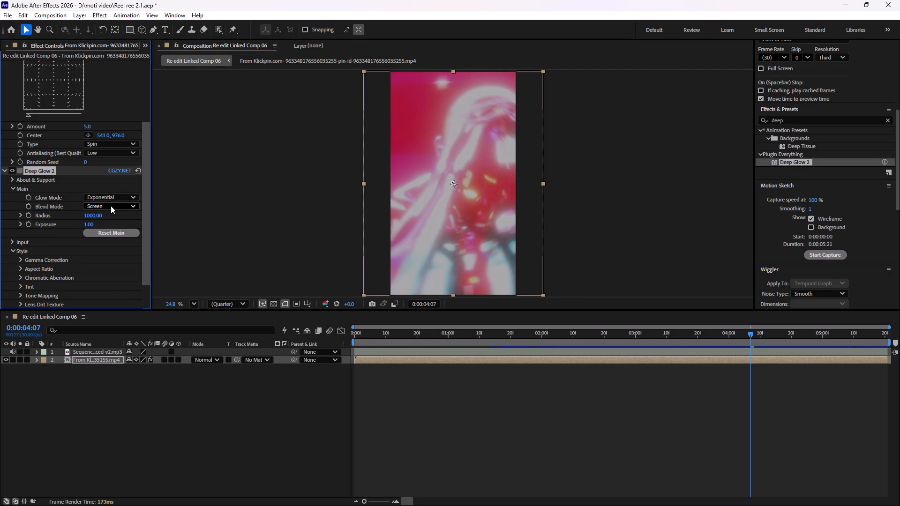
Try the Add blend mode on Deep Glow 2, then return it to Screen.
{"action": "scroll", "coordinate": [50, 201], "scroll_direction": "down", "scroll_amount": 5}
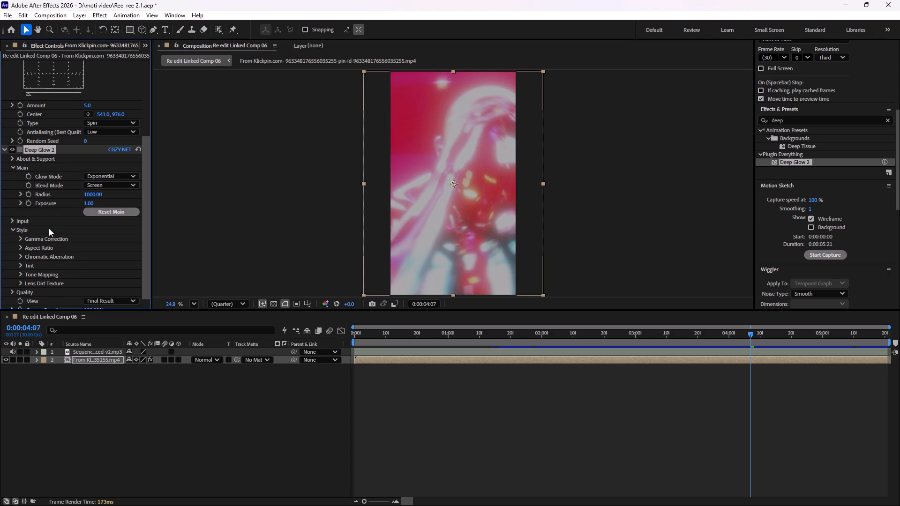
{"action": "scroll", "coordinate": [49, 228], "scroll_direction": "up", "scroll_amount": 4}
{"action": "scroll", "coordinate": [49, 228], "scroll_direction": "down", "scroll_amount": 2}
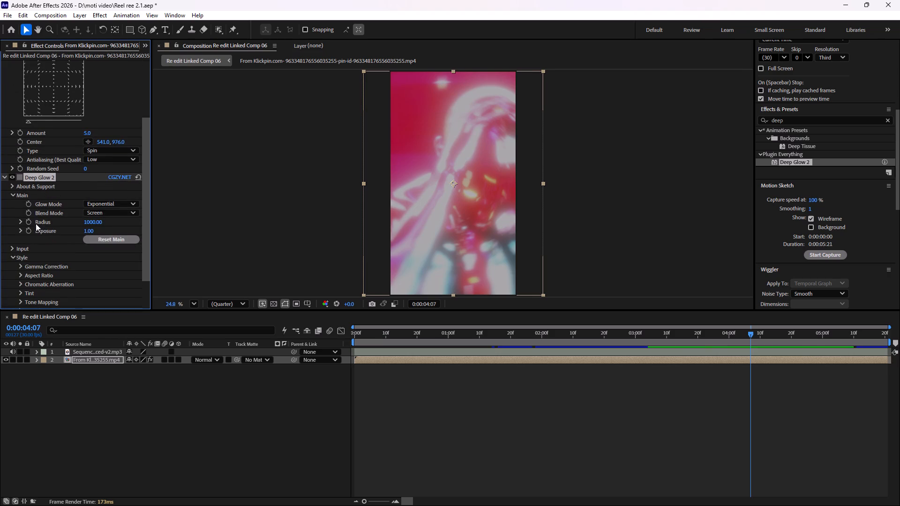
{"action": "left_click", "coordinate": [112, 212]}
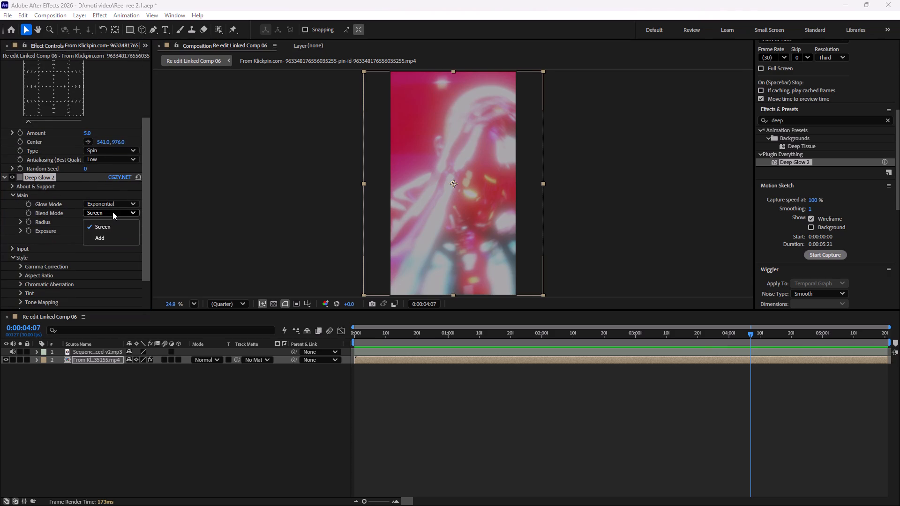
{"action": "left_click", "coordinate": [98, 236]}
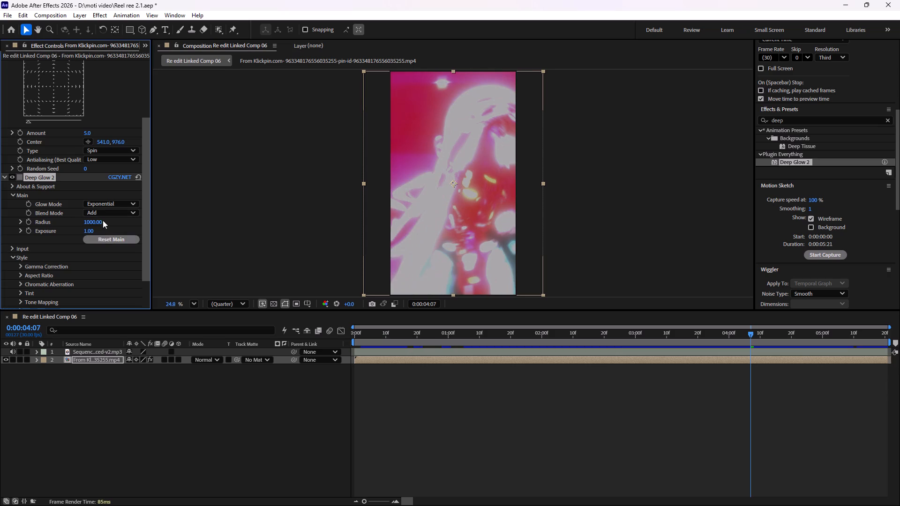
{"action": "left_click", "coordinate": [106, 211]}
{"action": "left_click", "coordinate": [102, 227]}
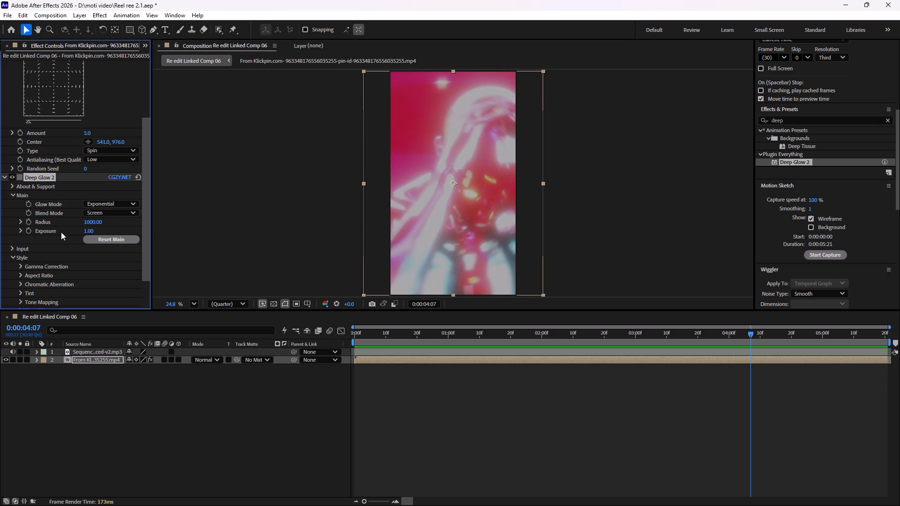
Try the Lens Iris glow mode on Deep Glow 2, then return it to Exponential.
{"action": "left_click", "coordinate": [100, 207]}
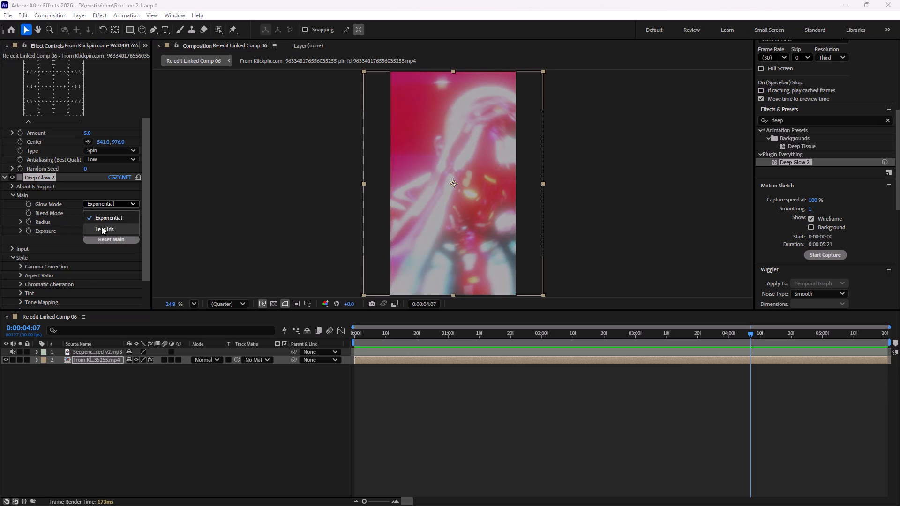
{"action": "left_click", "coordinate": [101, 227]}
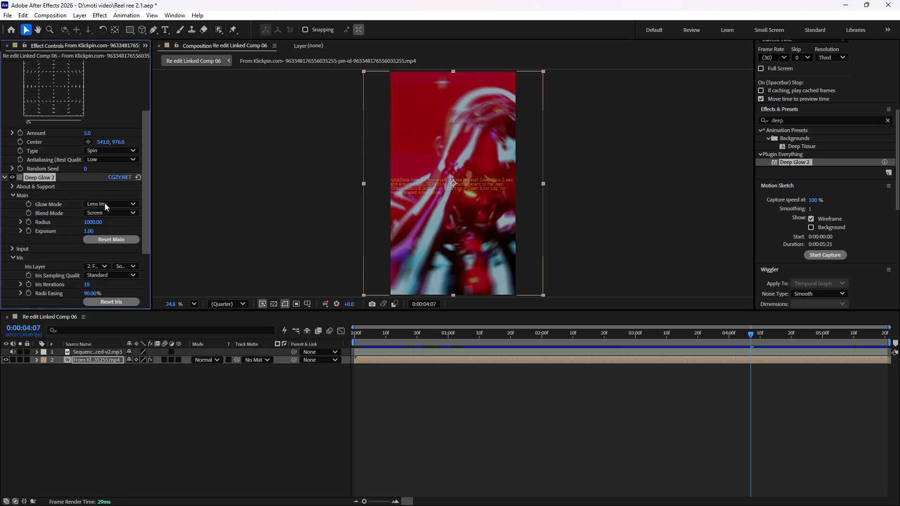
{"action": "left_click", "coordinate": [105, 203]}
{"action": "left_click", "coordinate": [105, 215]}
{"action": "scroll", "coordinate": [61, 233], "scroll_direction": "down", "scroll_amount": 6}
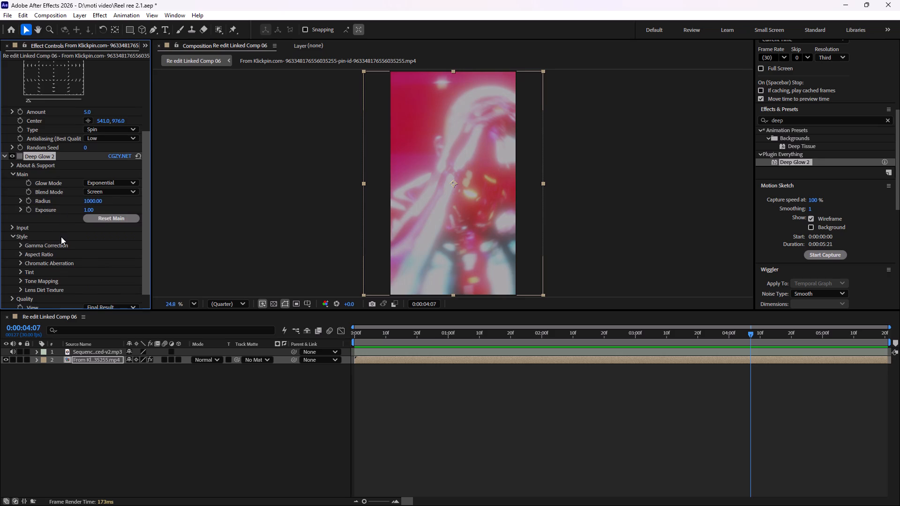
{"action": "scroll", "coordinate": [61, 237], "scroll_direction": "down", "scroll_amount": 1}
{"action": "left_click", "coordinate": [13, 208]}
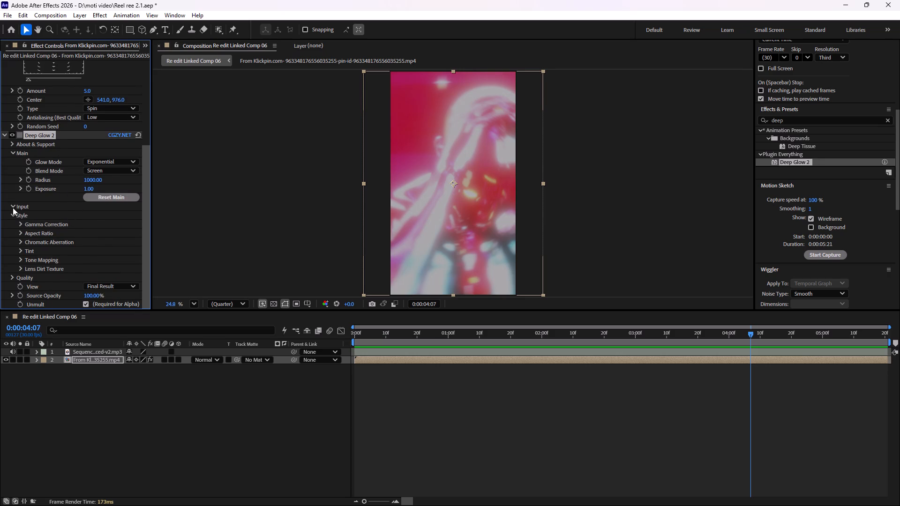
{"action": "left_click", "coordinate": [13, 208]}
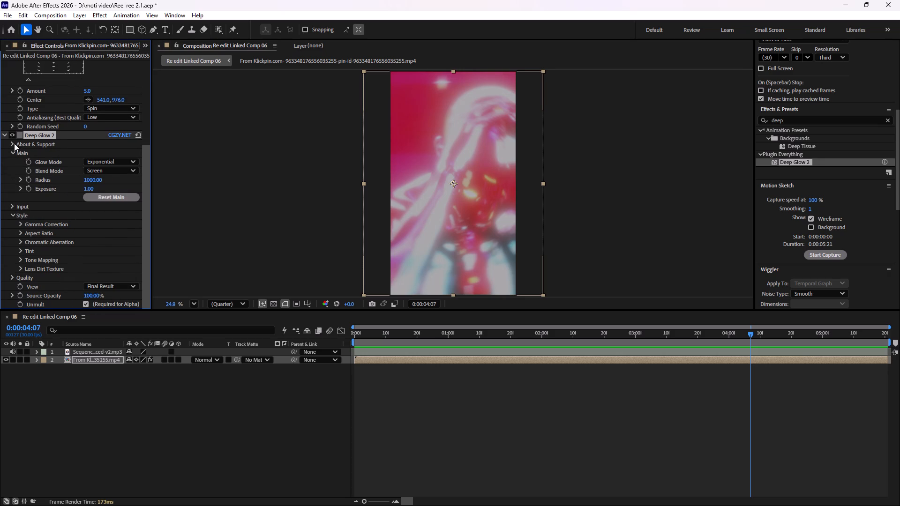
Set the Deep Glow 2 effect's label colour to Red.
{"action": "left_click", "coordinate": [18, 134]}
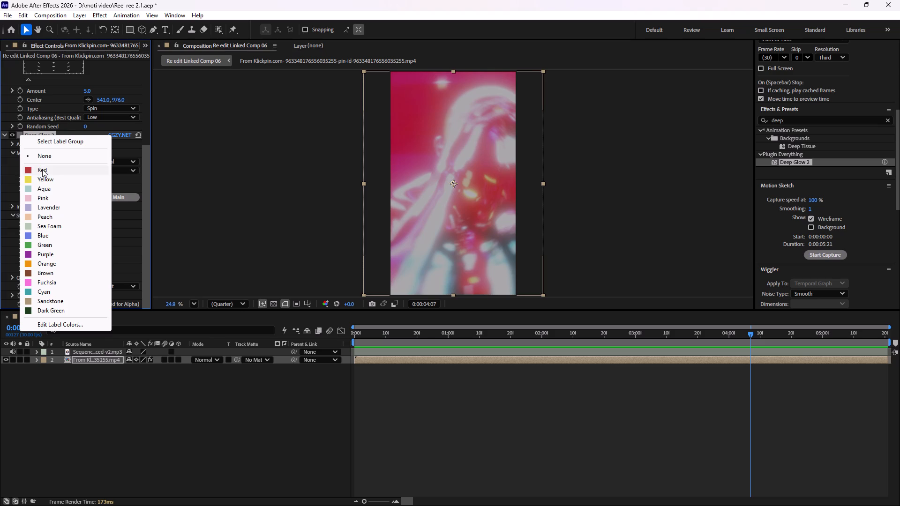
{"action": "left_click", "coordinate": [42, 169]}
{"action": "scroll", "coordinate": [47, 228], "scroll_direction": "down", "scroll_amount": 3}
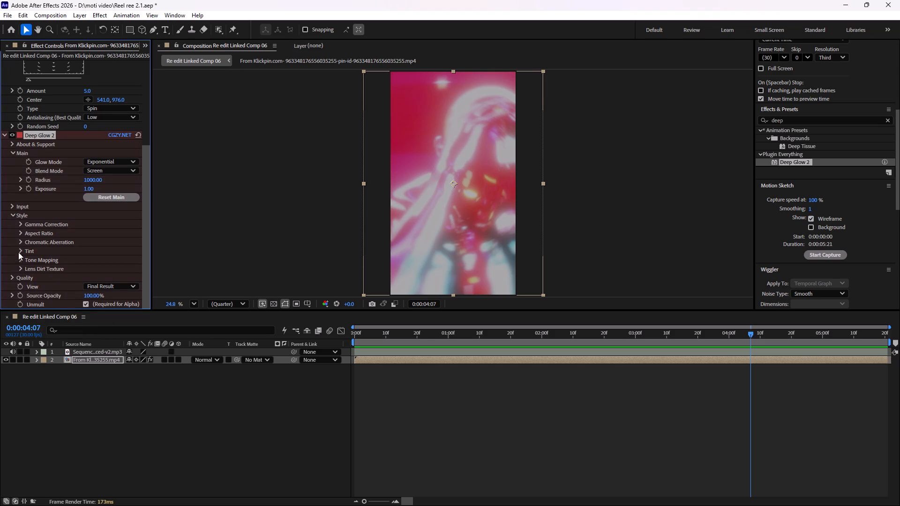
{"action": "left_click", "coordinate": [17, 265]}
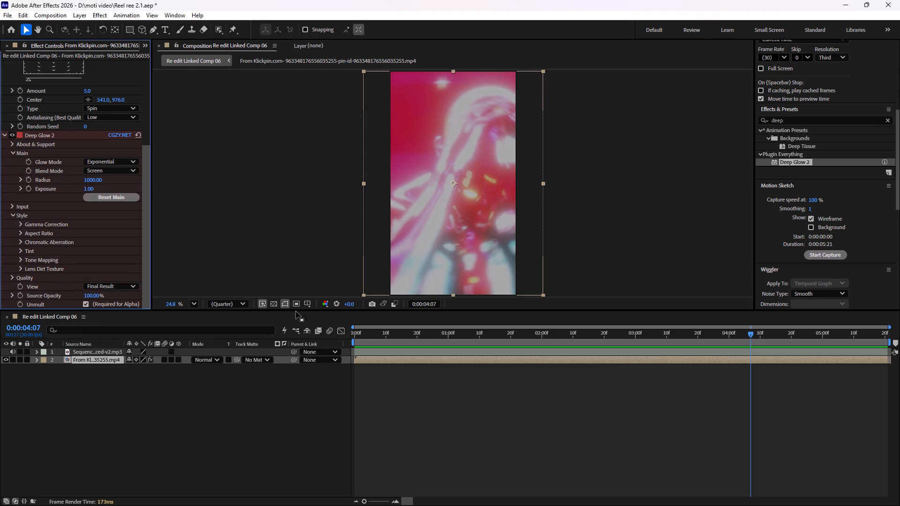
Scrub back to the start of the composition and play it through to review the glow on the clip.
{"action": "left_click_drag", "start_coordinate": [750, 335], "coordinate": [585, 329]}
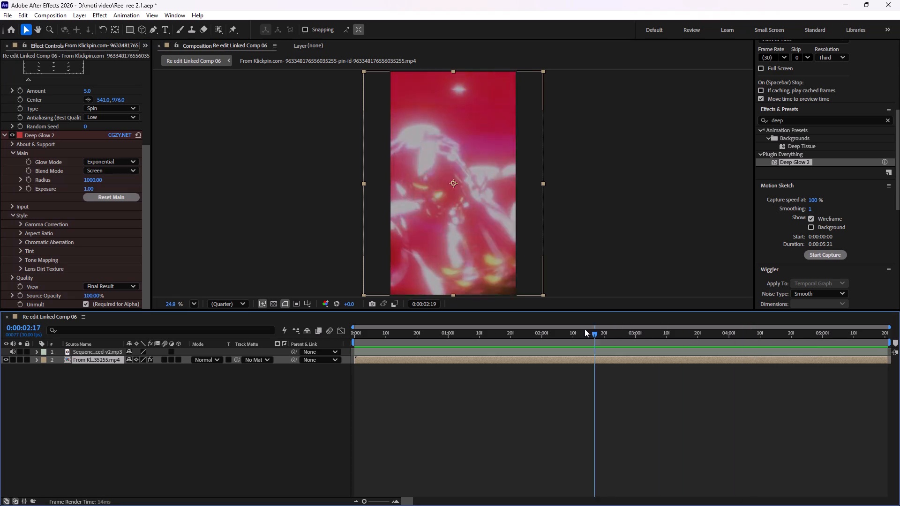
{"action": "left_click_drag", "start_coordinate": [585, 329], "coordinate": [353, 314]}
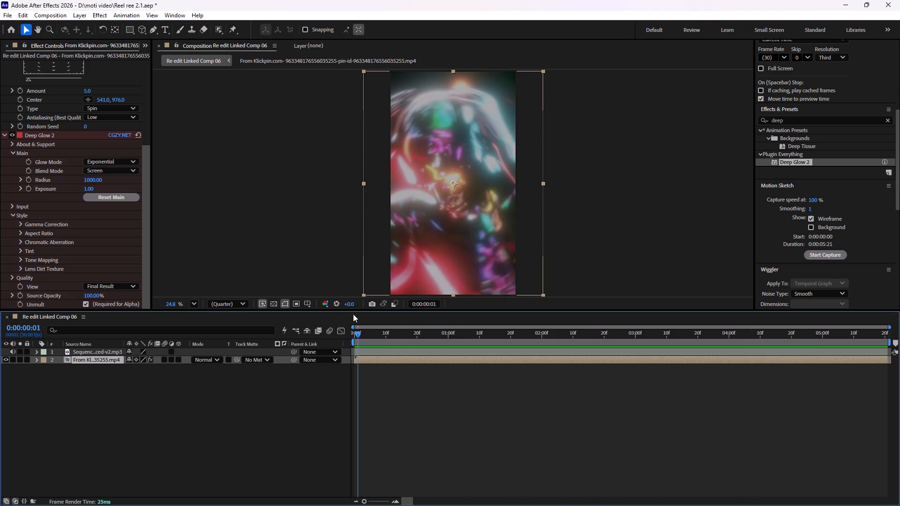
{"action": "left_click_drag", "start_coordinate": [353, 314], "coordinate": [342, 313]}
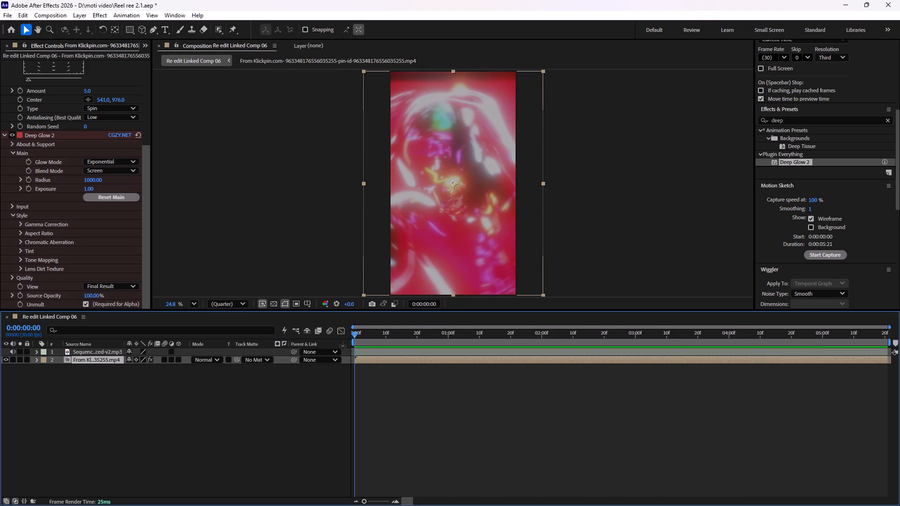
{"action": "key", "text": "space"}
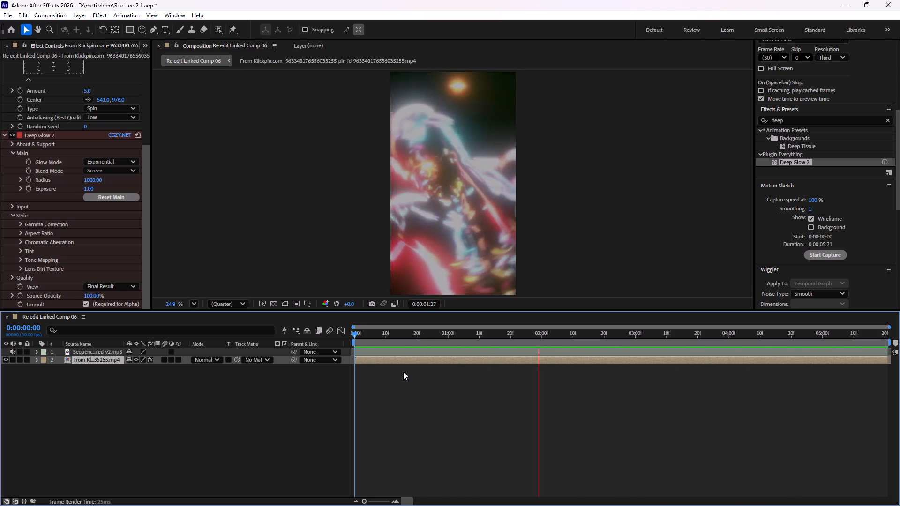
{"action": "key", "text": "space"}
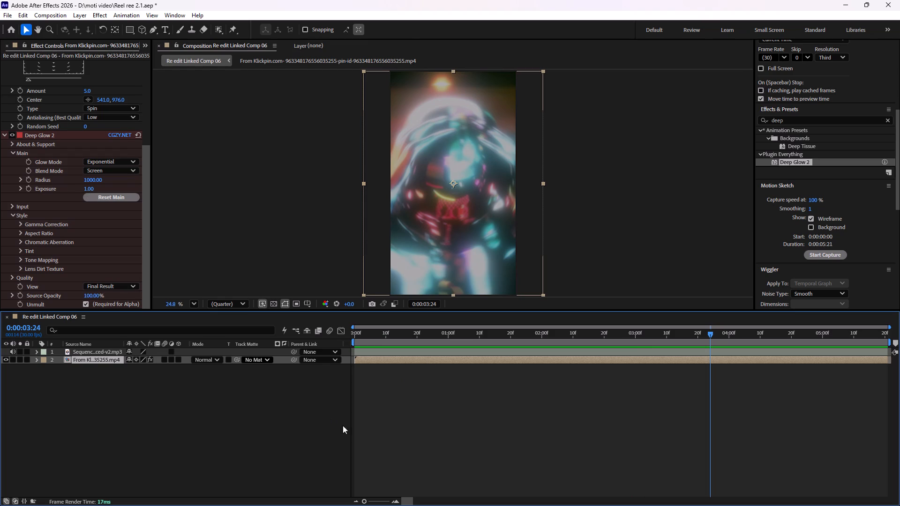
{"action": "key", "text": "space"}
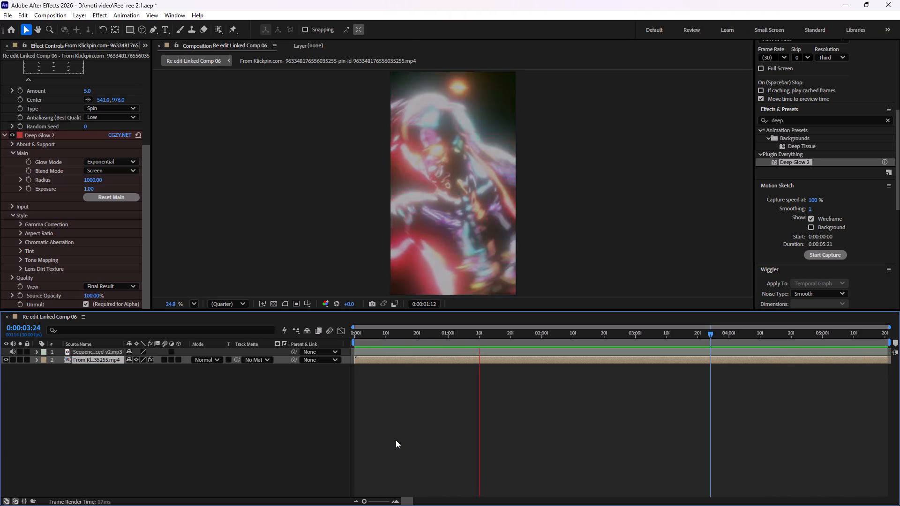
{"action": "key", "text": "space"}
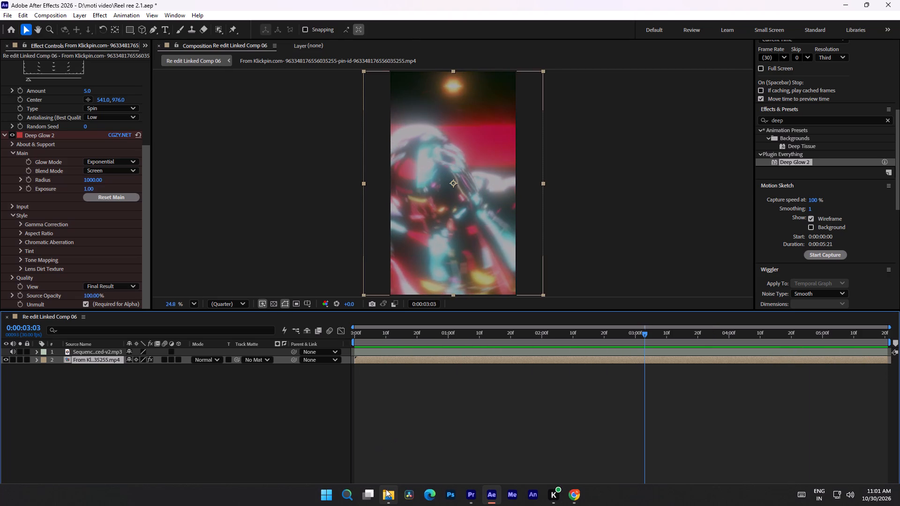
Switch to Google Chrome and search Google for "sonta" in a new tab.
{"action": "left_click", "coordinate": [581, 497]}
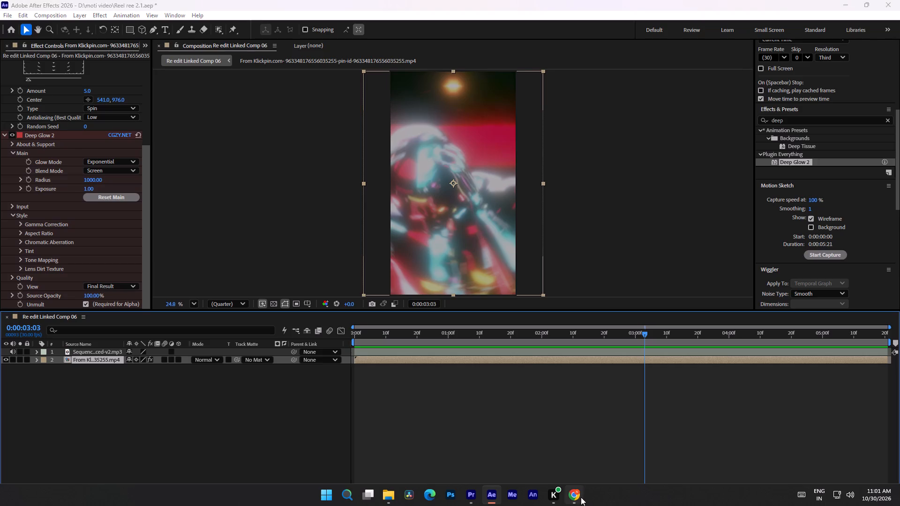
{"action": "left_click", "coordinate": [140, 2]}
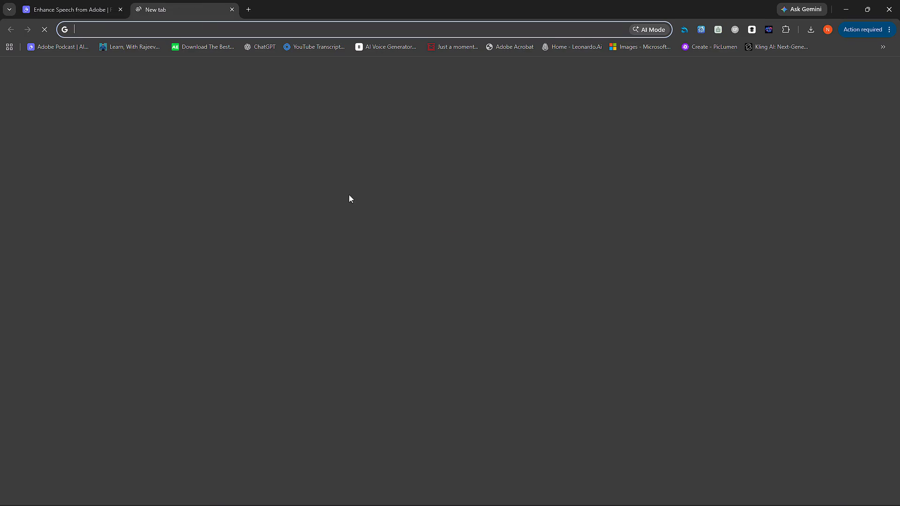
{"action": "left_click", "coordinate": [341, 180]}
{"action": "key", "text": "a"}
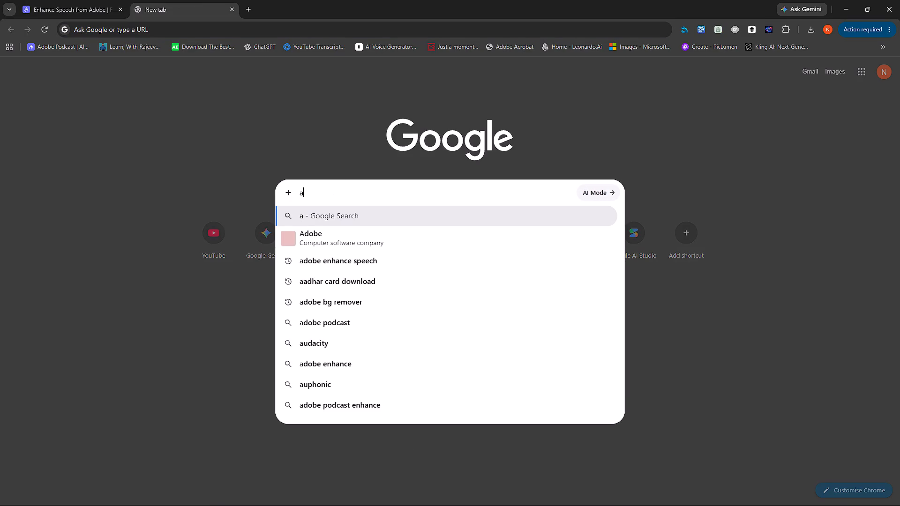
{"action": "key", "text": "BackSpace"}
{"action": "type", "text": "son"}
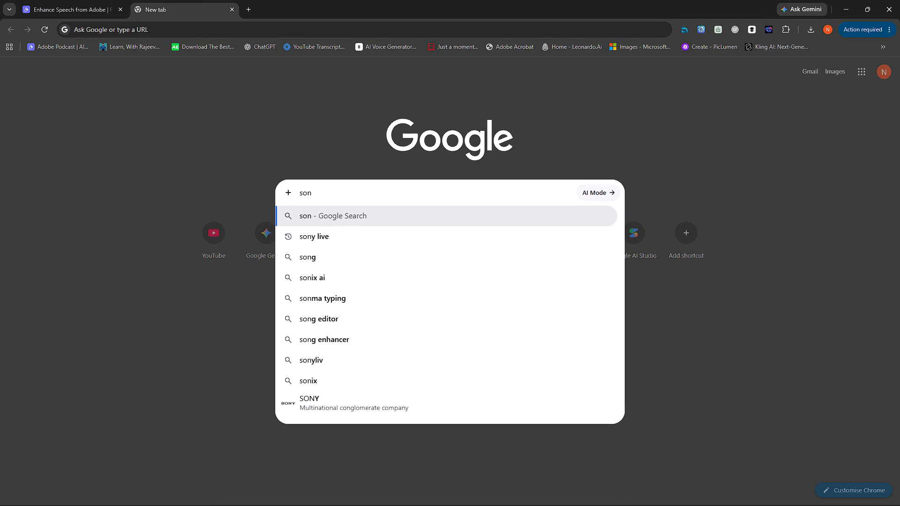
{"action": "type", "text": "ta"}
{"action": "key", "text": "Return"}
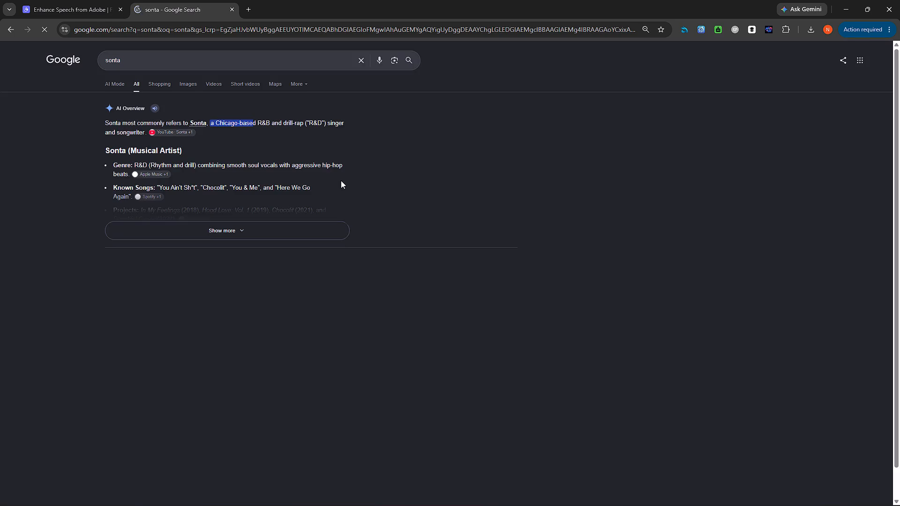
Refine the Google search to "sonata company" using the suggested query.
{"action": "left_click", "coordinate": [181, 67]}
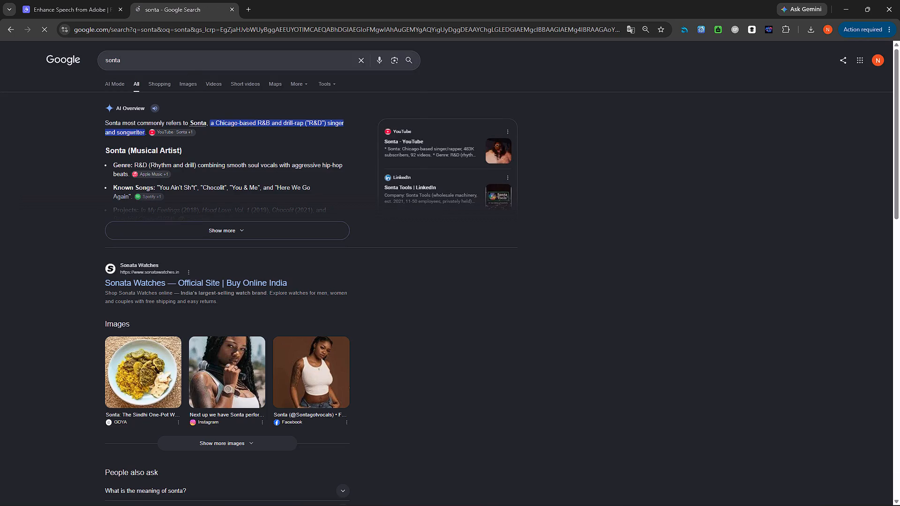
{"action": "key", "text": "space"}
{"action": "type", "text": "coman"}
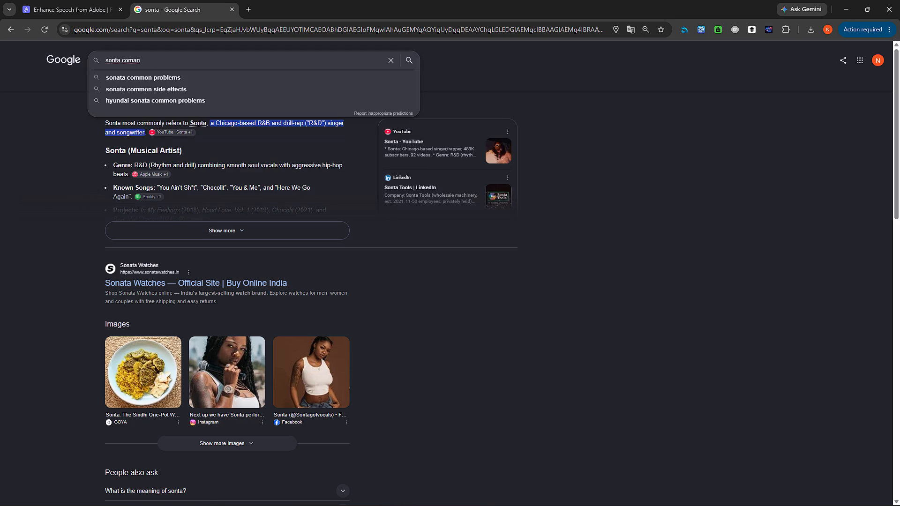
{"action": "key", "text": "y"}
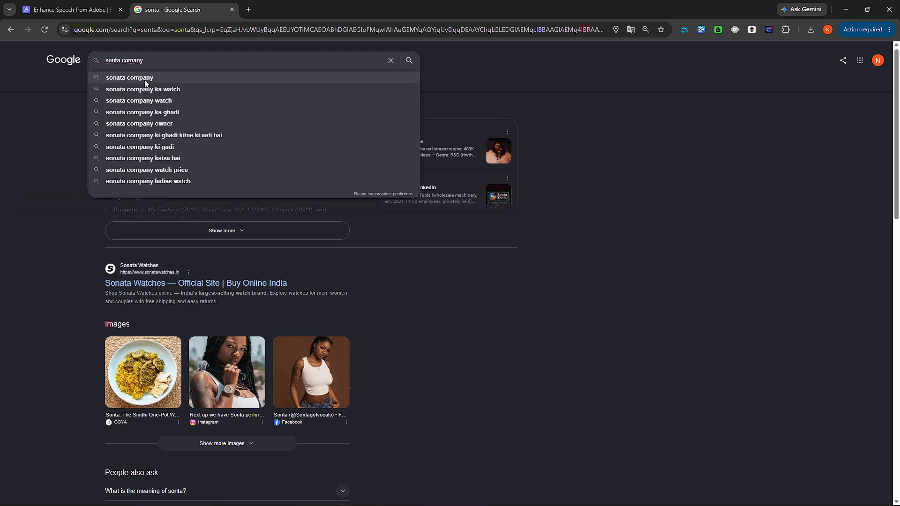
{"action": "left_click", "coordinate": [144, 80]}
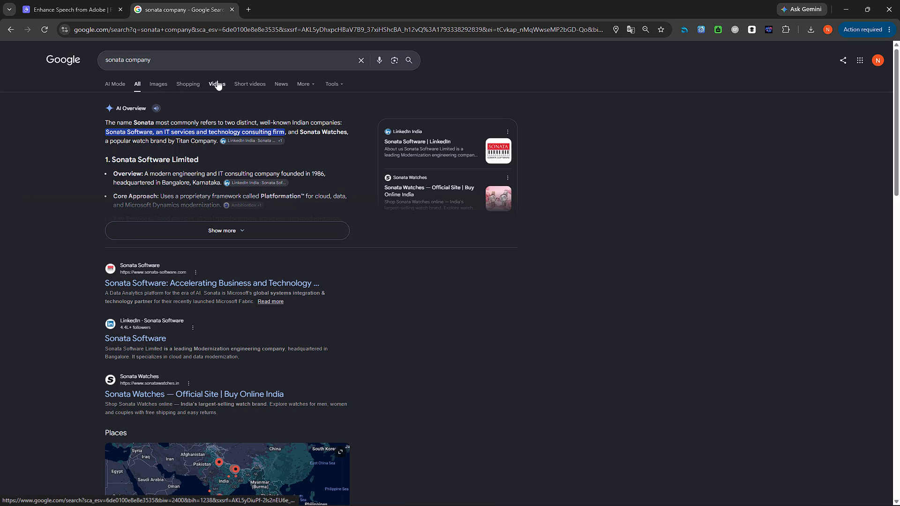
Show the News results for "sonata company" and skim through the headlines.
{"action": "left_click", "coordinate": [277, 82]}
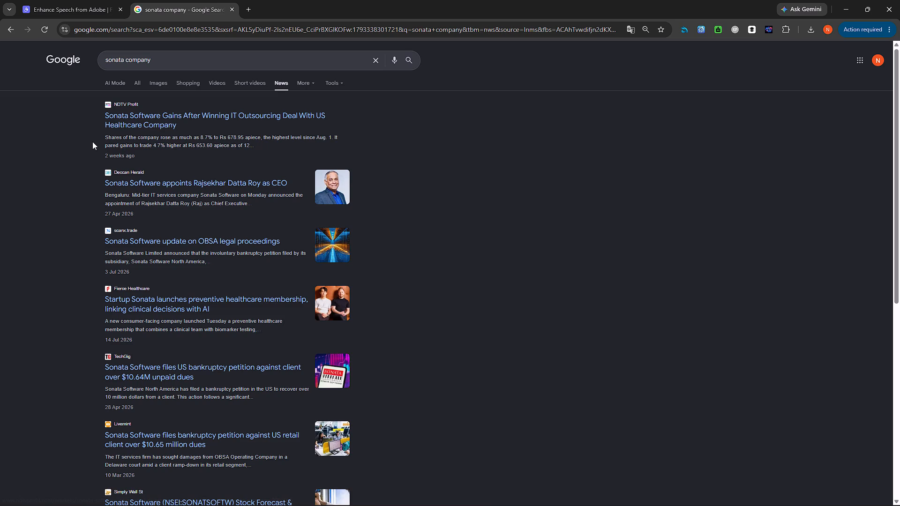
{"action": "scroll", "coordinate": [180, 255], "scroll_direction": "down", "scroll_amount": 4}
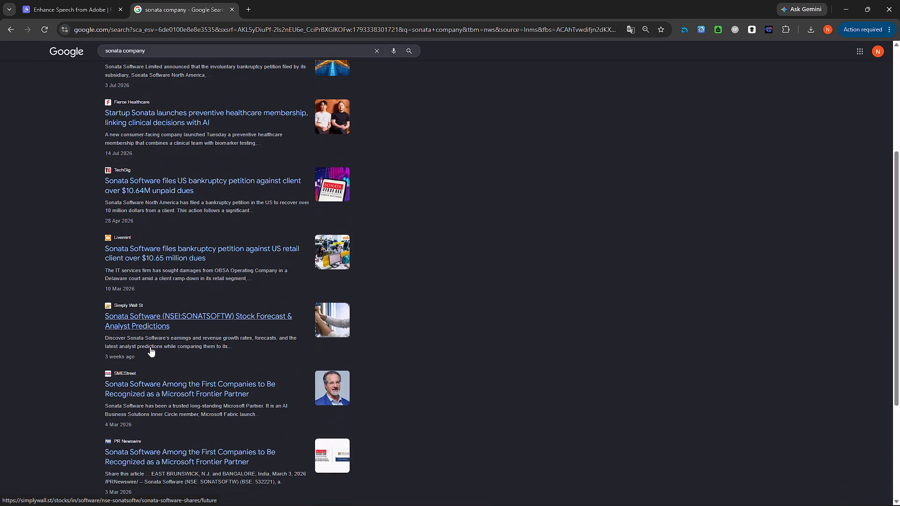
{"action": "scroll", "coordinate": [142, 337], "scroll_direction": "up", "scroll_amount": 5}
{"action": "scroll", "coordinate": [150, 106], "scroll_direction": "up", "scroll_amount": 6}
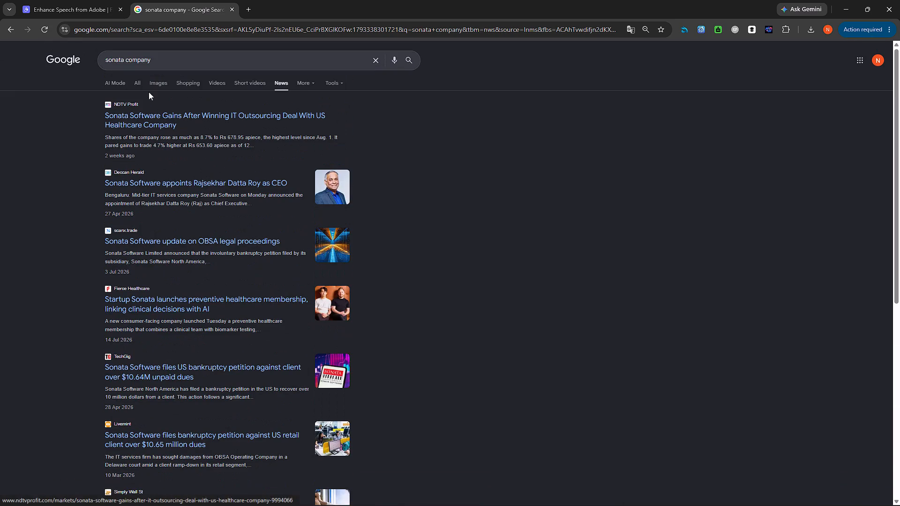
Extend the news search to "sonata company form profit sharing" using the matching suggestion.
{"action": "left_click", "coordinate": [187, 61]}
{"action": "key", "text": "space"}
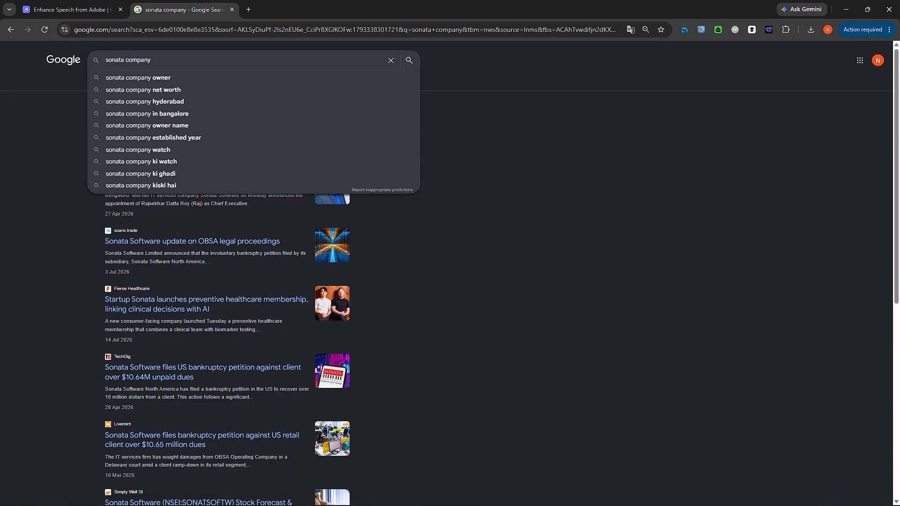
{"action": "type", "text": "for"}
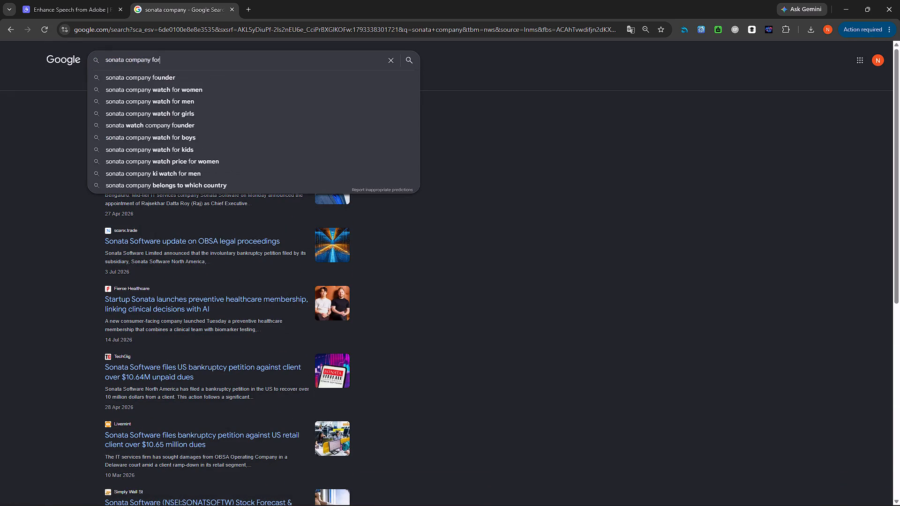
{"action": "key", "text": "m"}
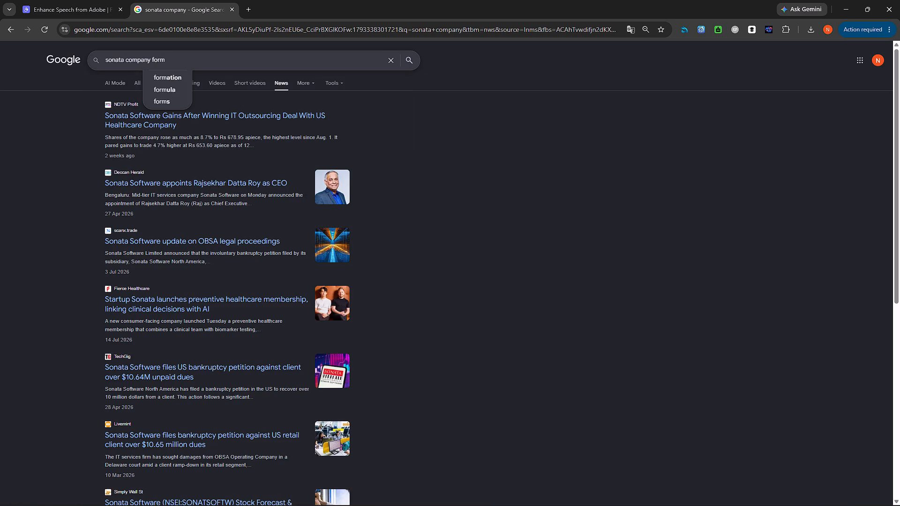
{"action": "key", "text": "space"}
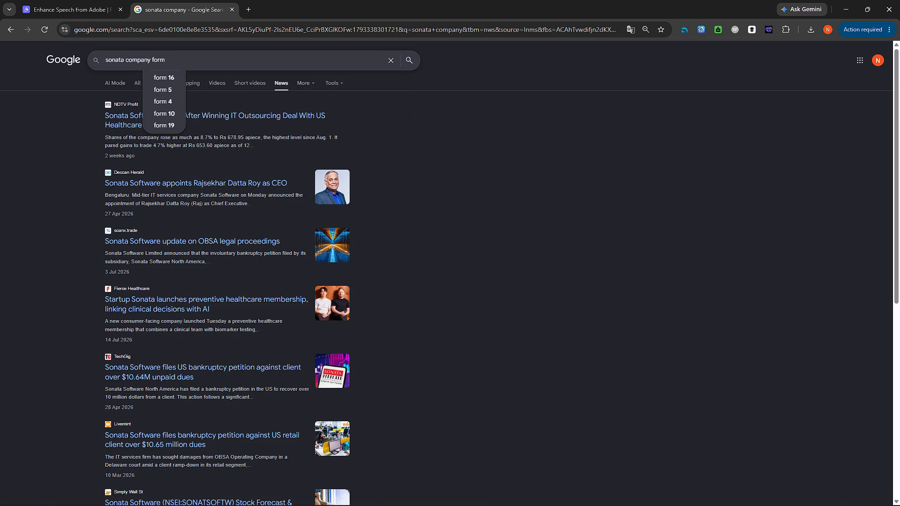
{"action": "key", "text": "p"}
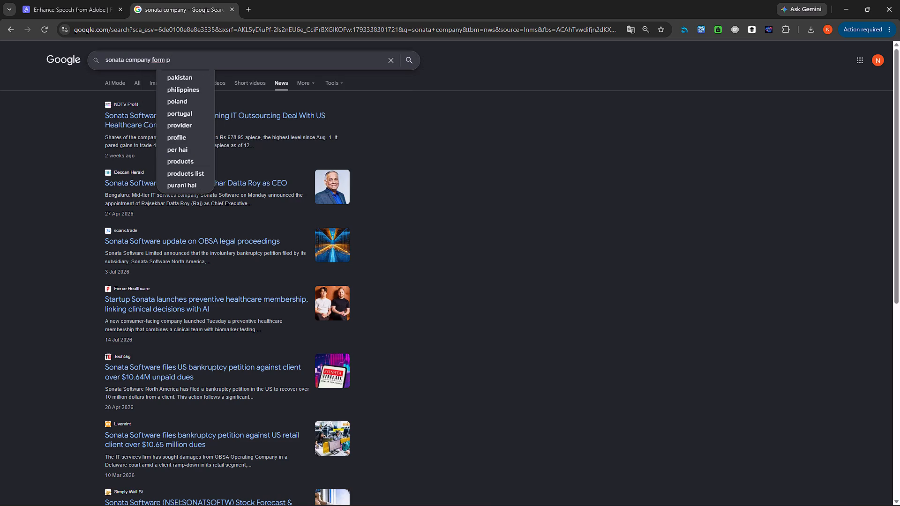
{"action": "type", "text": "ro"}
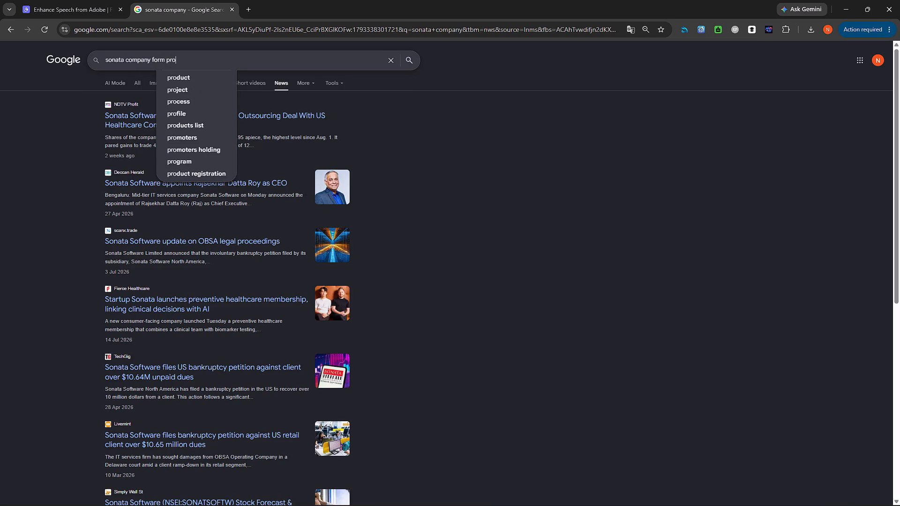
{"action": "type", "text": "ff"}
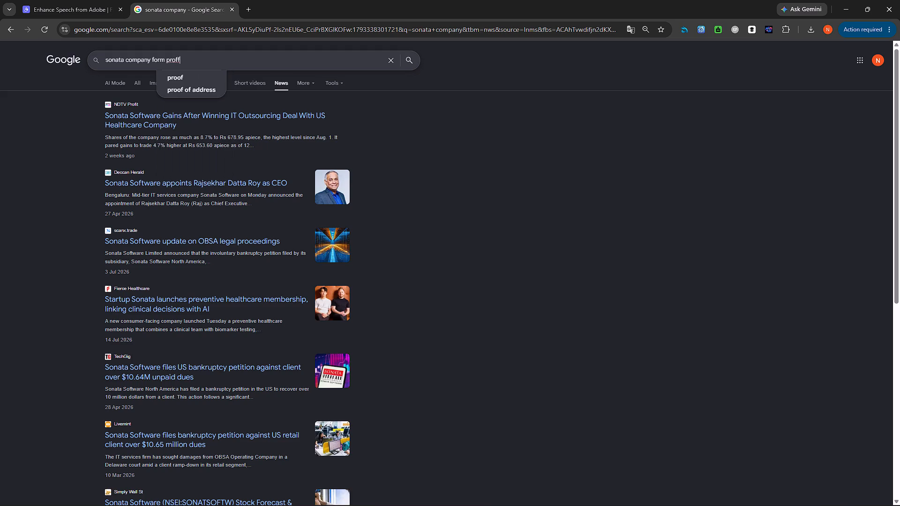
{"action": "key", "text": "i"}
{"action": "key", "text": "t"}
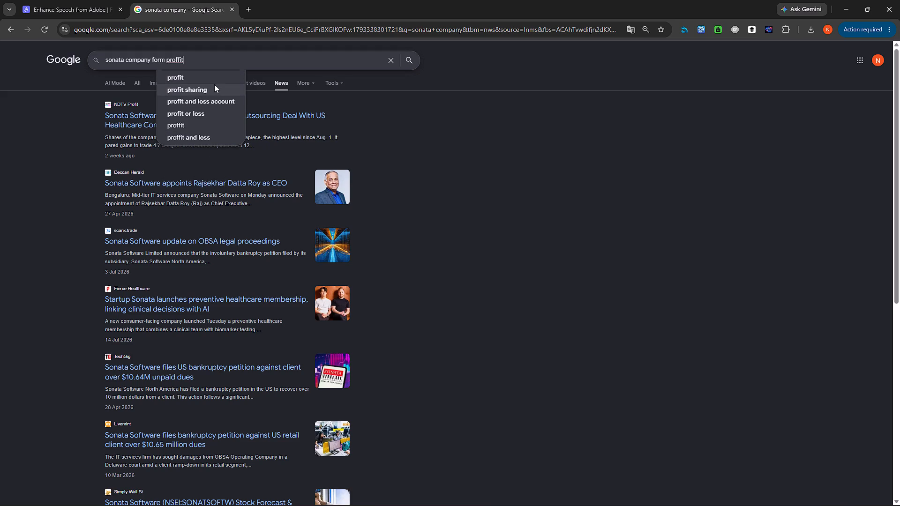
{"action": "left_click", "coordinate": [214, 85]}
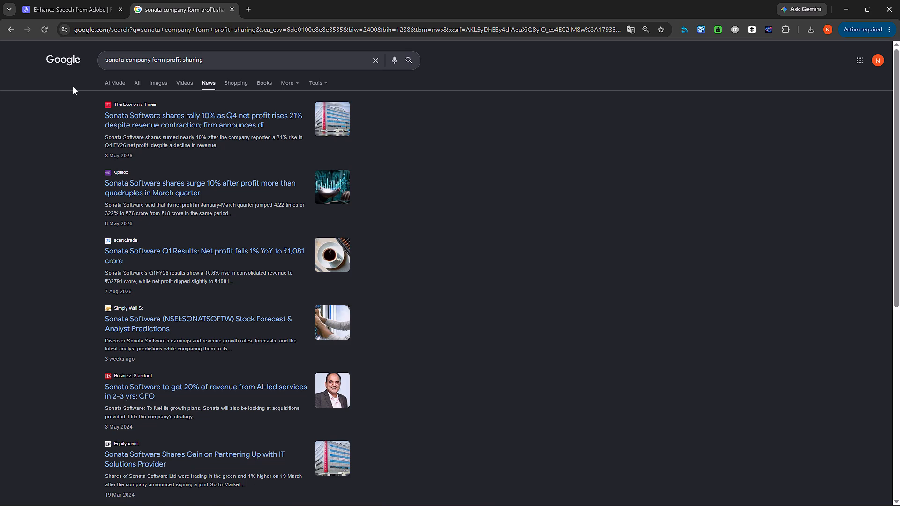
Open The Economic Times article about Sonata Software shares rallying 10% on Q4 net profit.
{"action": "left_click", "coordinate": [204, 118]}
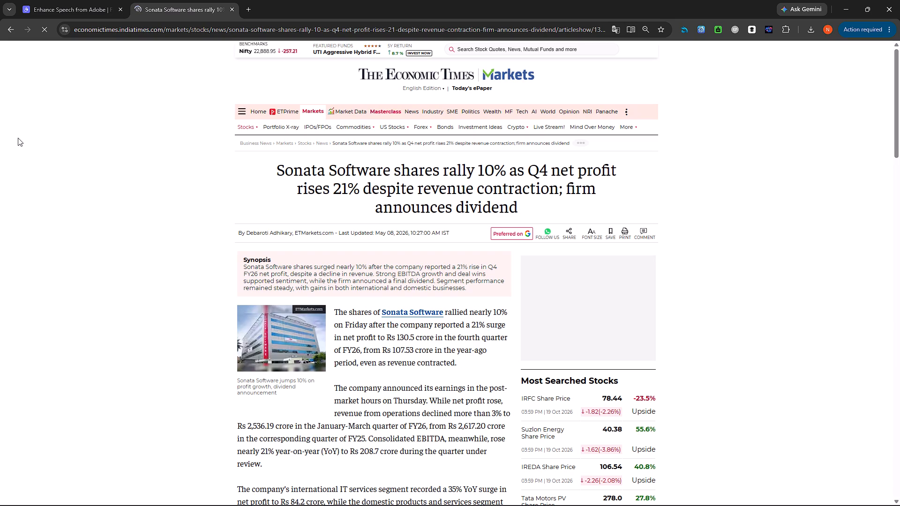
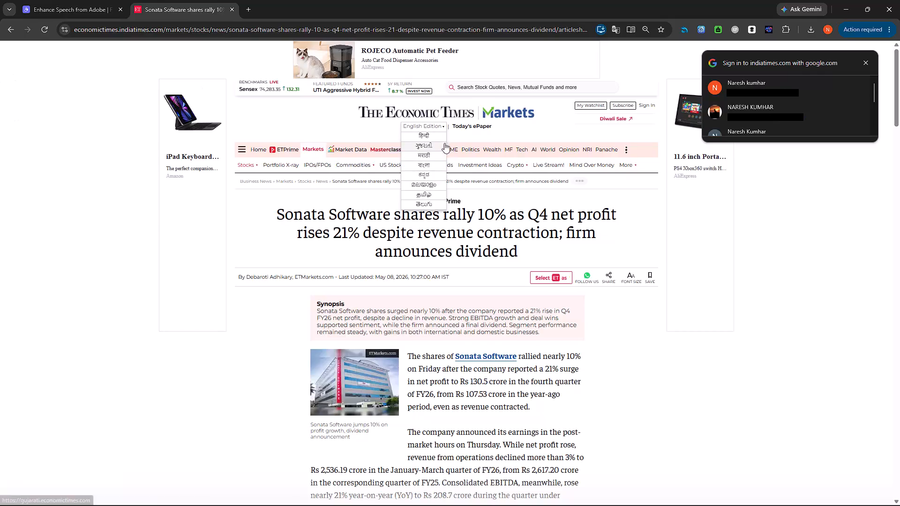
Capture a screenshot of the Economic Times article's centre column, from the masthead down to the visible body text.
{"action": "scroll", "coordinate": [438, 149], "scroll_direction": "down", "scroll_amount": 2}
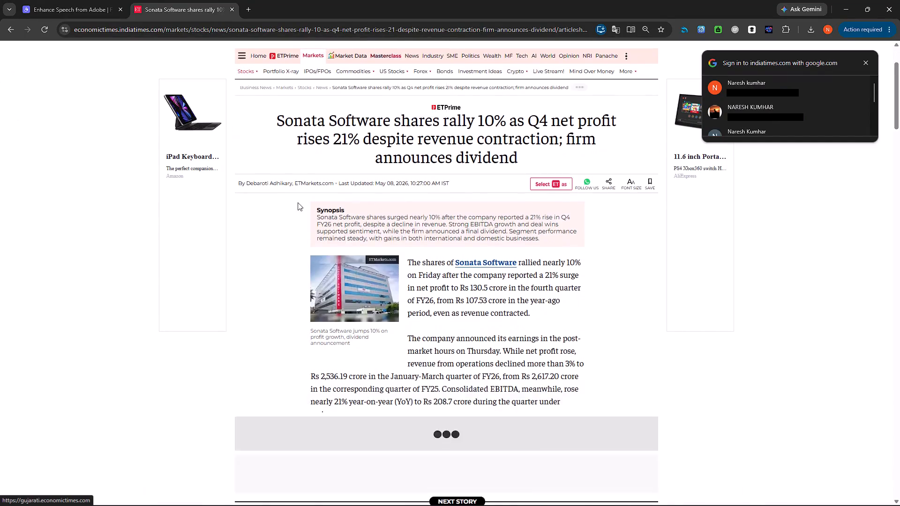
{"action": "scroll", "coordinate": [292, 201], "scroll_direction": "up", "scroll_amount": 3}
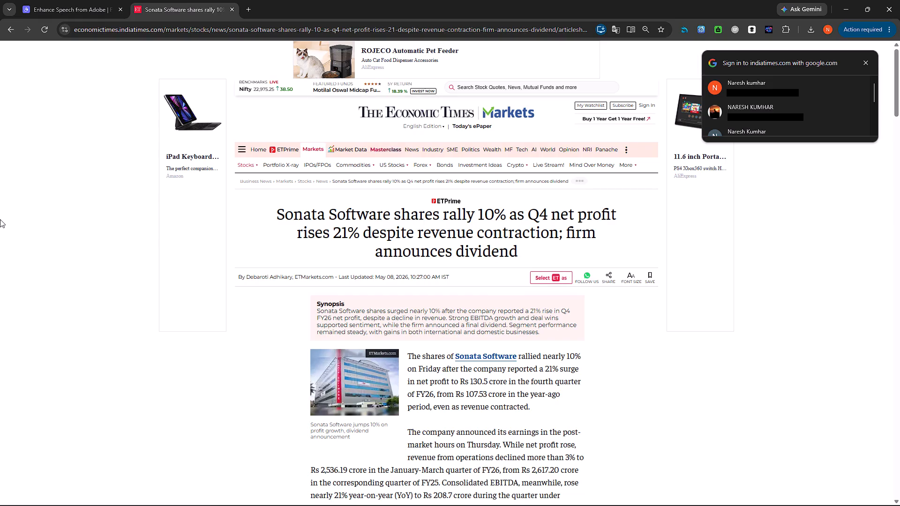
{"action": "key", "text": "shift+super+s"}
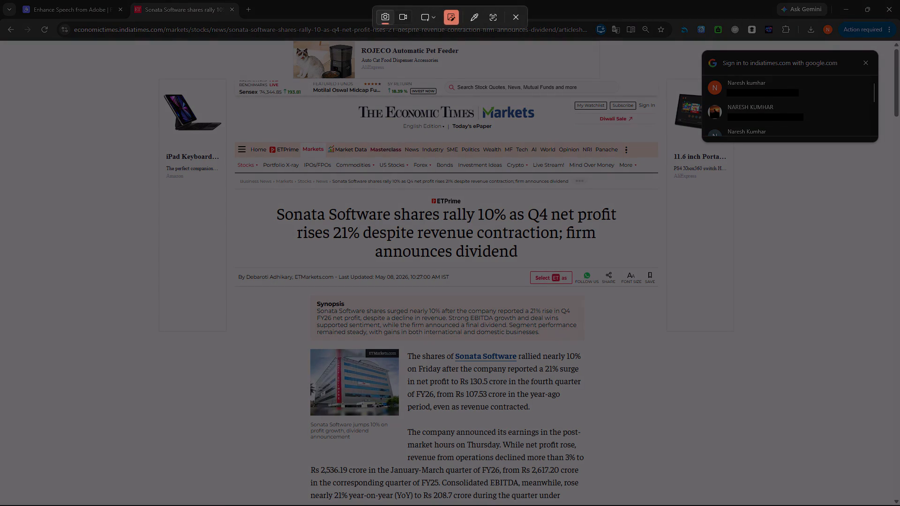
{"action": "left_click_drag", "start_coordinate": [234, 97], "coordinate": [656, 338]}
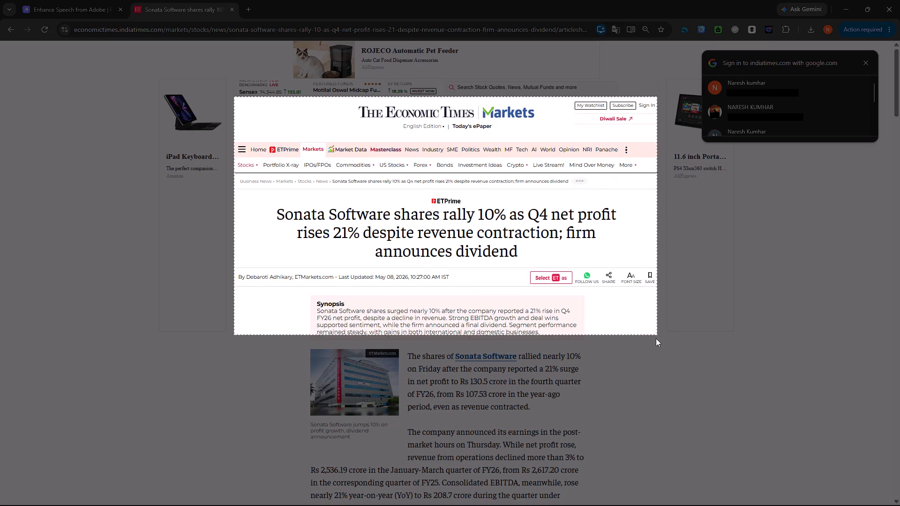
{"action": "left_click_drag", "start_coordinate": [656, 338], "coordinate": [656, 505]}
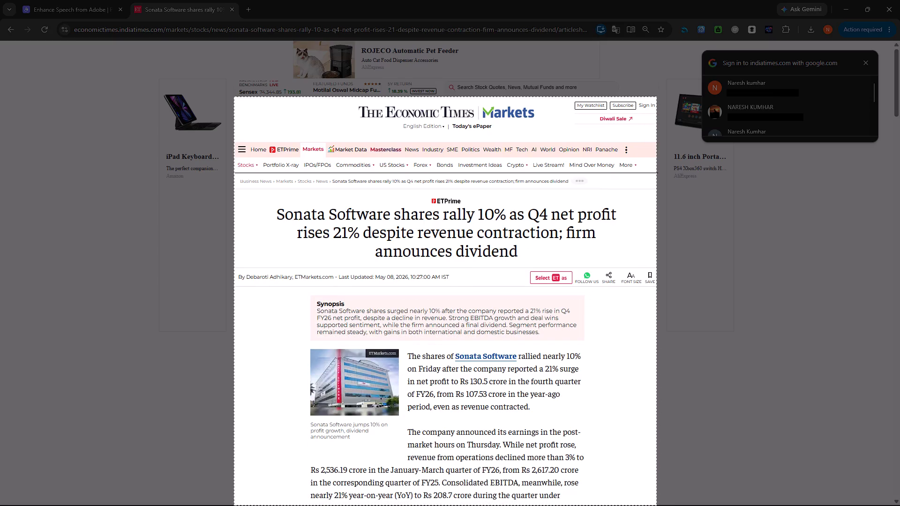
{"action": "left_click_drag", "start_coordinate": [656, 505], "coordinate": [659, 505]}
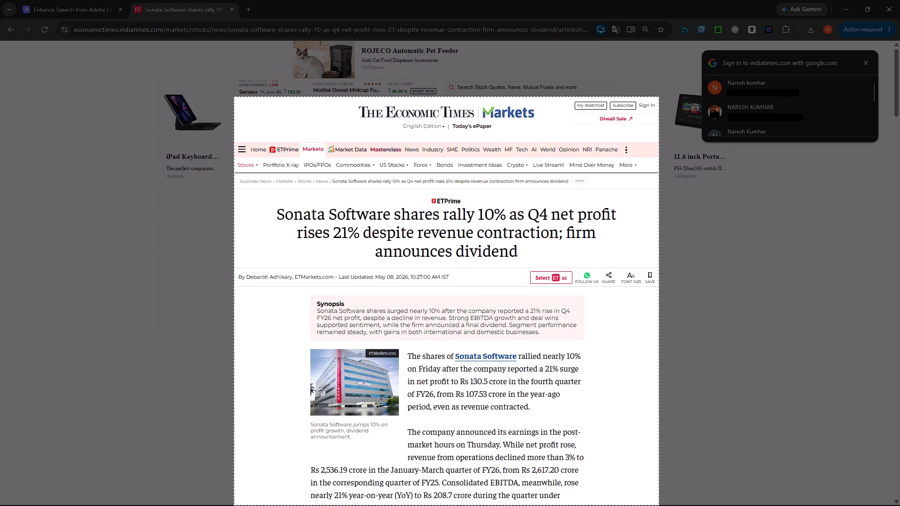
{"action": "left_click_drag", "start_coordinate": [659, 505], "coordinate": [658, 505]}
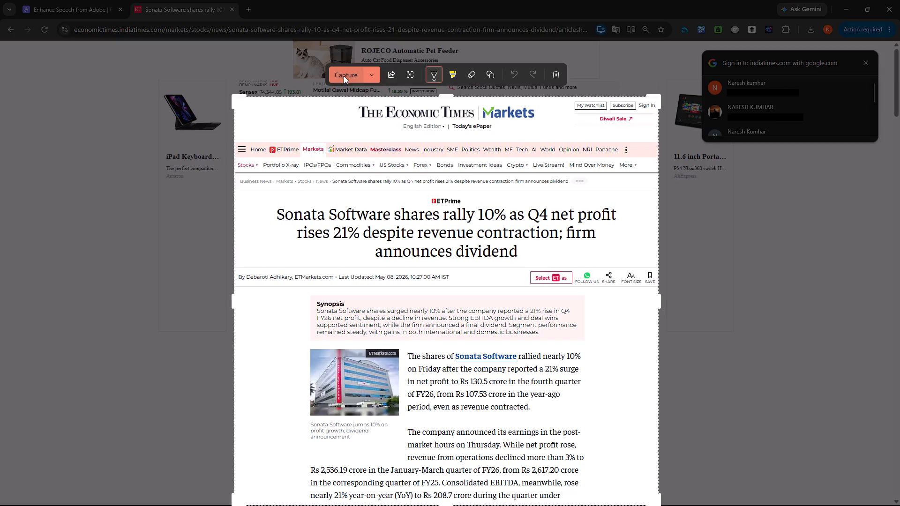
{"action": "left_click", "coordinate": [344, 76]}
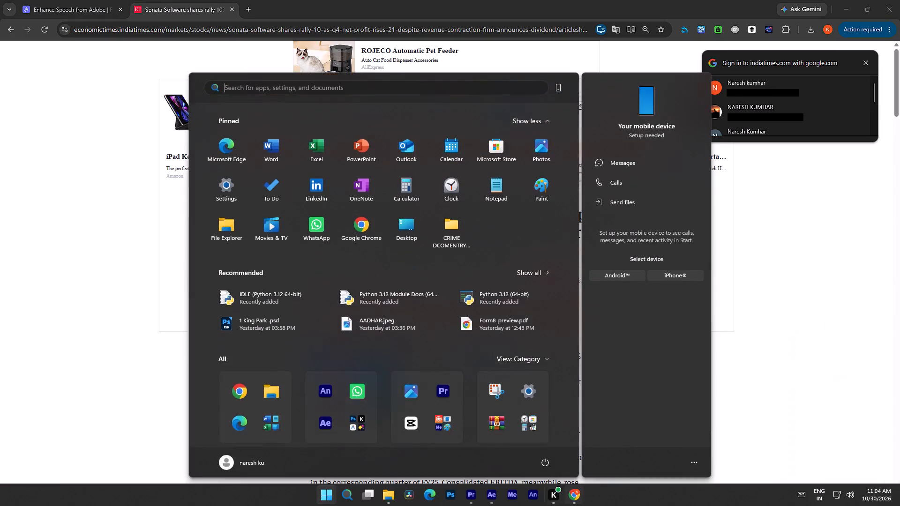
Switch to After Effects and play the composition from the start, stopping at 0:00:03:06.
{"action": "left_click", "coordinate": [487, 493]}
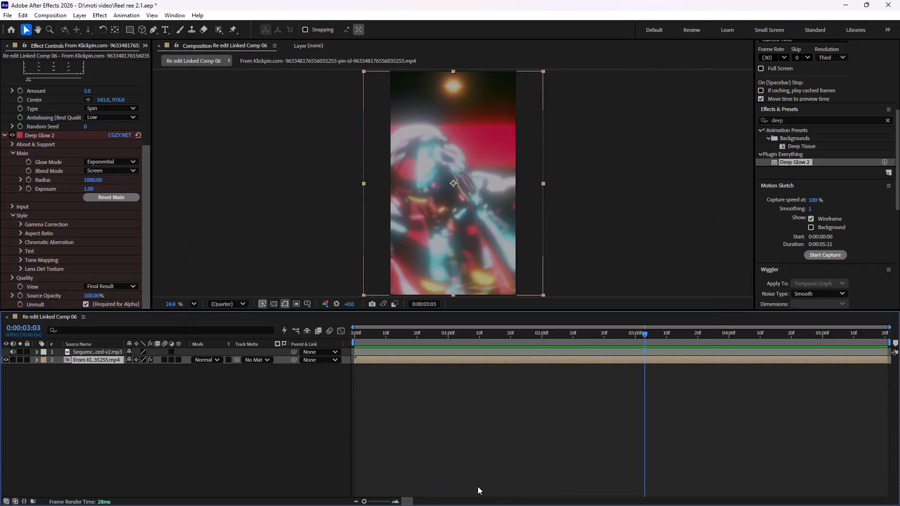
{"action": "left_click_drag", "start_coordinate": [644, 337], "coordinate": [366, 337]}
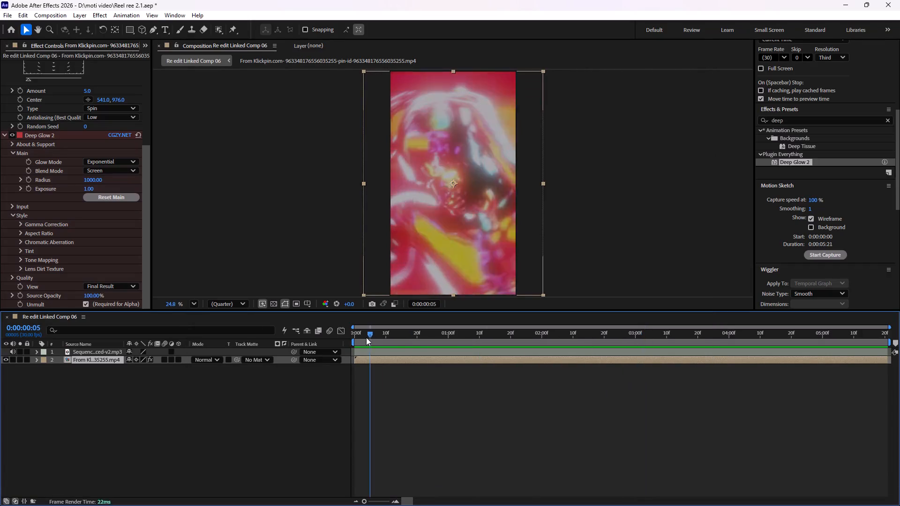
{"action": "left_click_drag", "start_coordinate": [366, 337], "coordinate": [342, 337]}
{"action": "key", "text": "space"}
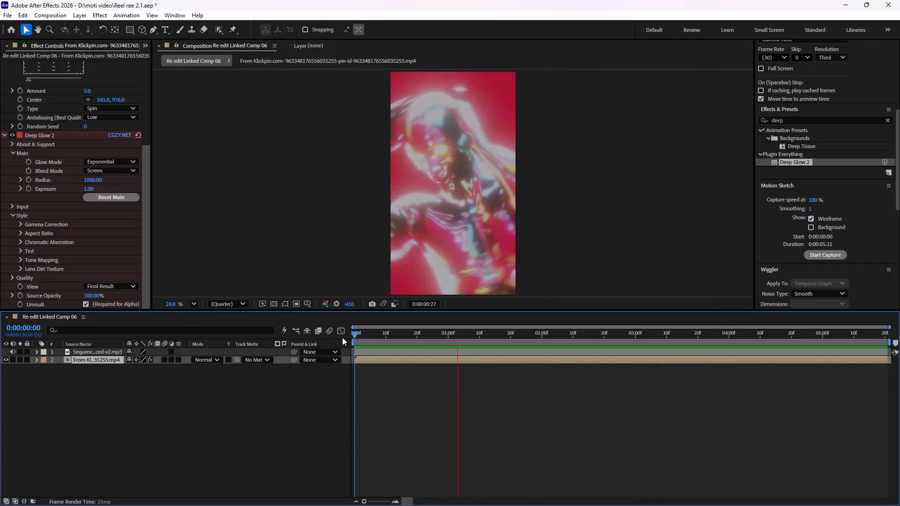
{"action": "key", "text": "space"}
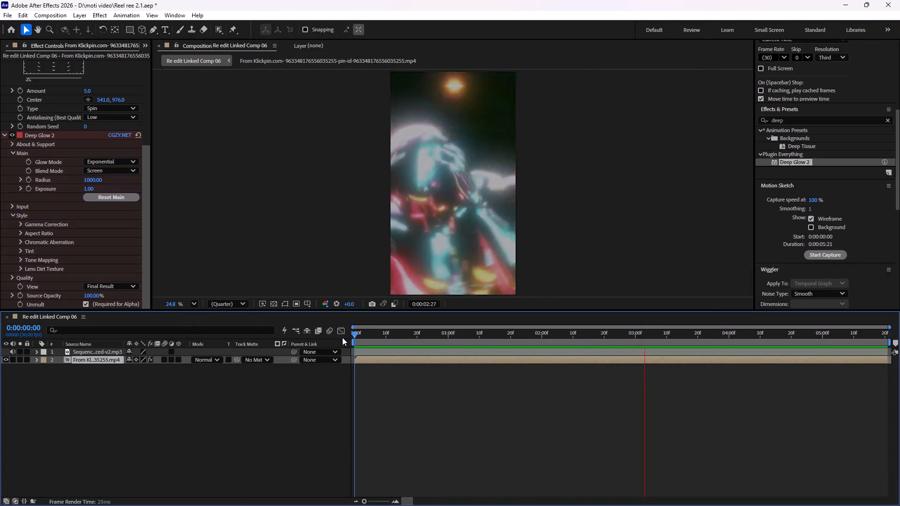
Add a 1080 x 1920 px solid layer in a pale royal blue colour above the clip.
{"action": "scroll", "coordinate": [235, 446], "scroll_direction": "up", "scroll_amount": 1}
{"action": "right_click", "coordinate": [235, 446]}
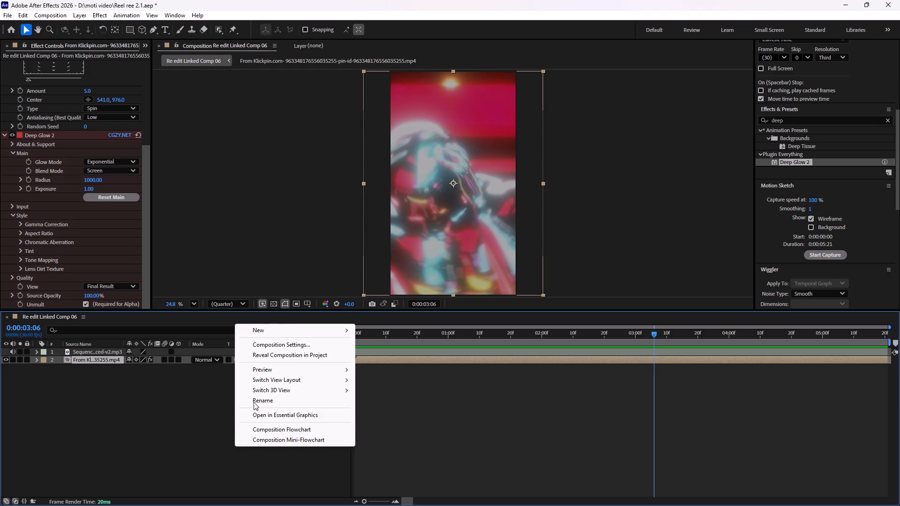
{"action": "left_click", "coordinate": [276, 327]}
{"action": "left_click", "coordinate": [392, 180]}
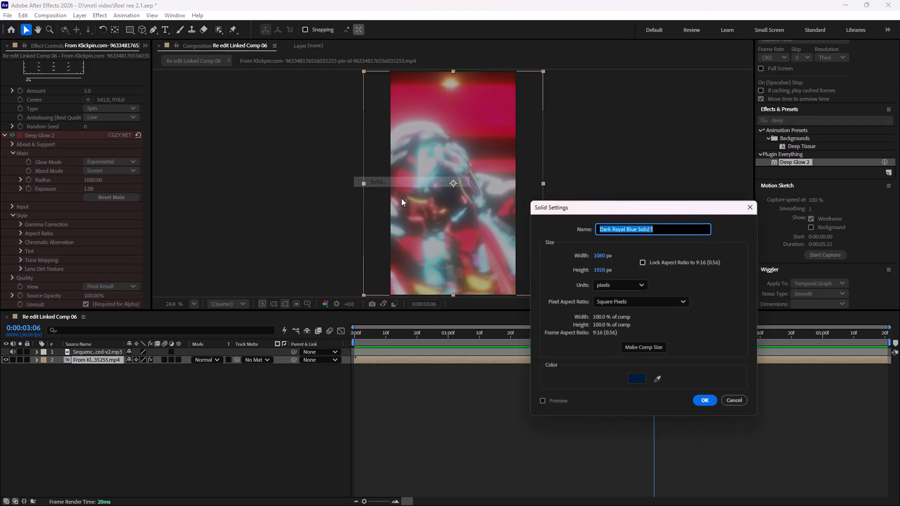
{"action": "left_click", "coordinate": [640, 378]}
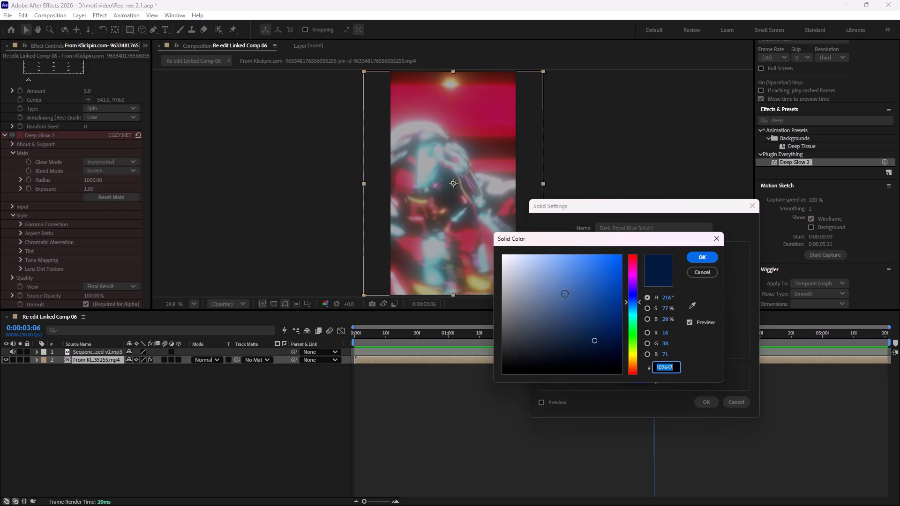
{"action": "left_click_drag", "start_coordinate": [556, 283], "coordinate": [526, 267]}
{"action": "left_click", "coordinate": [707, 258]}
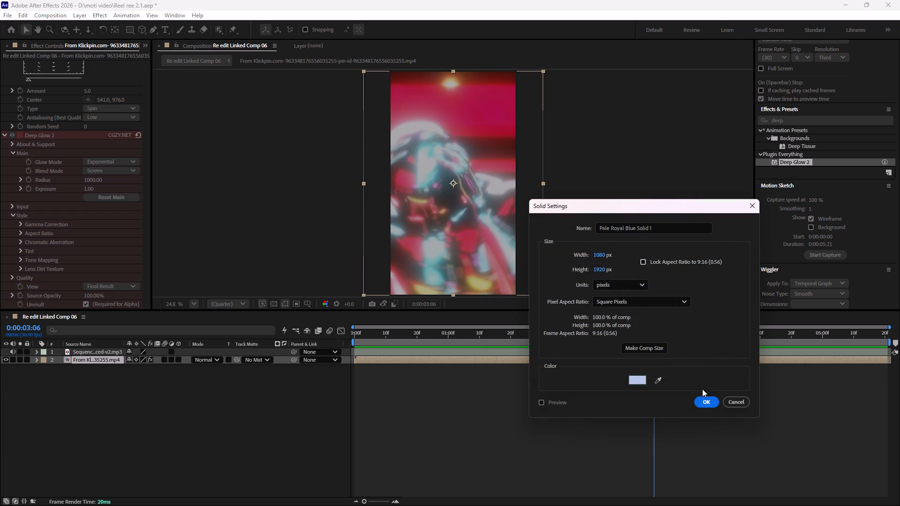
{"action": "left_click", "coordinate": [701, 400]}
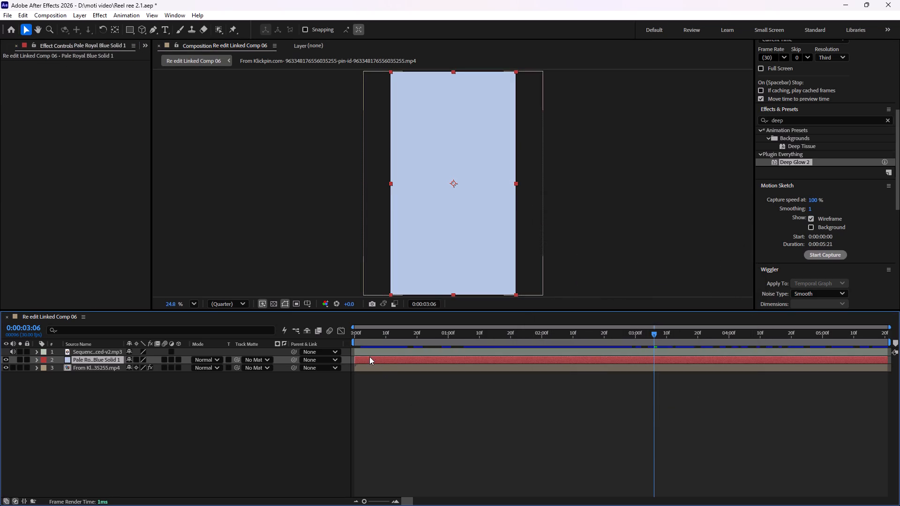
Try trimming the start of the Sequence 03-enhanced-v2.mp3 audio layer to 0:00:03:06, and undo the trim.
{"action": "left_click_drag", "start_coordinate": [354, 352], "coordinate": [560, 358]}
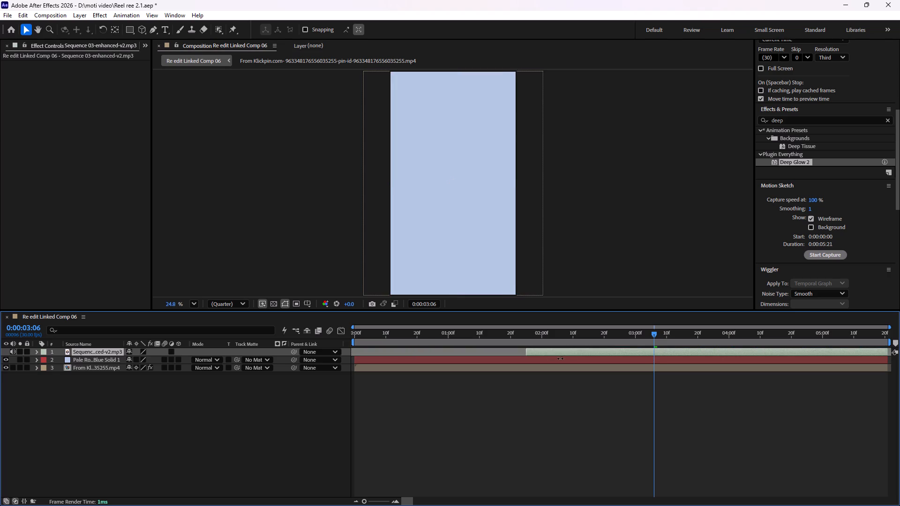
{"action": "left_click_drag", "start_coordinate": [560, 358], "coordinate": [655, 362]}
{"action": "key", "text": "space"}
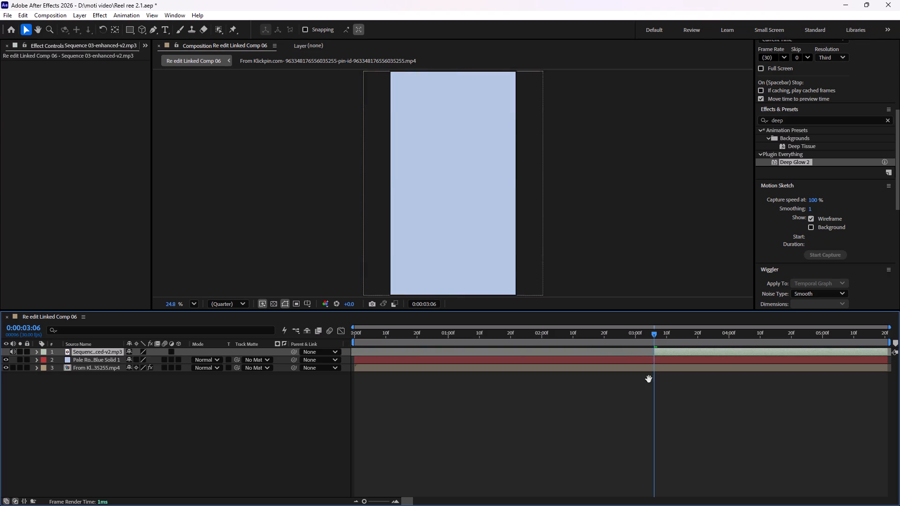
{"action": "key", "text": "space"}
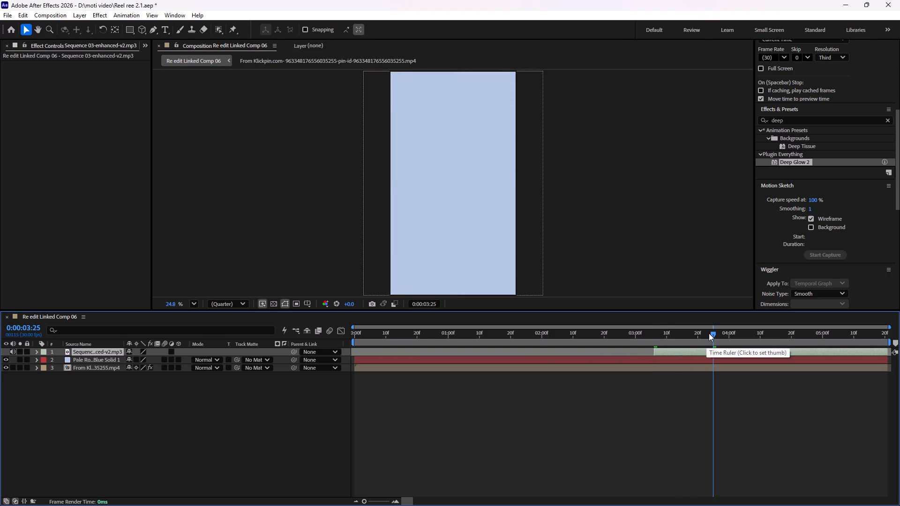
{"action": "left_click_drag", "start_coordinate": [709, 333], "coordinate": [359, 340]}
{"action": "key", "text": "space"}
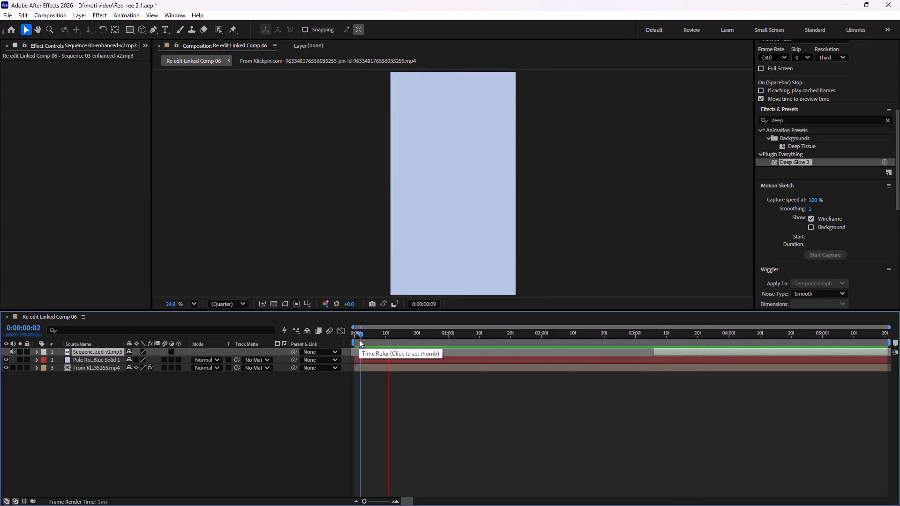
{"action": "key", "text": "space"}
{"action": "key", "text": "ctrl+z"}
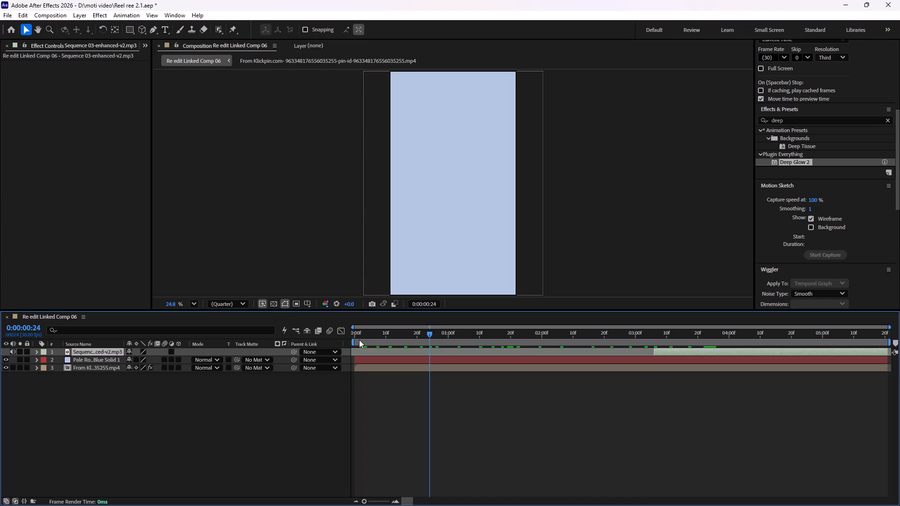
Trim the pale blue solid's start to 0:00:03:06 and play the composition from the beginning to check it.
{"action": "left_click", "coordinate": [99, 359]}
{"action": "left_click_drag", "start_coordinate": [354, 361], "coordinate": [454, 367]}
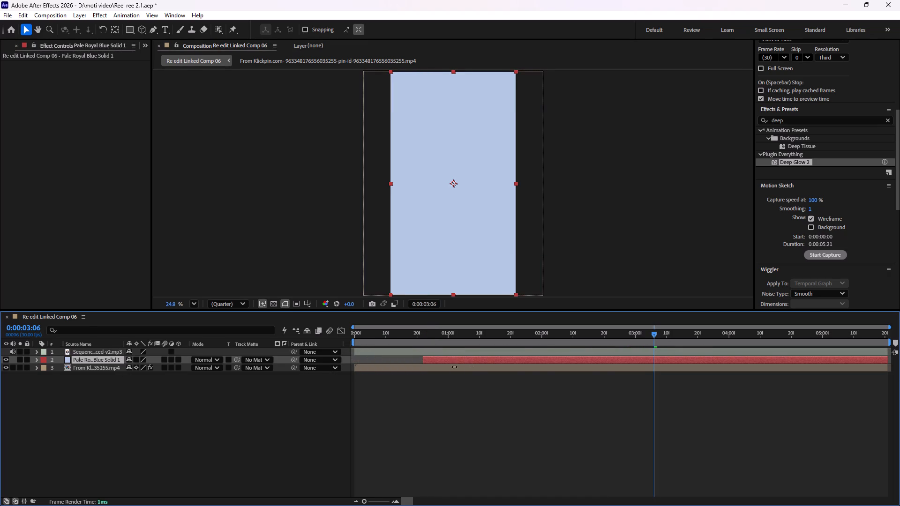
{"action": "left_click_drag", "start_coordinate": [454, 367], "coordinate": [654, 371]}
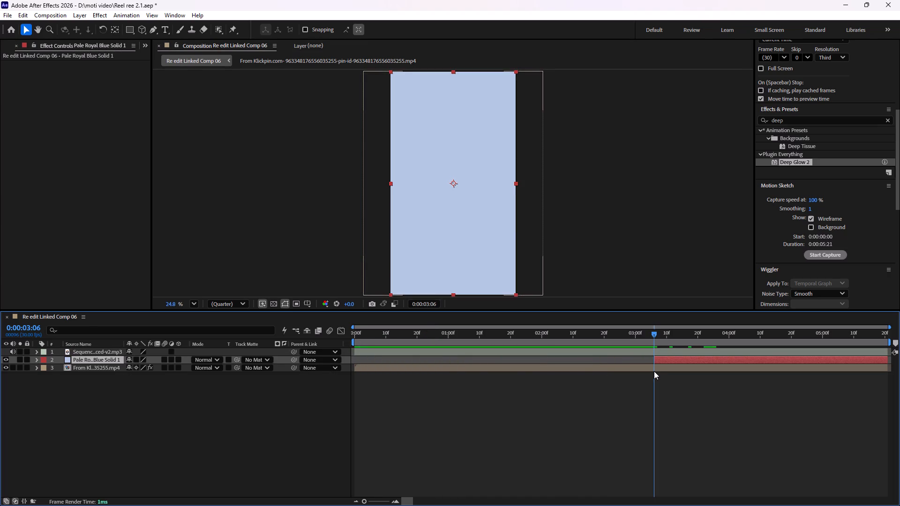
{"action": "key", "text": "space"}
{"action": "key", "text": "space"}
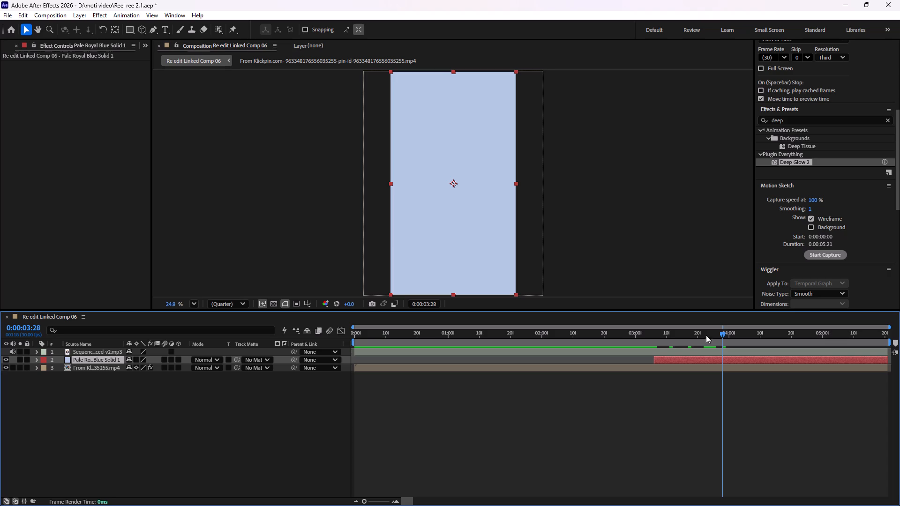
{"action": "left_click_drag", "start_coordinate": [720, 333], "coordinate": [283, 333]}
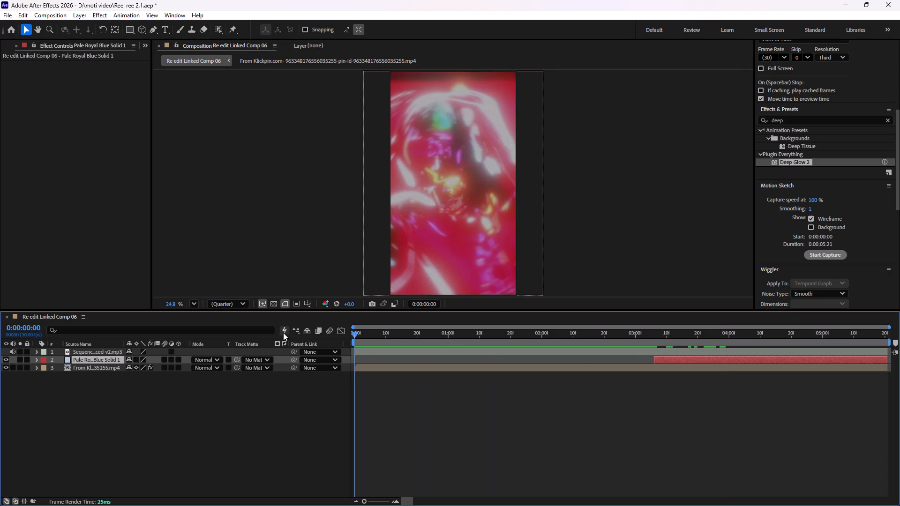
{"action": "key", "text": "space"}
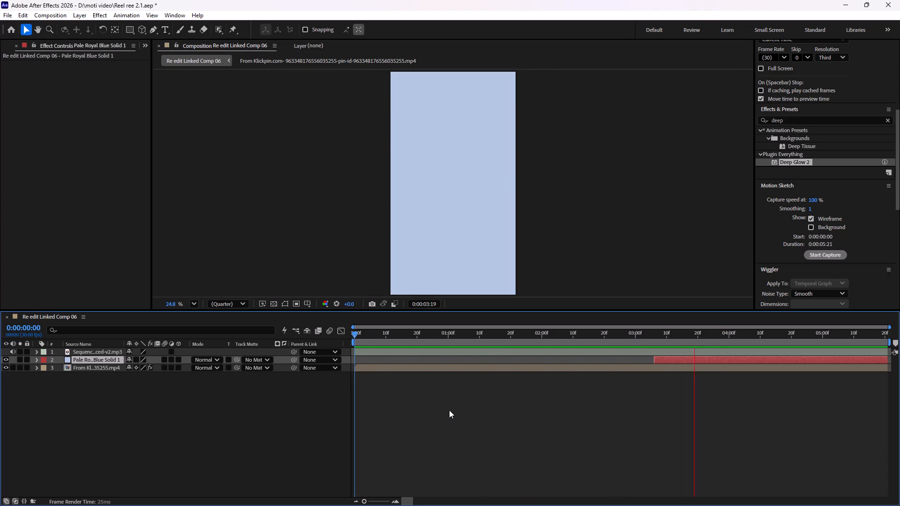
{"action": "key", "text": "space"}
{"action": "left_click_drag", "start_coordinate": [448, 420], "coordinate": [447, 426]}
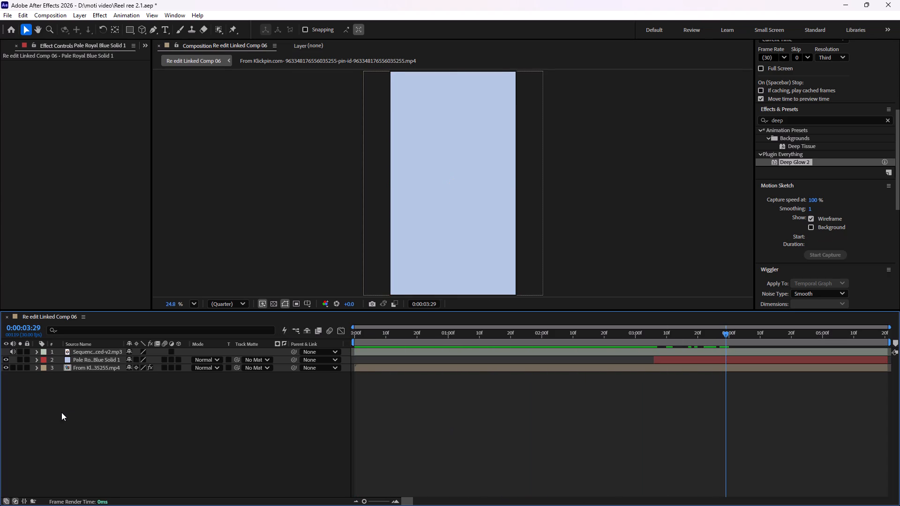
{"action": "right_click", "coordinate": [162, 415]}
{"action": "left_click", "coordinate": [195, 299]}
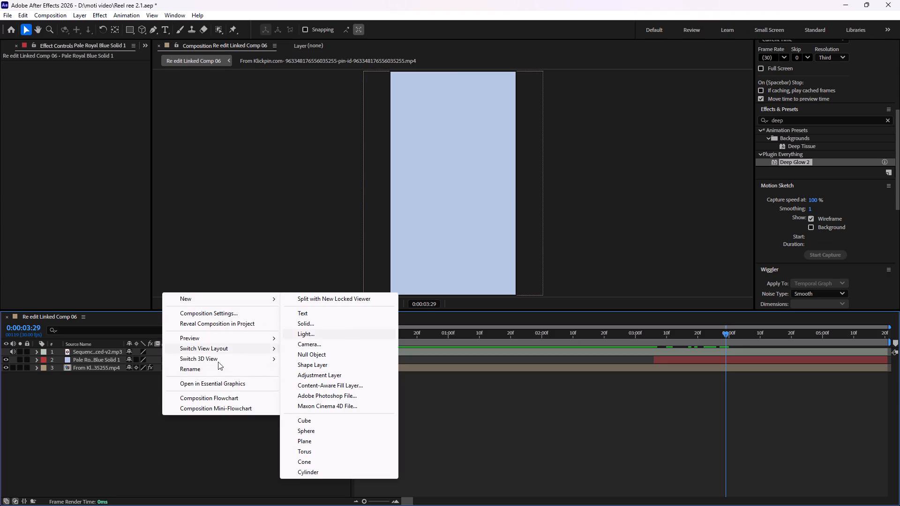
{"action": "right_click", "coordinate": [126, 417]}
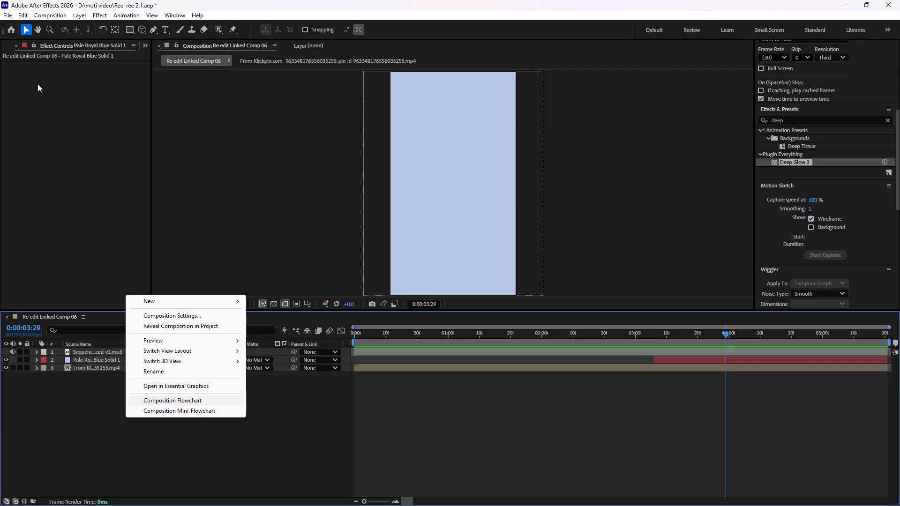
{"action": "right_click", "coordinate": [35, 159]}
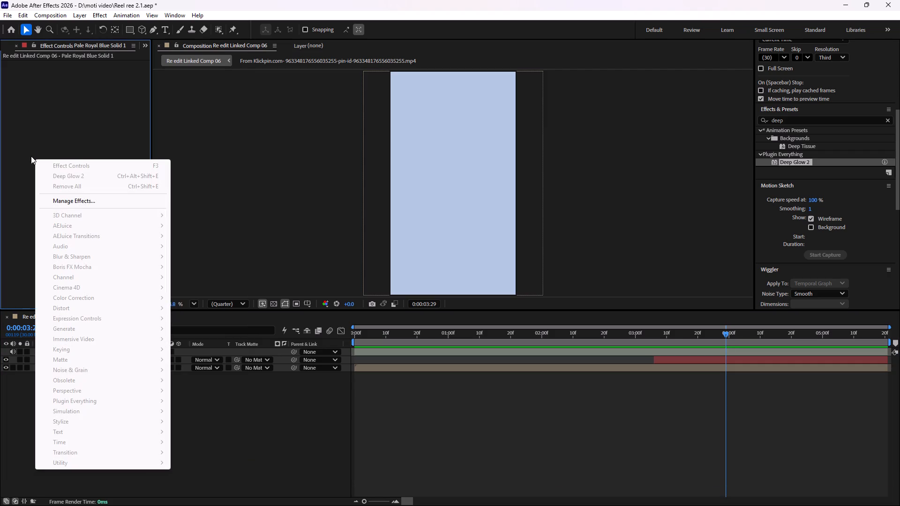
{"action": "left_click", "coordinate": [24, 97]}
Show the project's files and bring up the Downloads folder in File Explorer.
{"action": "left_click", "coordinate": [13, 49]}
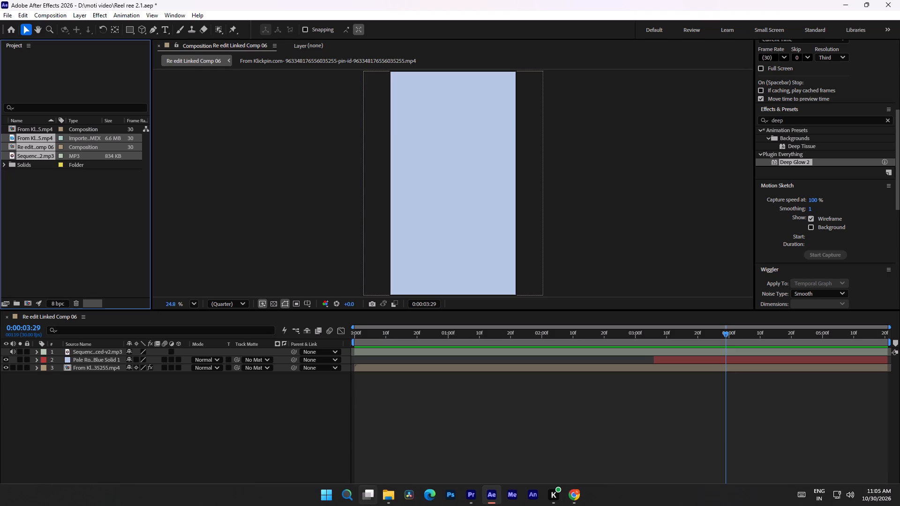
{"action": "left_click", "coordinate": [384, 498]}
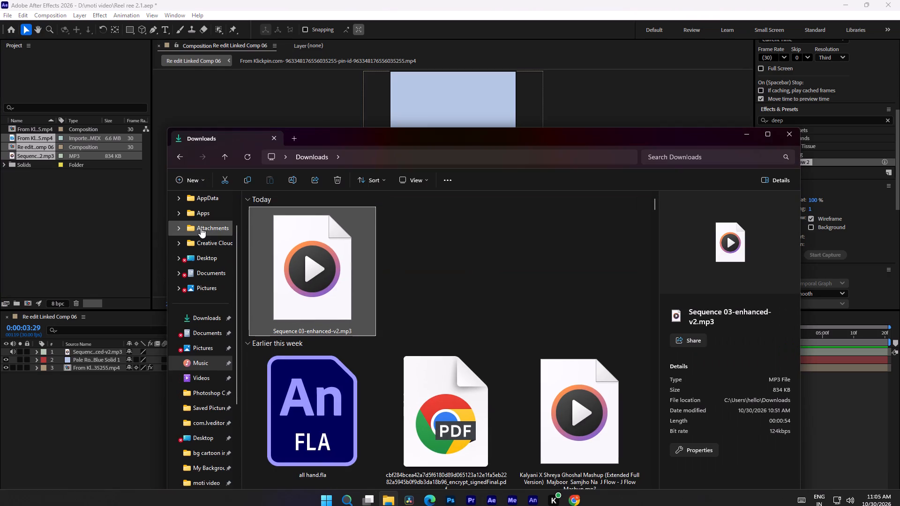
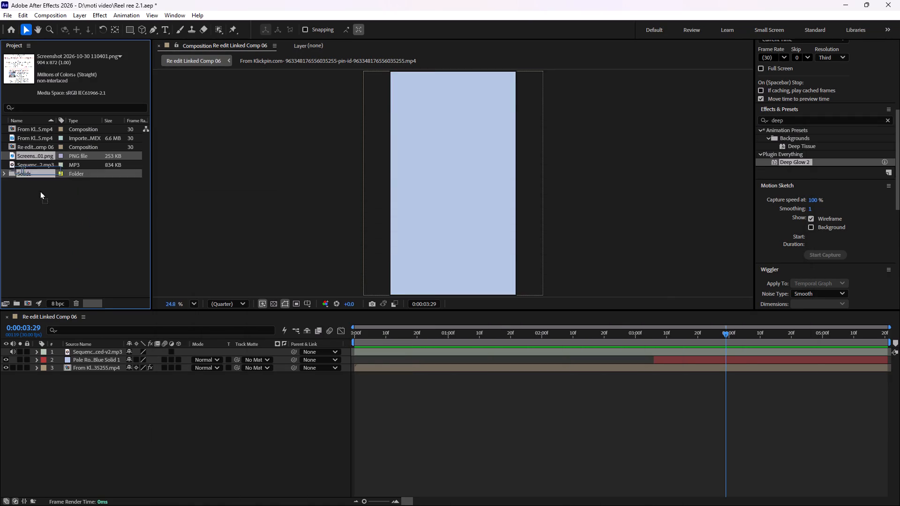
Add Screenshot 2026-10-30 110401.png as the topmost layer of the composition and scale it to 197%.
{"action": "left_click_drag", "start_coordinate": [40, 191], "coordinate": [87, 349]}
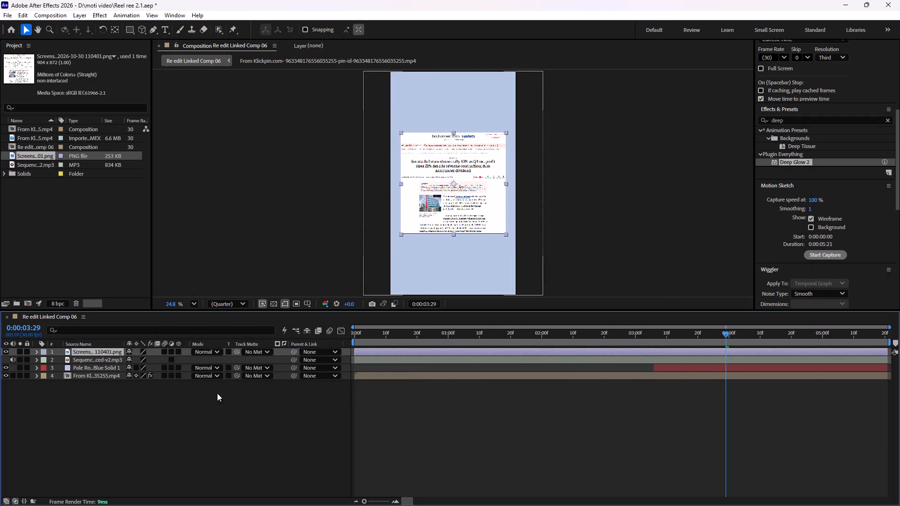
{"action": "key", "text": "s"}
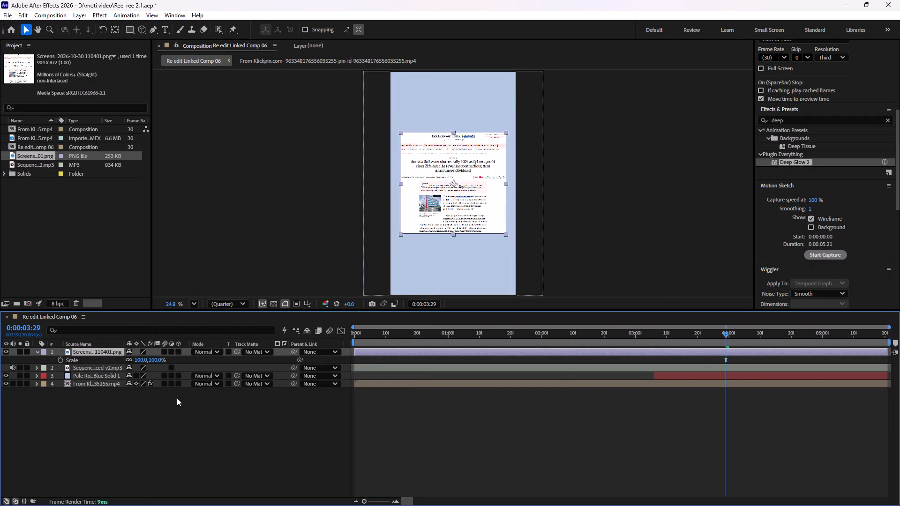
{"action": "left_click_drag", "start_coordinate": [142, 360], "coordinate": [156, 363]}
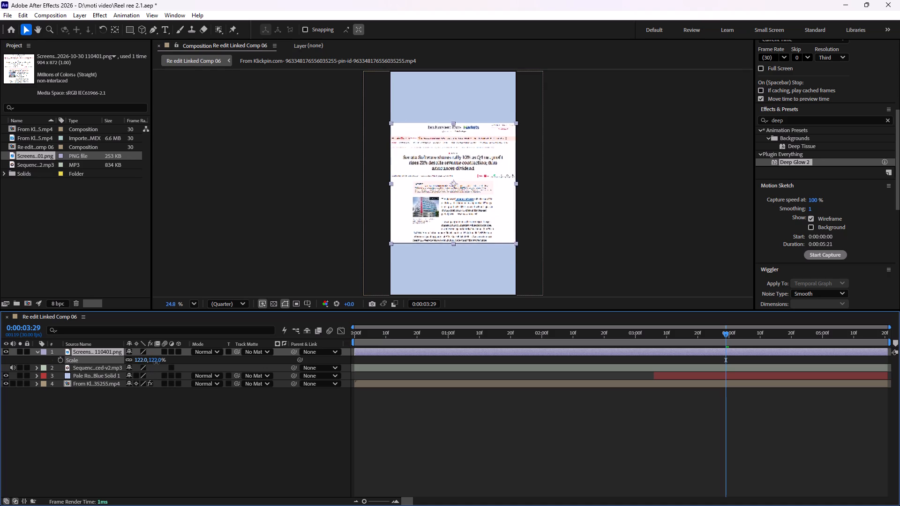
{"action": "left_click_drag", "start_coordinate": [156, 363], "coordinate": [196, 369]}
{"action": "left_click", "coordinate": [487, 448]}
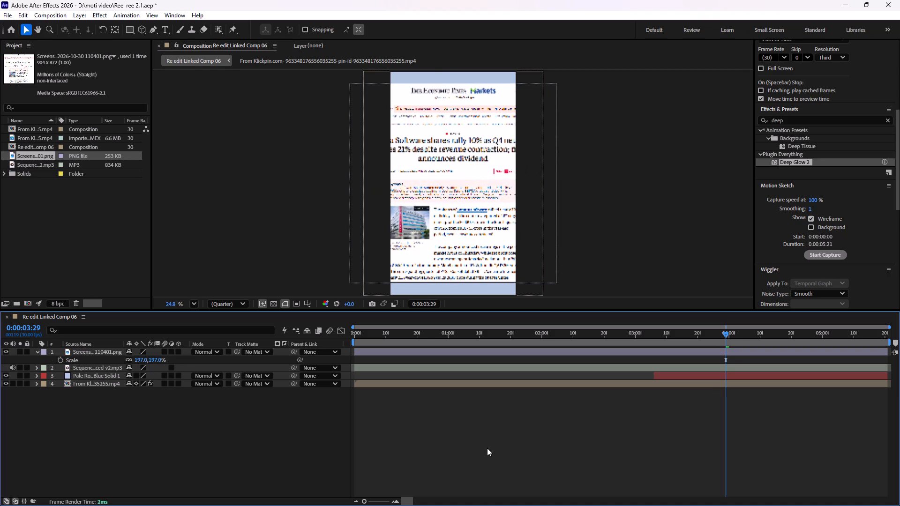
Return to the first frame and examine the screenshot layer's text sharpness up close, ending with the whole frame fitted in view.
{"action": "left_click_drag", "start_coordinate": [726, 335], "coordinate": [452, 334]}
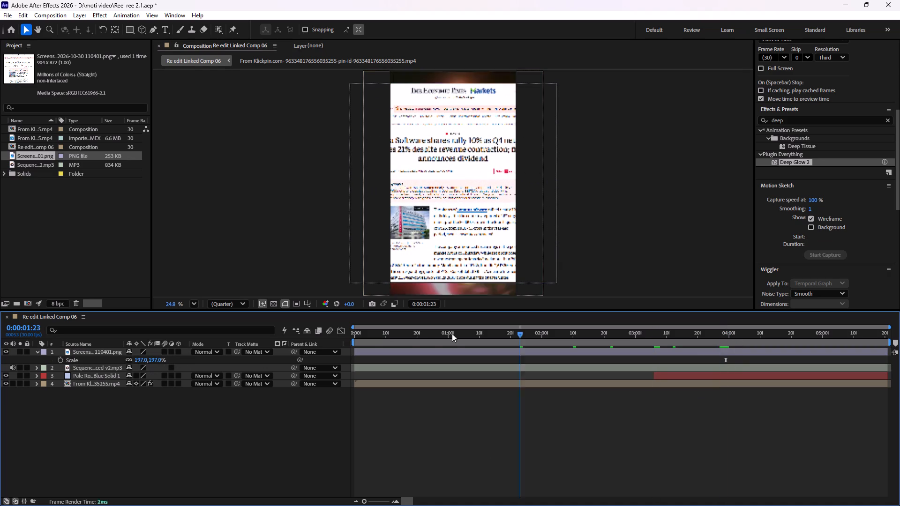
{"action": "left_click_drag", "start_coordinate": [452, 334], "coordinate": [316, 327]}
{"action": "left_click", "coordinate": [547, 464]}
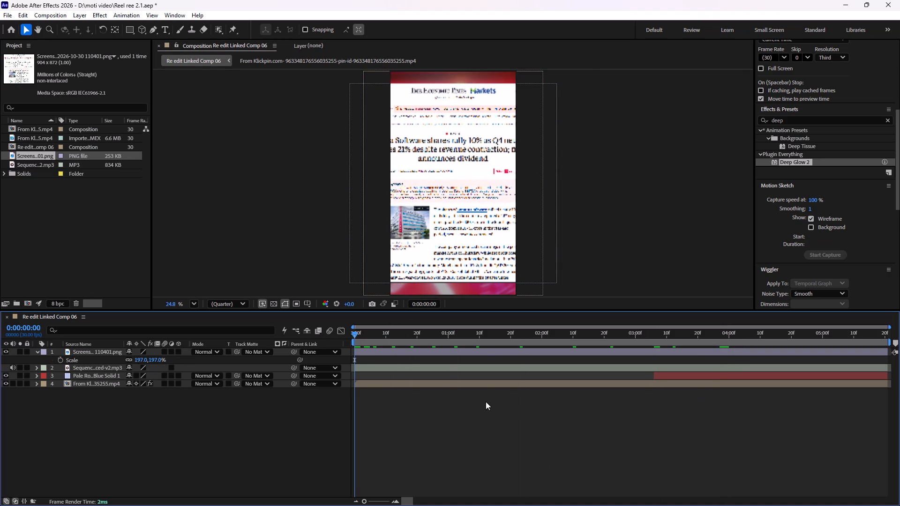
{"action": "scroll", "coordinate": [495, 248], "scroll_direction": "up", "scroll_amount": 11}
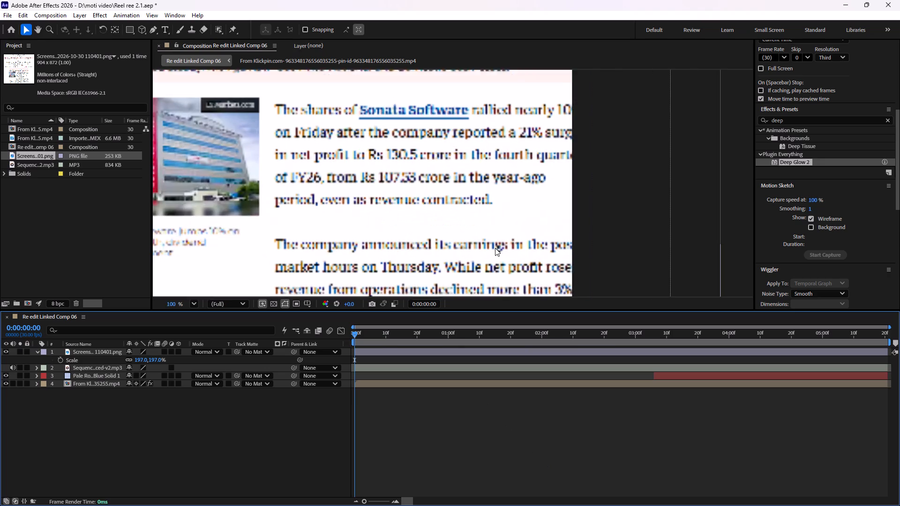
{"action": "scroll", "coordinate": [495, 248], "scroll_direction": "down", "scroll_amount": 6}
{"action": "scroll", "coordinate": [462, 242], "scroll_direction": "up", "scroll_amount": 6}
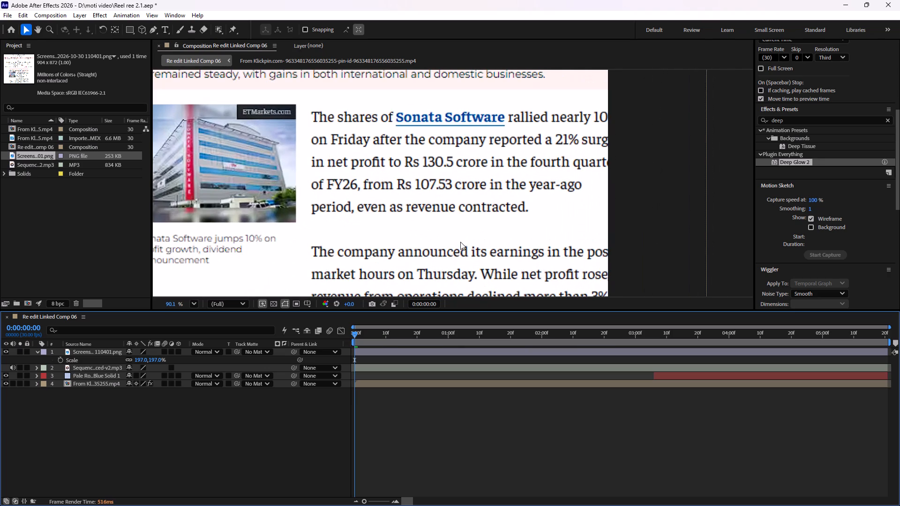
{"action": "scroll", "coordinate": [460, 242], "scroll_direction": "up", "scroll_amount": 2}
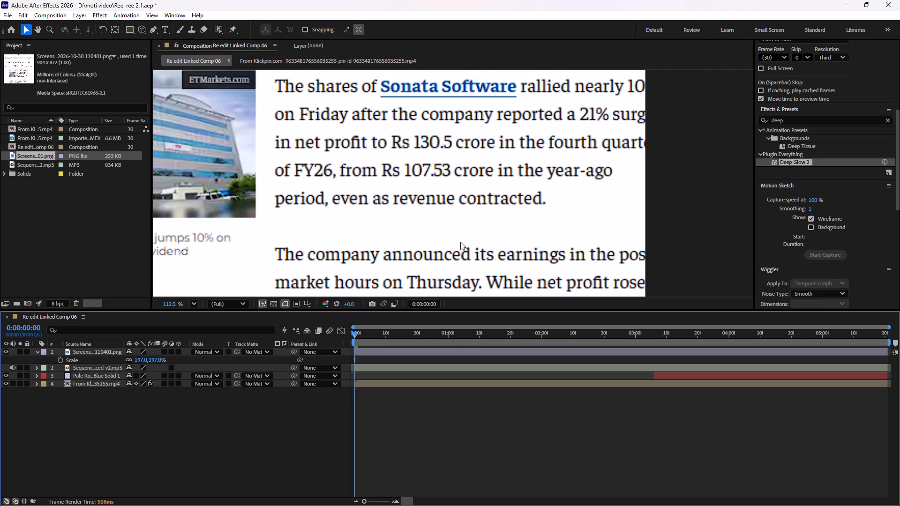
{"action": "left_click", "coordinate": [193, 300]}
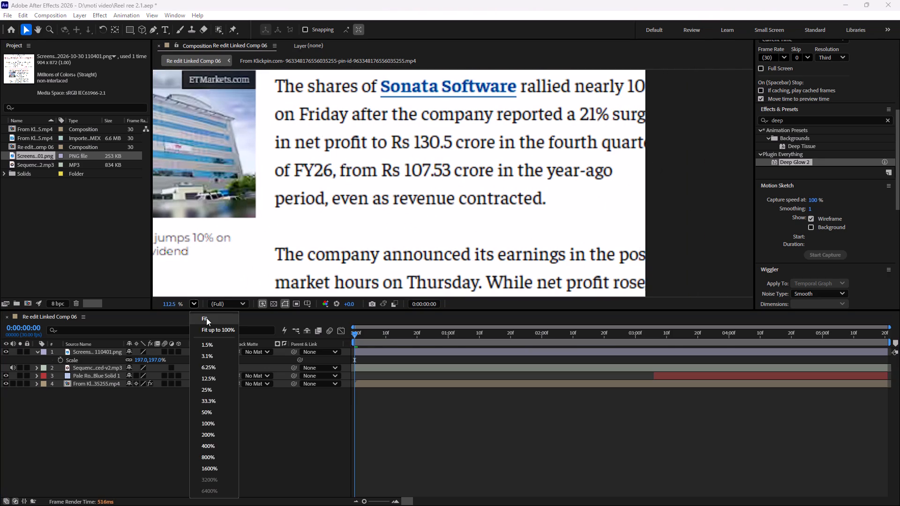
{"action": "left_click", "coordinate": [206, 318]}
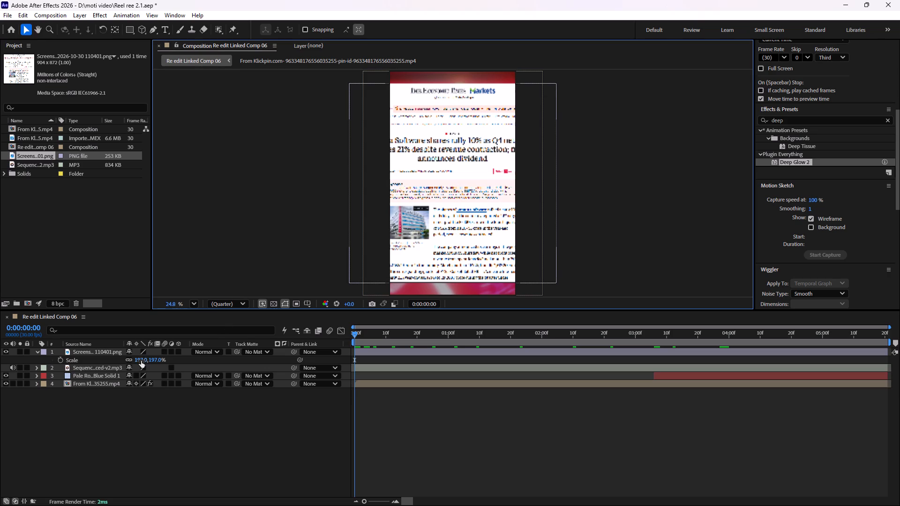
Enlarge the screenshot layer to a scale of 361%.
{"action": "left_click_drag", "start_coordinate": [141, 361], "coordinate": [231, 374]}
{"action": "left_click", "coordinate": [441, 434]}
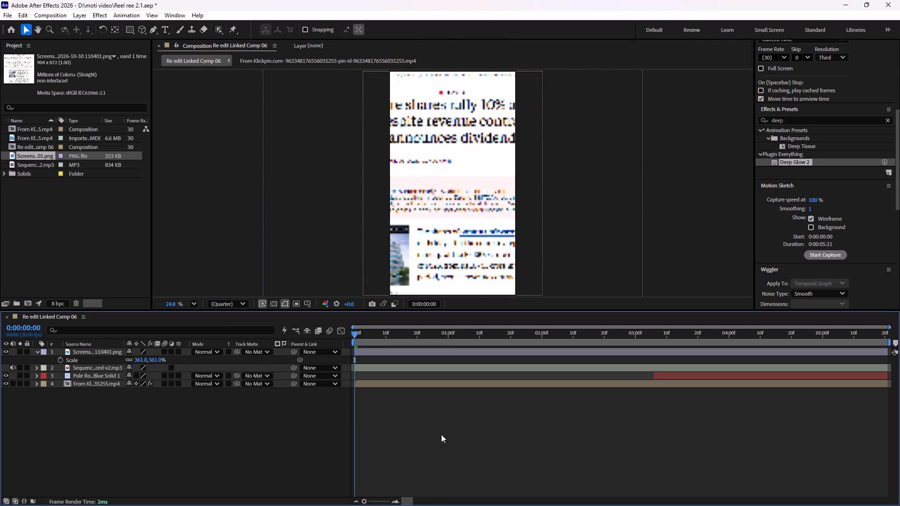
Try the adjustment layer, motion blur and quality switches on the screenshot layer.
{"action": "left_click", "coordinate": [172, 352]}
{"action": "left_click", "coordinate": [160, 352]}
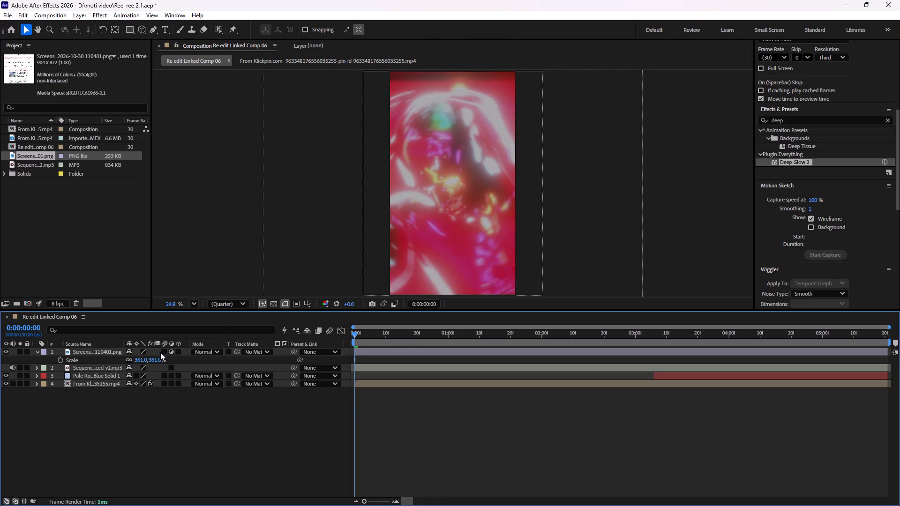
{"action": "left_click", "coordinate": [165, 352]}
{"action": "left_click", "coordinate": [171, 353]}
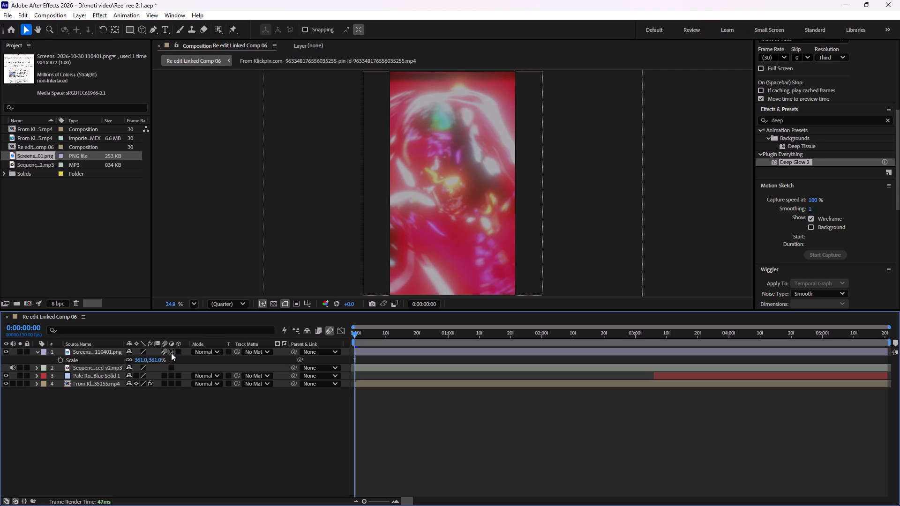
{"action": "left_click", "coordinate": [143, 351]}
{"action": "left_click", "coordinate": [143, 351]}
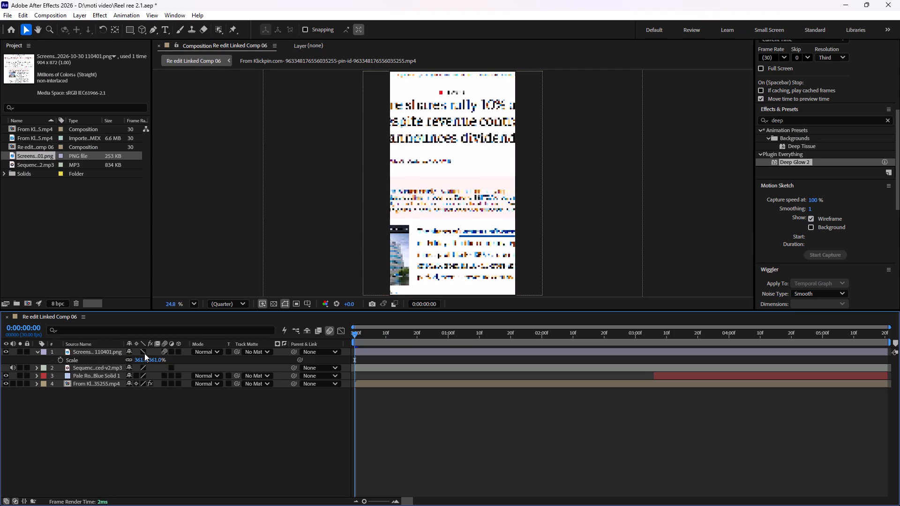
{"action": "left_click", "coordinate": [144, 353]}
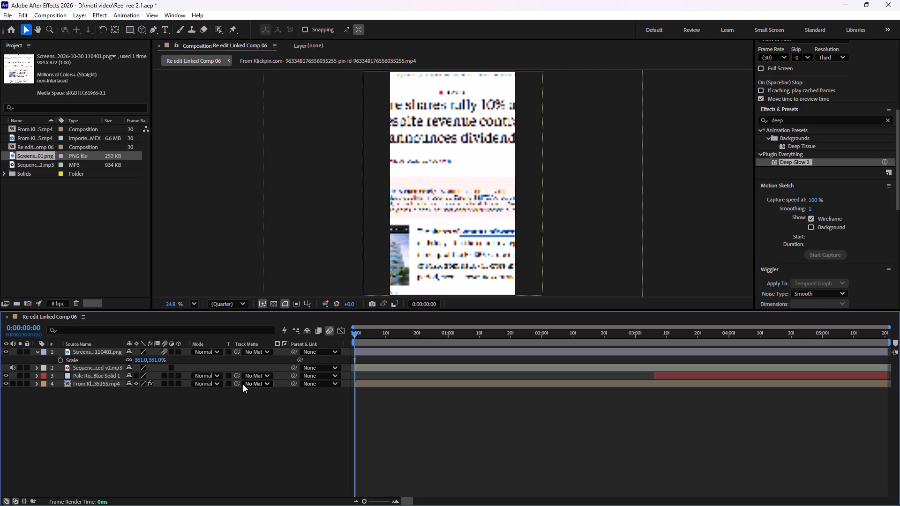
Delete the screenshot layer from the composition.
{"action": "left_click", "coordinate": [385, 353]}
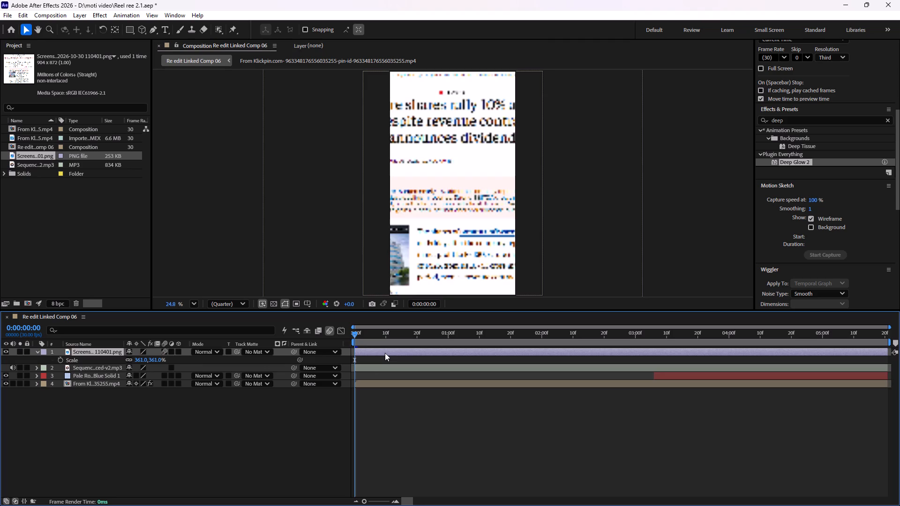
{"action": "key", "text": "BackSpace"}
Scrub through the composition to the start of the pale blue solid at 0:00:03:06.
{"action": "left_click_drag", "start_coordinate": [353, 333], "coordinate": [536, 358]}
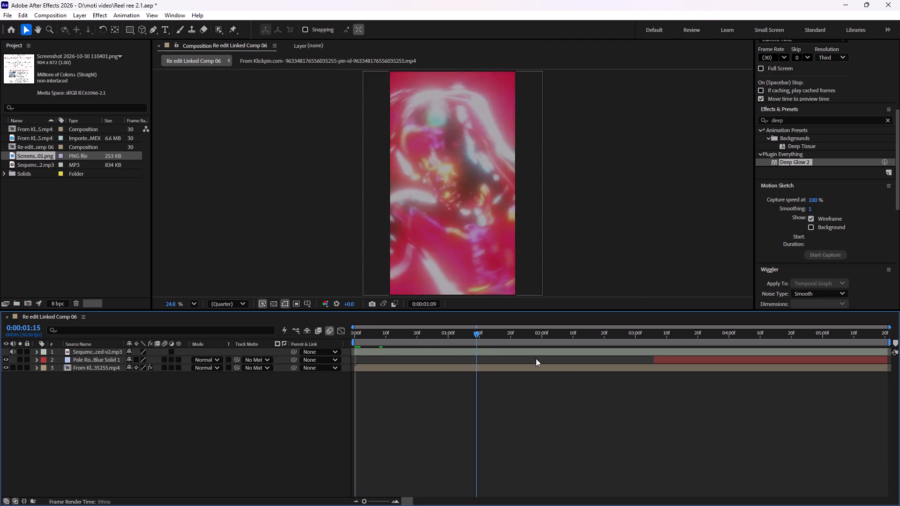
{"action": "left_click_drag", "start_coordinate": [536, 358], "coordinate": [635, 371]}
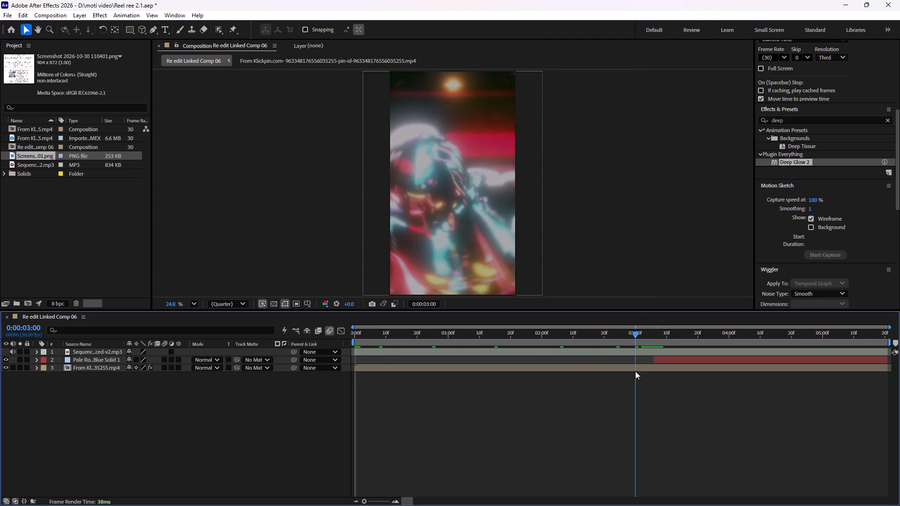
{"action": "left_click_drag", "start_coordinate": [635, 371], "coordinate": [654, 372]}
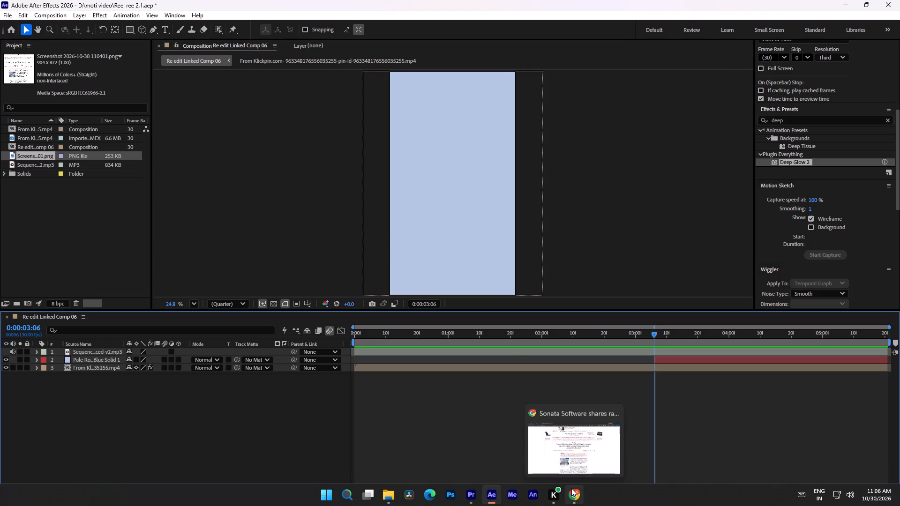
Switch to Chrome and view the Sonata Software news article.
{"action": "left_click", "coordinate": [571, 488]}
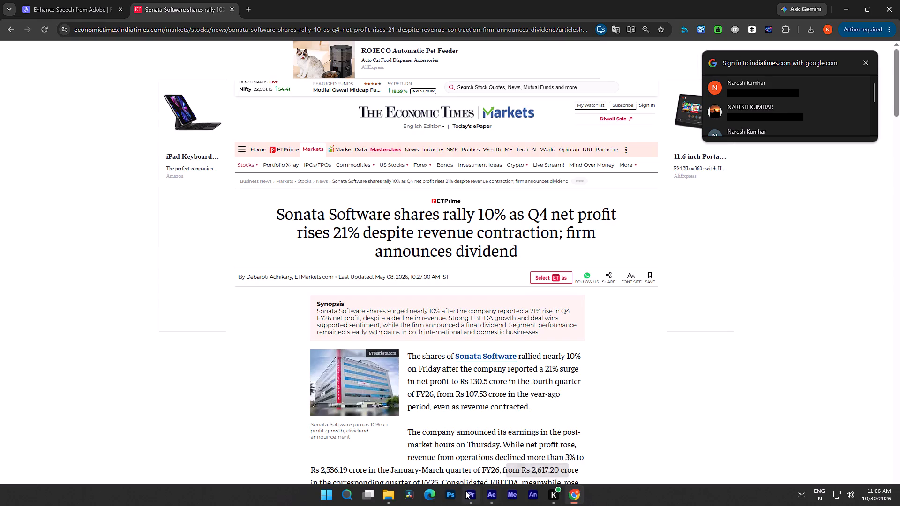
Switch to Photoshop and start setting up a new document.
{"action": "left_click", "coordinate": [453, 491]}
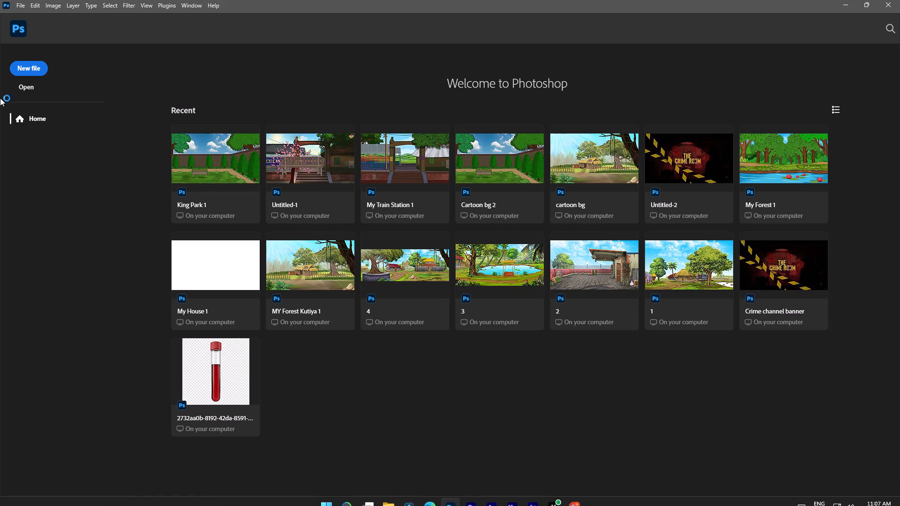
{"action": "left_click", "coordinate": [33, 75]}
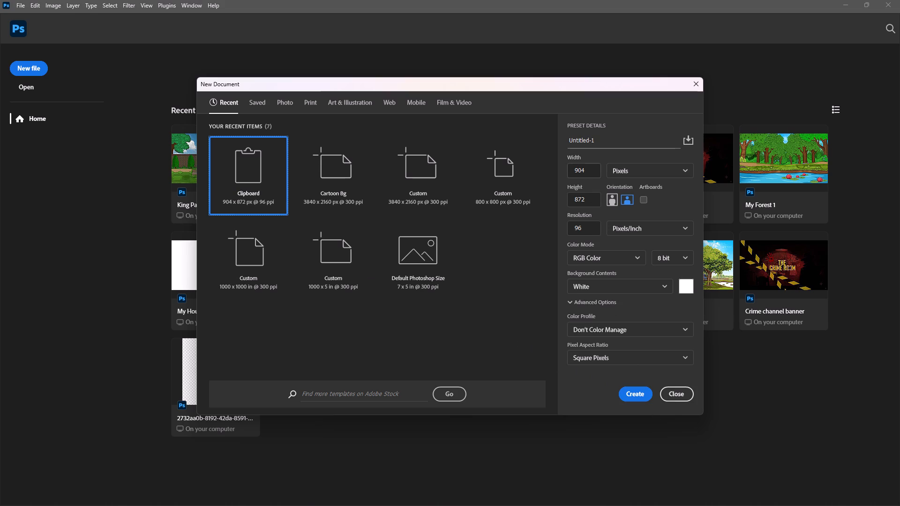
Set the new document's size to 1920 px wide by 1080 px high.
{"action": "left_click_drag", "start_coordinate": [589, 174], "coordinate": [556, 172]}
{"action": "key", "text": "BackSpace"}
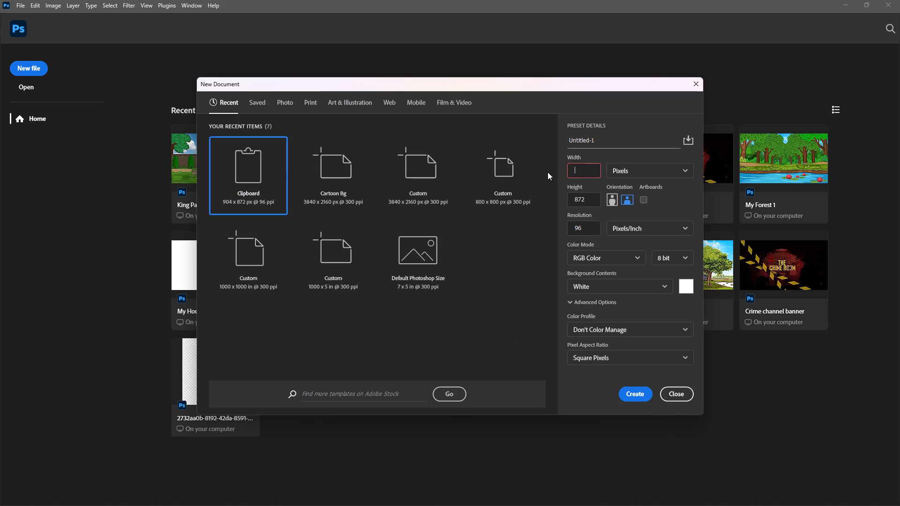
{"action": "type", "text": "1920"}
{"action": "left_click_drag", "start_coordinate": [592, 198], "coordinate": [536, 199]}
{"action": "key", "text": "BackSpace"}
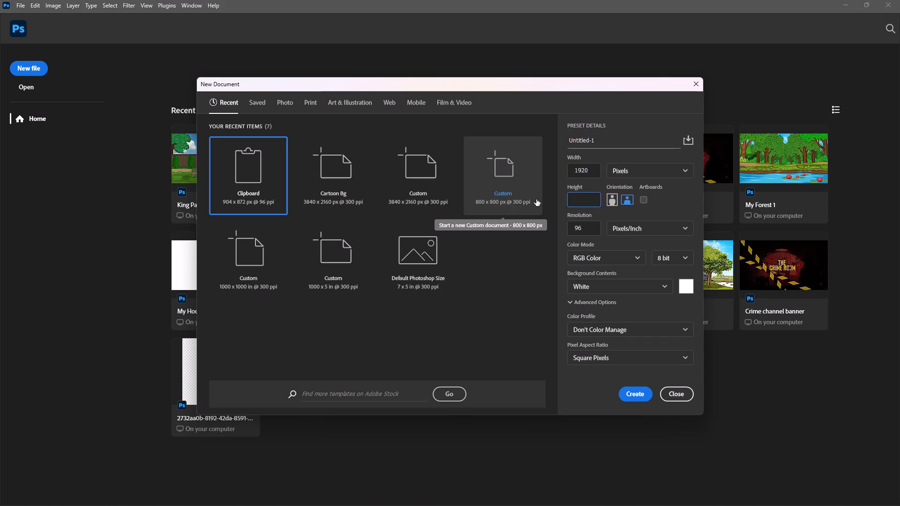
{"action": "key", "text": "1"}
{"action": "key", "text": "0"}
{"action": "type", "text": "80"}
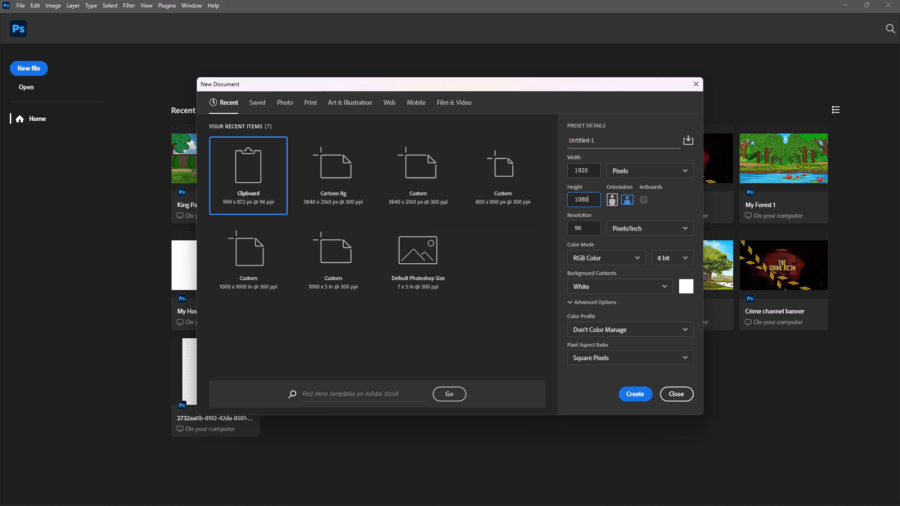
Set the new document's size to 1080 px wide by 1920 px high.
{"action": "left_click_drag", "start_coordinate": [593, 172], "coordinate": [565, 171]}
{"action": "key", "text": "BackSpace"}
{"action": "type", "text": "10"}
{"action": "type", "text": "80"}
{"action": "left_click_drag", "start_coordinate": [594, 200], "coordinate": [524, 197]}
{"action": "key", "text": "BackSpace"}
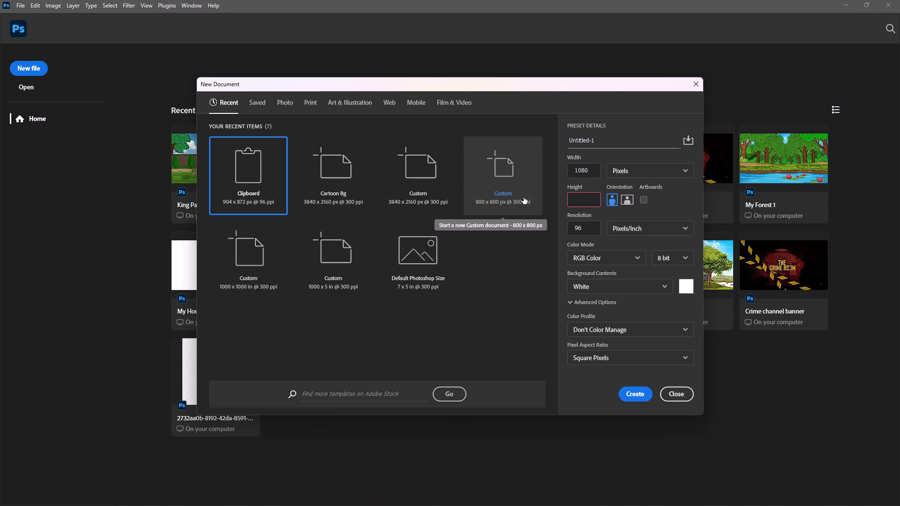
{"action": "key", "text": "1"}
{"action": "type", "text": "920"}
Set the resolution to 300 pixels/inch and the background contents to Transparent, and create the document.
{"action": "left_click_drag", "start_coordinate": [590, 228], "coordinate": [517, 232]}
{"action": "key", "text": "BackSpace"}
{"action": "type", "text": "300"}
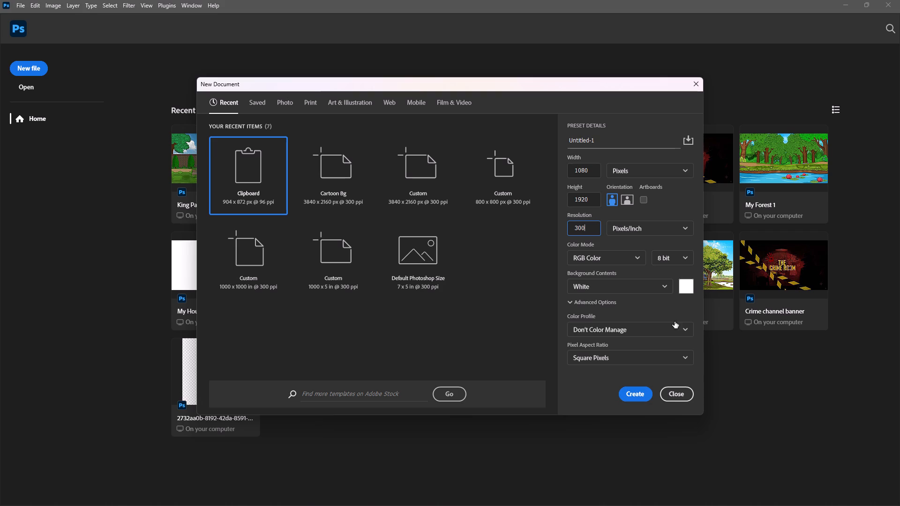
{"action": "left_click", "coordinate": [665, 287]}
{"action": "left_click", "coordinate": [595, 348]}
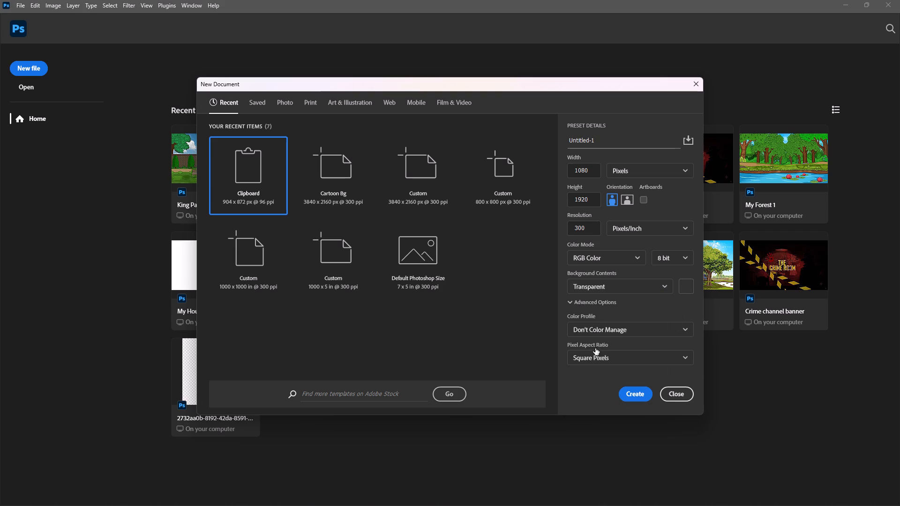
{"action": "left_click", "coordinate": [622, 391]}
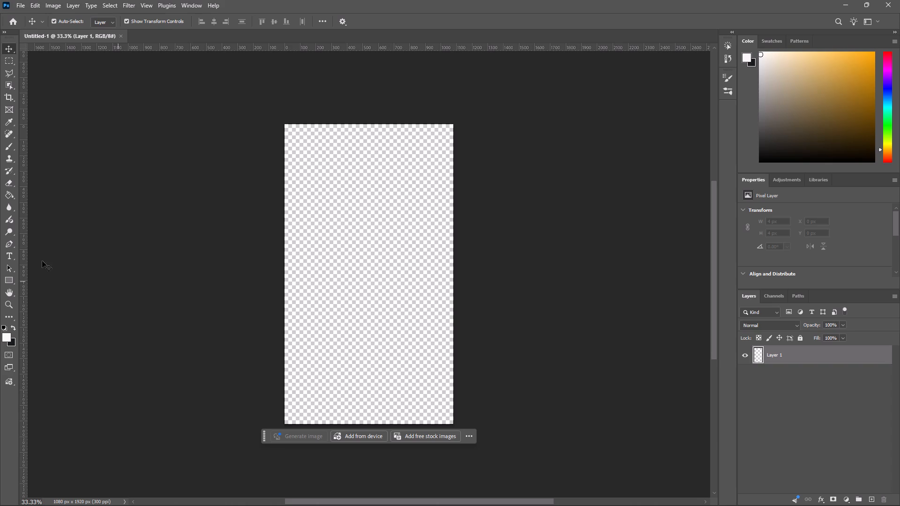
Place the Sonata Software news screenshot from the File Explorer Gallery into the blank 1080 x 1920 px document.
{"action": "left_click", "coordinate": [389, 496]}
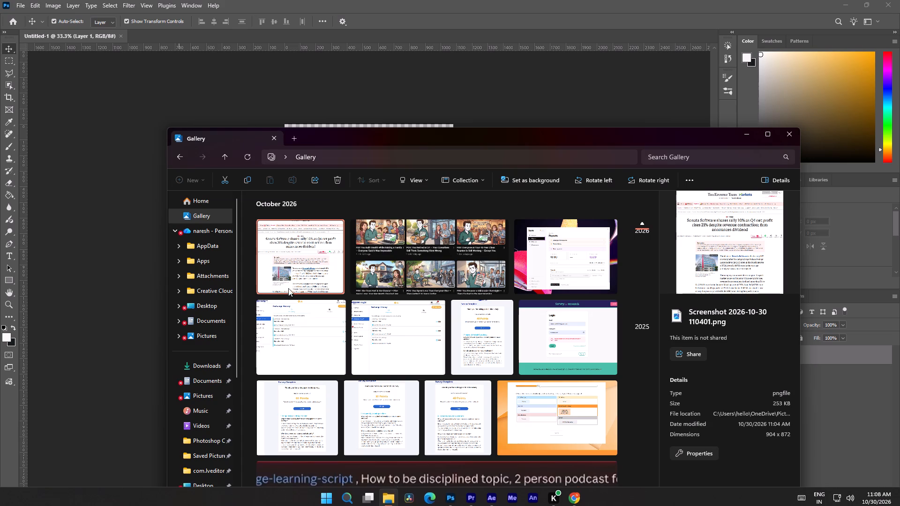
{"action": "left_click_drag", "start_coordinate": [287, 259], "coordinate": [412, 107]}
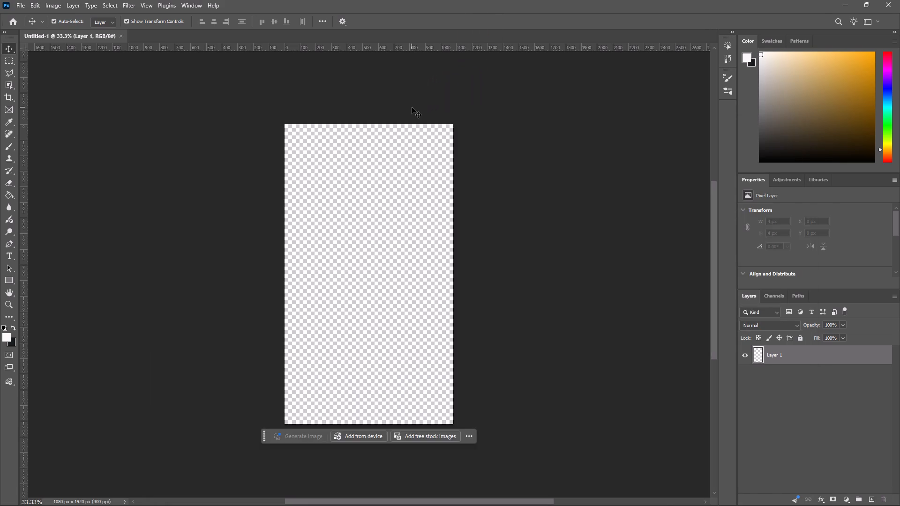
{"action": "left_click", "coordinate": [548, 255]}
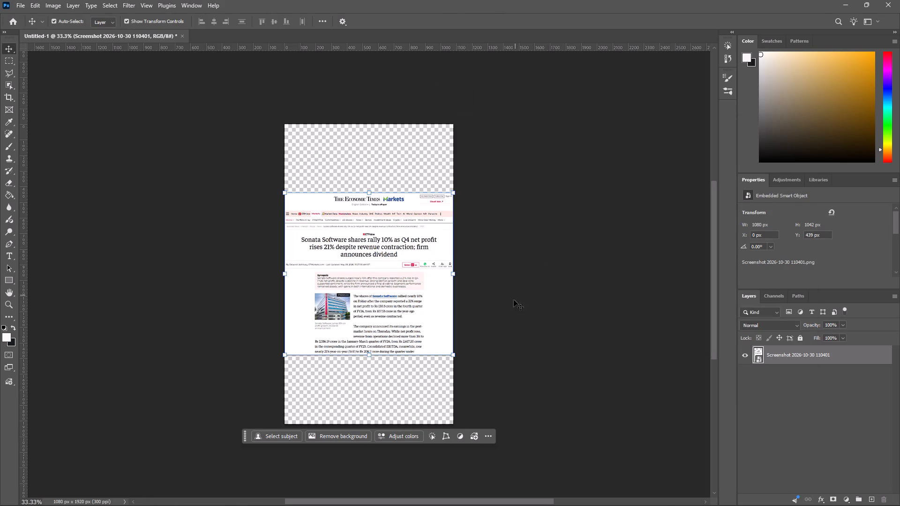
Enlarge the placed screenshot proportionally to about 1906 x 1839 px so it overflows both sides of the canvas, and apply the transform.
{"action": "left_click_drag", "start_coordinate": [452, 356], "coordinate": [502, 388]}
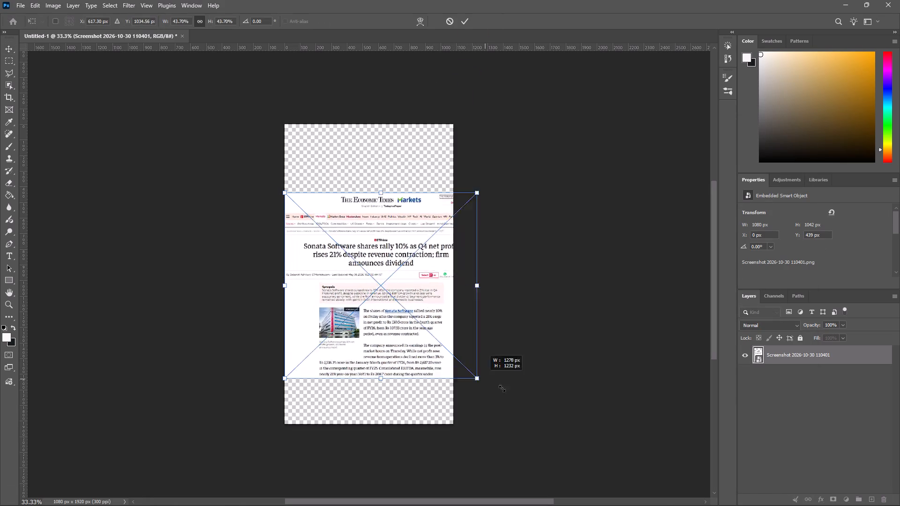
{"action": "left_click_drag", "start_coordinate": [502, 388], "coordinate": [622, 439]}
{"action": "left_click_drag", "start_coordinate": [375, 358], "coordinate": [317, 335]}
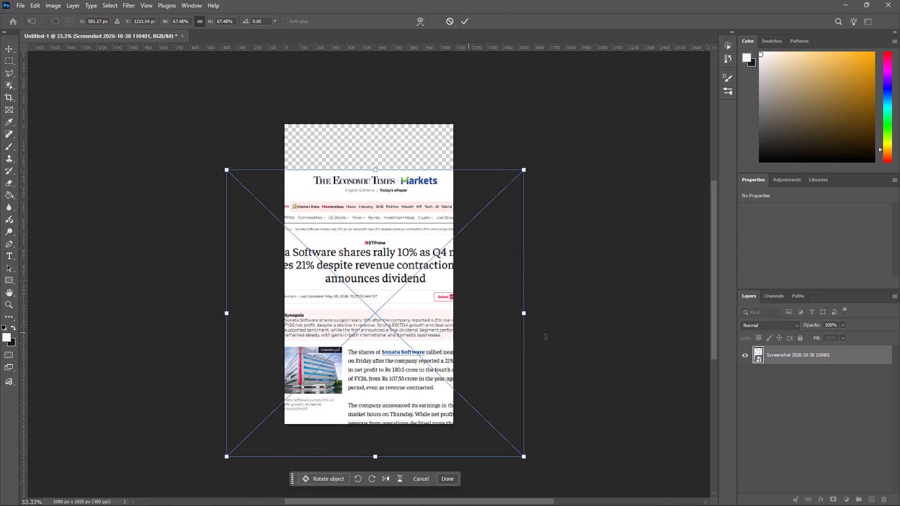
{"action": "left_click", "coordinate": [454, 477]}
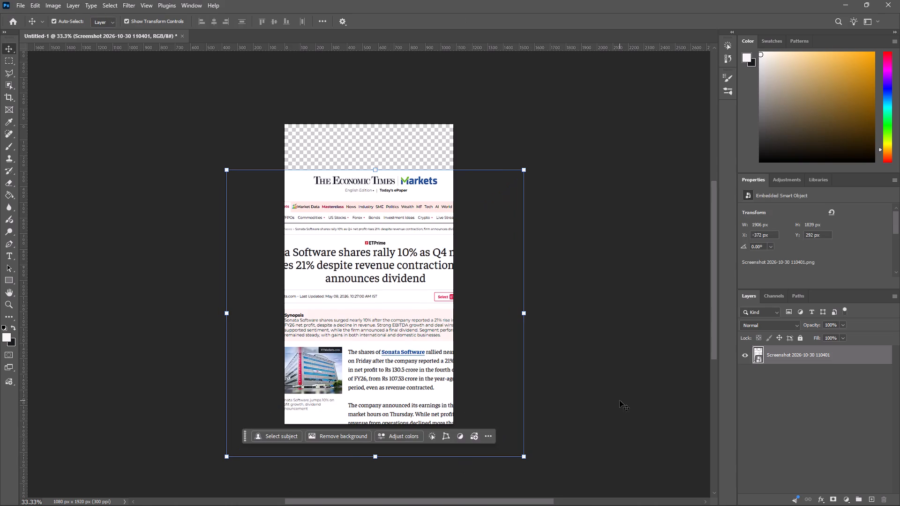
Reposition the enlarged screenshot to about X -378 px, Y 157 px, leaving a transparent strip above the masthead.
{"action": "left_click", "coordinate": [620, 401]}
{"action": "left_click", "coordinate": [399, 382]}
{"action": "left_click_drag", "start_coordinate": [399, 382], "coordinate": [389, 337]}
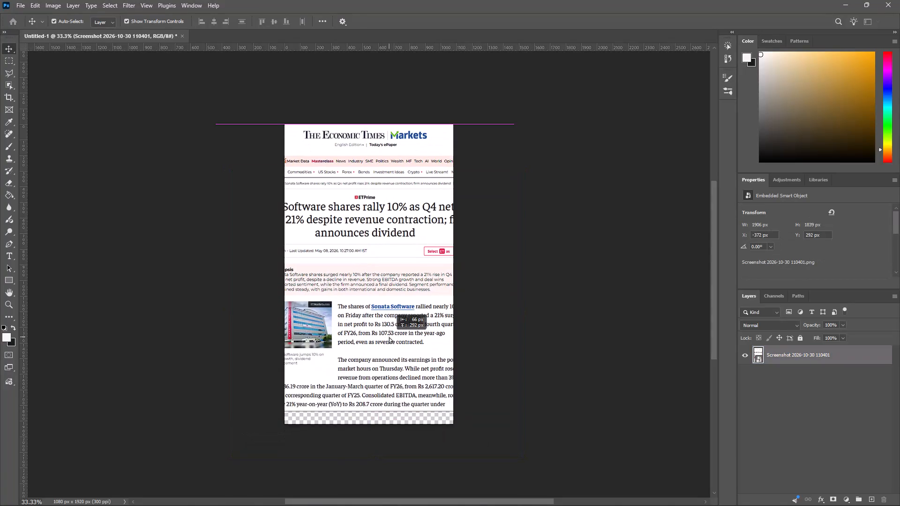
{"action": "left_click_drag", "start_coordinate": [389, 337], "coordinate": [389, 333]}
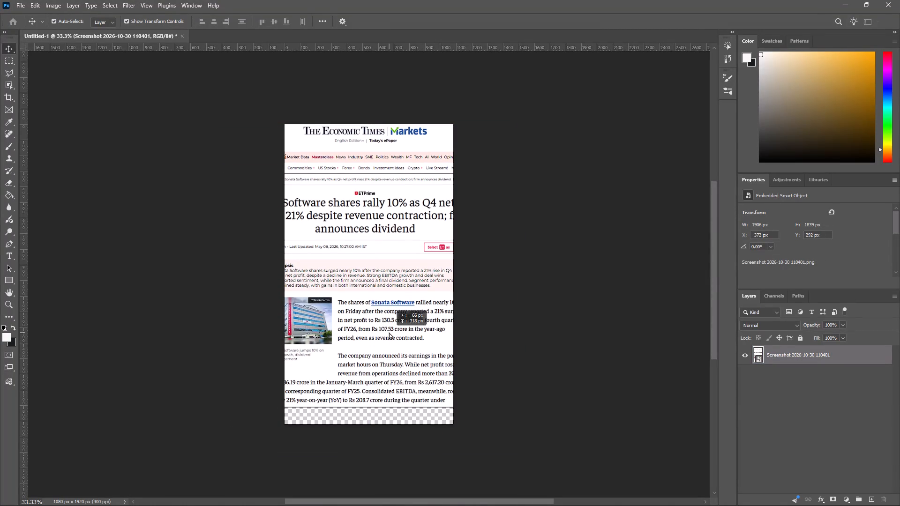
{"action": "left_click_drag", "start_coordinate": [389, 333], "coordinate": [401, 364]}
{"action": "key", "text": "BackSpace"}
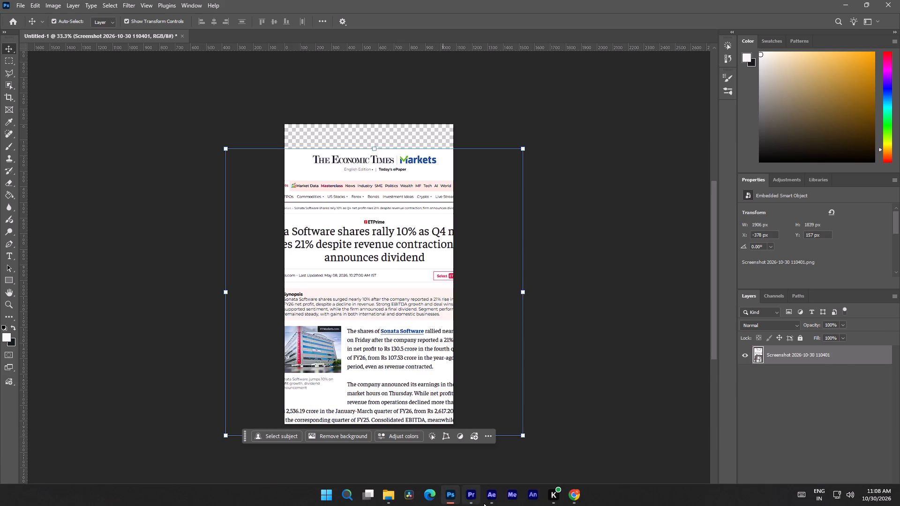
Switch to Chrome and search Google for "the economic times logo" in a new tab.
{"action": "left_click", "coordinate": [566, 492]}
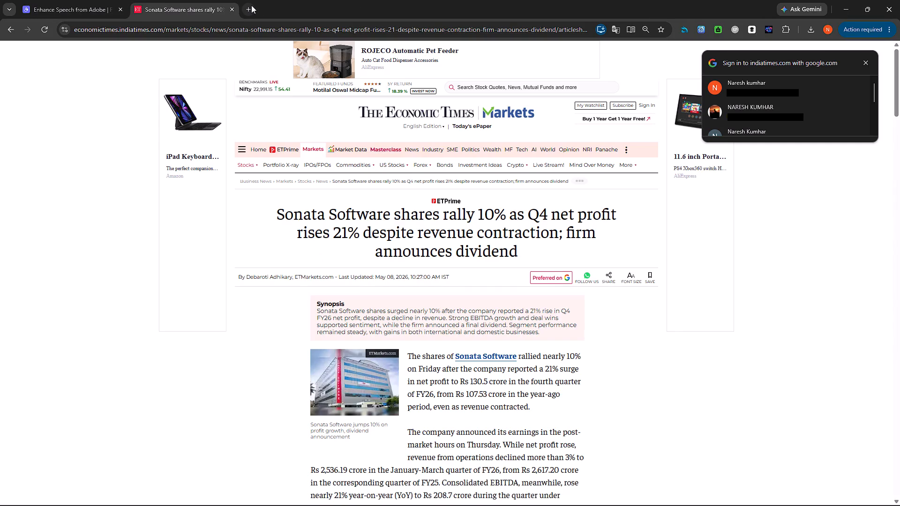
{"action": "left_click", "coordinate": [251, 5]}
{"action": "left_click", "coordinate": [329, 188]}
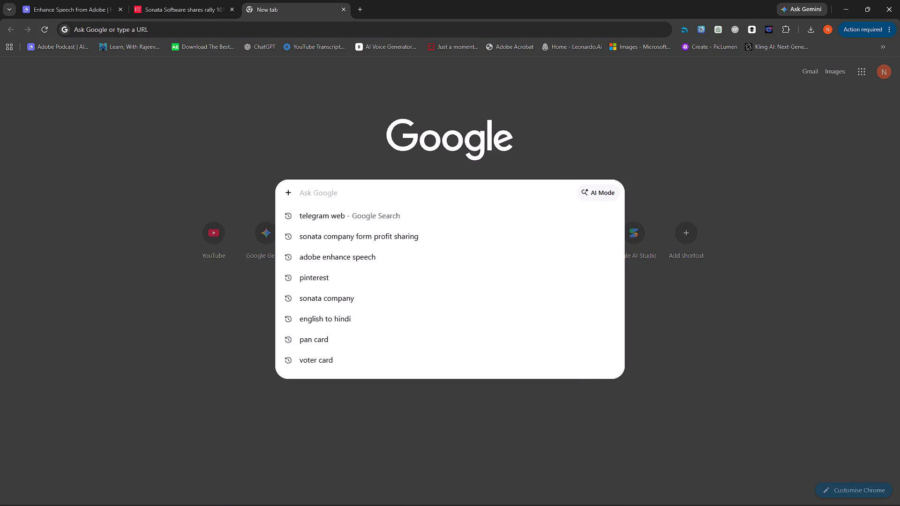
{"action": "type", "text": "the"}
{"action": "key", "text": "space"}
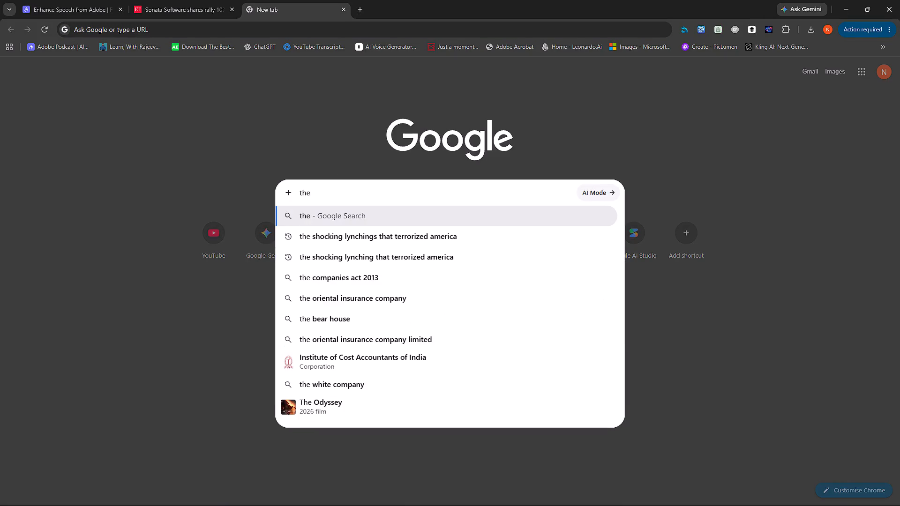
{"action": "type", "text": "econ"}
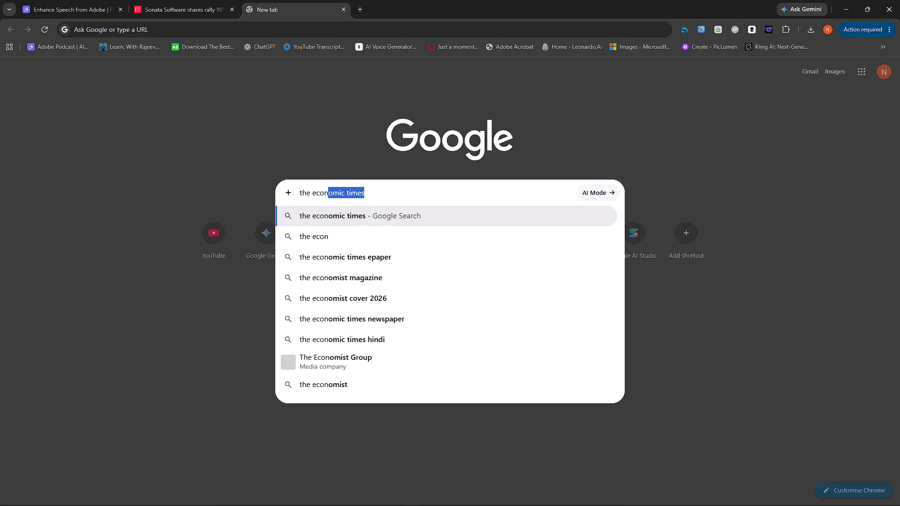
{"action": "type", "text": "omic tim"}
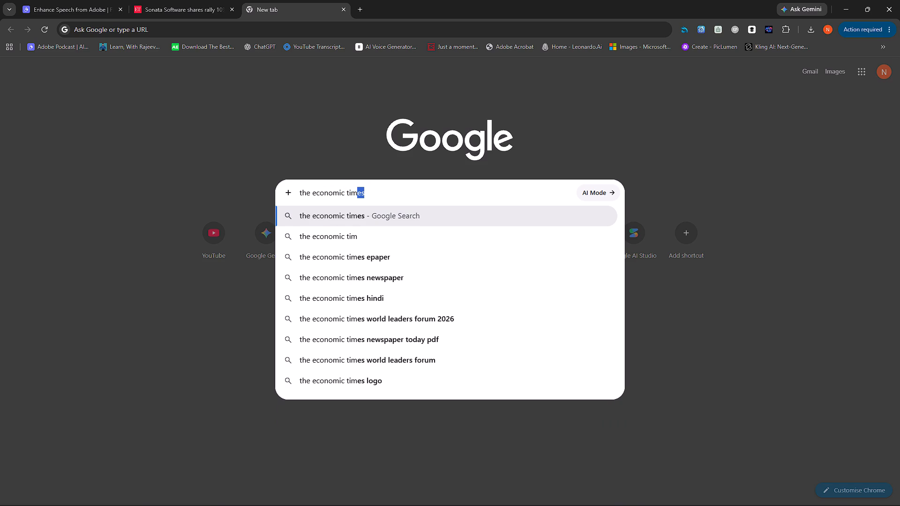
{"action": "left_click", "coordinate": [374, 218]}
{"action": "left_click", "coordinate": [189, 58]}
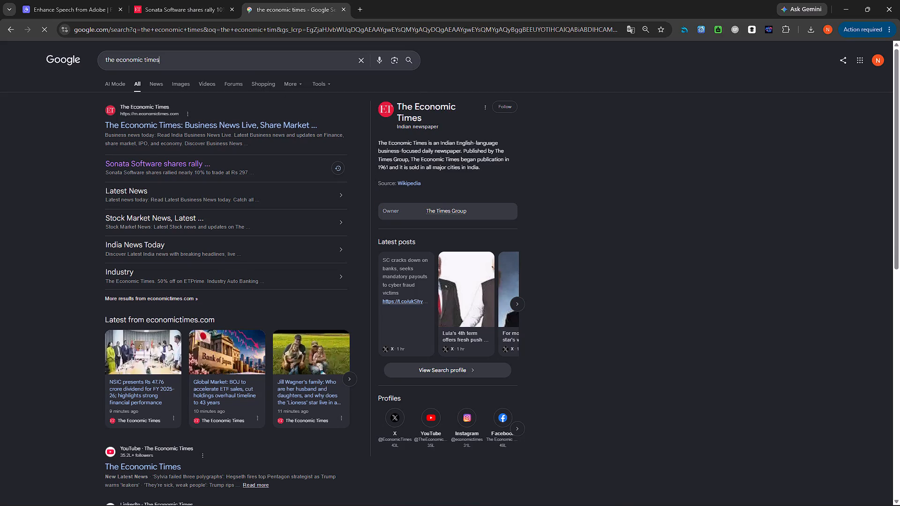
{"action": "key", "text": "space"}
{"action": "type", "text": "logo"}
{"action": "left_click", "coordinate": [191, 77]}
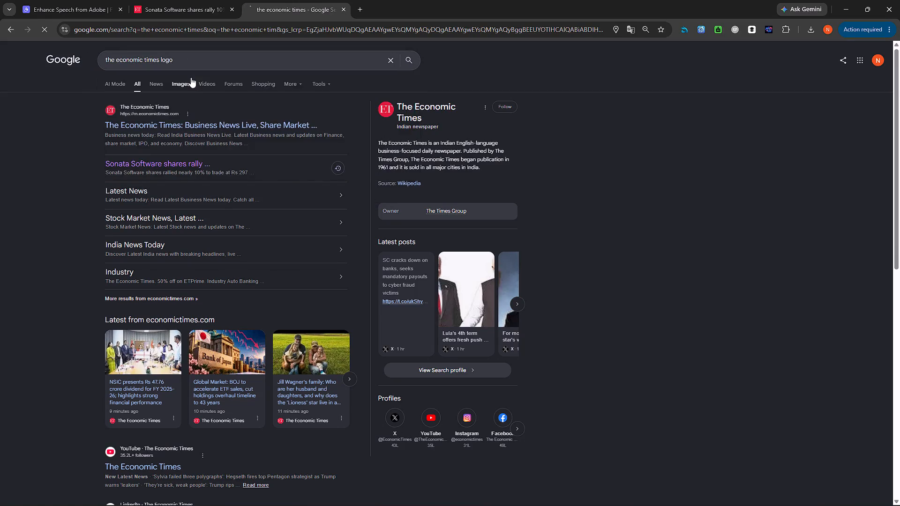
Check the article's masthead, refine the search to "the economic times logo png", and open Brandfetch's Economic Times logo page.
{"action": "left_click", "coordinate": [176, 0]}
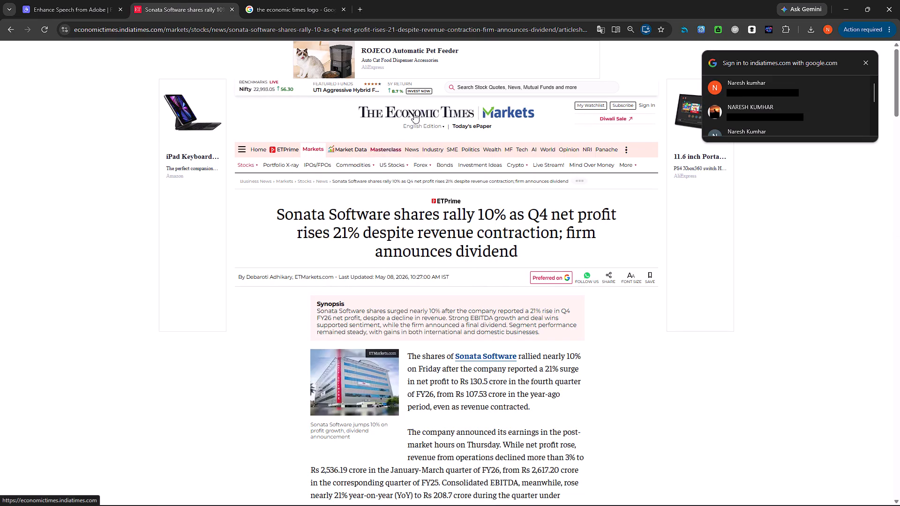
{"action": "left_click", "coordinate": [301, 10]}
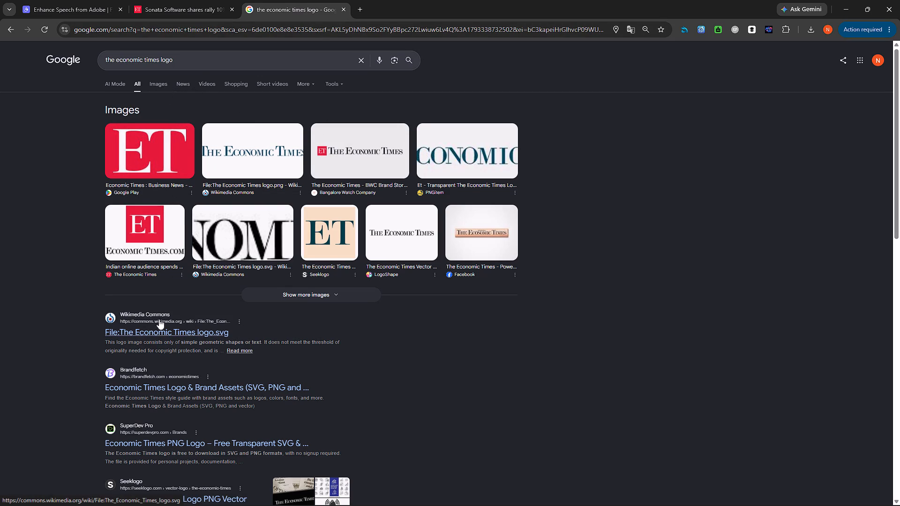
{"action": "left_click", "coordinate": [181, 61]}
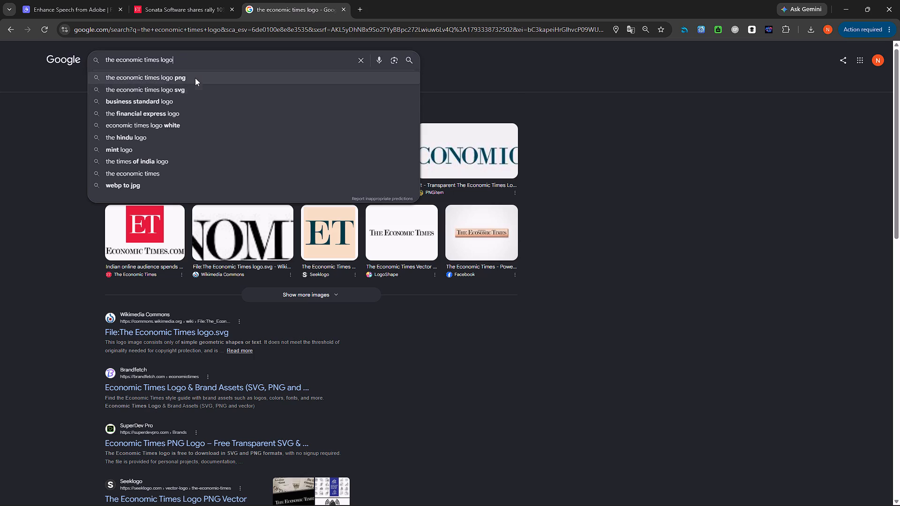
{"action": "left_click", "coordinate": [195, 78]}
{"action": "left_click", "coordinate": [140, 161]}
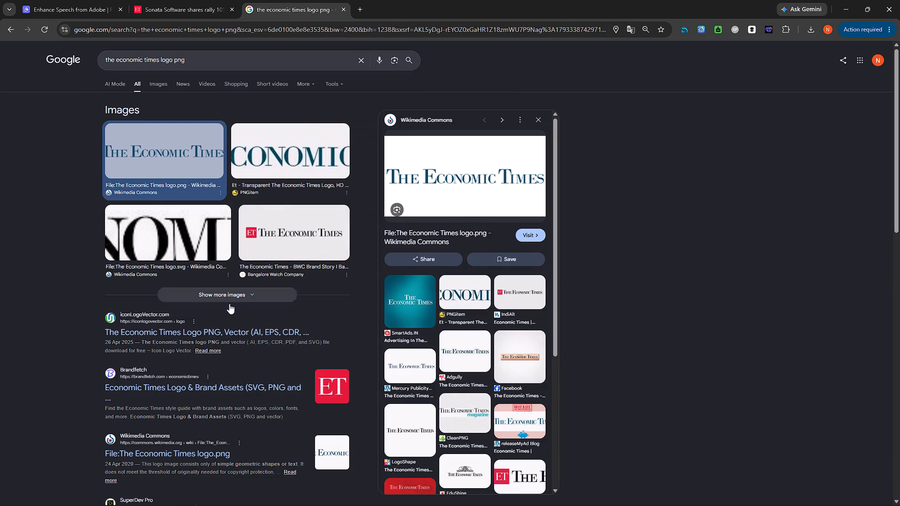
{"action": "left_click", "coordinate": [194, 388]}
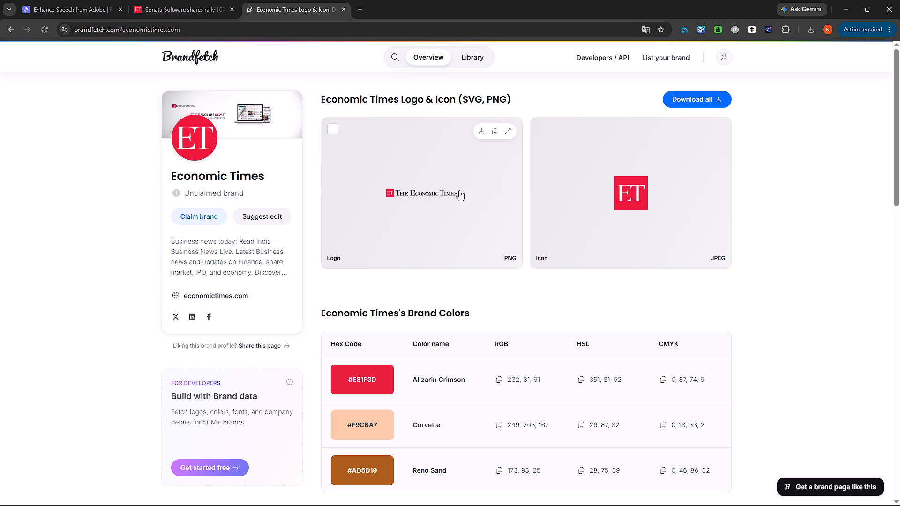
Compare Brandfetch's logo with the article's masthead and download the Economic Times wordmark logo as a PNG.
{"action": "left_click", "coordinate": [172, 0]}
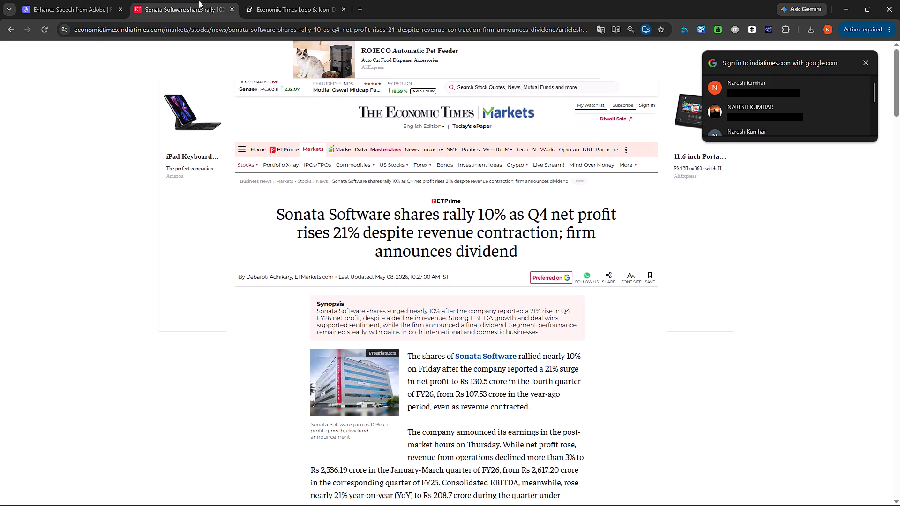
{"action": "left_click", "coordinate": [244, 0]}
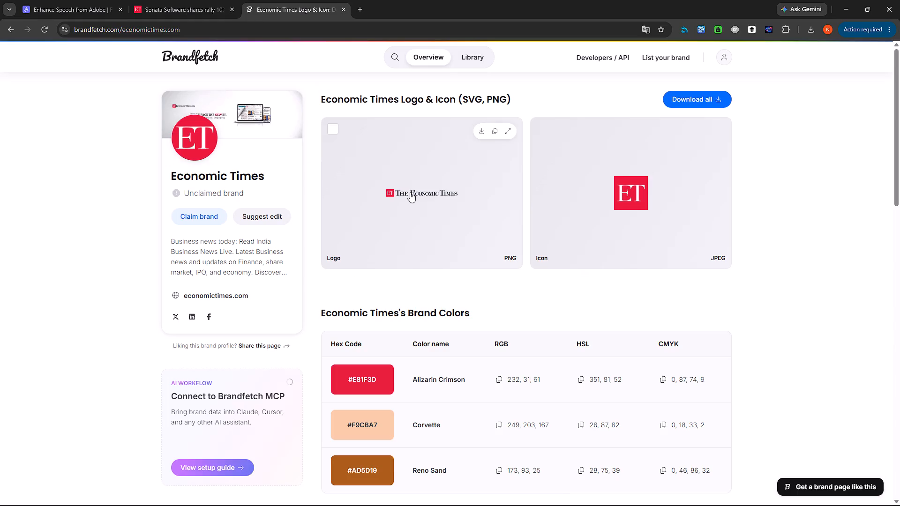
{"action": "left_click", "coordinate": [171, 0]}
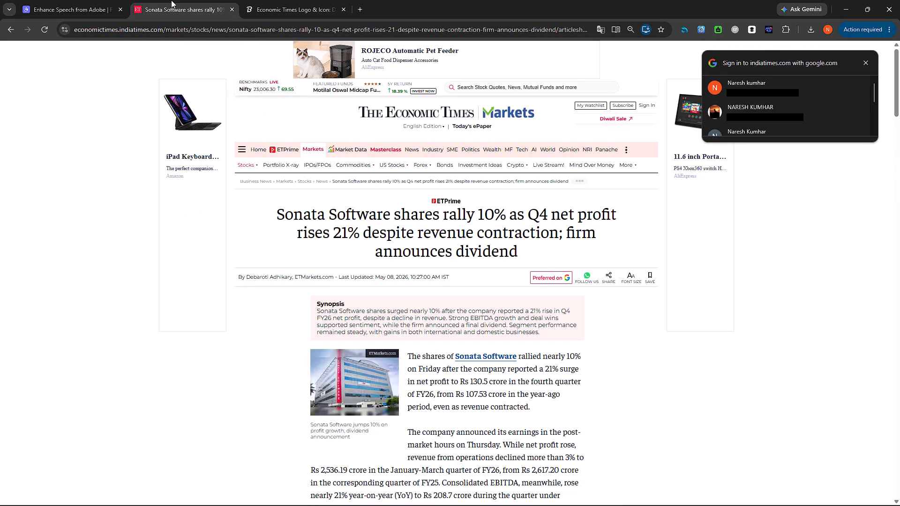
{"action": "left_click", "coordinate": [267, 5]}
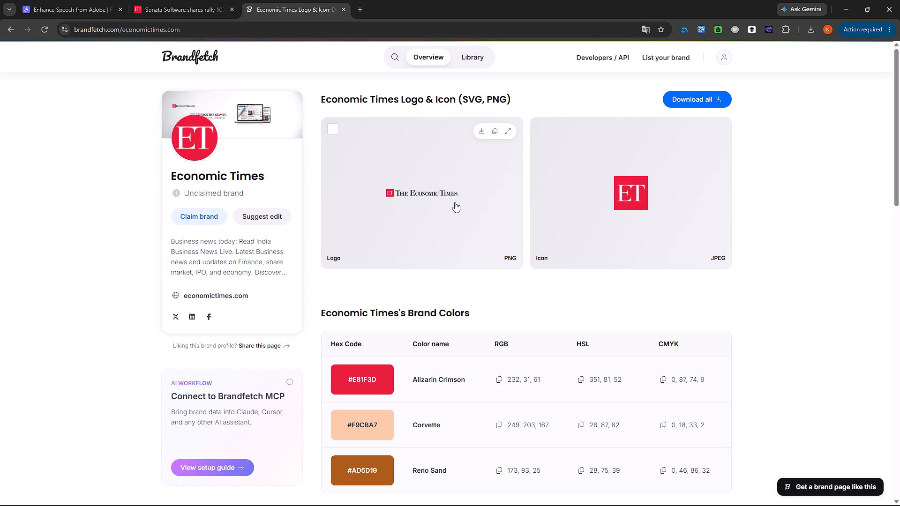
{"action": "left_click", "coordinate": [455, 192]}
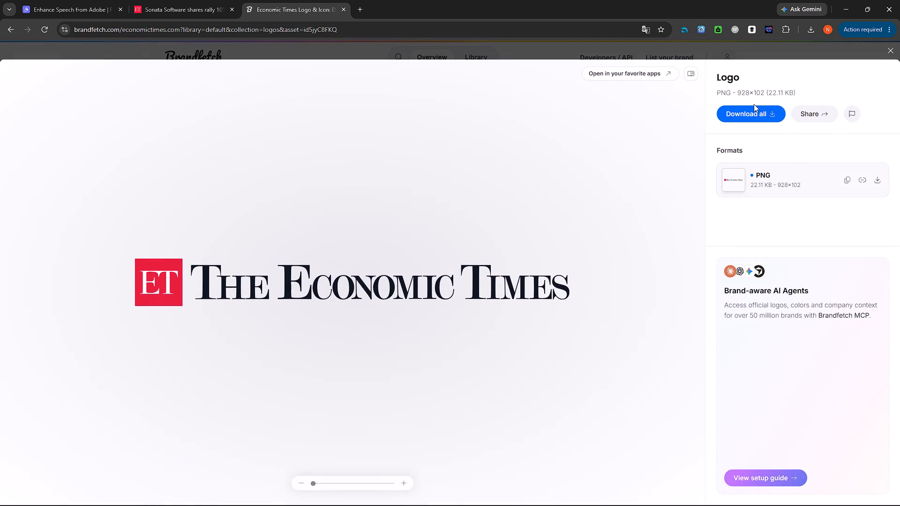
{"action": "scroll", "coordinate": [284, 320], "scroll_direction": "down", "scroll_amount": 4}
{"action": "left_click", "coordinate": [761, 110]}
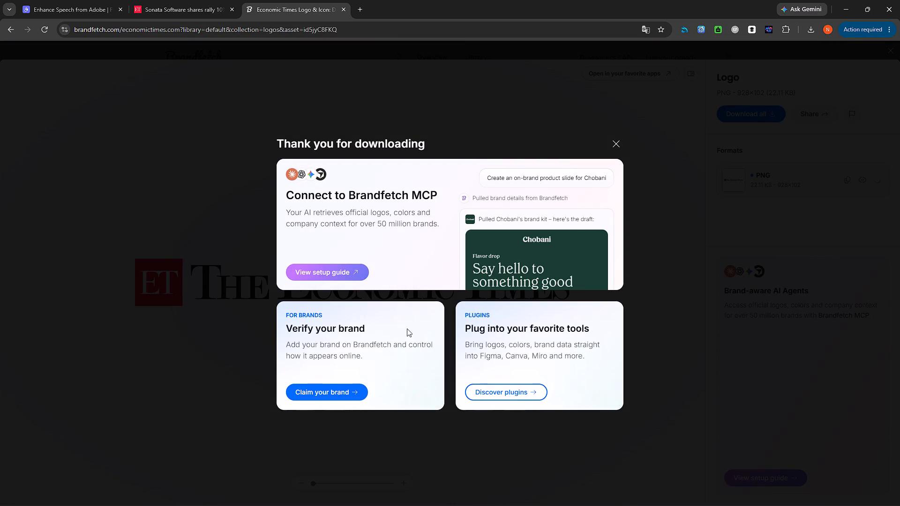
{"action": "left_click", "coordinate": [622, 142]}
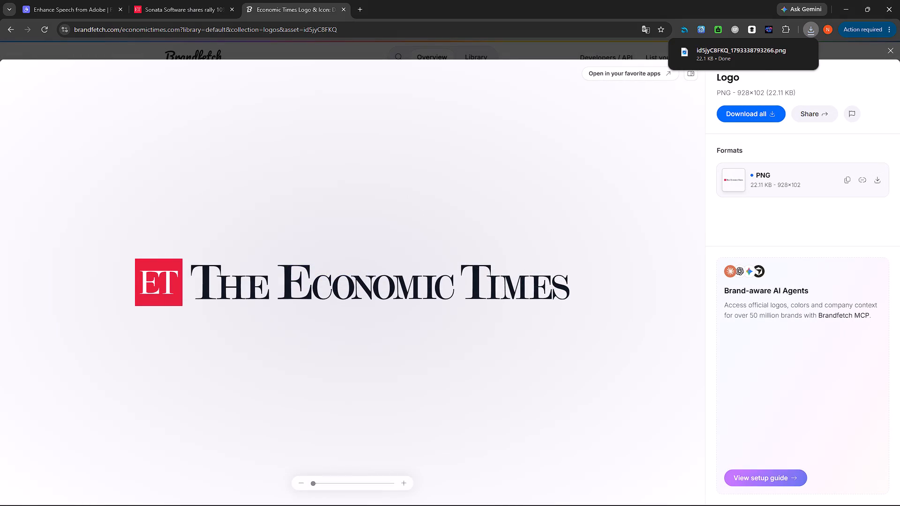
Open the downloaded Economic Times logo PNG to check it, and close the viewer.
{"action": "left_click", "coordinate": [749, 52]}
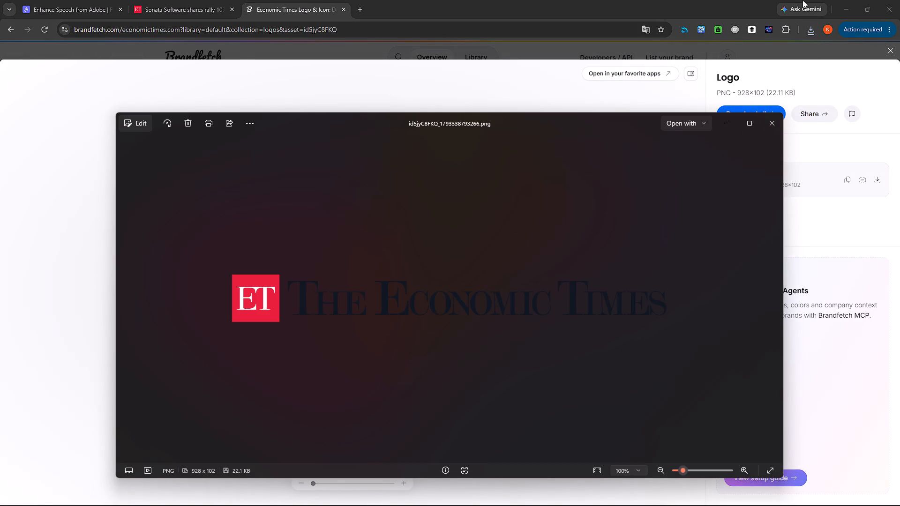
{"action": "left_click", "coordinate": [814, 30]}
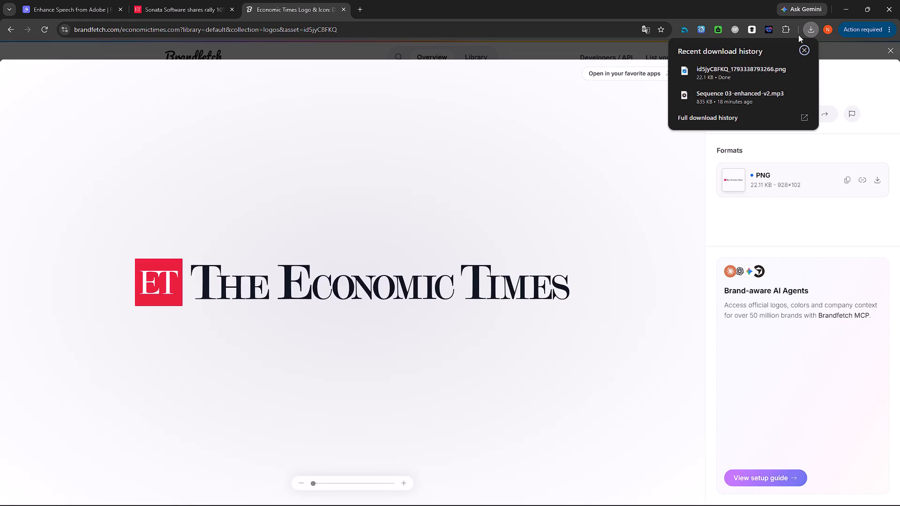
{"action": "left_click", "coordinate": [722, 69]}
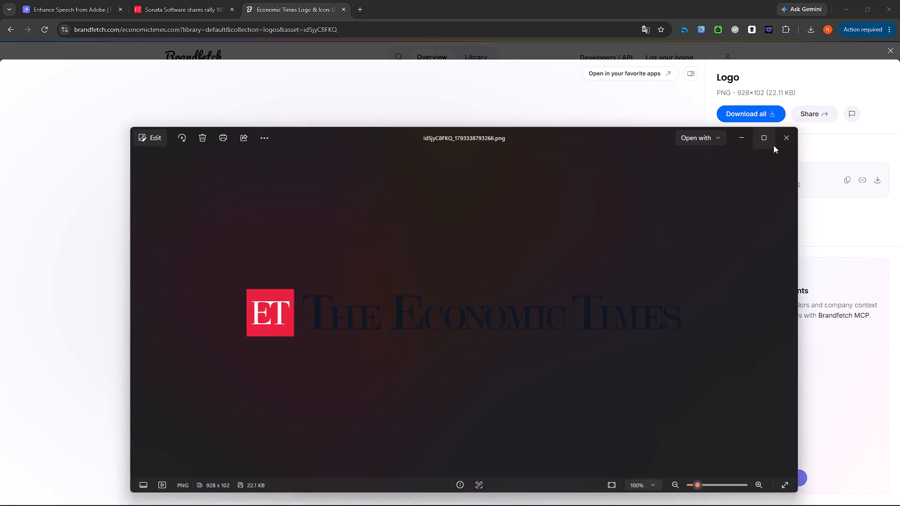
{"action": "left_click", "coordinate": [787, 140]}
Copy the Sonata Software headline text from the Economic Times article.
{"action": "left_click", "coordinate": [199, 0]}
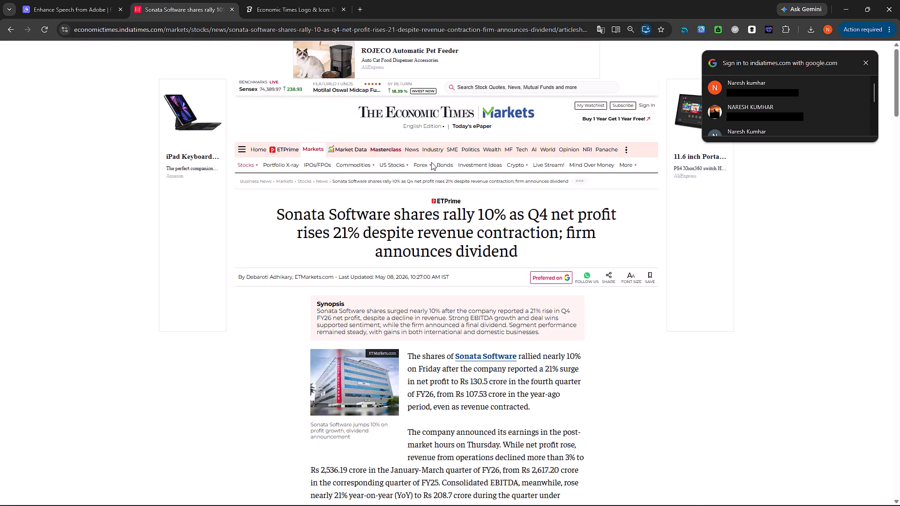
{"action": "left_click_drag", "start_coordinate": [517, 250], "coordinate": [278, 213]}
{"action": "right_click", "coordinate": [330, 212]}
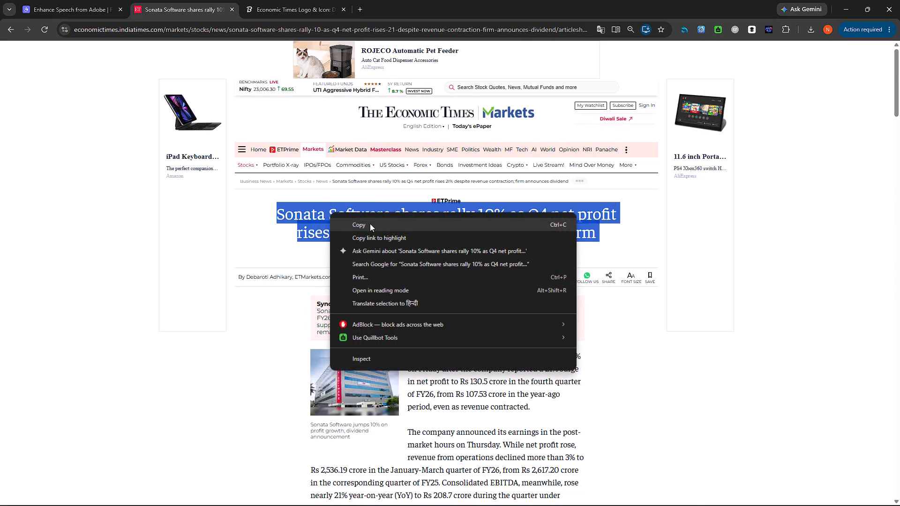
{"action": "left_click", "coordinate": [370, 223]}
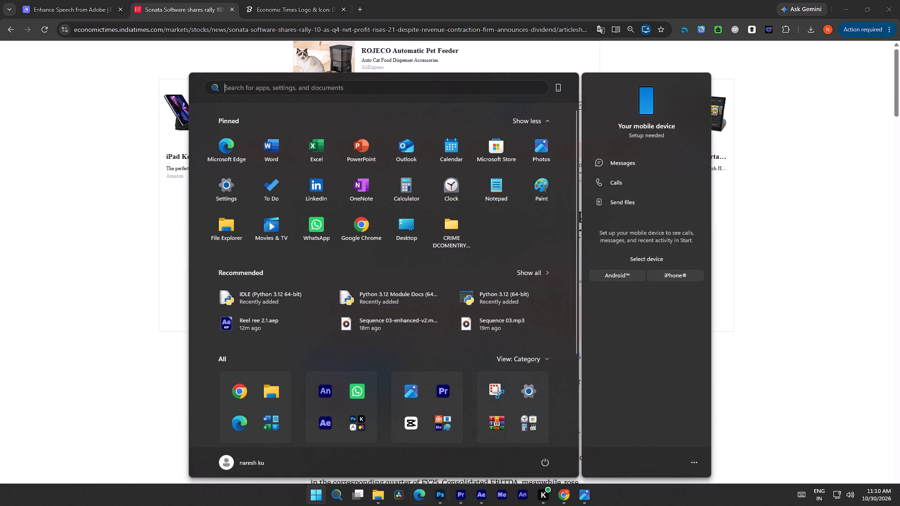
Switch to the Untitled-1 document in Photoshop.
{"action": "left_click", "coordinate": [437, 494]}
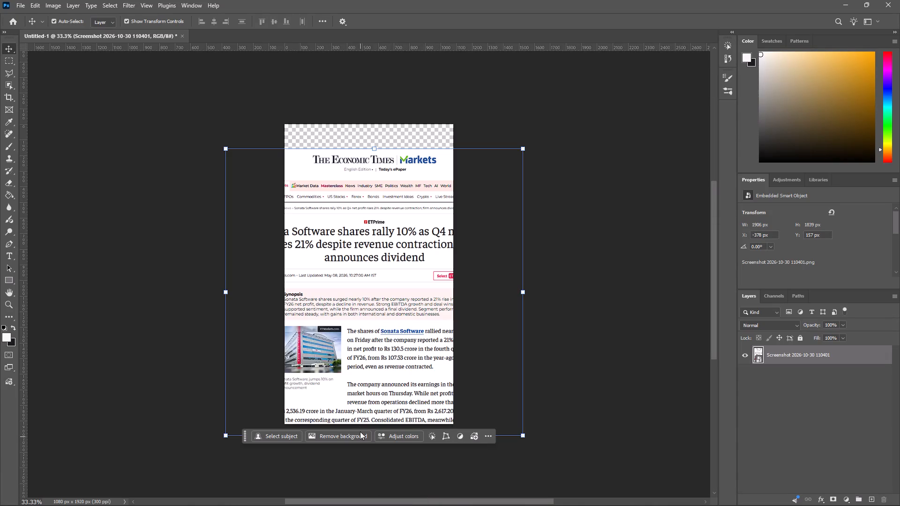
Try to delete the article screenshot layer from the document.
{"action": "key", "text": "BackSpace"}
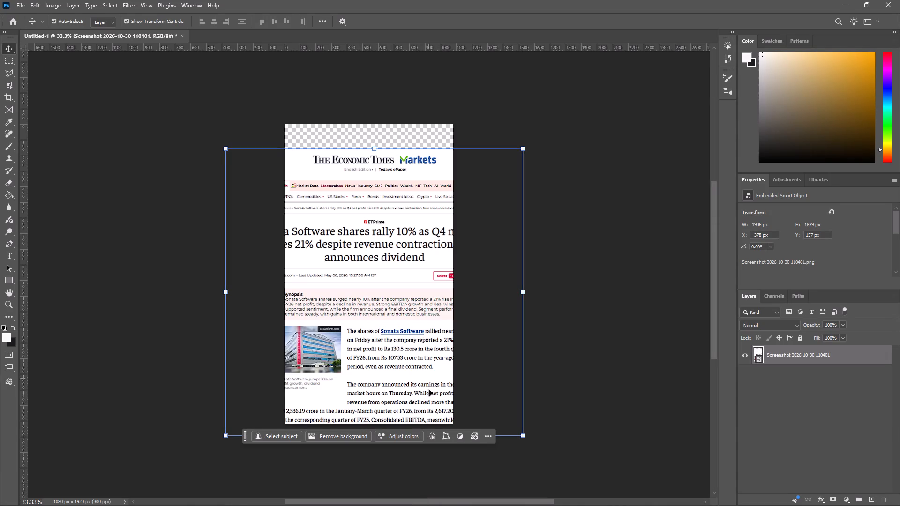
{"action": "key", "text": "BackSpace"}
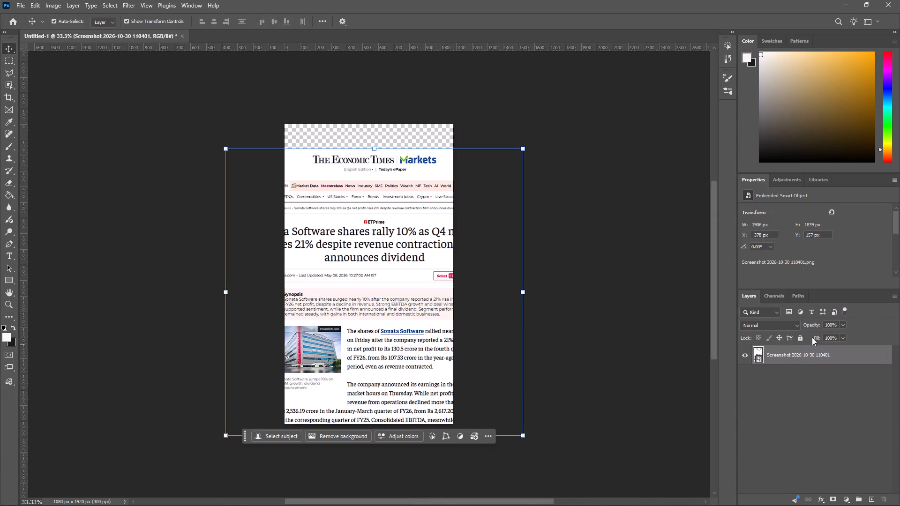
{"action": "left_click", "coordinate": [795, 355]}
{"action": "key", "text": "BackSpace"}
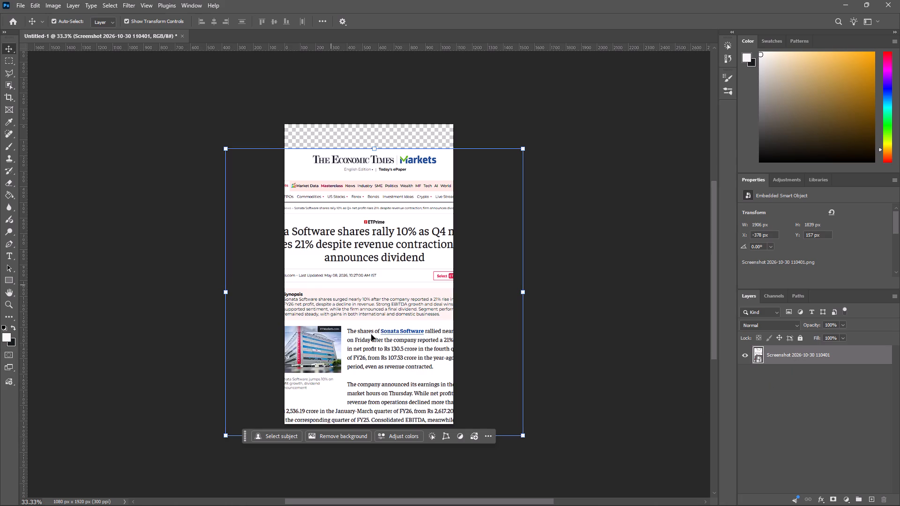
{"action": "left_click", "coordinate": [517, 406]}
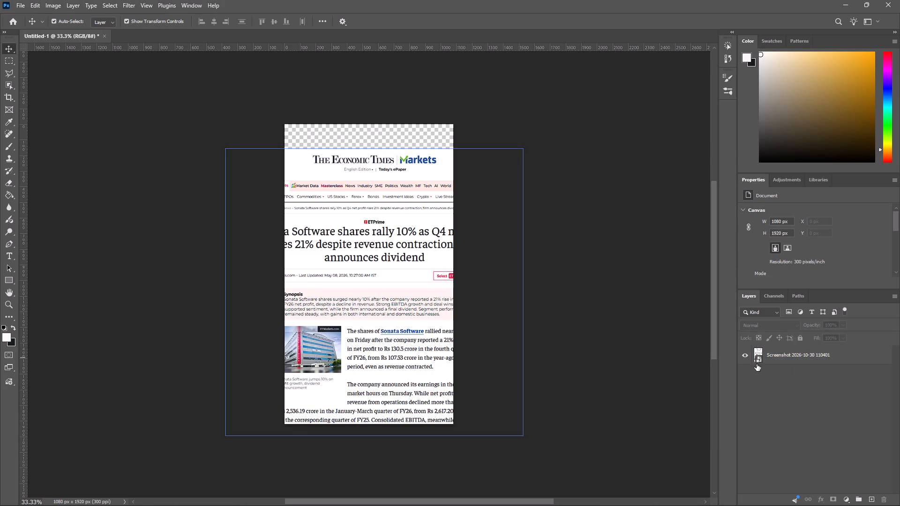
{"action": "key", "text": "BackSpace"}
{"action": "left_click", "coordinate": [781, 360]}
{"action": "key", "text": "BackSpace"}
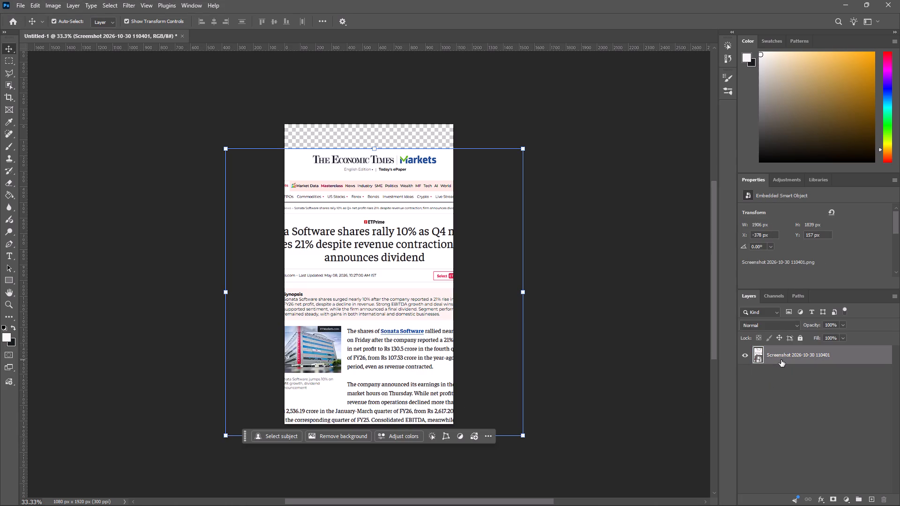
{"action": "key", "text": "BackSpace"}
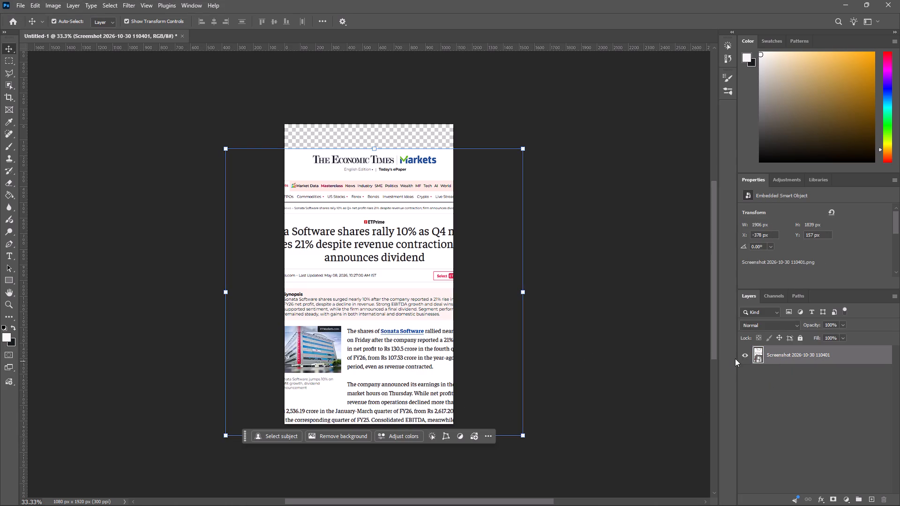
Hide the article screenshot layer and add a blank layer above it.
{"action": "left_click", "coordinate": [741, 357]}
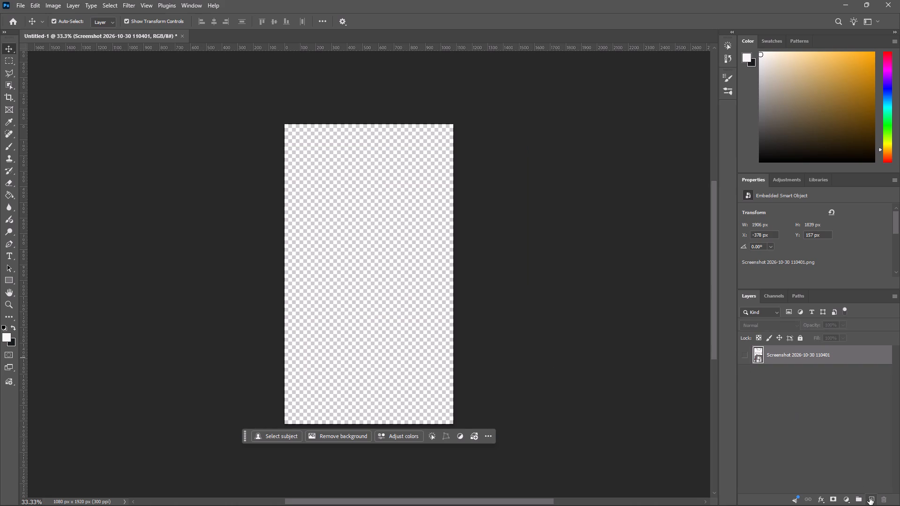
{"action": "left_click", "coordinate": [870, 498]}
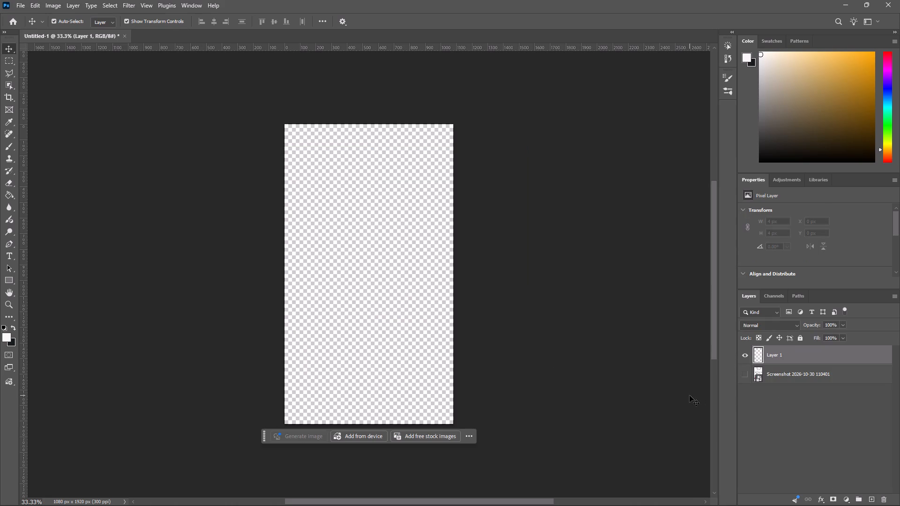
Undo the edits back to before the article screenshot was placed, and add another blank layer to the document.
{"action": "key", "text": "ctrl+z"}
{"action": "key", "text": "ctrl+z"}
{"action": "key", "text": "ctrl+z"}
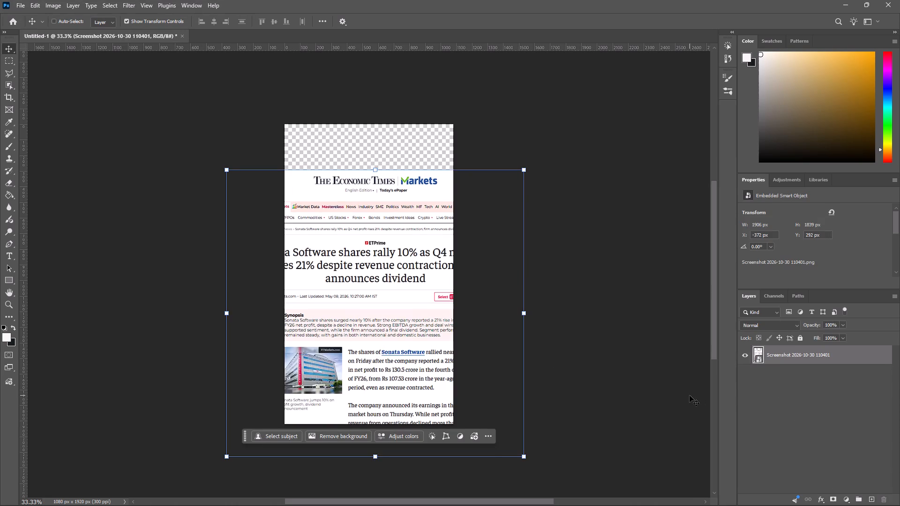
{"action": "key", "text": "ctrl+z"}
{"action": "key", "text": "ctrl+z"}
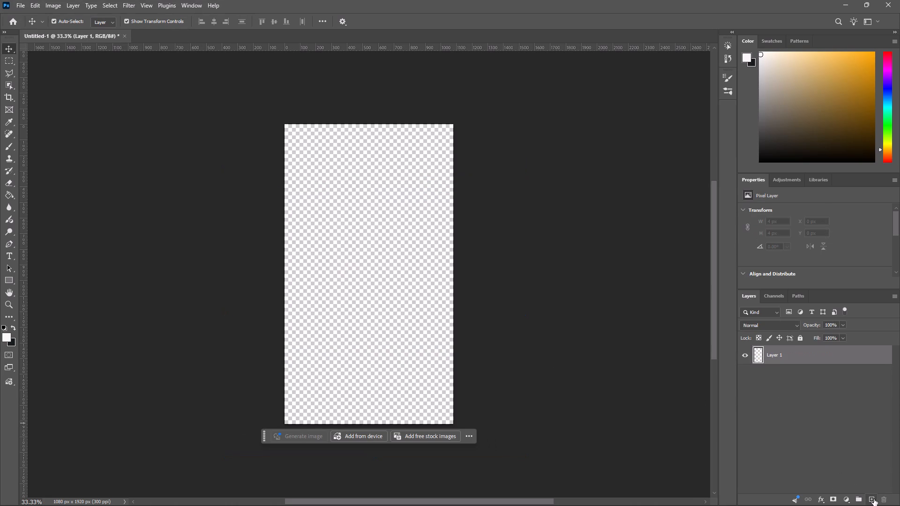
{"action": "left_click", "coordinate": [874, 499]}
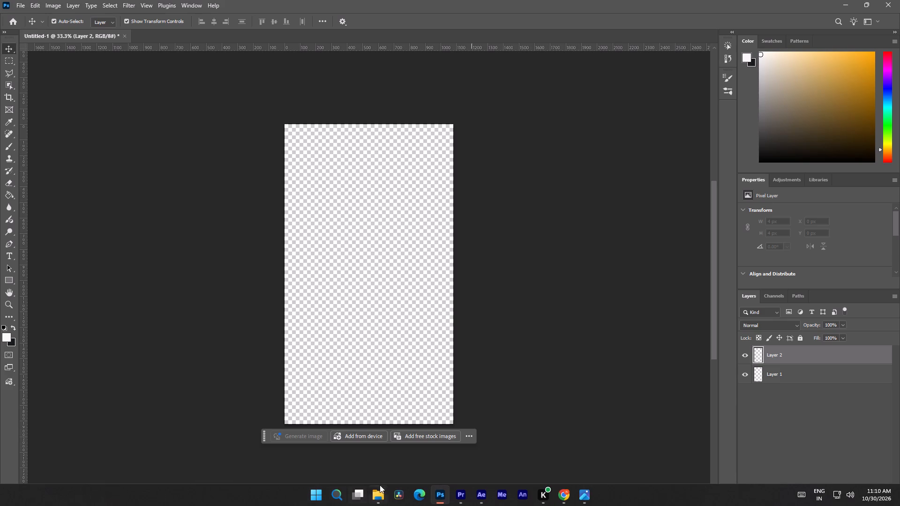
Place the Economic Times logo PNG from the Downloads folder, centred horizontally near the canvas top at about Y 252 px.
{"action": "left_click", "coordinate": [380, 496]}
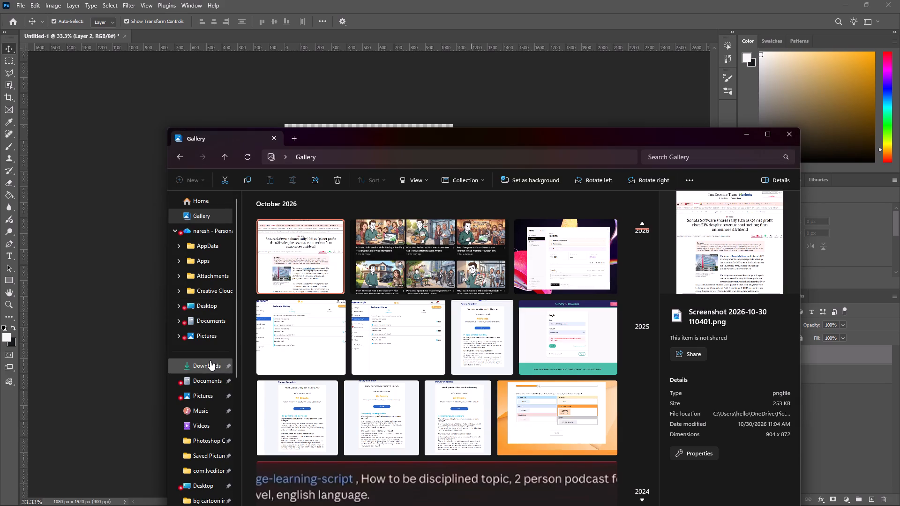
{"action": "left_click", "coordinate": [210, 360]}
{"action": "left_click_drag", "start_coordinate": [297, 293], "coordinate": [110, 225]}
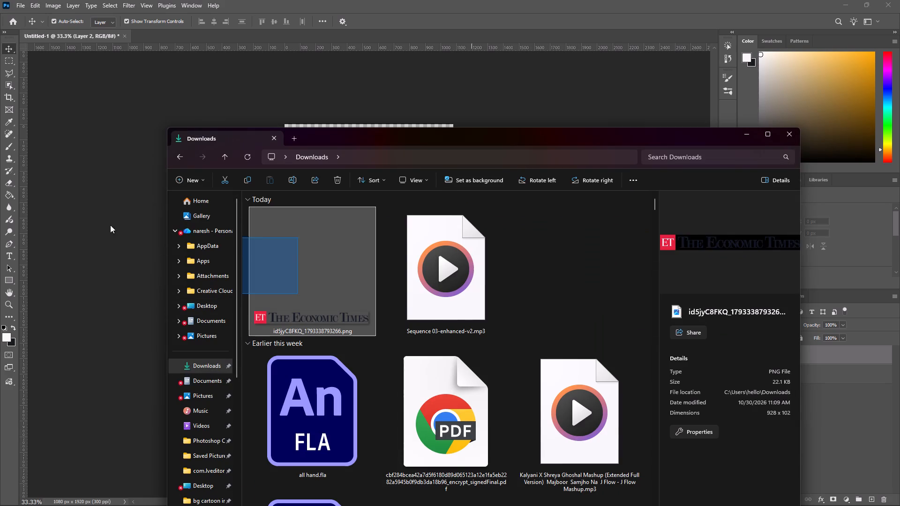
{"action": "left_click_drag", "start_coordinate": [110, 225], "coordinate": [195, 268]}
{"action": "left_click_drag", "start_coordinate": [321, 320], "coordinate": [89, 228]}
{"action": "left_click_drag", "start_coordinate": [369, 274], "coordinate": [372, 218]}
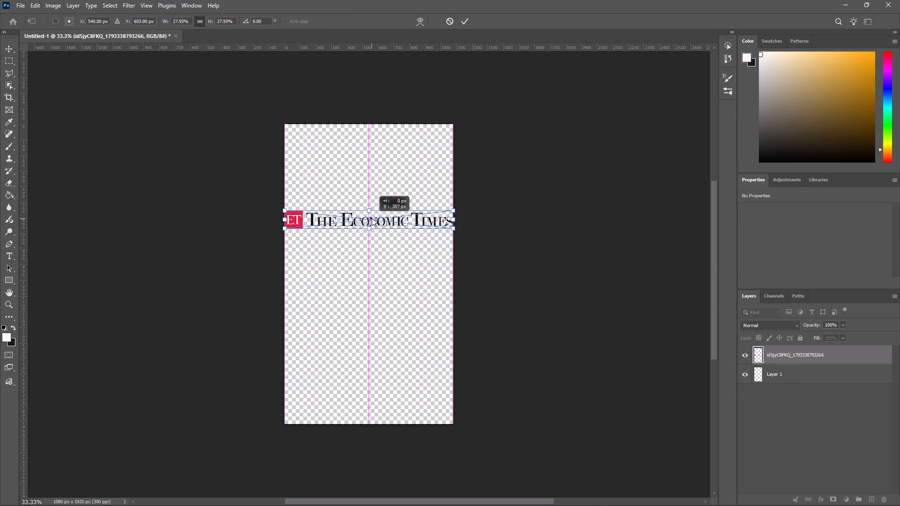
{"action": "left_click_drag", "start_coordinate": [372, 218], "coordinate": [372, 164]}
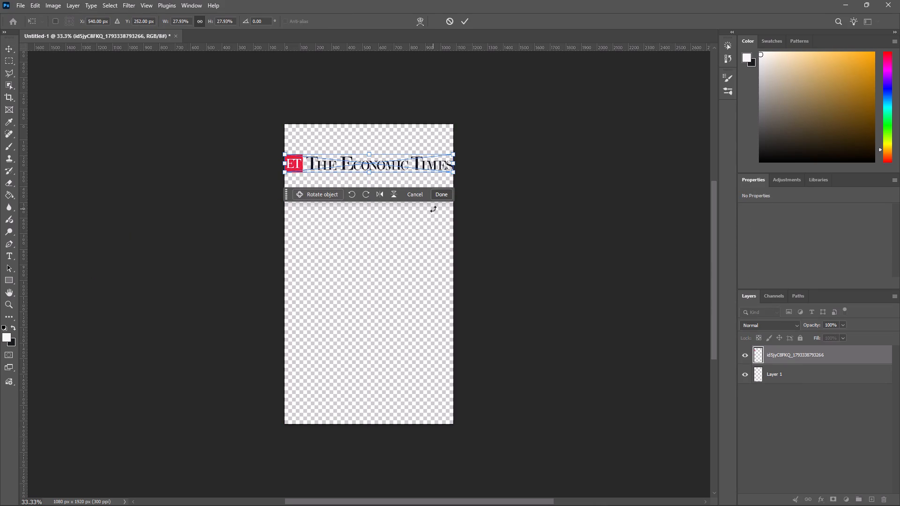
Scale the Economic Times logo down proportionally to about 19.4%, about 748 x 82 px, keeping its upper-left corner fixed, and commit the transform.
{"action": "scroll", "coordinate": [433, 209], "scroll_direction": "up", "scroll_amount": 7, "text": "ctrl"}
{"action": "scroll", "coordinate": [499, 210], "scroll_direction": "up", "scroll_amount": 7, "text": "alt"}
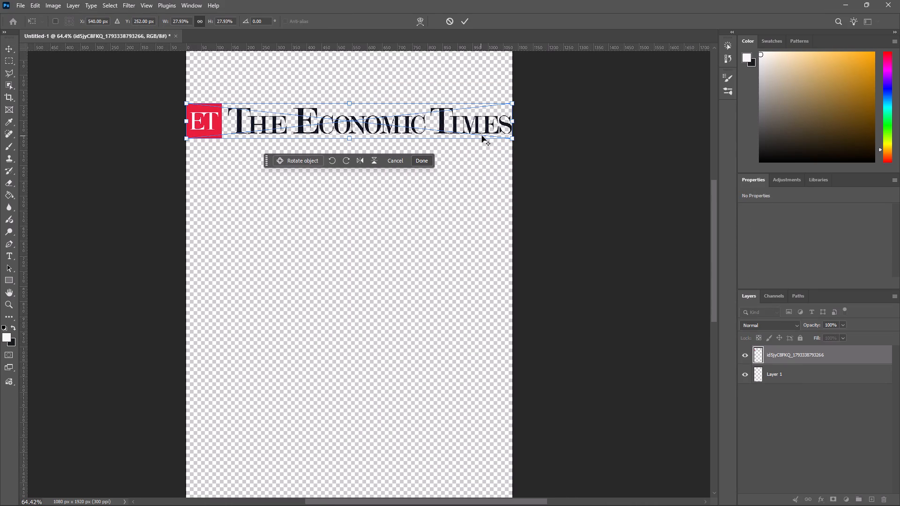
{"action": "left_click", "coordinate": [553, 162]}
{"action": "left_click_drag", "start_coordinate": [514, 141], "coordinate": [492, 134], "text": "shift"}
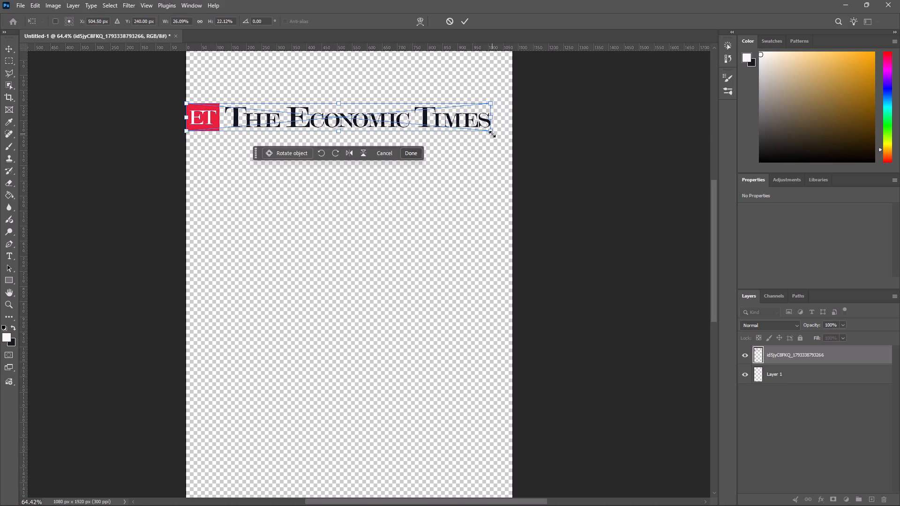
{"action": "key", "text": "ctrl+z"}
{"action": "left_click_drag", "start_coordinate": [513, 140], "coordinate": [495, 134]}
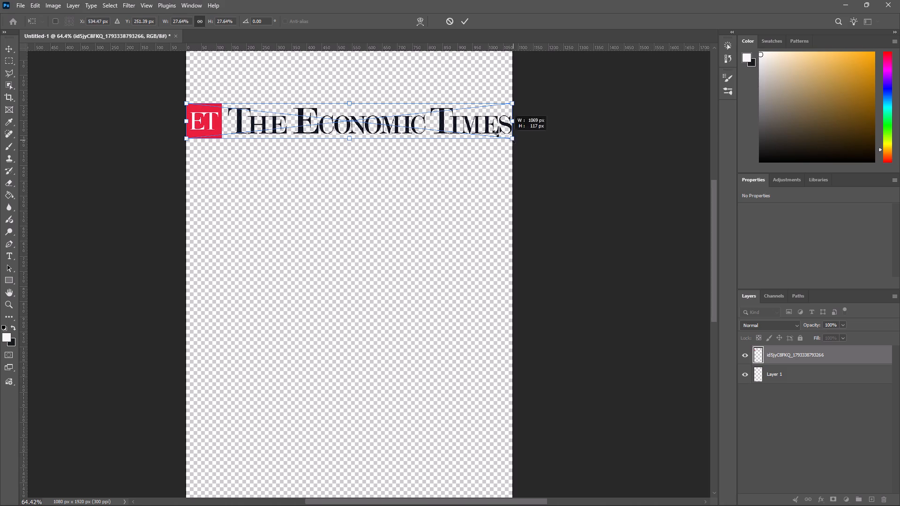
{"action": "left_click_drag", "start_coordinate": [495, 134], "coordinate": [414, 118]}
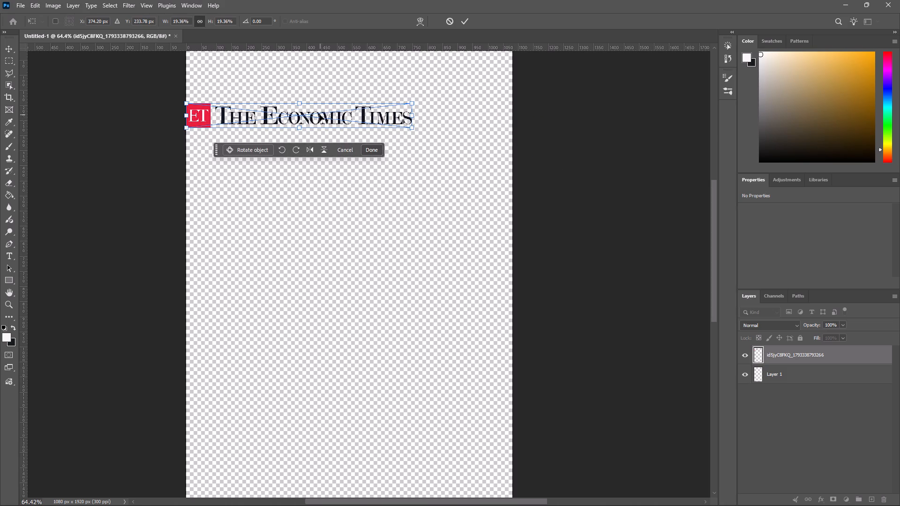
{"action": "left_click", "coordinate": [191, 4]}
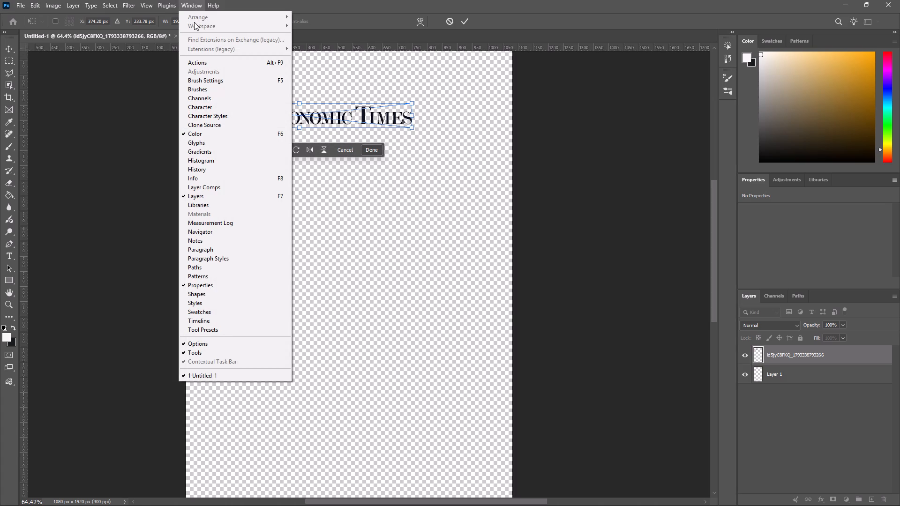
{"action": "left_click", "coordinate": [690, 277]}
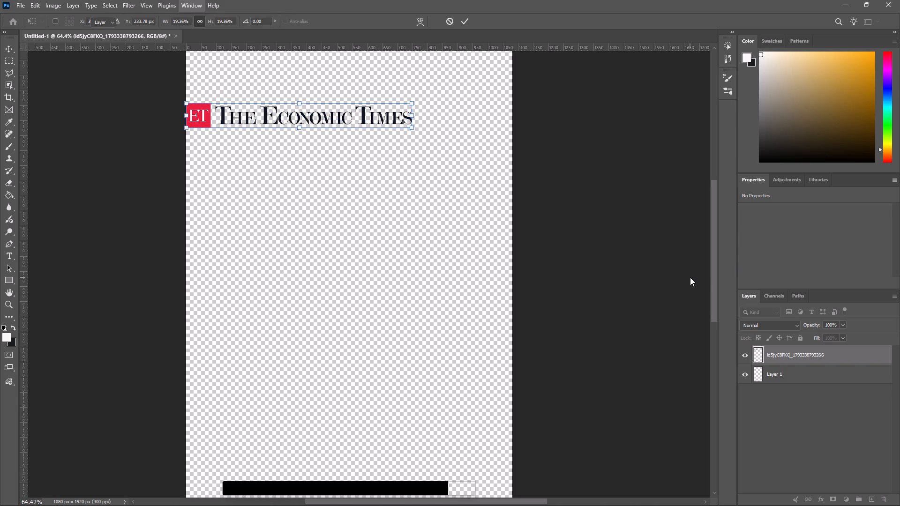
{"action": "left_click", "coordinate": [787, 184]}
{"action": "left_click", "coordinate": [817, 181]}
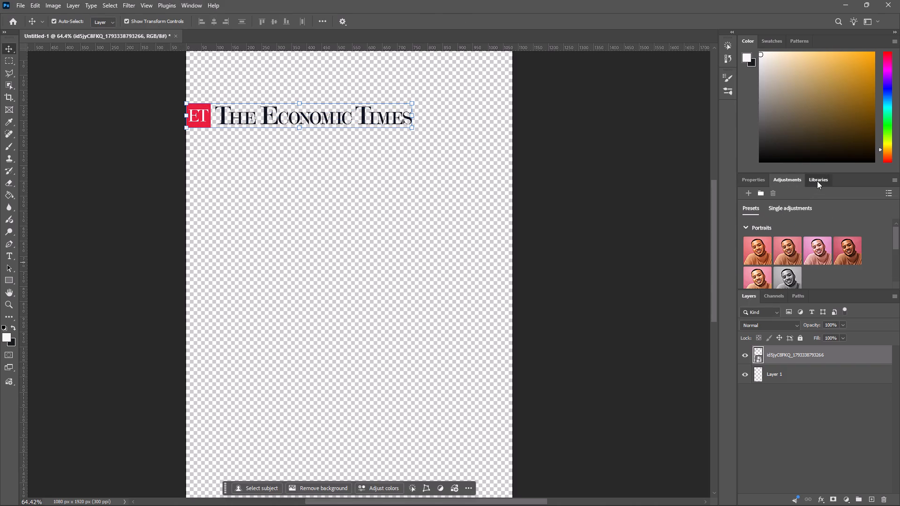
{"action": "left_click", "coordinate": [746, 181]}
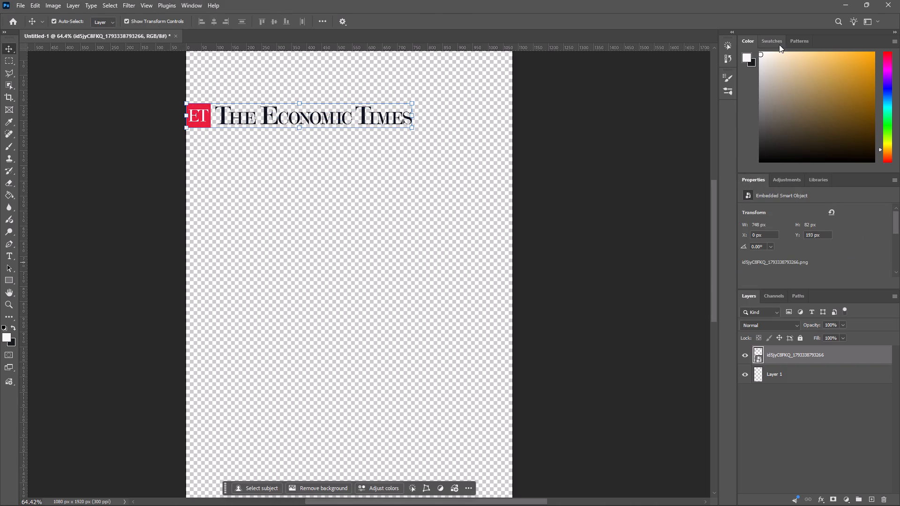
Move the Economic Times logo about 194 px to the right at the same height, near the canvas's horizontal centre, and deselect it.
{"action": "left_click_drag", "start_coordinate": [263, 120], "coordinate": [282, 119]}
{"action": "left_click_drag", "start_coordinate": [293, 119], "coordinate": [316, 118]}
{"action": "left_click", "coordinate": [788, 359]}
{"action": "left_click", "coordinate": [319, 124]}
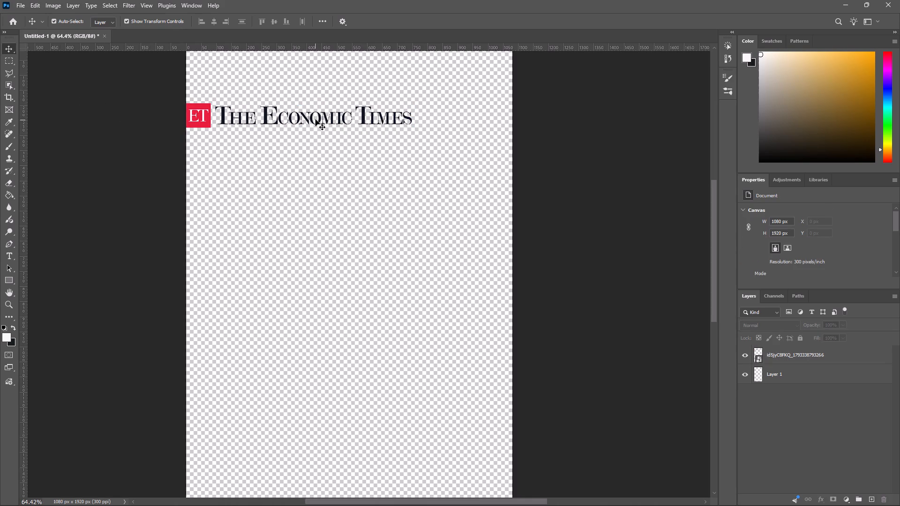
{"action": "left_click", "coordinate": [315, 119]}
{"action": "left_click", "coordinate": [803, 363]}
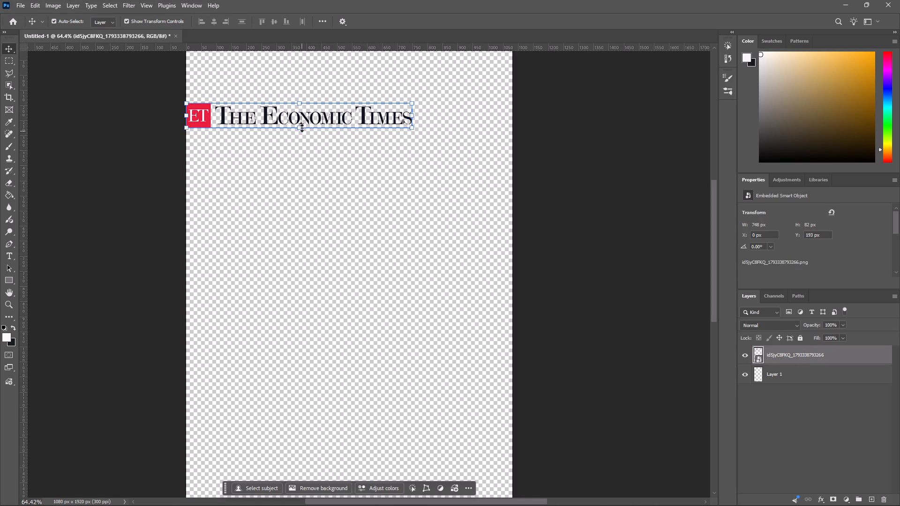
{"action": "left_click_drag", "start_coordinate": [303, 118], "coordinate": [329, 120]}
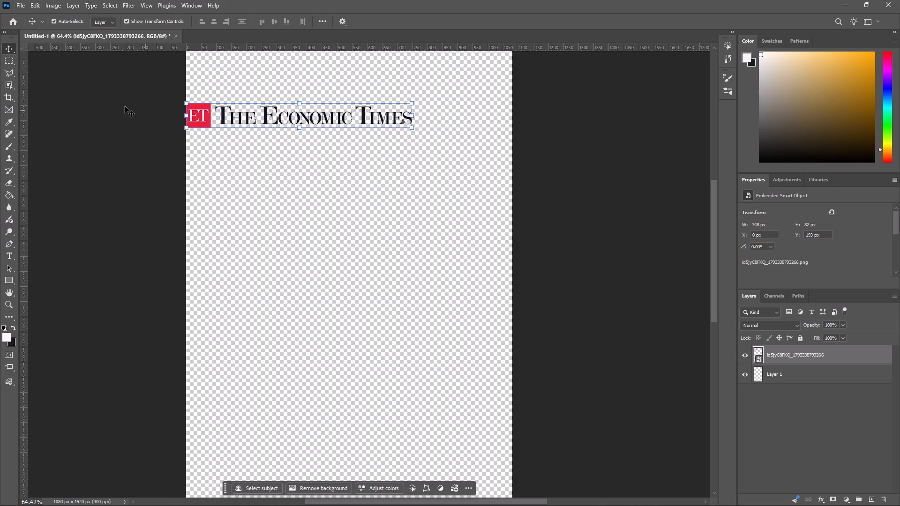
{"action": "left_click", "coordinate": [4, 51]}
{"action": "left_click_drag", "start_coordinate": [223, 116], "coordinate": [278, 118]}
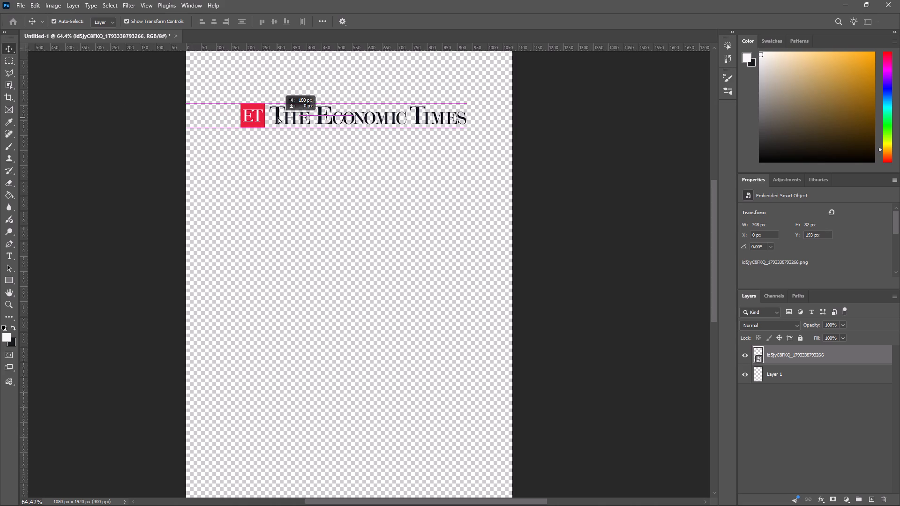
{"action": "left_click_drag", "start_coordinate": [278, 118], "coordinate": [282, 118]}
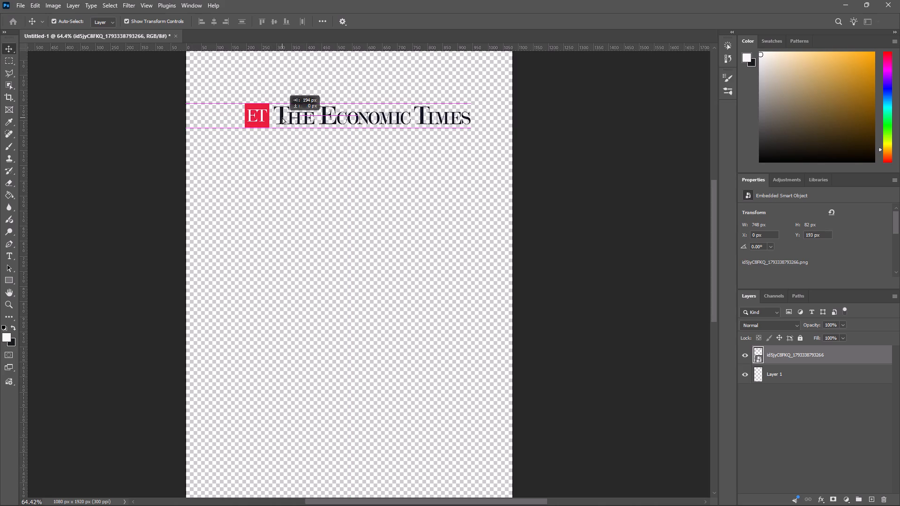
{"action": "left_click_drag", "start_coordinate": [282, 118], "coordinate": [280, 118]}
{"action": "left_click", "coordinate": [605, 166]}
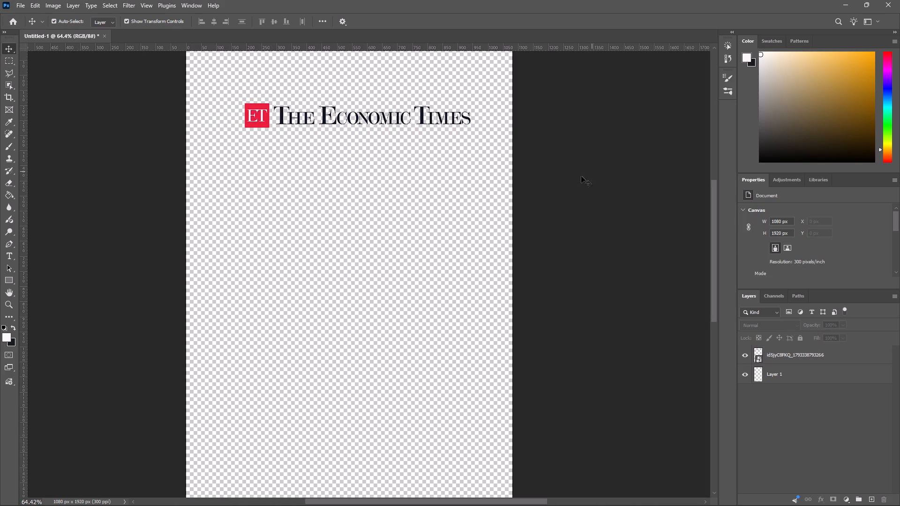
{"action": "left_click", "coordinate": [353, 120]}
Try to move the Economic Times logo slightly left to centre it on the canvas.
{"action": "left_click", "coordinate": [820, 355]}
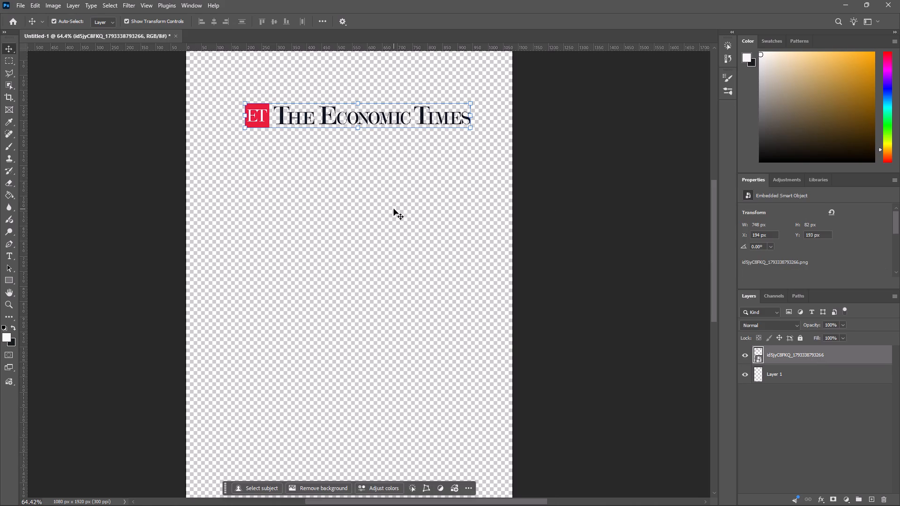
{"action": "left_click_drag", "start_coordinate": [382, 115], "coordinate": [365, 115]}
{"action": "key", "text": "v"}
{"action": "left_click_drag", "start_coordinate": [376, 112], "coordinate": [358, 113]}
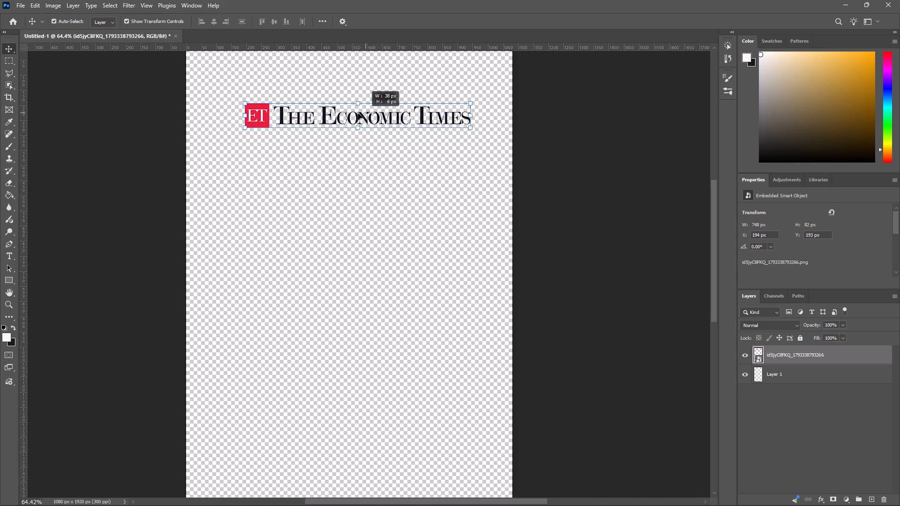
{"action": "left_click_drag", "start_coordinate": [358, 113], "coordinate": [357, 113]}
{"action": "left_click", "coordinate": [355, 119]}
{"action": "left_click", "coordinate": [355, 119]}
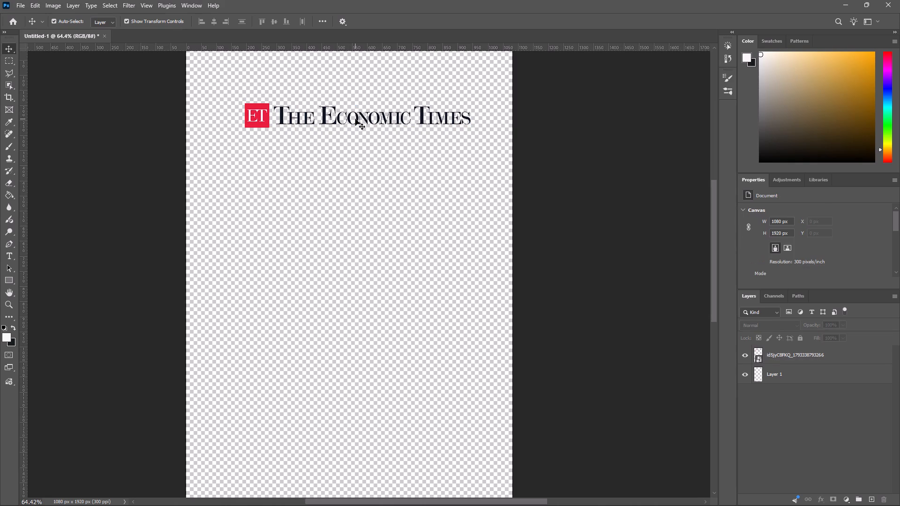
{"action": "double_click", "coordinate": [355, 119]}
Free-transform the Economic Times logo's position to X 540 px, centred on the canvas, and about Y 204 px, commit it and deselect.
{"action": "left_click", "coordinate": [788, 354]}
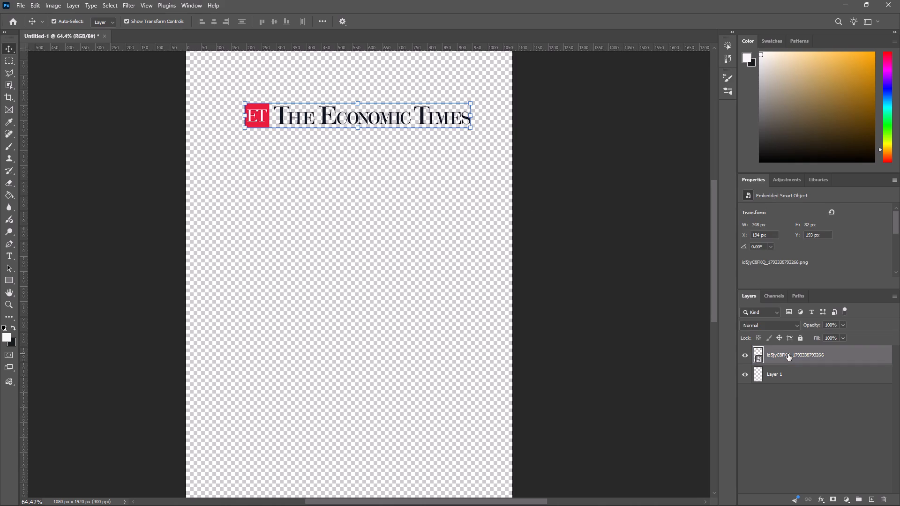
{"action": "key", "text": "ctrl+t"}
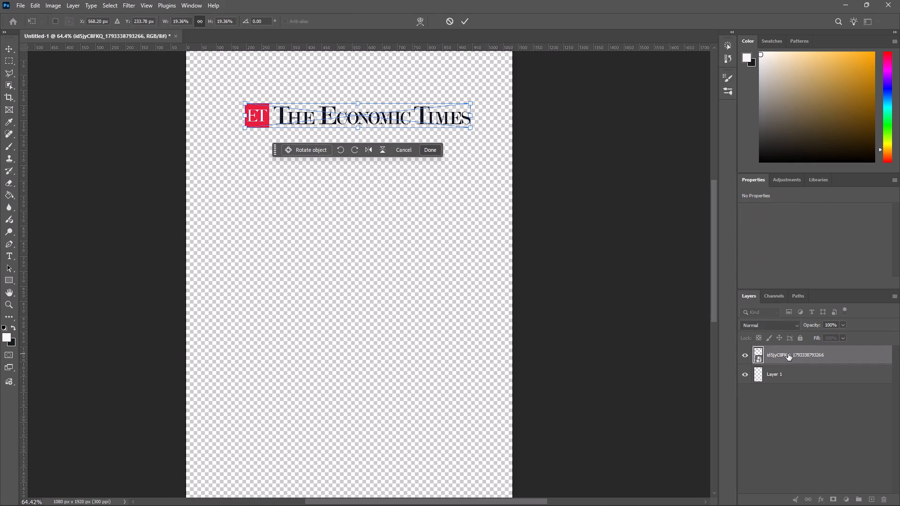
{"action": "left_click_drag", "start_coordinate": [357, 114], "coordinate": [349, 114]}
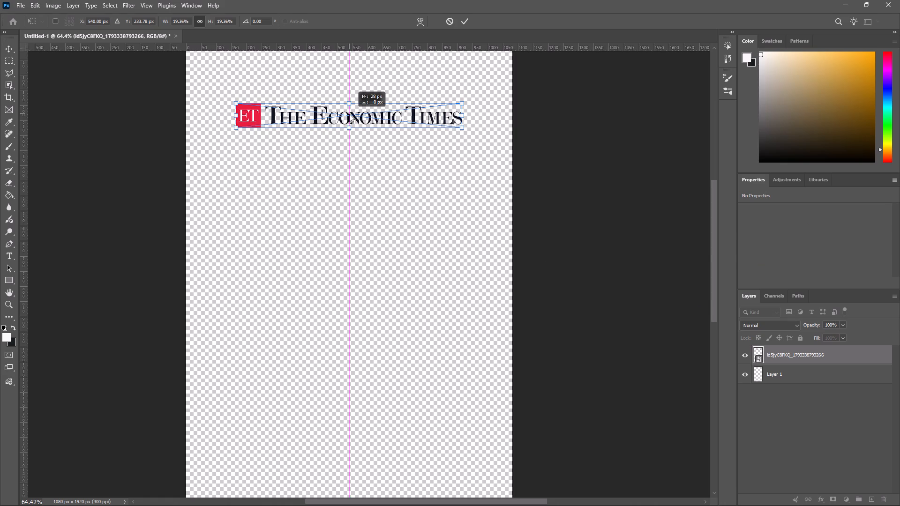
{"action": "left_click_drag", "start_coordinate": [349, 114], "coordinate": [349, 134]}
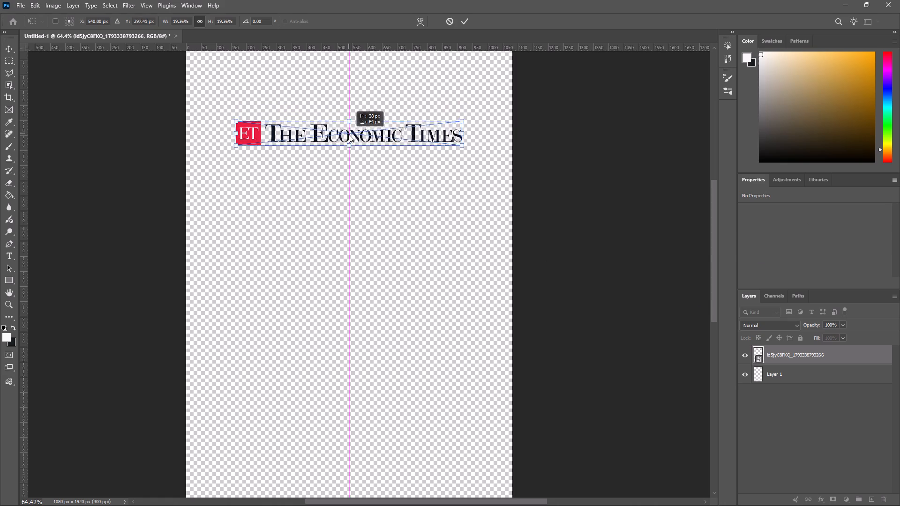
{"action": "left_click_drag", "start_coordinate": [349, 134], "coordinate": [372, 106]}
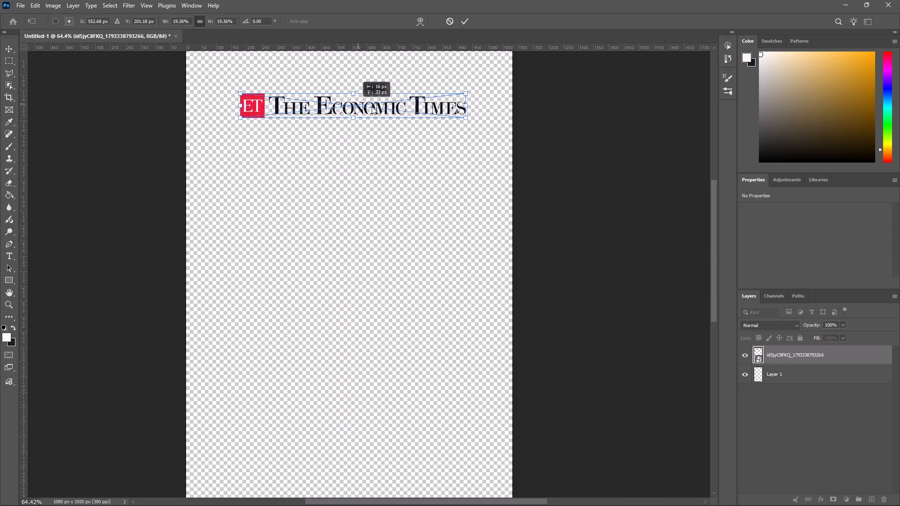
{"action": "left_click_drag", "start_coordinate": [372, 106], "coordinate": [341, 105]}
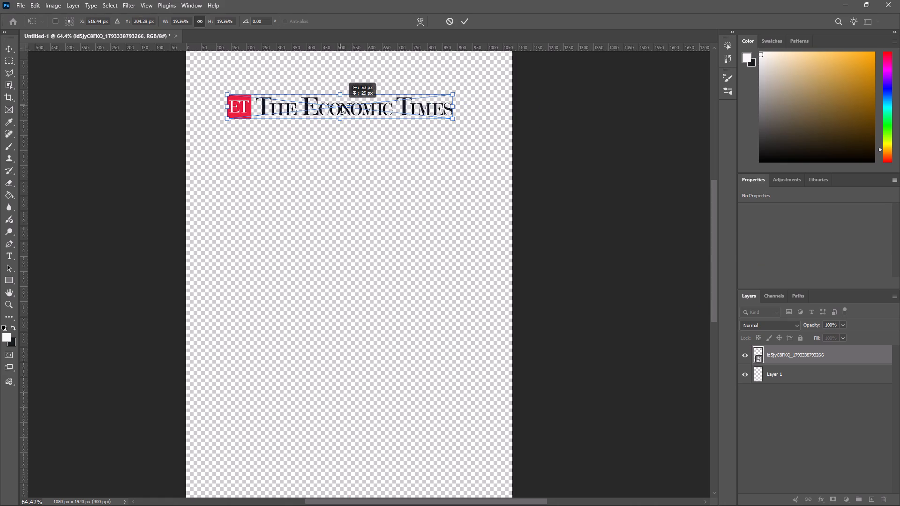
{"action": "left_click_drag", "start_coordinate": [341, 105], "coordinate": [346, 105]}
{"action": "left_click", "coordinate": [637, 183]}
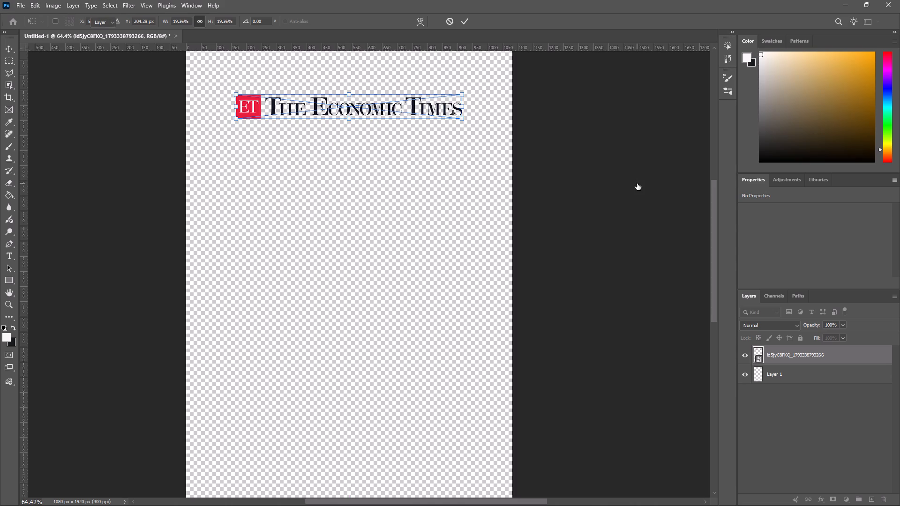
{"action": "left_click", "coordinate": [661, 272]}
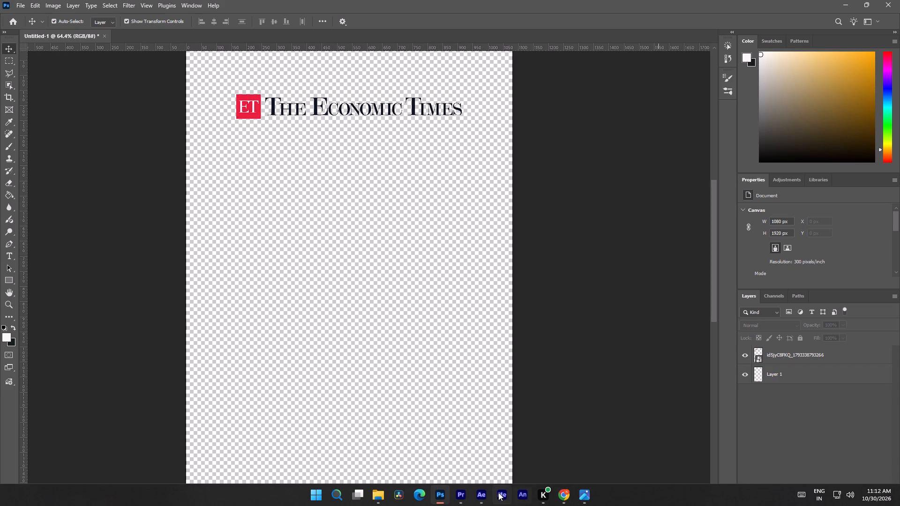
Switch to After Effects, start a new solid, sample the composition's pale blue background, copy its colour code B7CAE5, and return to Photoshop.
{"action": "left_click", "coordinate": [485, 492]}
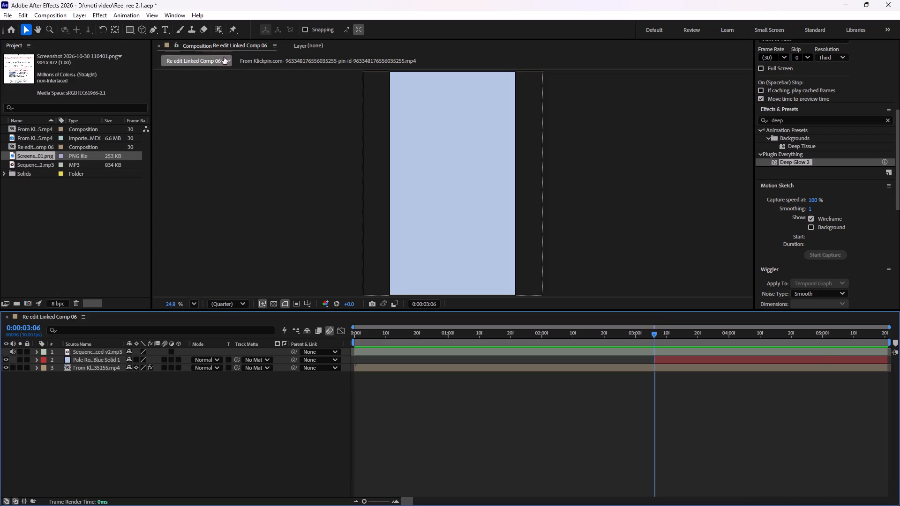
{"action": "right_click", "coordinate": [208, 401]}
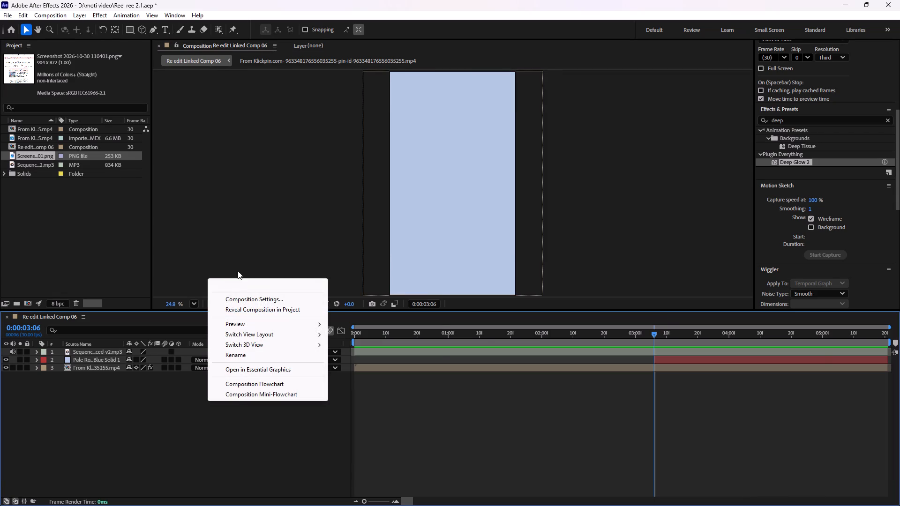
{"action": "left_click", "coordinate": [236, 282]}
{"action": "left_click", "coordinate": [359, 313]}
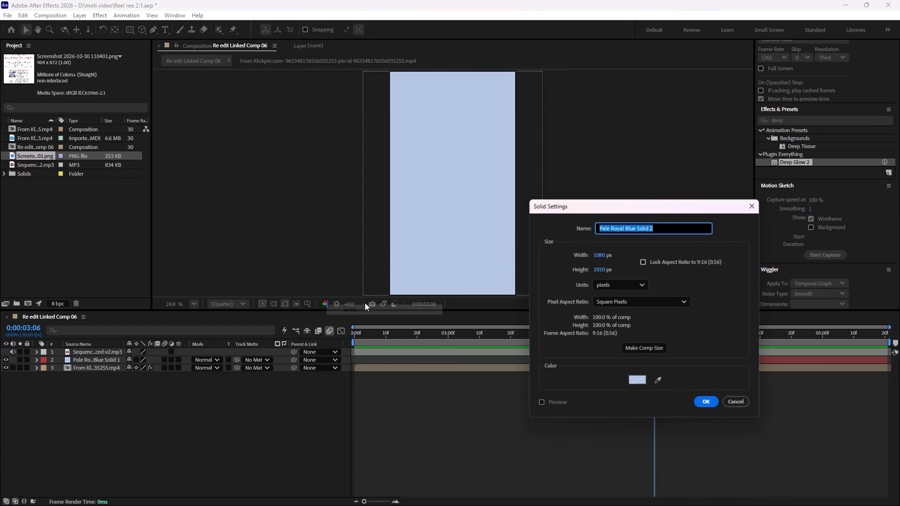
{"action": "left_click", "coordinate": [655, 381]}
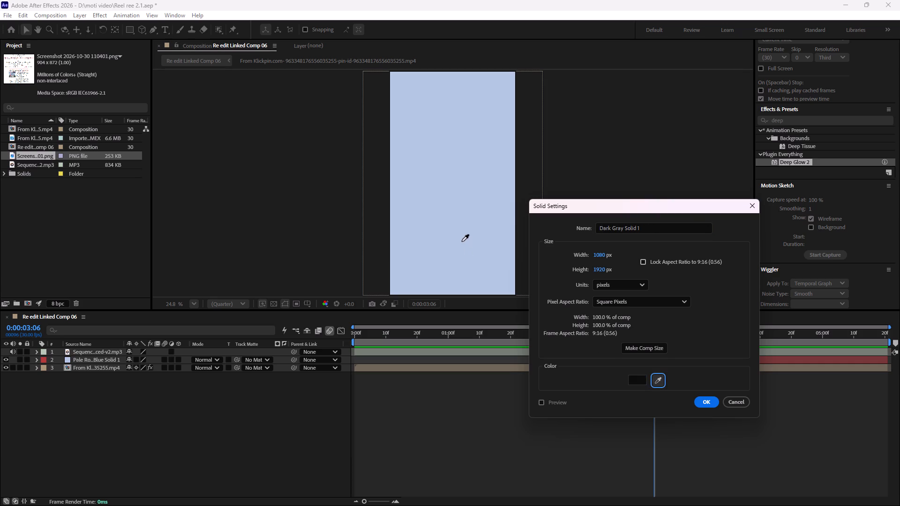
{"action": "left_click", "coordinate": [462, 239]}
{"action": "left_click", "coordinate": [634, 378]}
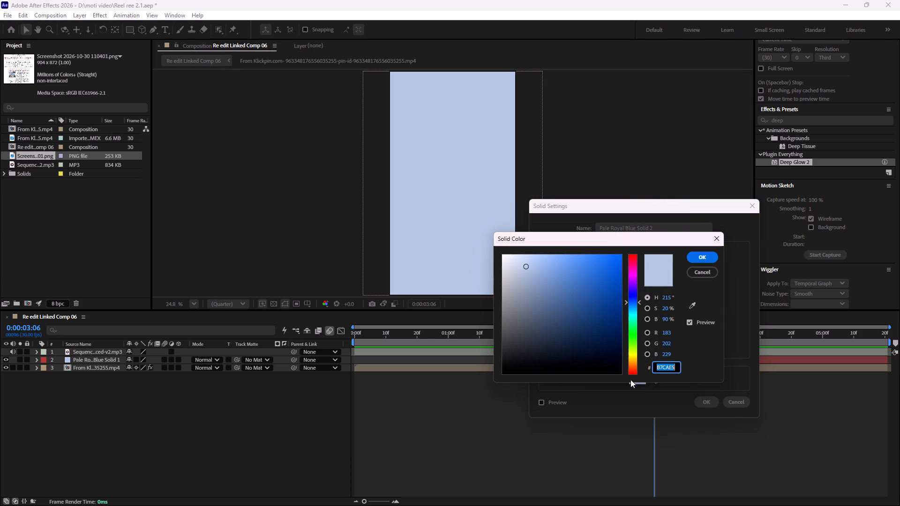
{"action": "left_click_drag", "start_coordinate": [675, 366], "coordinate": [646, 366]}
{"action": "right_click", "coordinate": [667, 369]}
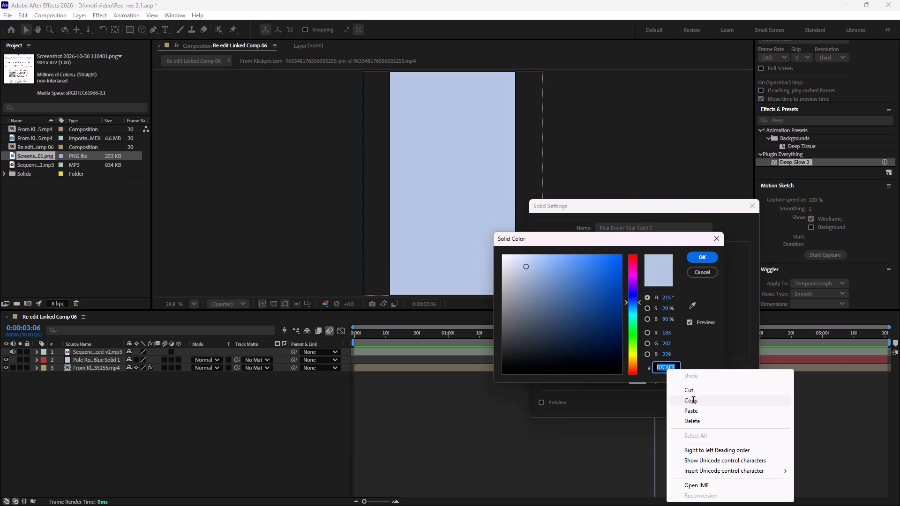
{"action": "left_click", "coordinate": [693, 401]}
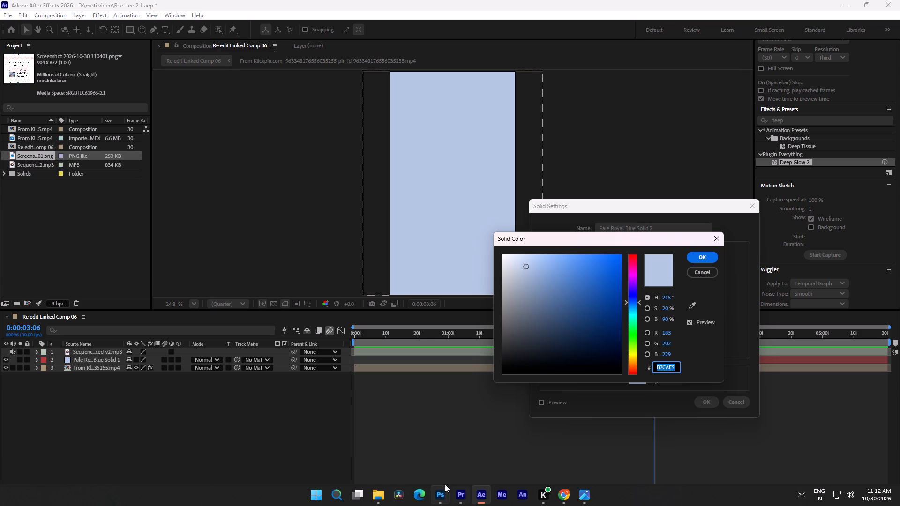
{"action": "left_click", "coordinate": [438, 490]}
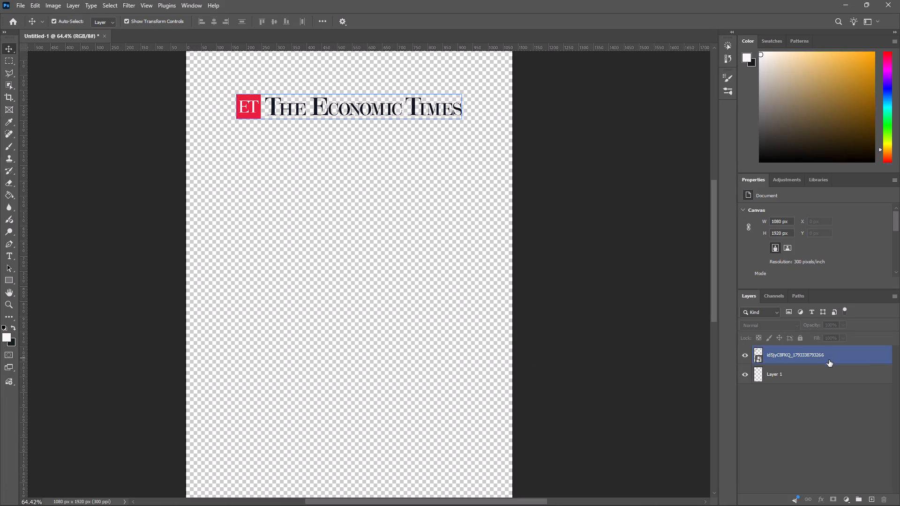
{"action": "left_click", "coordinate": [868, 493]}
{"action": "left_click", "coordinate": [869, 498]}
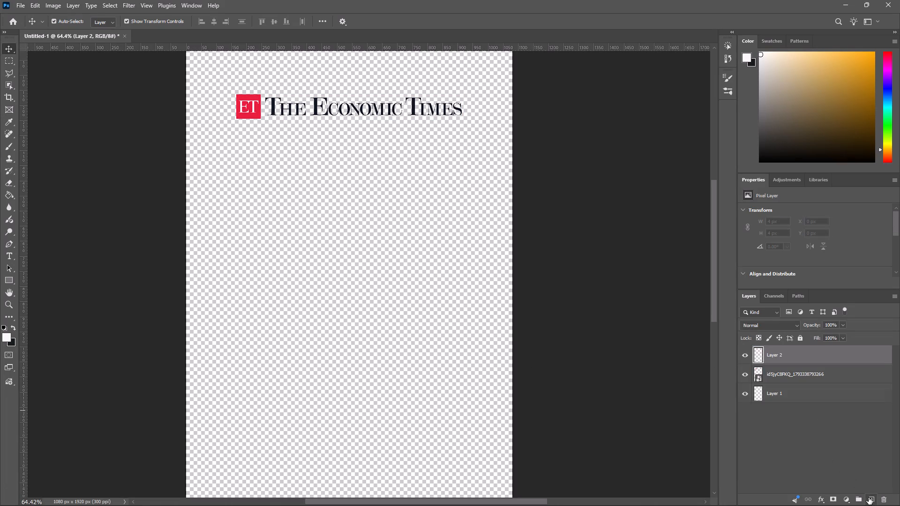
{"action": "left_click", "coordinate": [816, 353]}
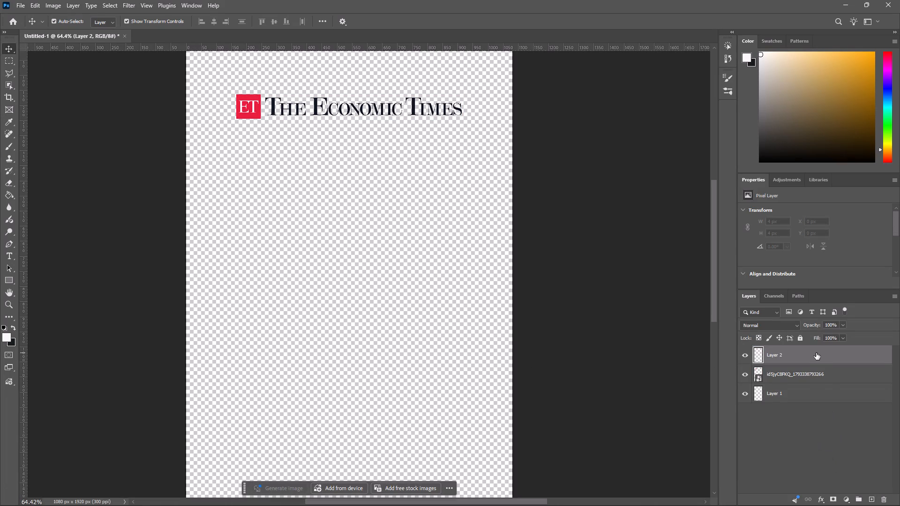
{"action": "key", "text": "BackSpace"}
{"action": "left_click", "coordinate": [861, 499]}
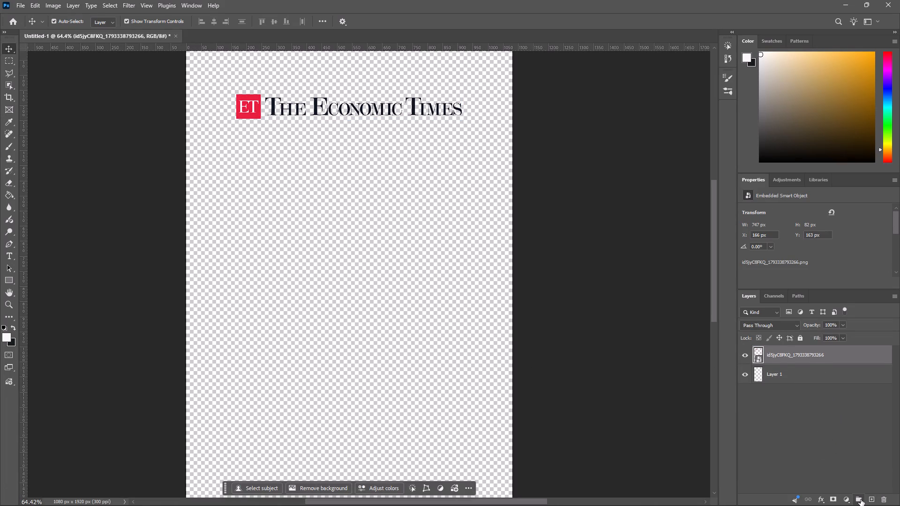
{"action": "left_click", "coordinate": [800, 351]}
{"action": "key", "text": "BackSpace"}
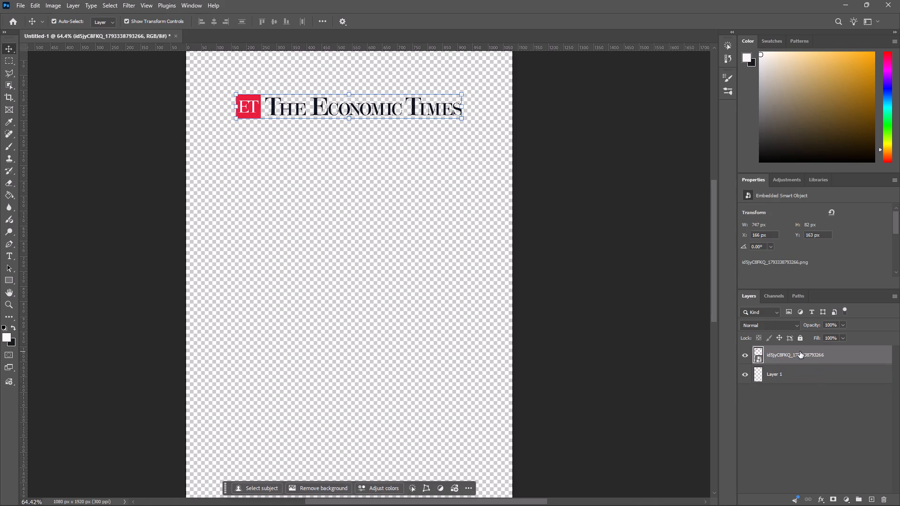
Add a Solid Color fill layer in B7CAE5 and place it directly beneath the Economic Times logo layer.
{"action": "left_click", "coordinate": [850, 503]}
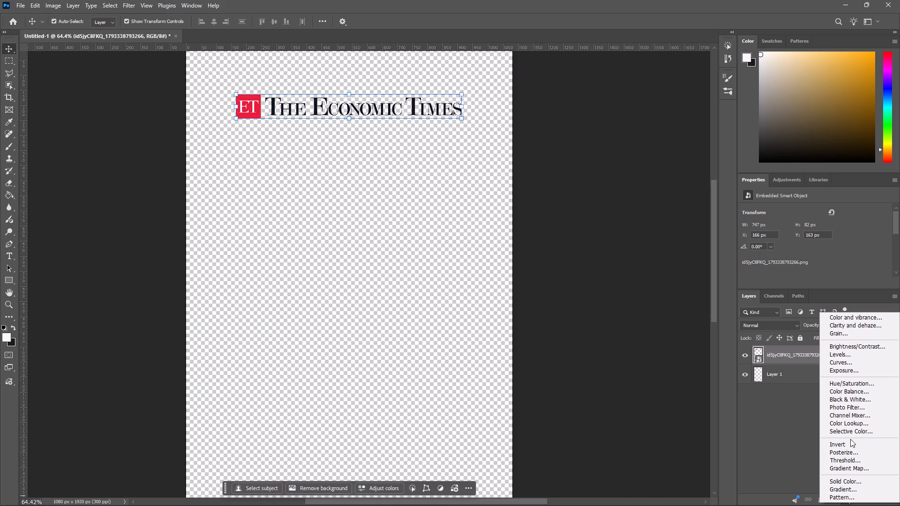
{"action": "left_click", "coordinate": [844, 481]}
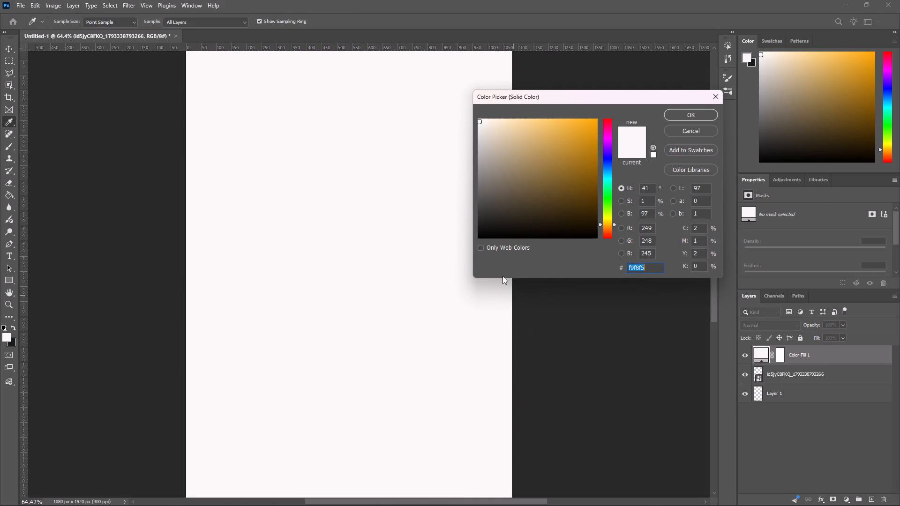
{"action": "key", "text": "BackSpace"}
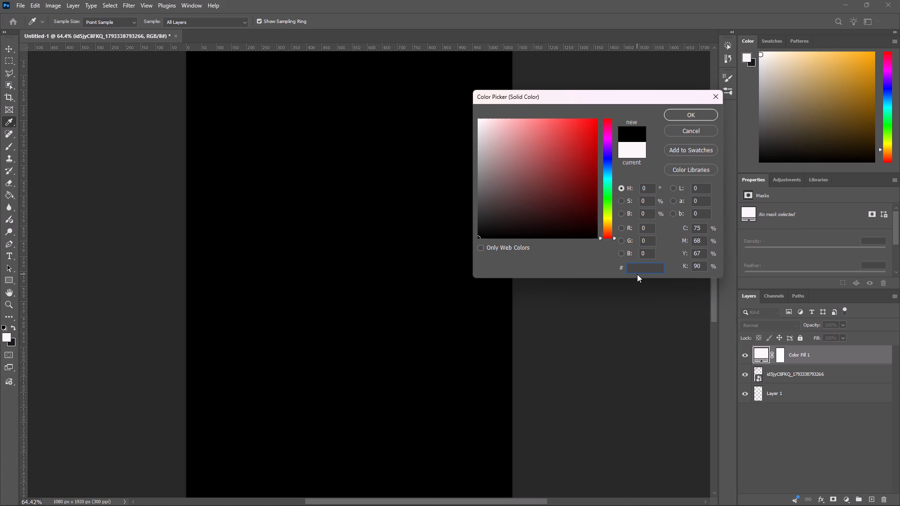
{"action": "key", "text": "ctrl+v"}
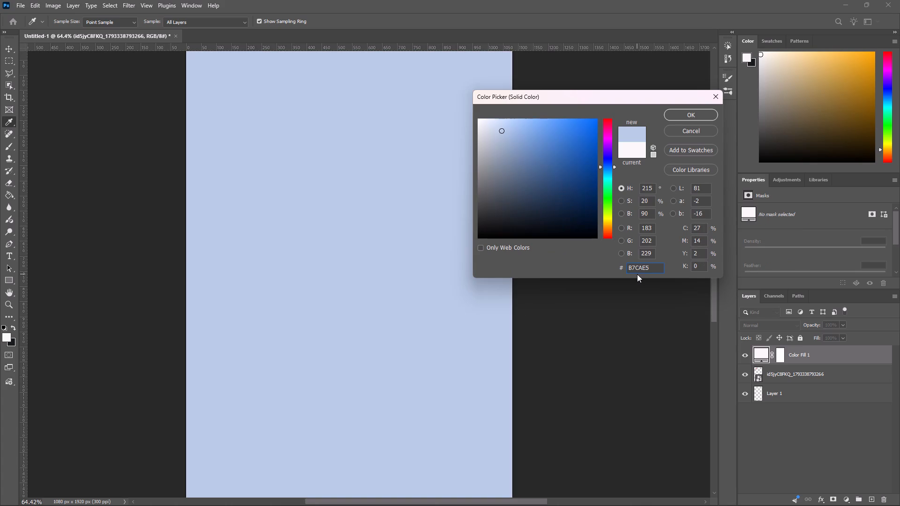
{"action": "left_click", "coordinate": [687, 112]}
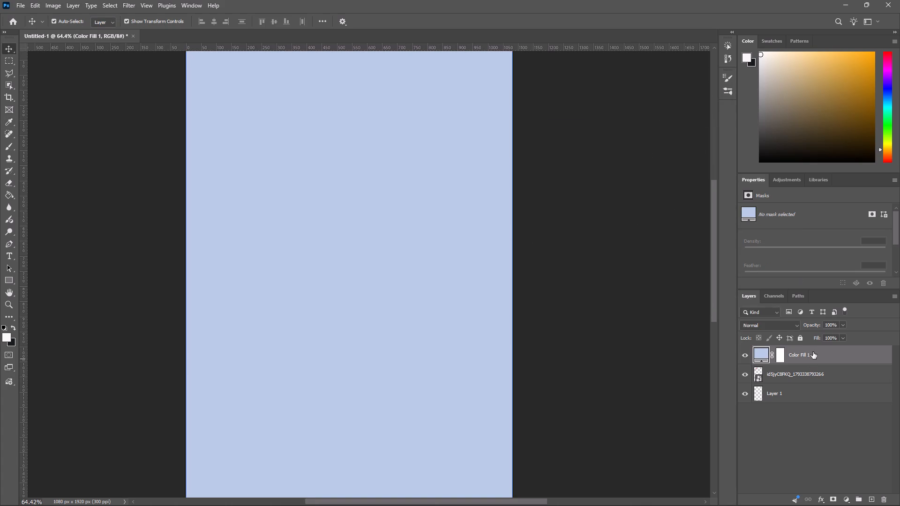
{"action": "left_click_drag", "start_coordinate": [813, 351], "coordinate": [813, 383]}
Delete the empty Layer 1 beneath the blue fill layer and leave nothing selected.
{"action": "left_click", "coordinate": [806, 393]}
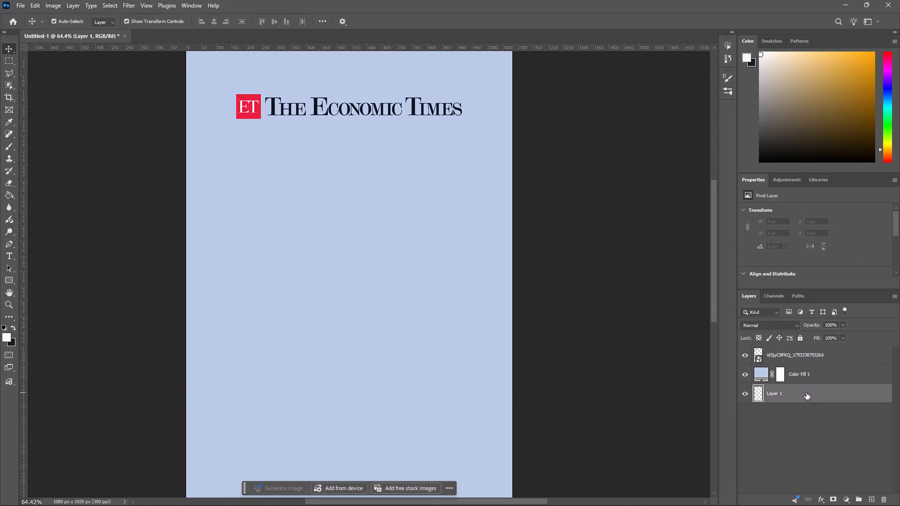
{"action": "key", "text": "BackSpace"}
{"action": "left_click", "coordinate": [794, 417]}
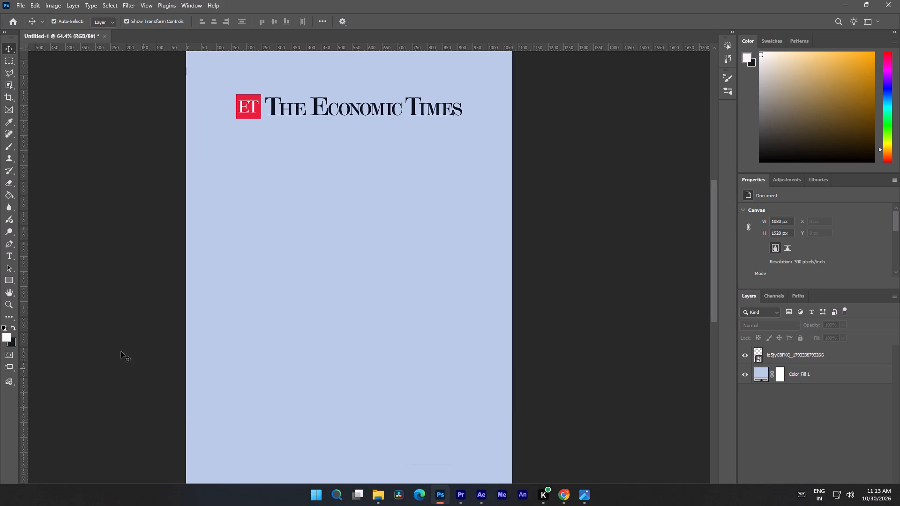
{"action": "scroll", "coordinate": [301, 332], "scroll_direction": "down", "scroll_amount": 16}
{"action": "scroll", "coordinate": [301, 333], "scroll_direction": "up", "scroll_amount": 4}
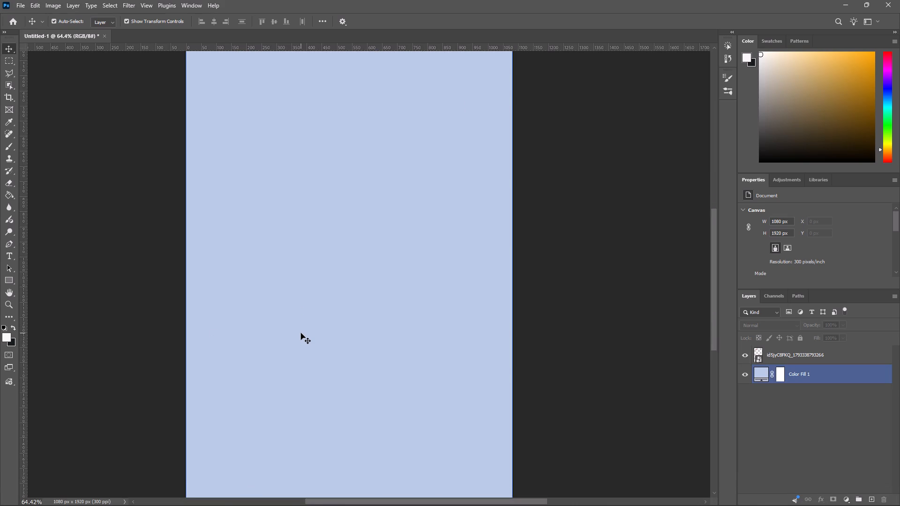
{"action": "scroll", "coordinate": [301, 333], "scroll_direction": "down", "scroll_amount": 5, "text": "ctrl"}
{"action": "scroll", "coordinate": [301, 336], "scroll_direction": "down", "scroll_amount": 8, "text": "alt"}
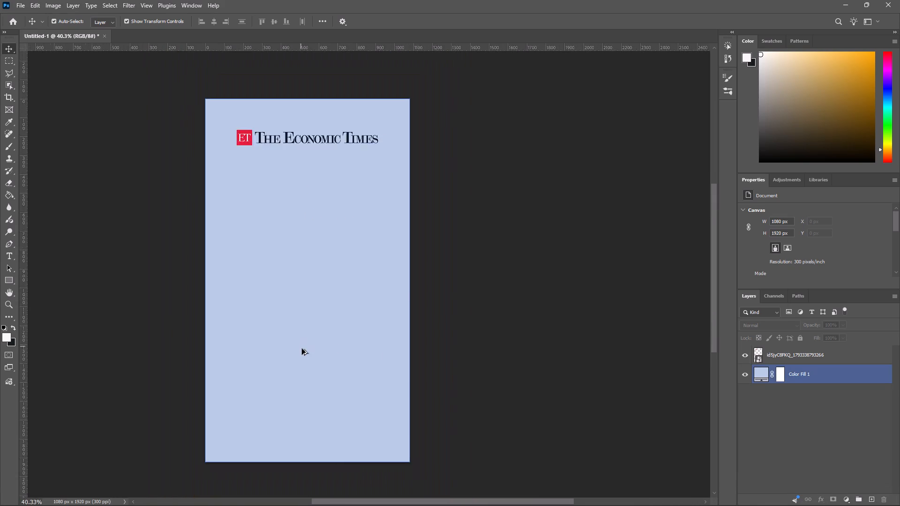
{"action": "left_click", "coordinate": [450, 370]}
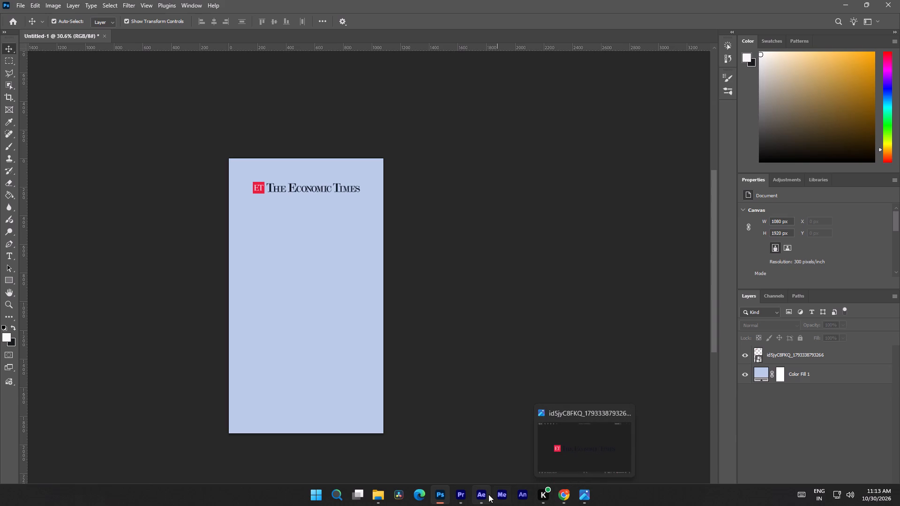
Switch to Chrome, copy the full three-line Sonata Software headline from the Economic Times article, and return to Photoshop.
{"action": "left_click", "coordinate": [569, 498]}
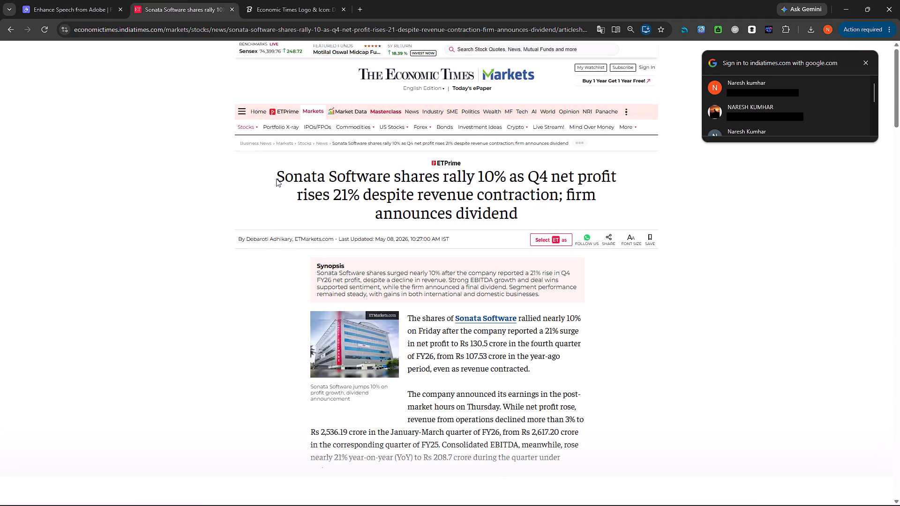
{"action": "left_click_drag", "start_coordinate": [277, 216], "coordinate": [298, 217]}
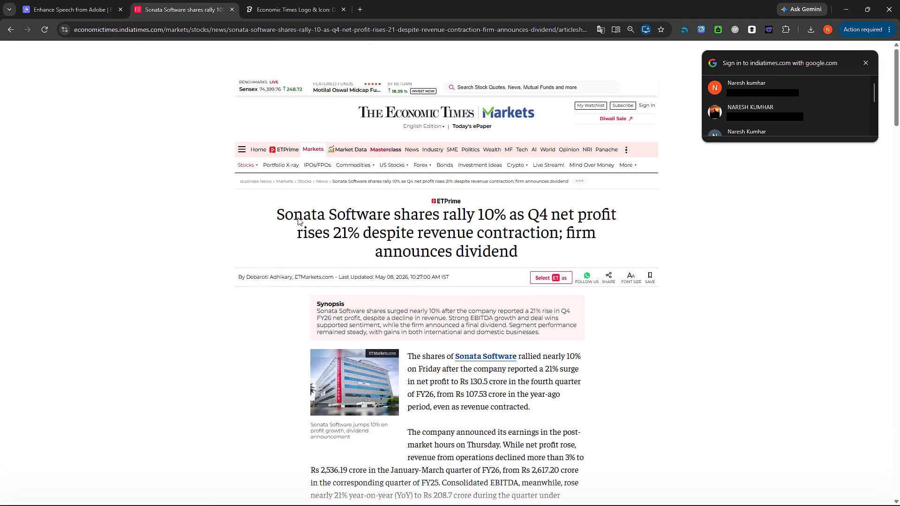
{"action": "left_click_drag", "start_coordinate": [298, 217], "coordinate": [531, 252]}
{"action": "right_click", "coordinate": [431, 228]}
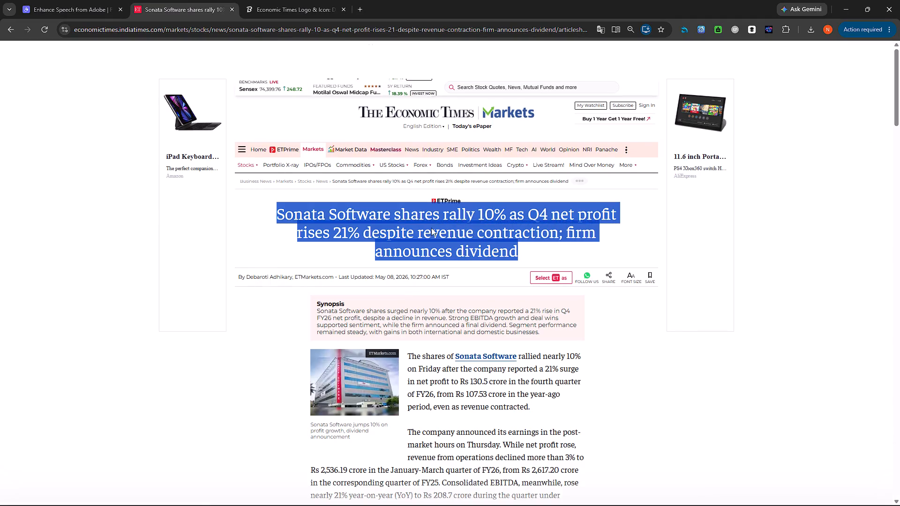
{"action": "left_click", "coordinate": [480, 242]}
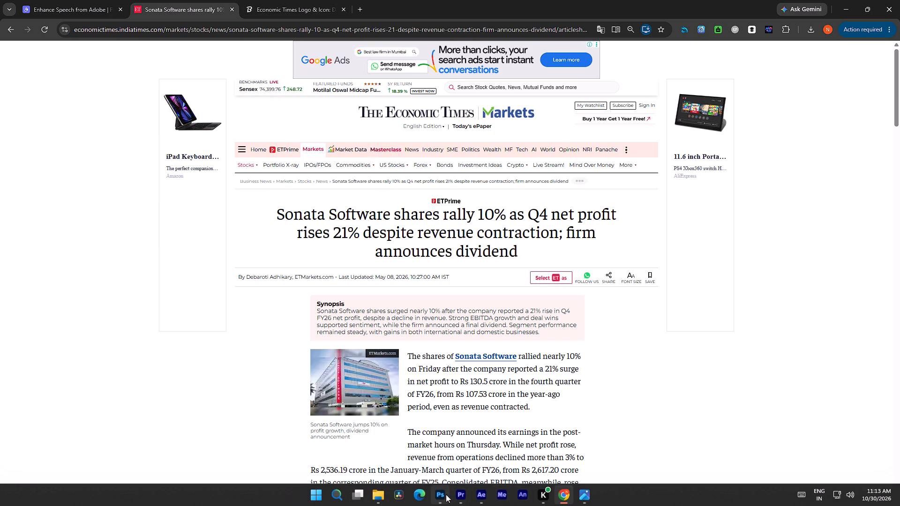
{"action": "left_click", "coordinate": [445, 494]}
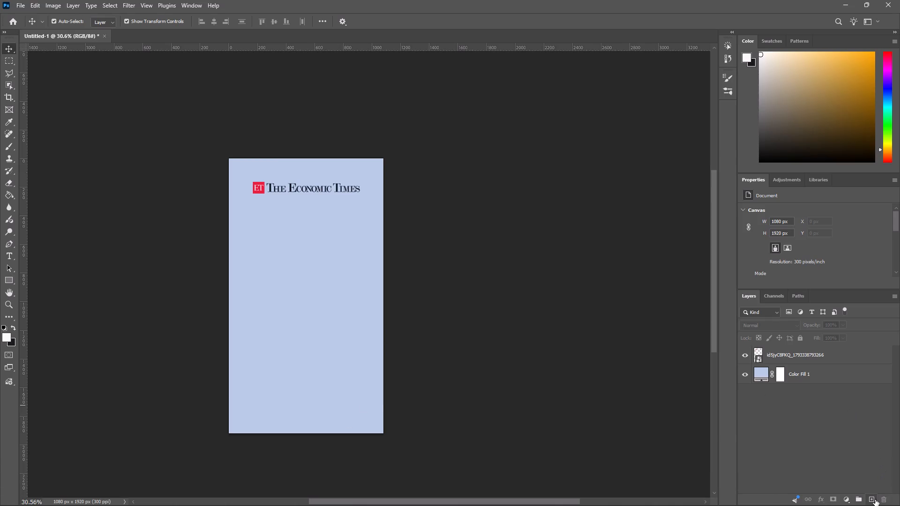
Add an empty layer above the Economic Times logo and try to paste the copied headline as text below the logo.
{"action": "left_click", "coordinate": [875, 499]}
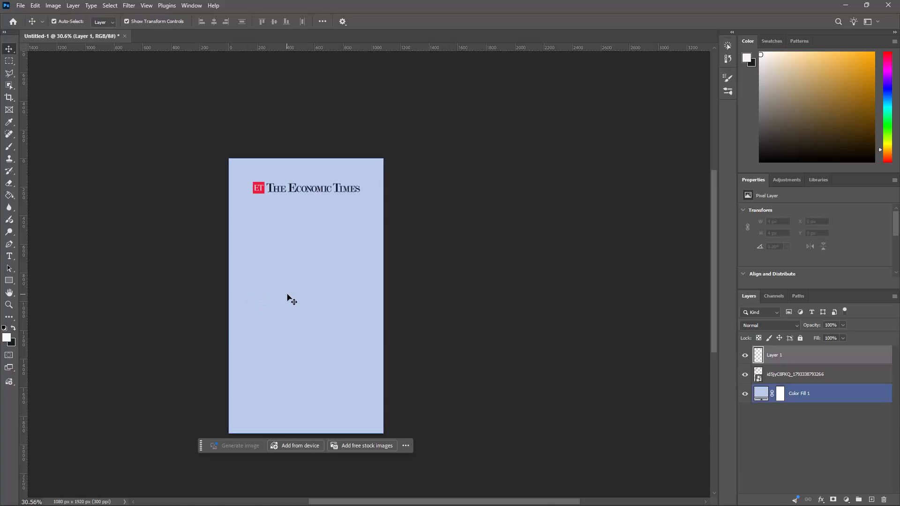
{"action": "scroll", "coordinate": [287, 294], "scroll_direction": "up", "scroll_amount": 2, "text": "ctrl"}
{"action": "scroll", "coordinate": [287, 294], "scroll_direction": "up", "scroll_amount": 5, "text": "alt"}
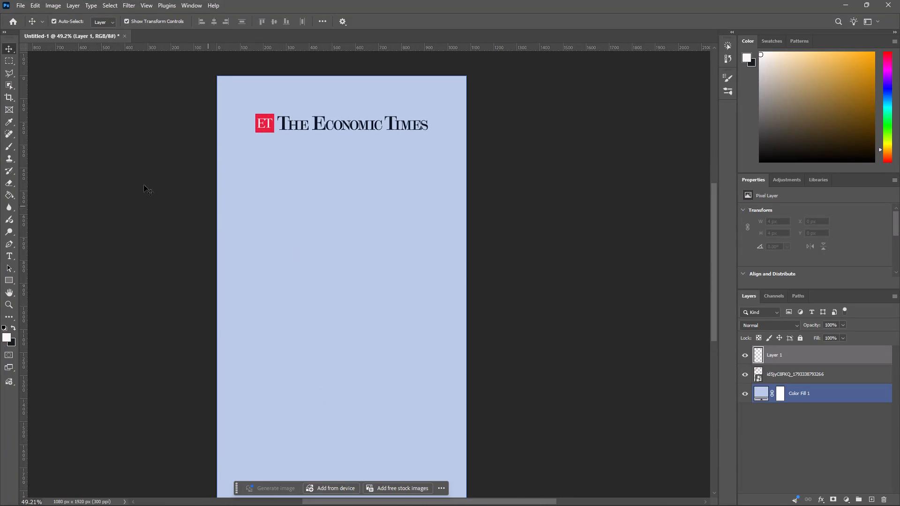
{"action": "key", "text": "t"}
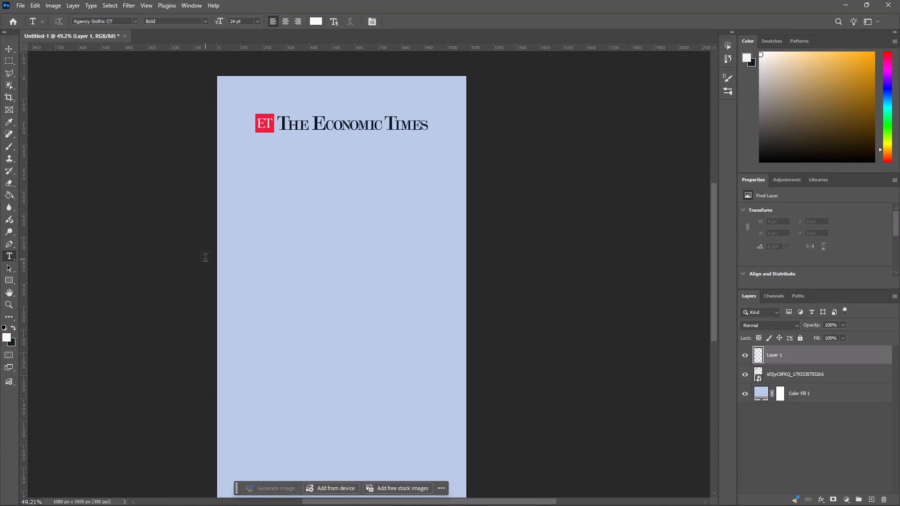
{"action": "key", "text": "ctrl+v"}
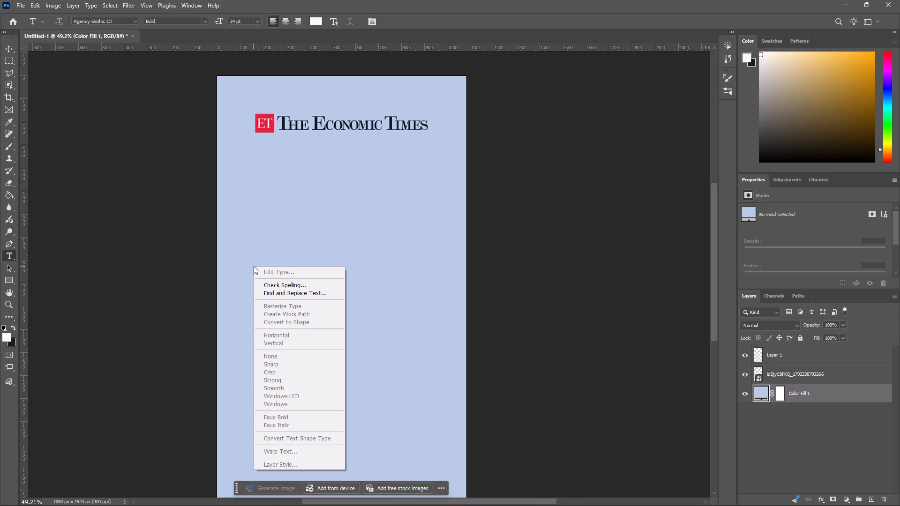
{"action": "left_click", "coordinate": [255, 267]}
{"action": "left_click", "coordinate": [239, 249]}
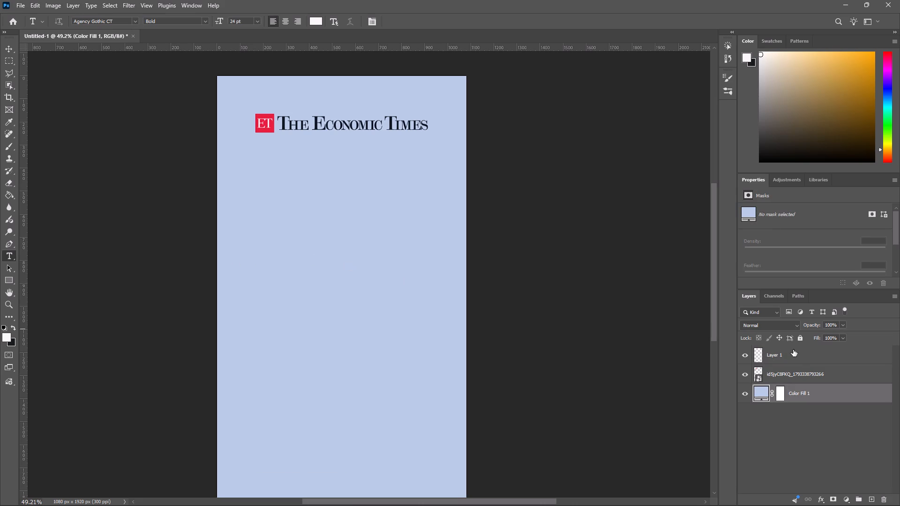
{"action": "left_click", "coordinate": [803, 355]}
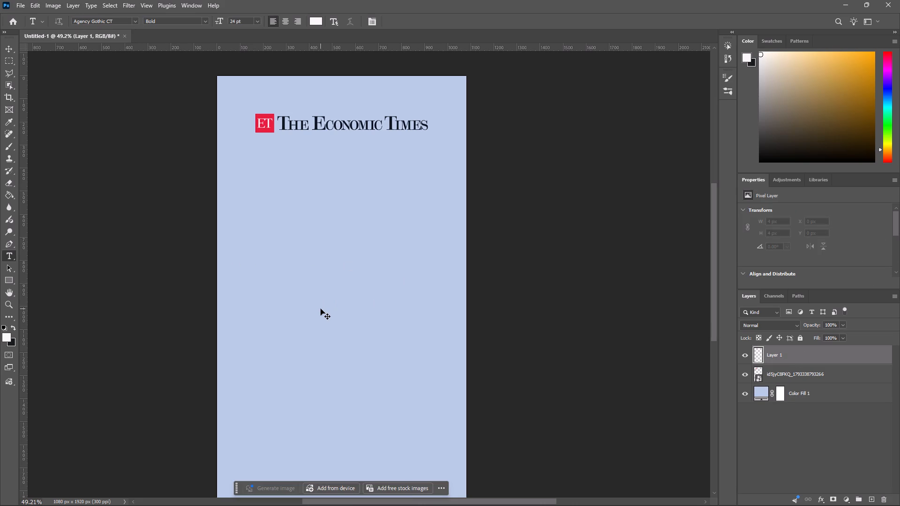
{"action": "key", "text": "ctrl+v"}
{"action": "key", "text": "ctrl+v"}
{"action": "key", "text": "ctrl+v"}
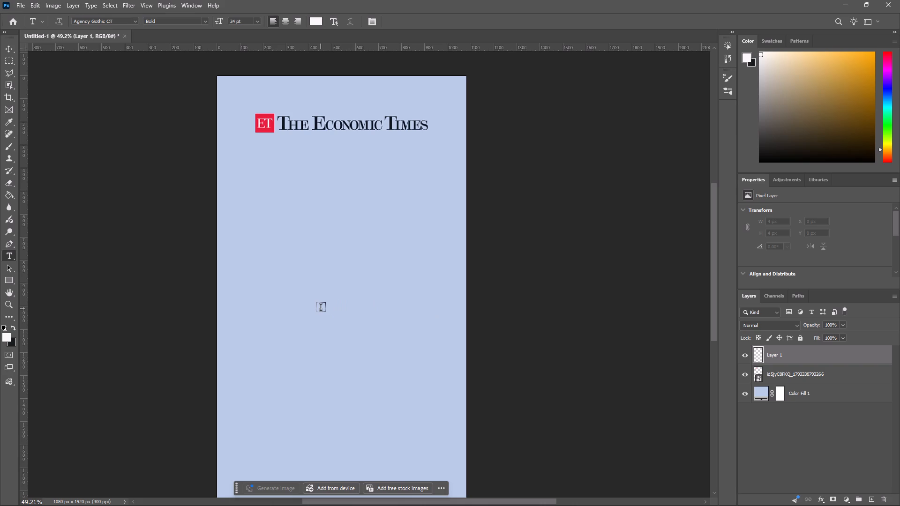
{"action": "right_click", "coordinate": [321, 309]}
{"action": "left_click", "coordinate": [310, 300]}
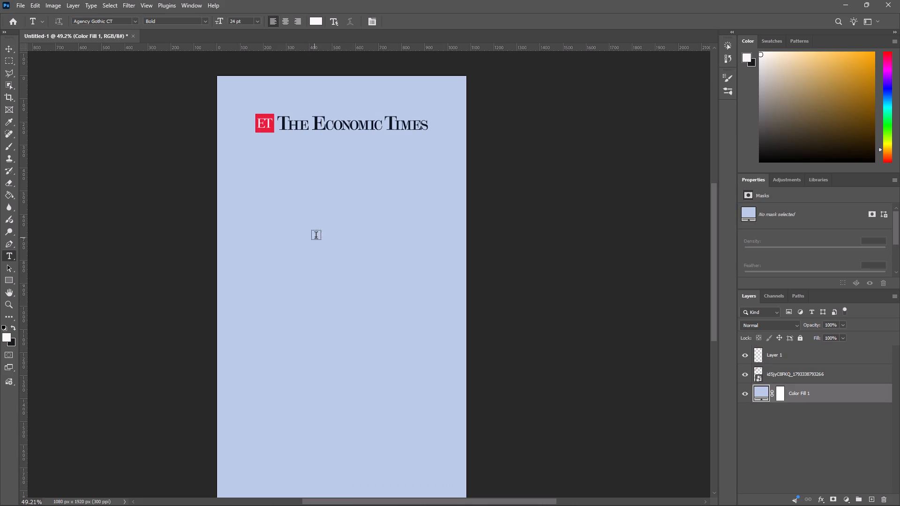
Fully lock the Color Fill 1 background layer and the Economic Times logo layer.
{"action": "left_click", "coordinate": [800, 336]}
{"action": "left_click", "coordinate": [802, 374]}
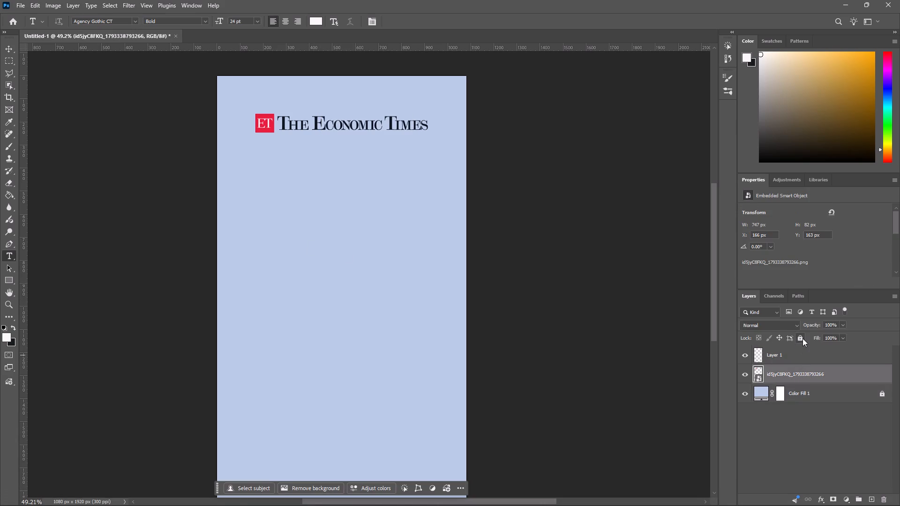
{"action": "left_click", "coordinate": [802, 338]}
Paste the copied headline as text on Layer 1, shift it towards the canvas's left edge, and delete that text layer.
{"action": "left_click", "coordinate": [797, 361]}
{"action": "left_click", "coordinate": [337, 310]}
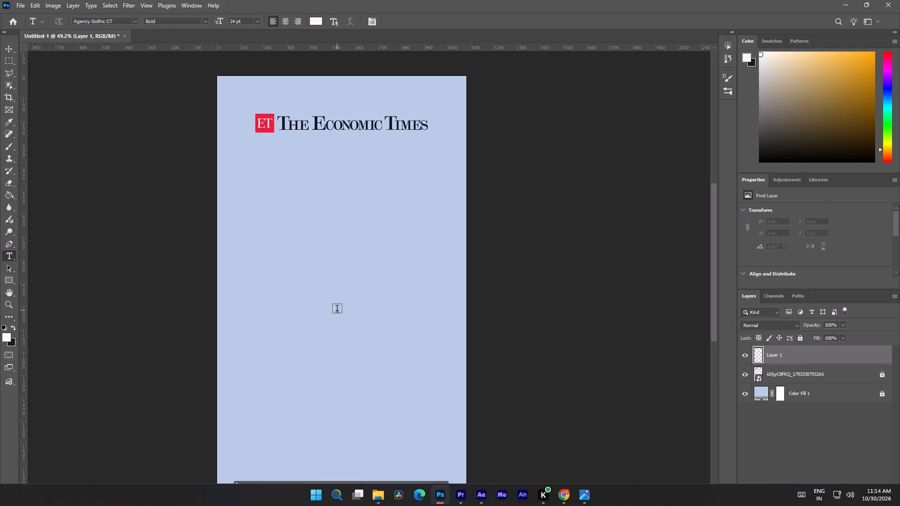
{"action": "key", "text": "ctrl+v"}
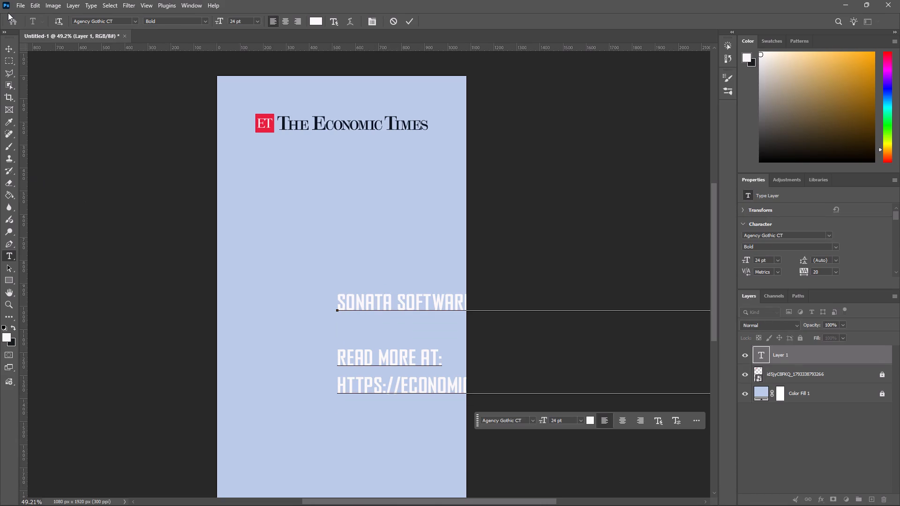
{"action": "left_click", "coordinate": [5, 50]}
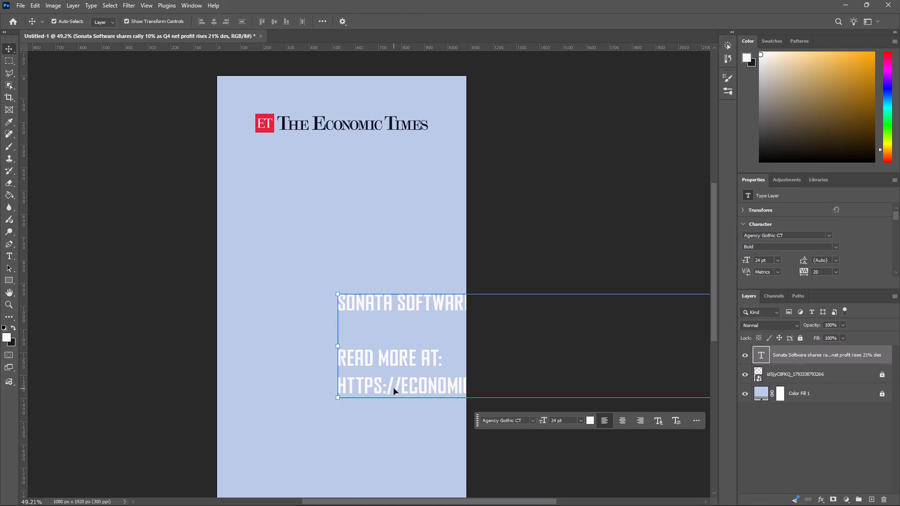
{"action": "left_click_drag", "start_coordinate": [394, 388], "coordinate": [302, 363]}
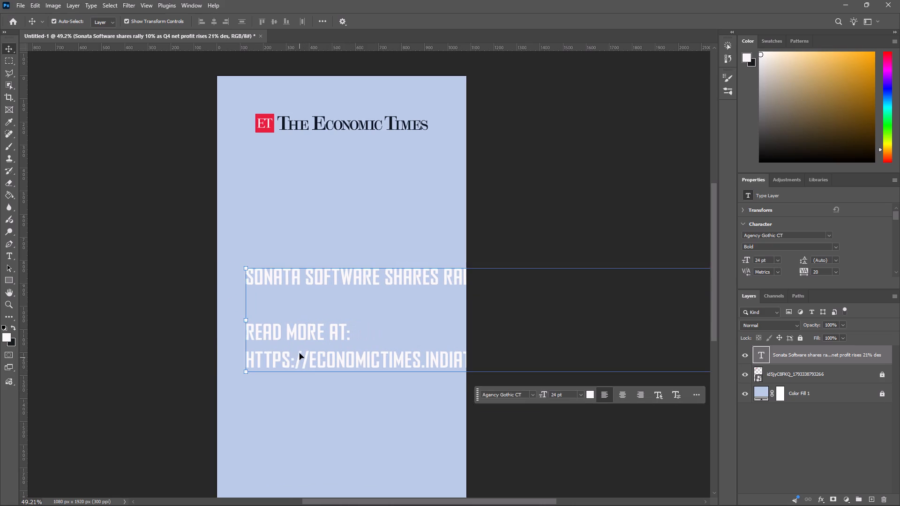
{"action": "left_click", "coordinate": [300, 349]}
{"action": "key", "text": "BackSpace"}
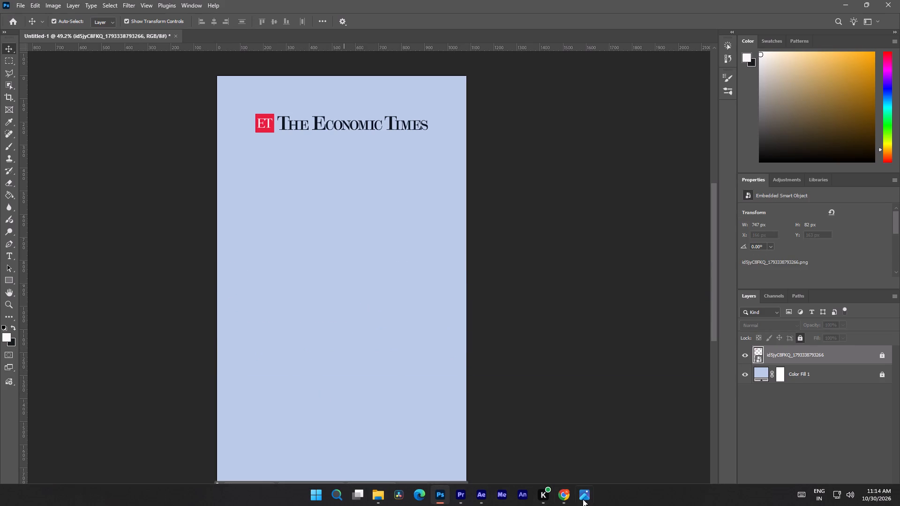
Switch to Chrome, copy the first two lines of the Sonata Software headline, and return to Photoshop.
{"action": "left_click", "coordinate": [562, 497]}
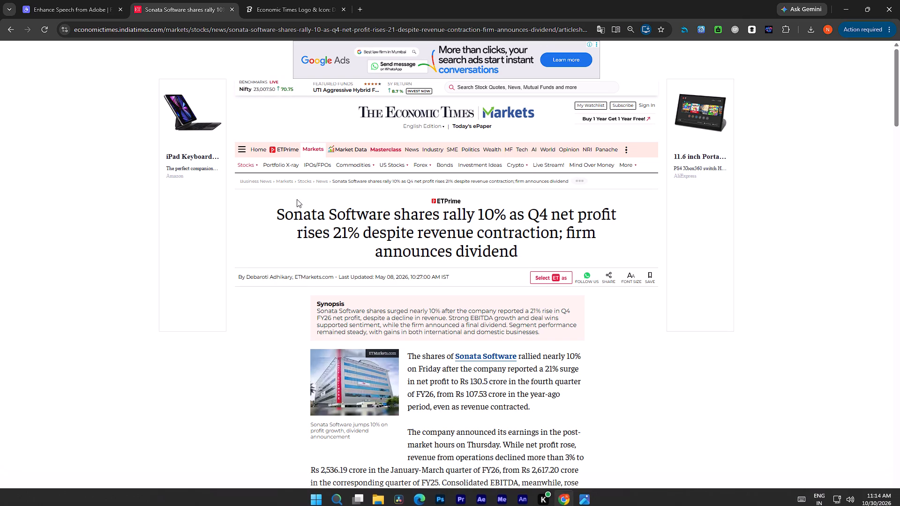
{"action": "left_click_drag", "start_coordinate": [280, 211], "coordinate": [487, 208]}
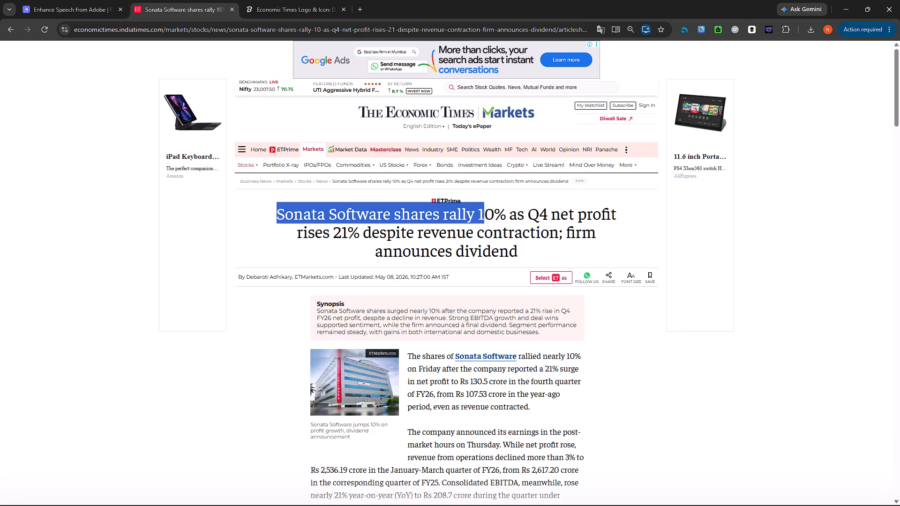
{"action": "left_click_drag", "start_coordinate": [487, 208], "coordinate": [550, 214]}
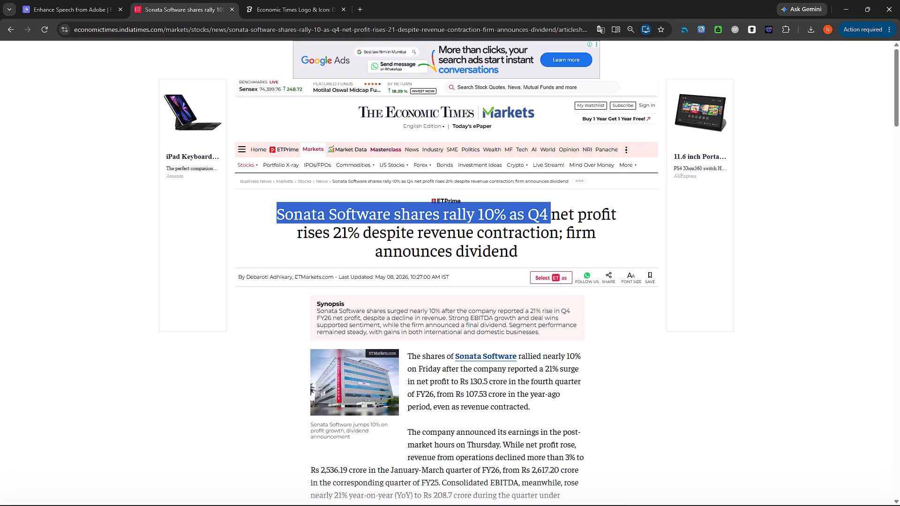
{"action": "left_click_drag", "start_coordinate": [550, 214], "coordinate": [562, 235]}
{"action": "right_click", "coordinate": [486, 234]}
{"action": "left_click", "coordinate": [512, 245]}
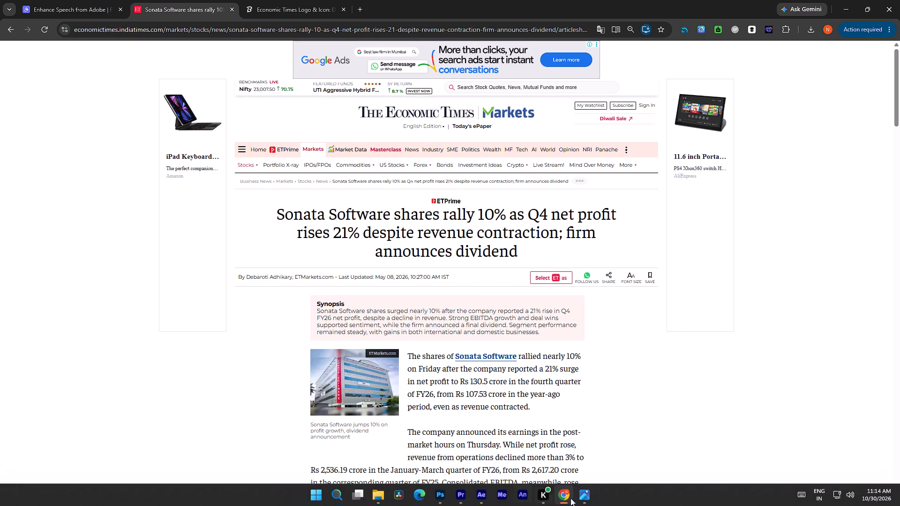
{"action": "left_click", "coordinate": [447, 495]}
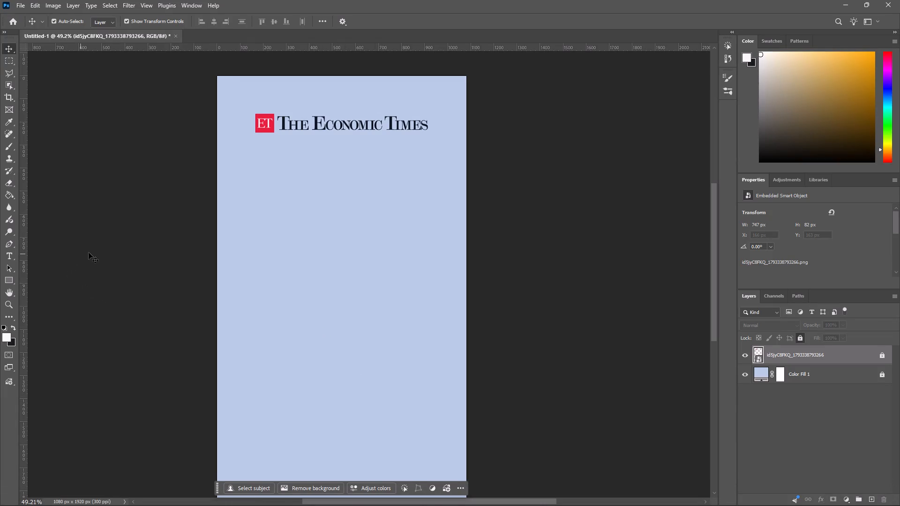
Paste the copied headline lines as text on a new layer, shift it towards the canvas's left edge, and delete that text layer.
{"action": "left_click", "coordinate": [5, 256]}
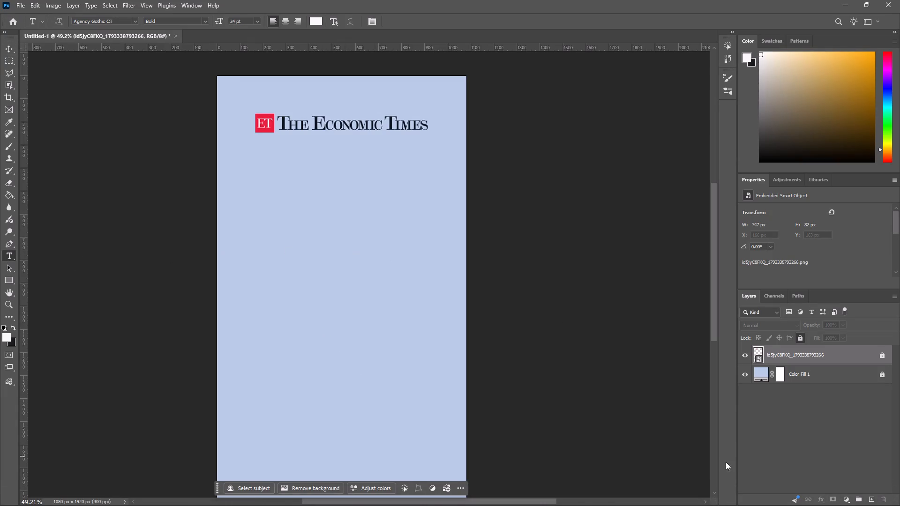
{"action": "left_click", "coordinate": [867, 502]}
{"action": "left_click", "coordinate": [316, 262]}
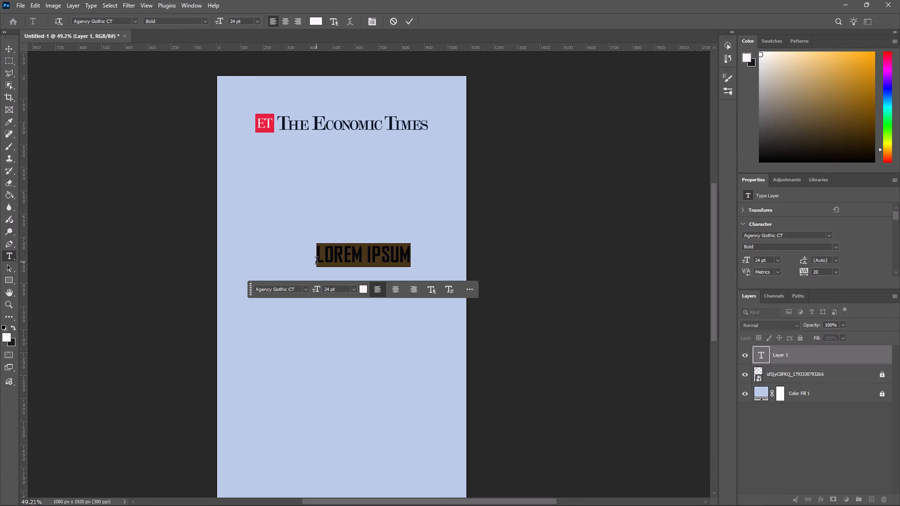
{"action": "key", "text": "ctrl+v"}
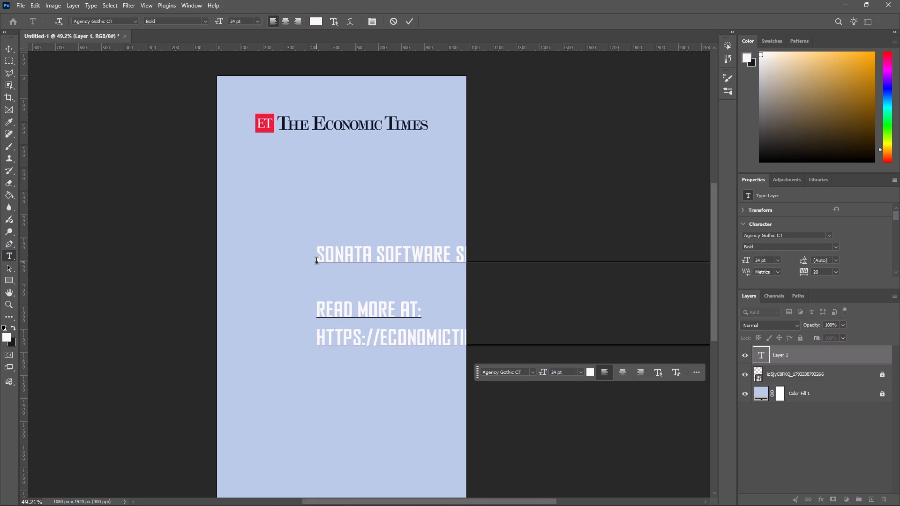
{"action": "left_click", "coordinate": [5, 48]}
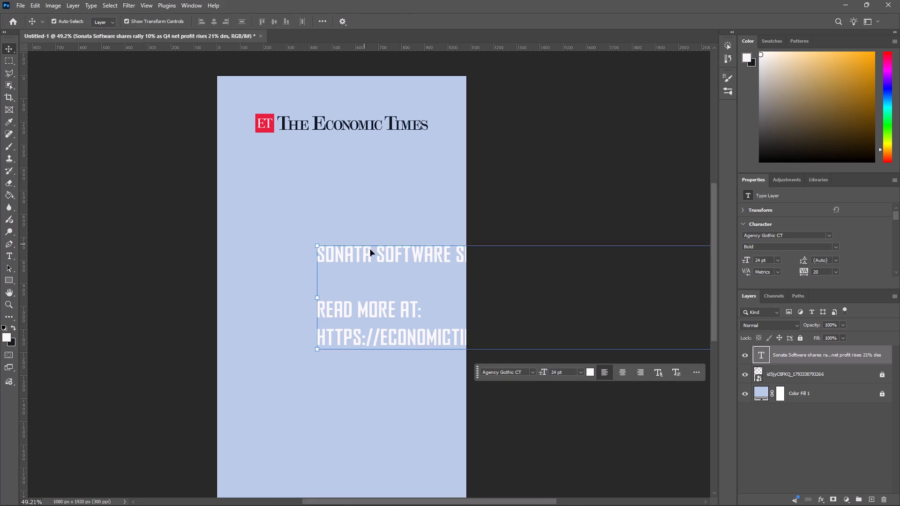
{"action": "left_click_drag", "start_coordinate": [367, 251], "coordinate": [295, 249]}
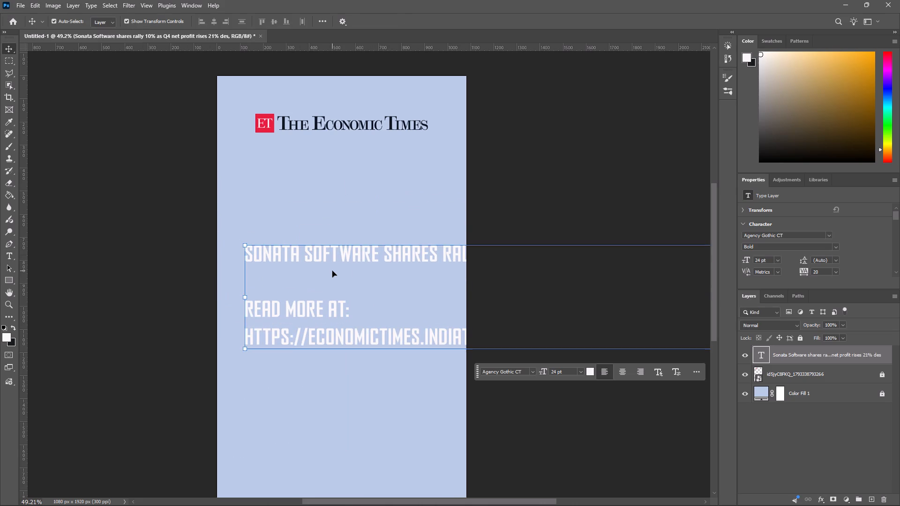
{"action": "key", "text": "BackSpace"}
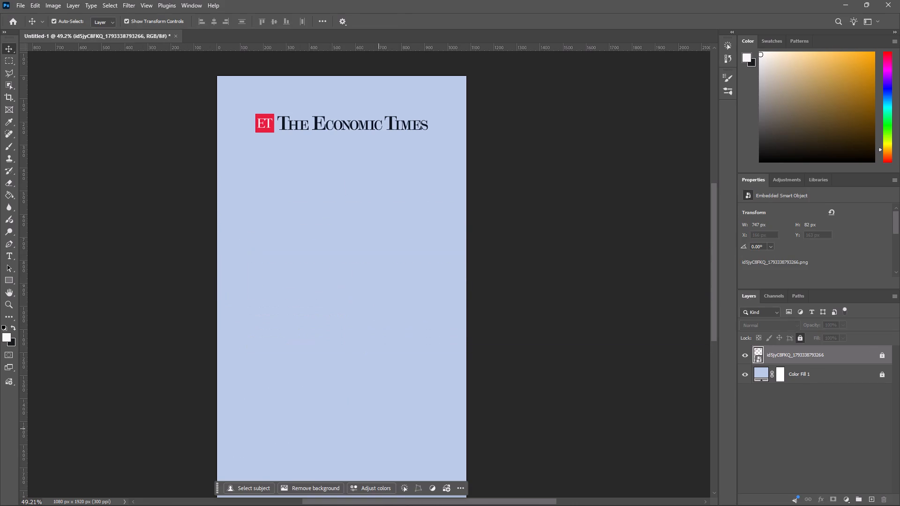
Place the Sonata Software article screenshot from File Explorer's Gallery onto the canvas below the Economic Times logo.
{"action": "left_click", "coordinate": [342, 499]}
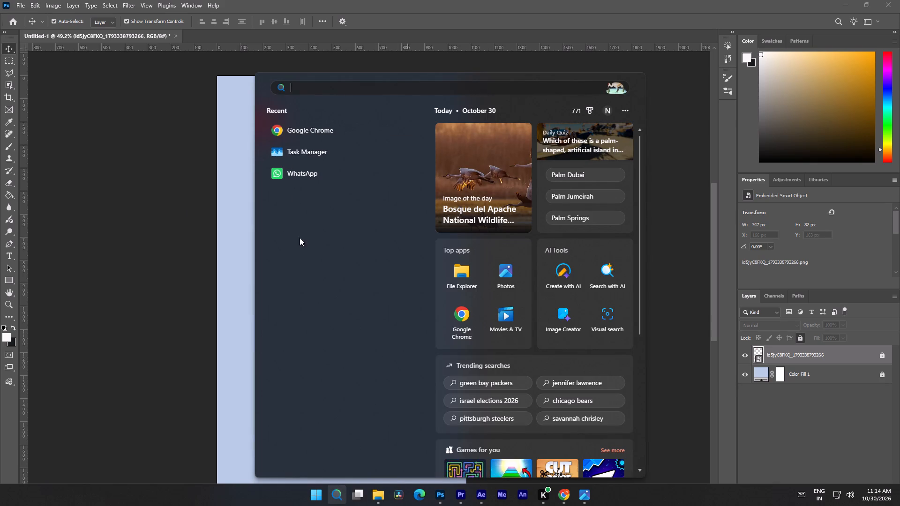
{"action": "left_click", "coordinate": [379, 493]}
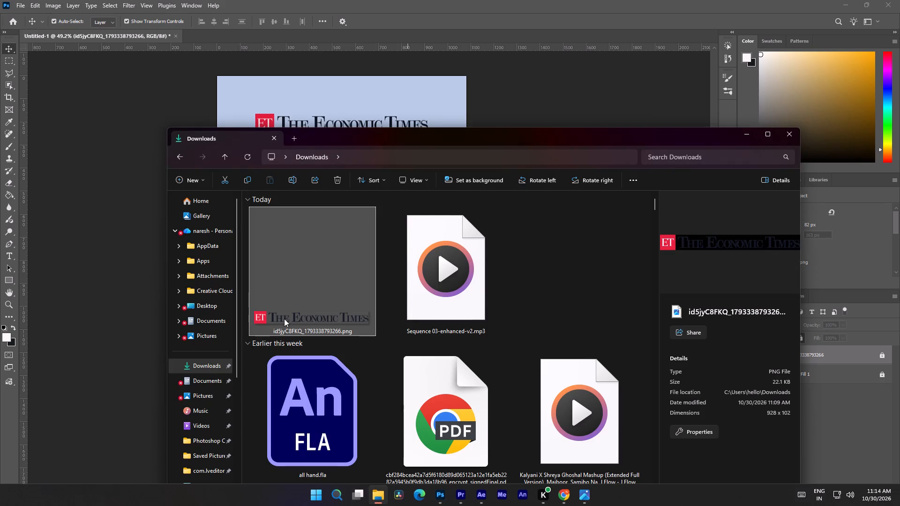
{"action": "left_click", "coordinate": [187, 211]}
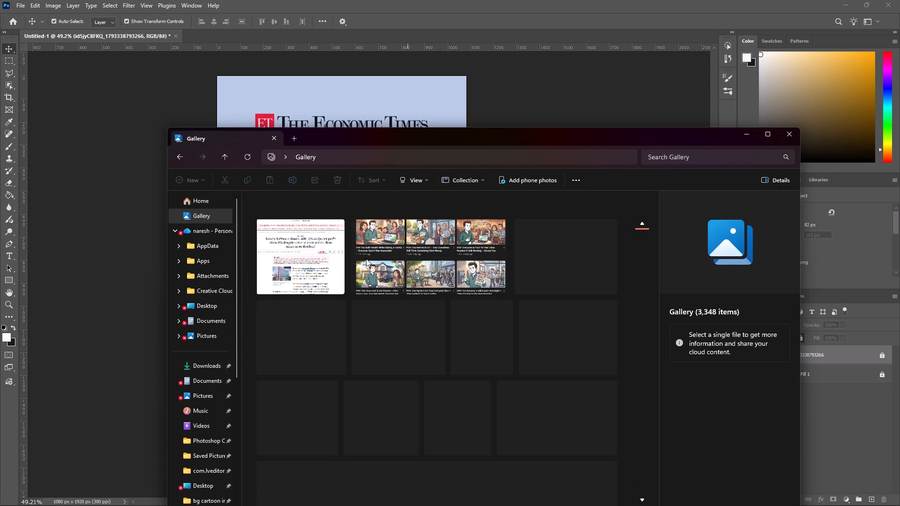
{"action": "left_click_drag", "start_coordinate": [315, 255], "coordinate": [115, 201]}
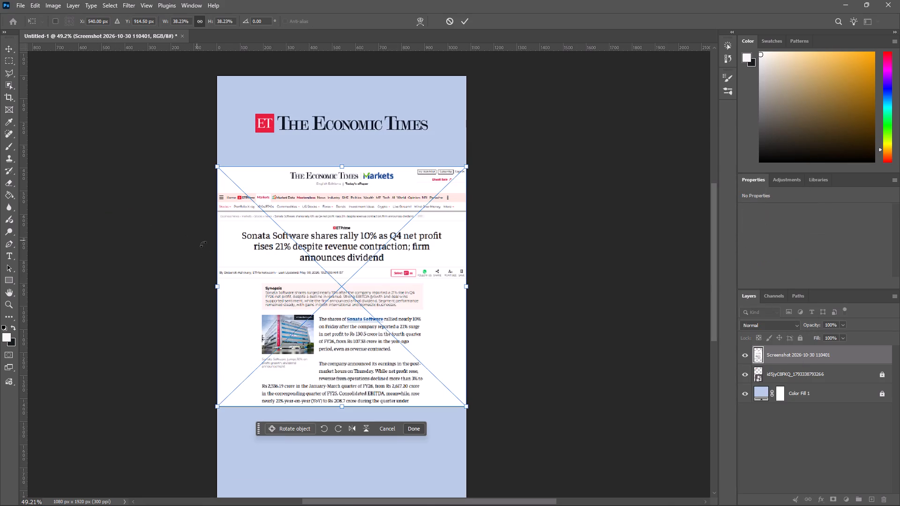
{"action": "left_click", "coordinate": [413, 428]}
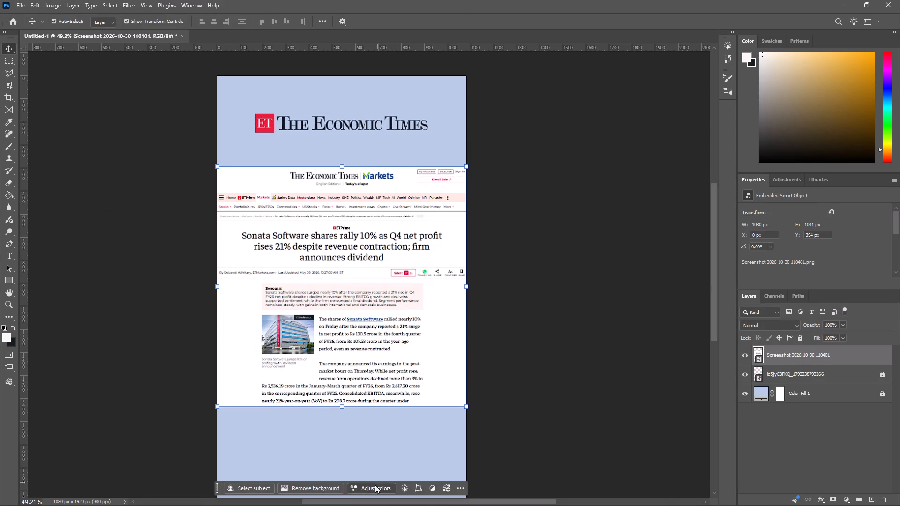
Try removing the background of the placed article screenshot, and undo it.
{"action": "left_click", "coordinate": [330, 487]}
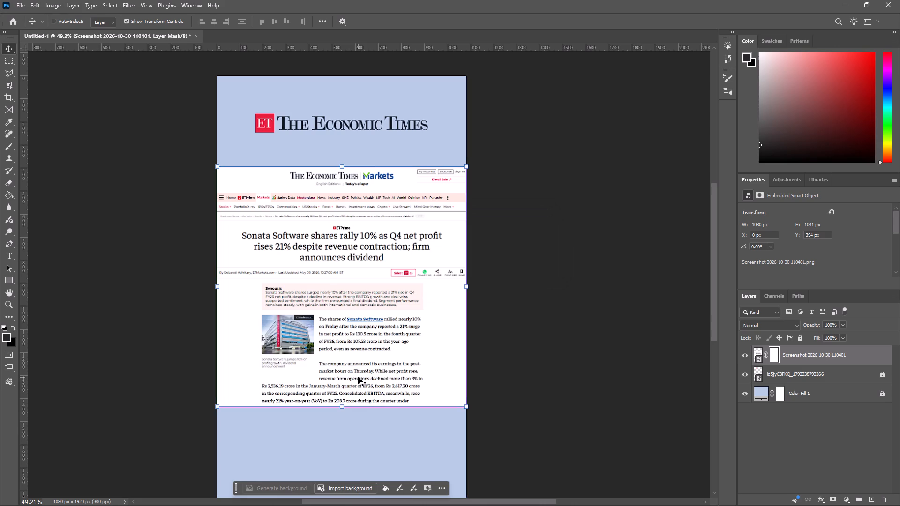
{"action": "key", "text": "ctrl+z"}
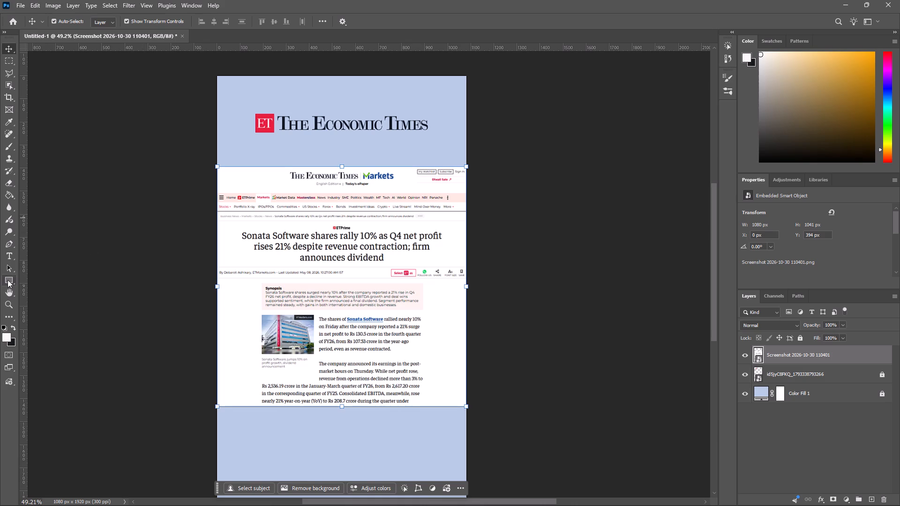
Scale the article screenshot up proportionally to about 46.8% and shift it to about X -76 px, Y 385 px.
{"action": "left_click_drag", "start_coordinate": [343, 408], "coordinate": [340, 389]}
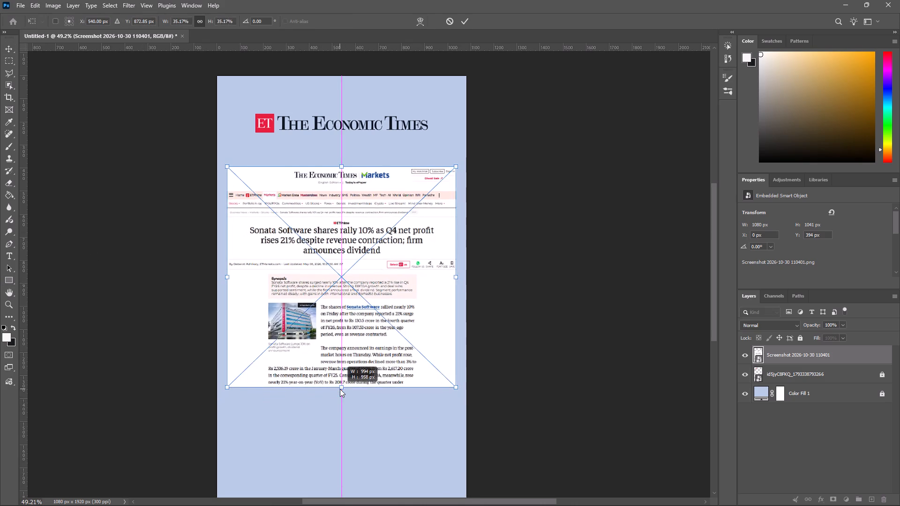
{"action": "left_click_drag", "start_coordinate": [340, 389], "coordinate": [339, 439]}
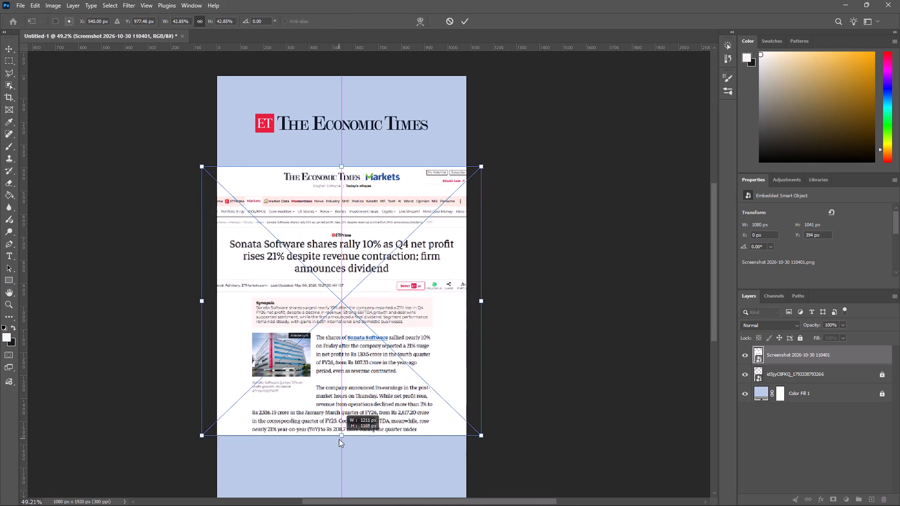
{"action": "left_click_drag", "start_coordinate": [339, 439], "coordinate": [338, 449]}
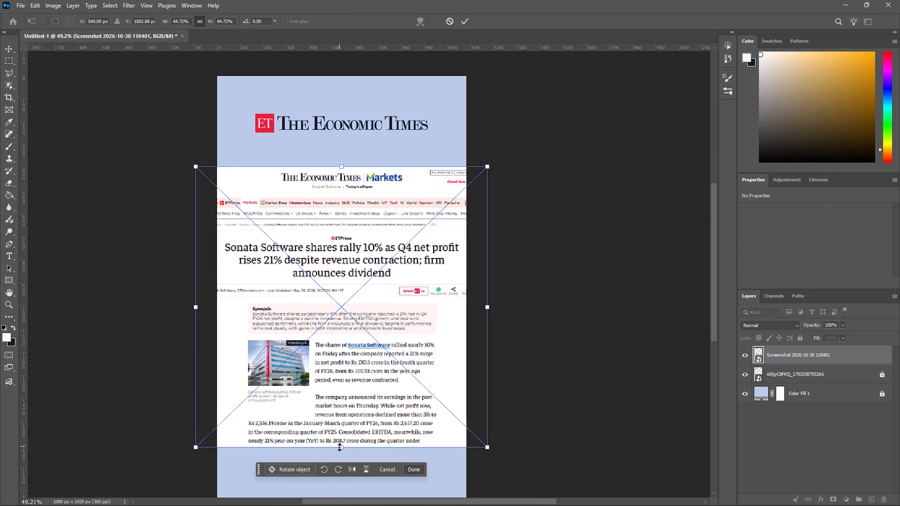
{"action": "left_click_drag", "start_coordinate": [339, 447], "coordinate": [339, 460]}
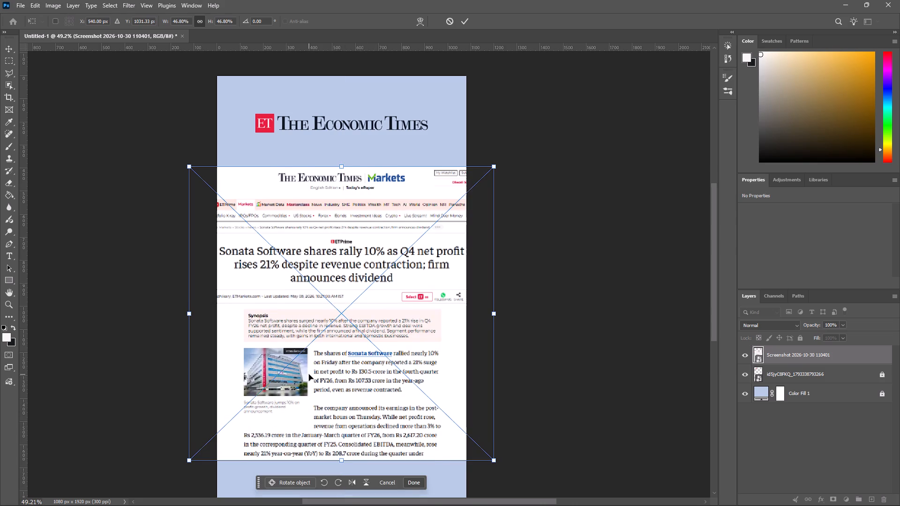
{"action": "left_click_drag", "start_coordinate": [309, 374], "coordinate": [319, 372]}
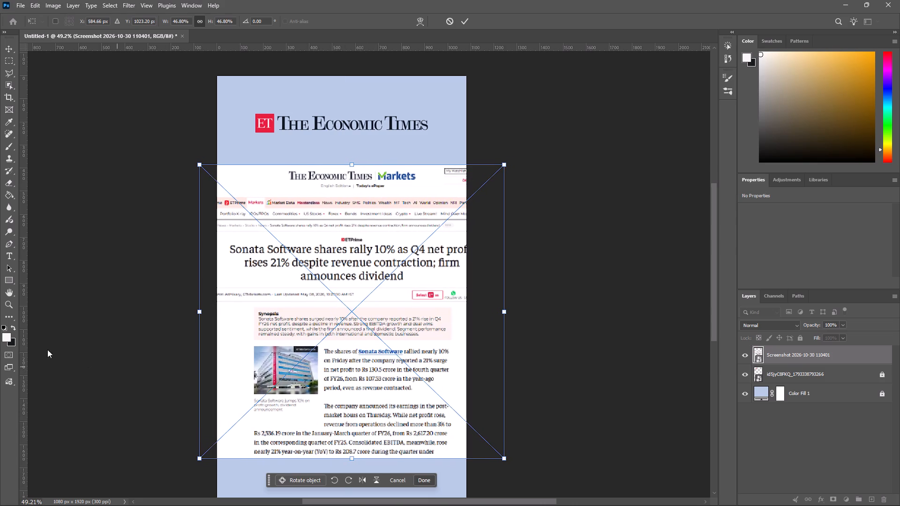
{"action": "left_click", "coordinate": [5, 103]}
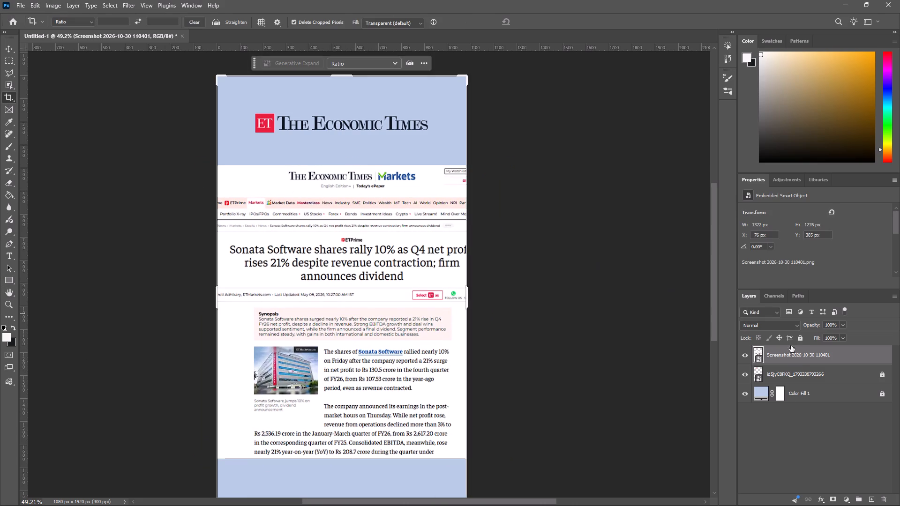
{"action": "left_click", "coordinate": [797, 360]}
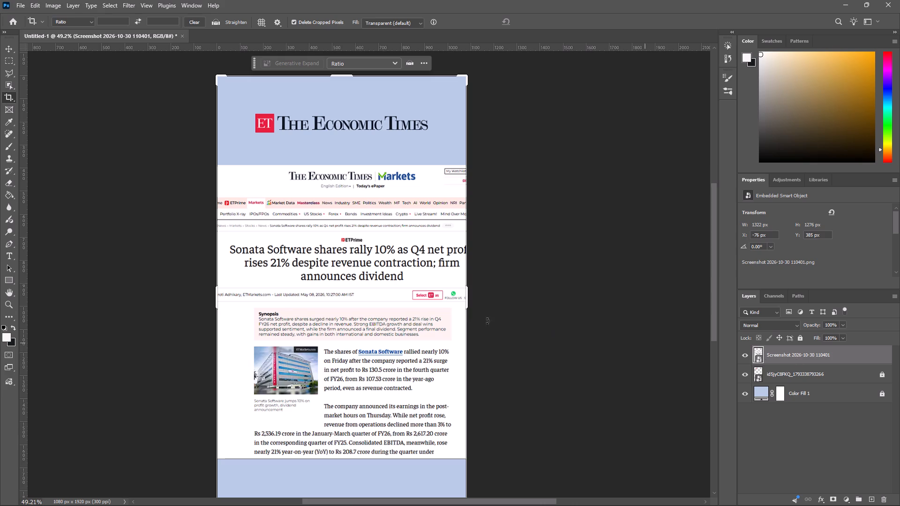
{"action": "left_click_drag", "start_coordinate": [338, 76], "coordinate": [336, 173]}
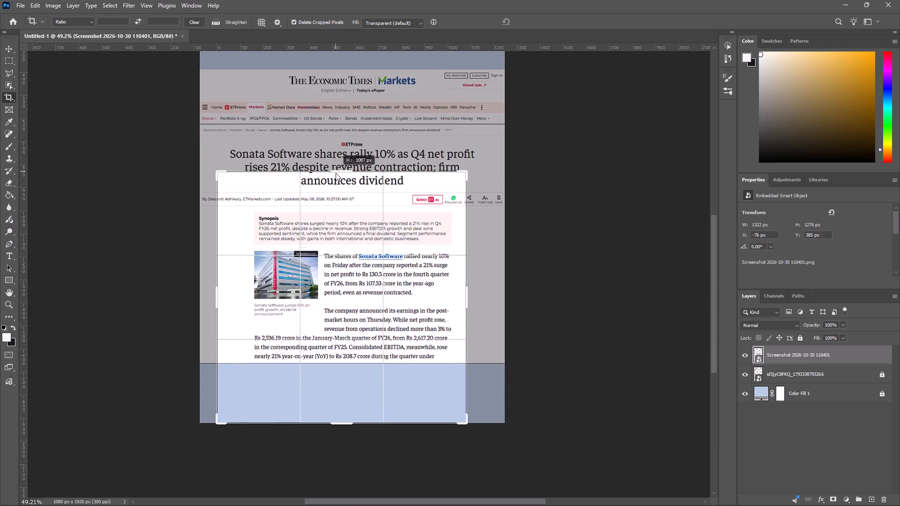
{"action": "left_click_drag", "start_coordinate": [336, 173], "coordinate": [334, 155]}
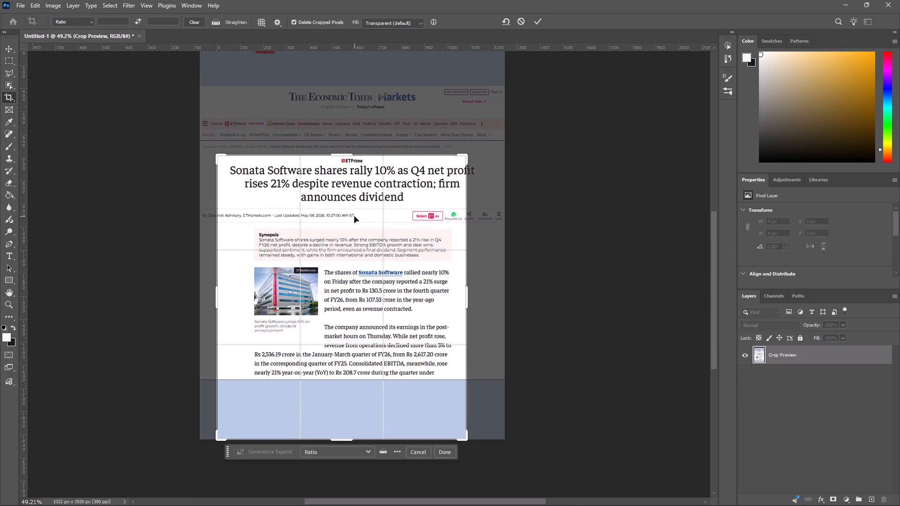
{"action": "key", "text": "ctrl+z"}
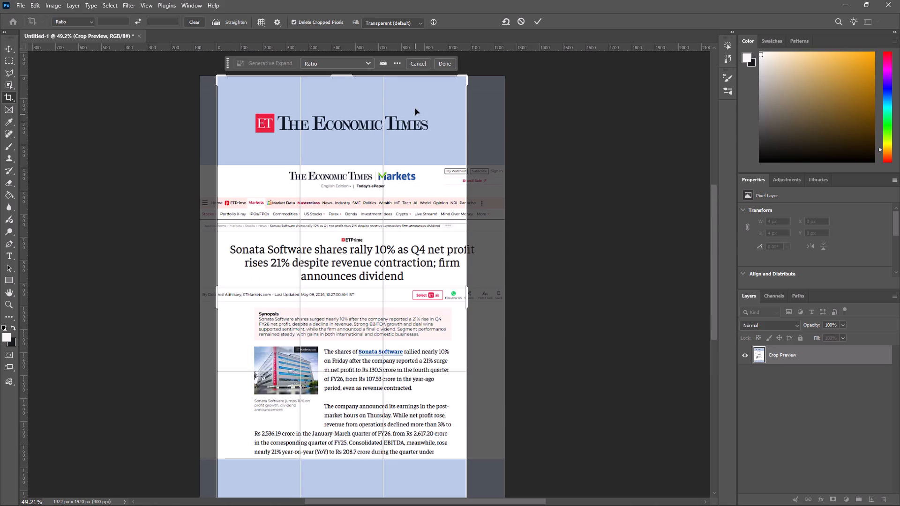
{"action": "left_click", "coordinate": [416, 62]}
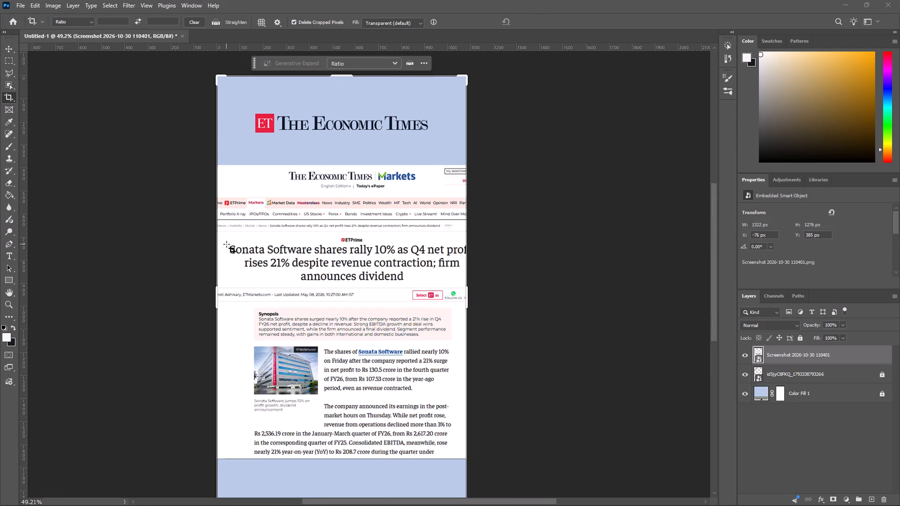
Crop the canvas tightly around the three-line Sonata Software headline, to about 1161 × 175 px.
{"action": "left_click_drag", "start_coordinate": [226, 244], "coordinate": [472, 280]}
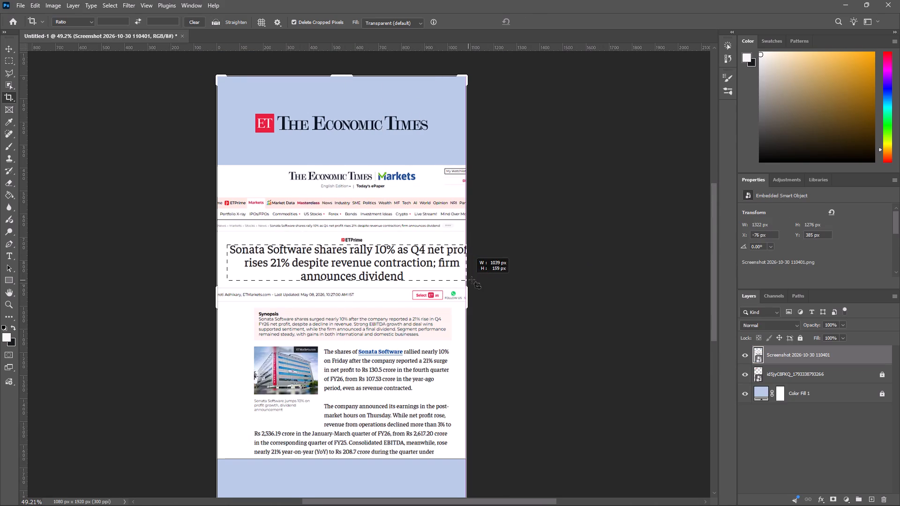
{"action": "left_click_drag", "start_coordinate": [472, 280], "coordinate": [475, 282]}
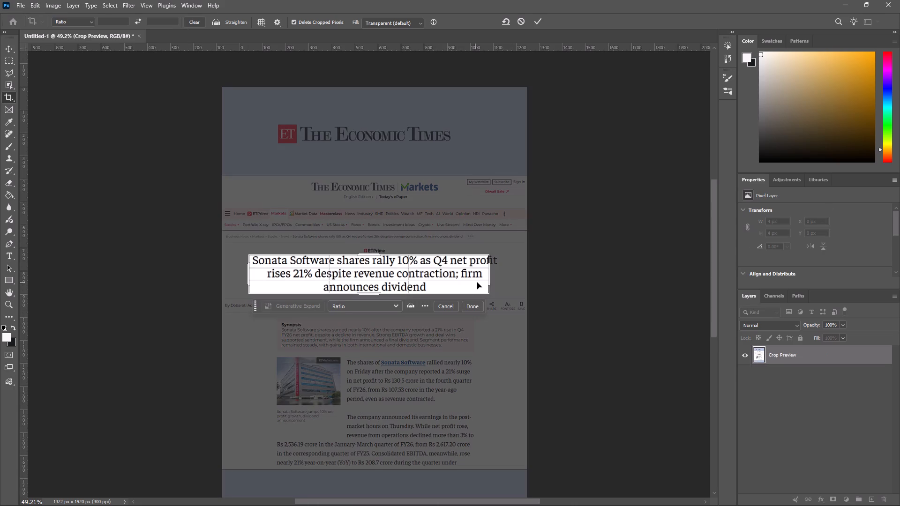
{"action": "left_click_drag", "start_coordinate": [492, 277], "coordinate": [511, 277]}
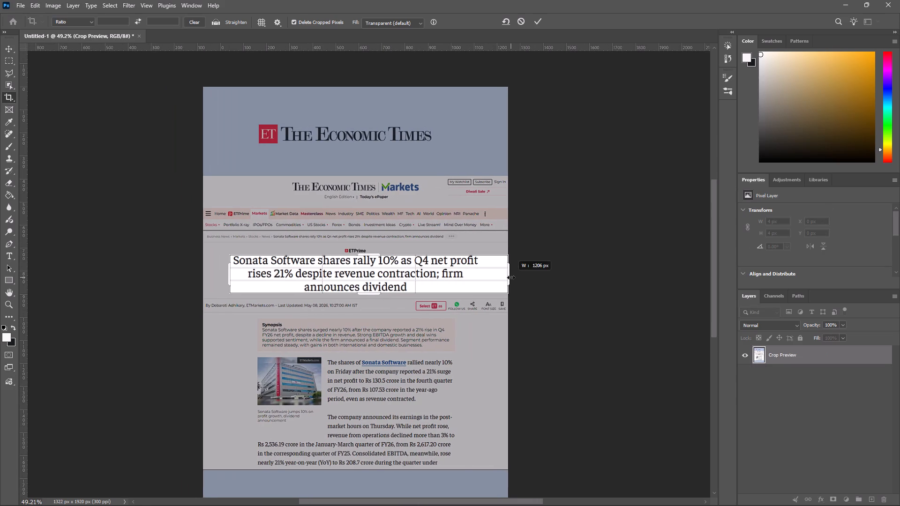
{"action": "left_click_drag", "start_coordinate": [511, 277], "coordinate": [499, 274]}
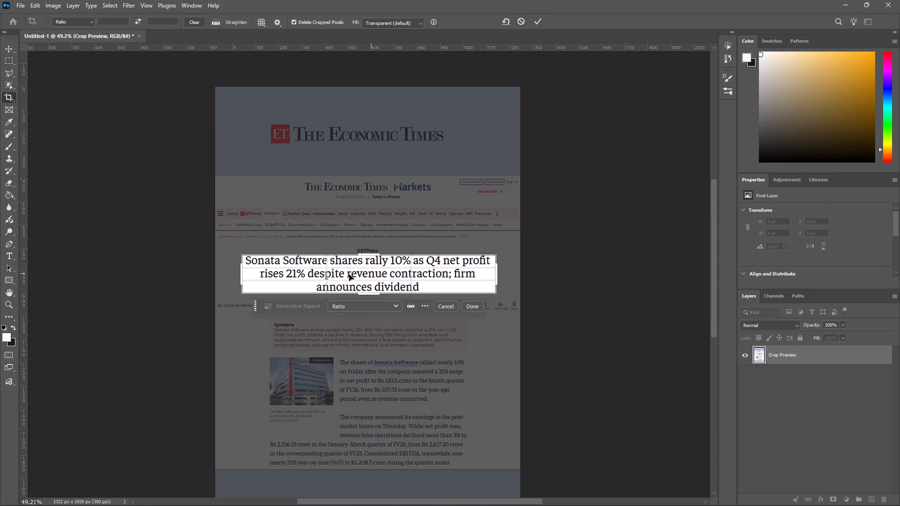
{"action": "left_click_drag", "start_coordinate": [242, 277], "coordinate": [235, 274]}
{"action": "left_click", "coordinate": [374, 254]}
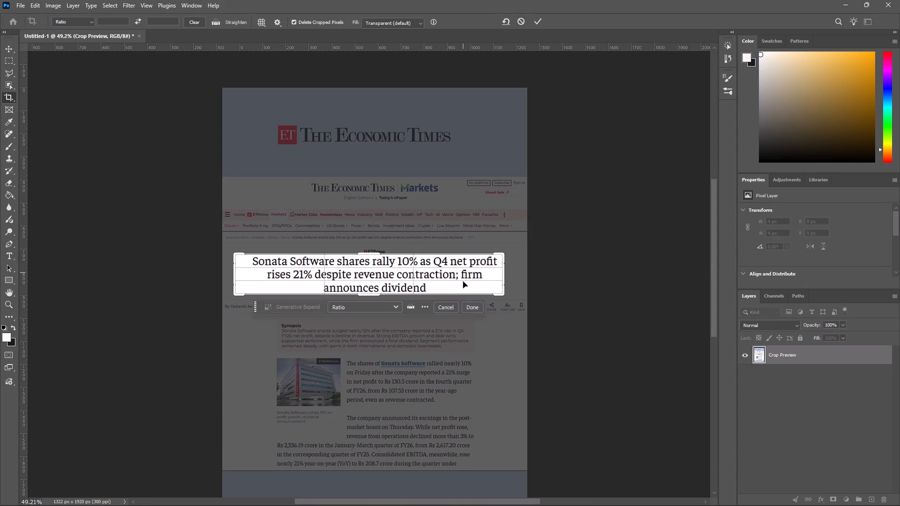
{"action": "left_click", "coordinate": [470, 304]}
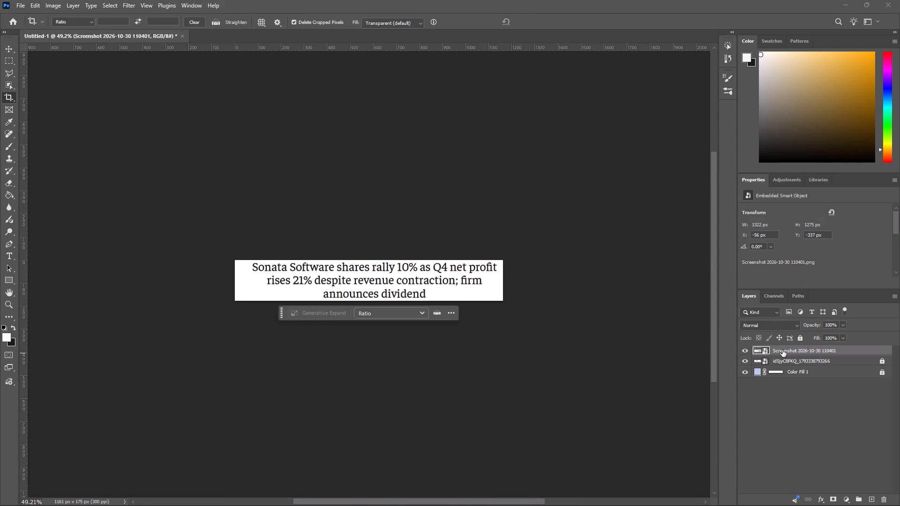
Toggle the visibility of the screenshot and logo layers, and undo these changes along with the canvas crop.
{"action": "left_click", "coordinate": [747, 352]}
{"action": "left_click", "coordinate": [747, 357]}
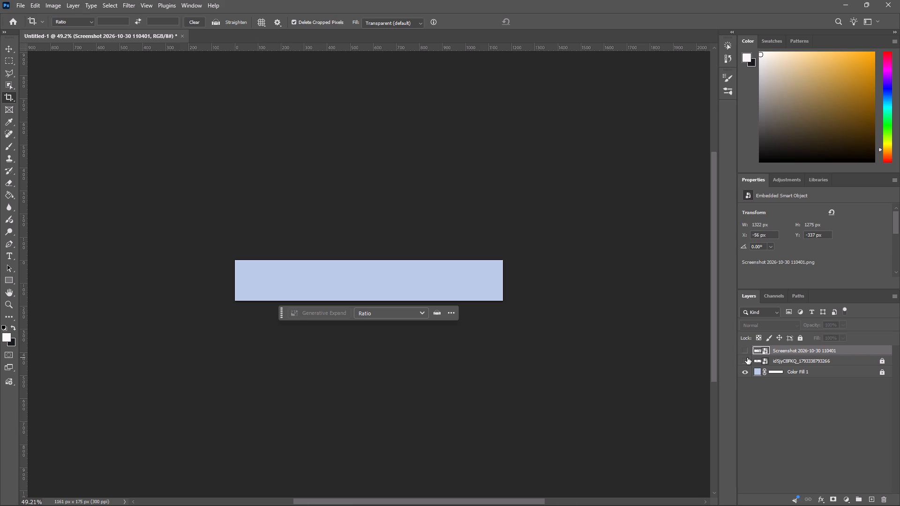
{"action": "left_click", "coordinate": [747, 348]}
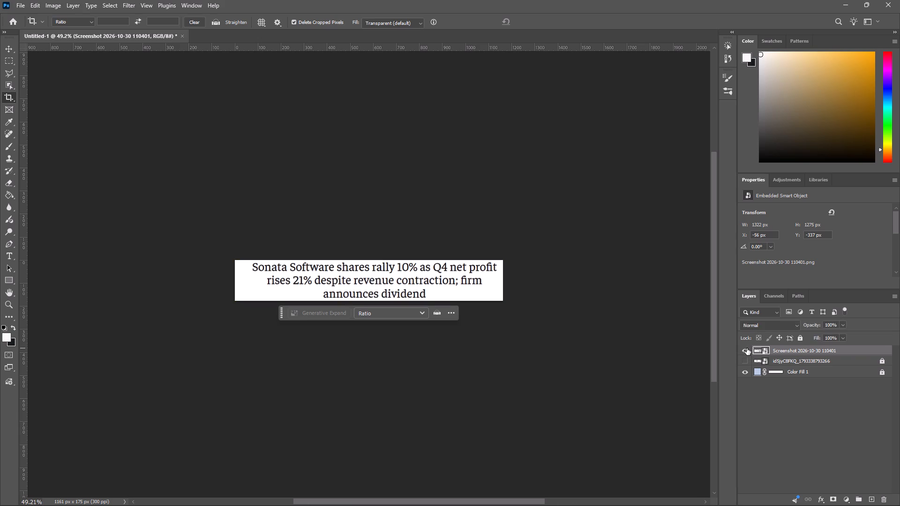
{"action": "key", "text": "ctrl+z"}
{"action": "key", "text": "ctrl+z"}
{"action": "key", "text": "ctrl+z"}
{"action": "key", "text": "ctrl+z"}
Create a new 1080 × 1920 px document at 300 ppi with a transparent background.
{"action": "scroll", "coordinate": [534, 291], "scroll_direction": "down", "scroll_amount": 2, "text": "alt"}
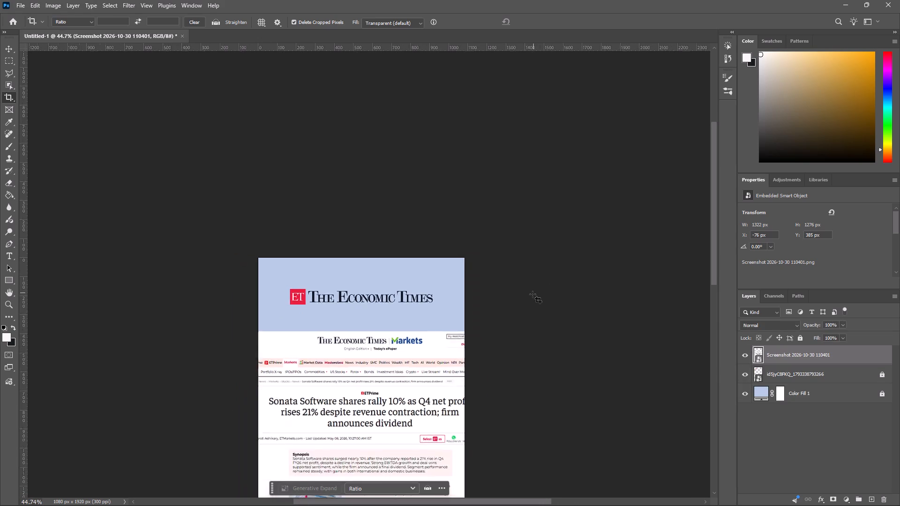
{"action": "scroll", "coordinate": [532, 294], "scroll_direction": "down", "scroll_amount": 5, "text": "alt"}
{"action": "scroll", "coordinate": [517, 299], "scroll_direction": "down", "scroll_amount": 3}
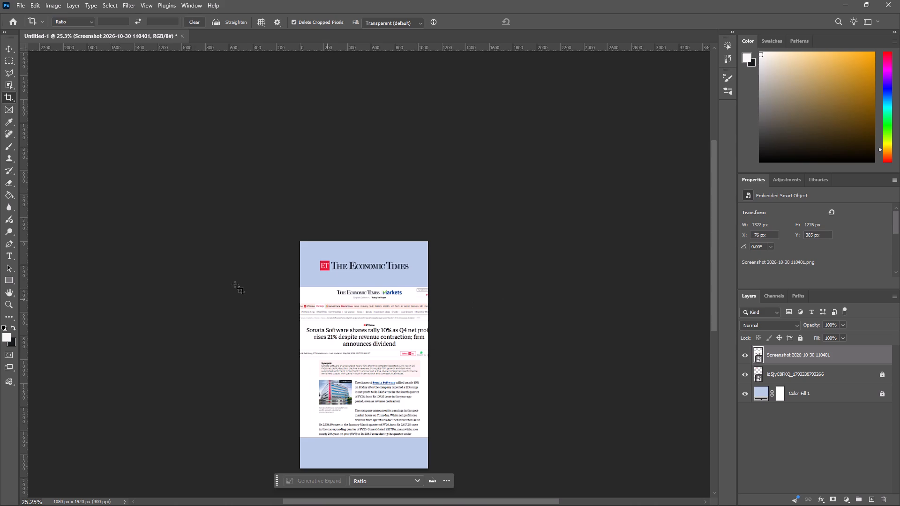
{"action": "left_click", "coordinate": [7, 52]}
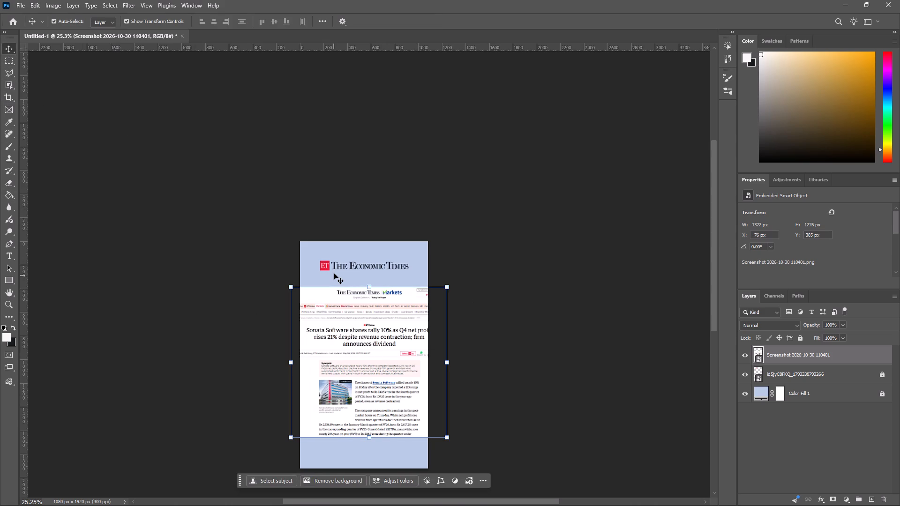
{"action": "key", "text": "ctrl+n"}
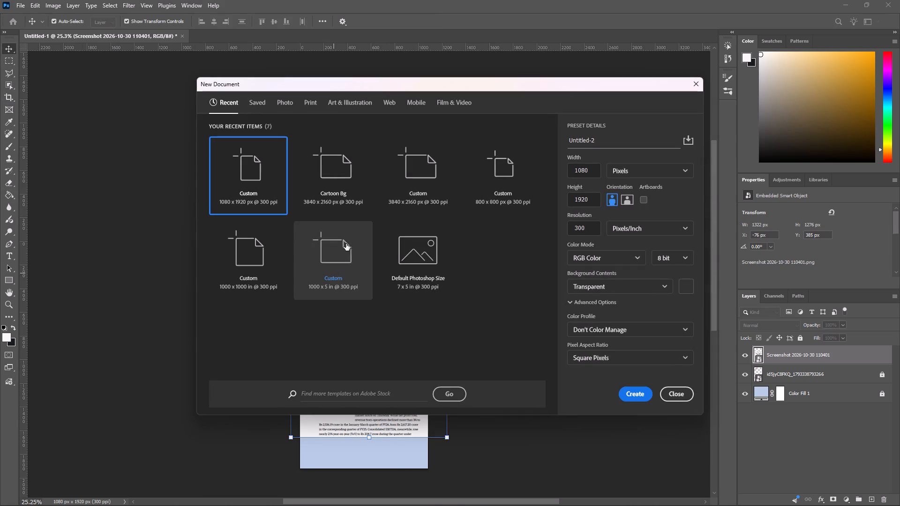
{"action": "left_click", "coordinate": [624, 394]}
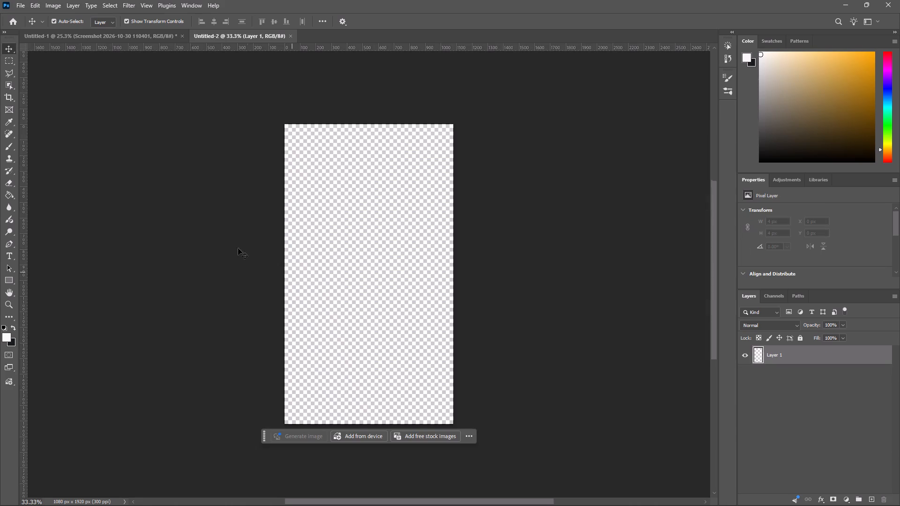
Copy the article screenshot layer from Untitled-1 into Untitled-2 and position it at about X -148 px, Y 359 px.
{"action": "left_click", "coordinate": [53, 36]}
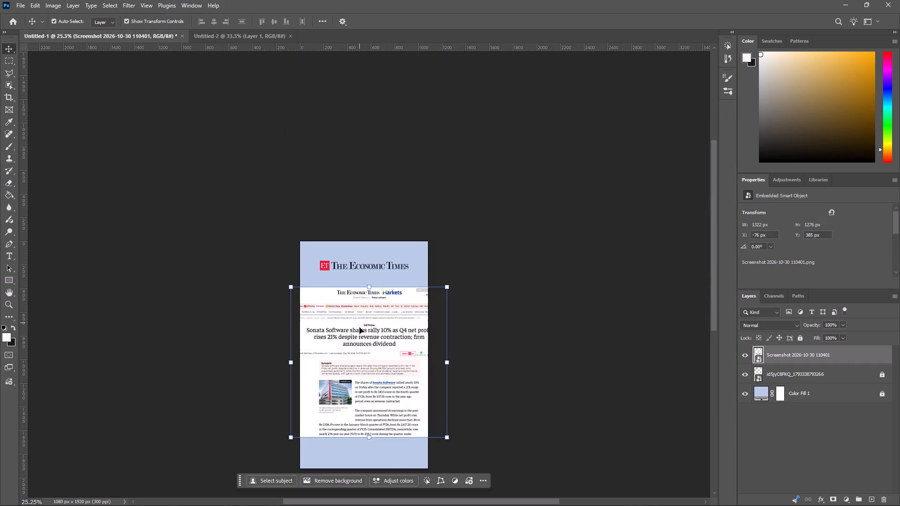
{"action": "left_click_drag", "start_coordinate": [360, 335], "coordinate": [227, 36]}
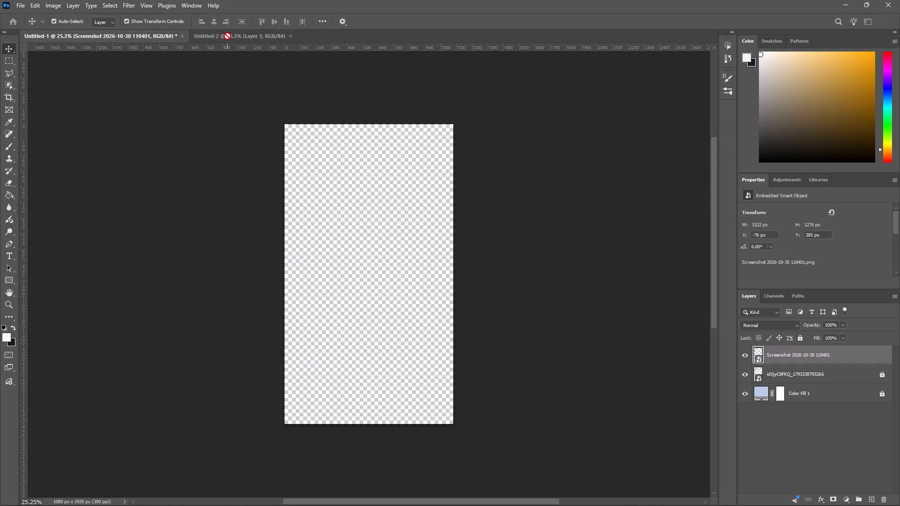
{"action": "left_click_drag", "start_coordinate": [227, 36], "coordinate": [343, 231]}
{"action": "left_click_drag", "start_coordinate": [361, 246], "coordinate": [383, 294]}
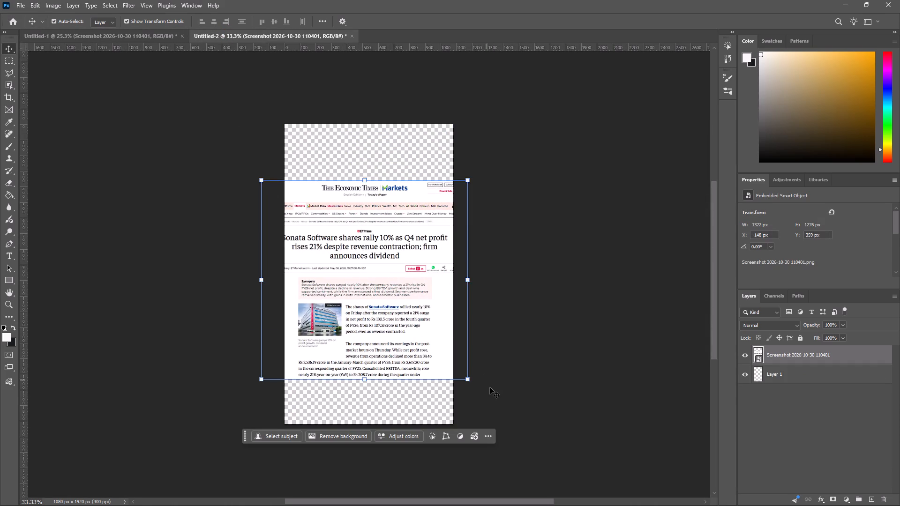
Scale the screenshot layer down to about 1127 × 1088 px and position it at about X 0 px, Y 512 px.
{"action": "left_click_drag", "start_coordinate": [471, 382], "coordinate": [447, 372]}
{"action": "left_click_drag", "start_coordinate": [379, 341], "coordinate": [391, 356]}
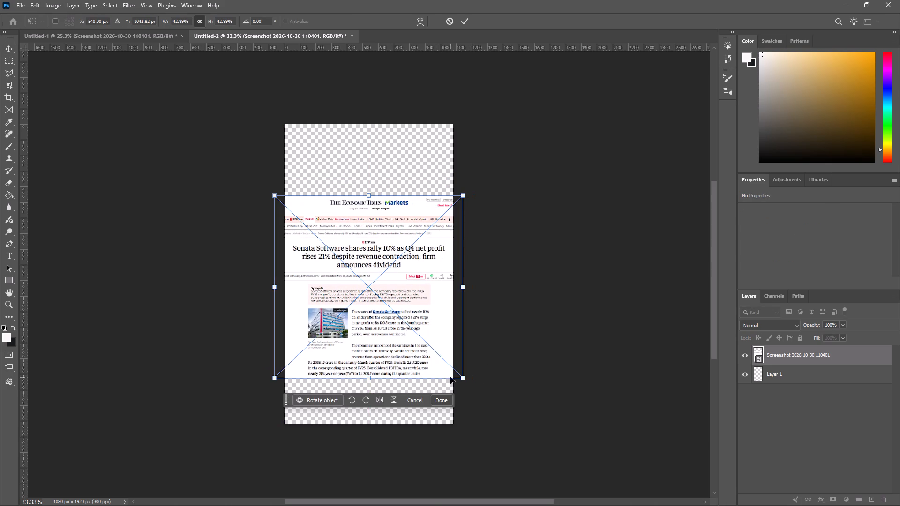
{"action": "left_click_drag", "start_coordinate": [462, 377], "coordinate": [445, 368]}
{"action": "left_click_drag", "start_coordinate": [340, 332], "coordinate": [352, 340]}
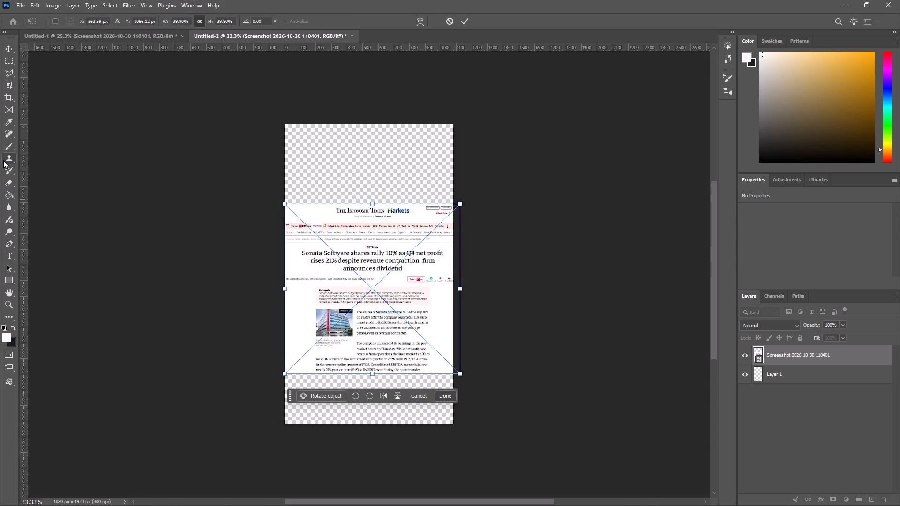
Crop the Untitled-2 canvas tightly around the three-line Sonata Software headline, to about 954 × 158 px.
{"action": "left_click", "coordinate": [7, 100]}
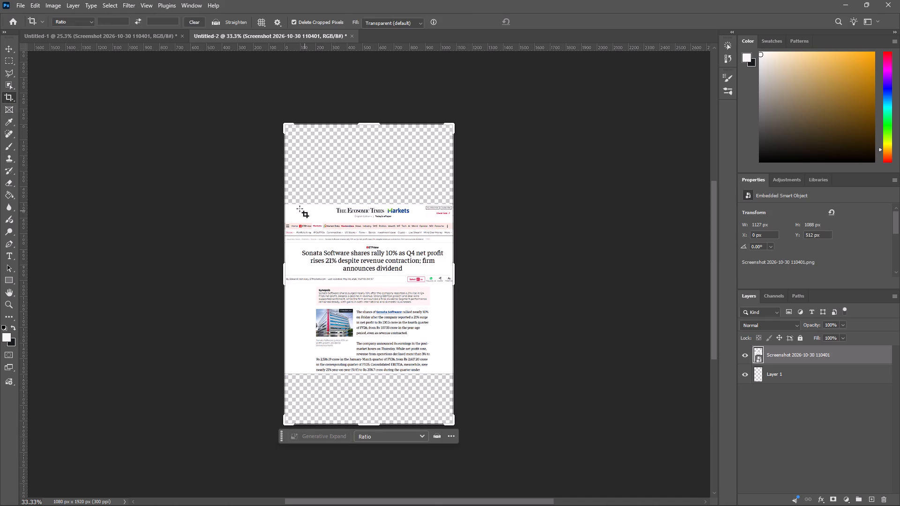
{"action": "left_click_drag", "start_coordinate": [296, 250], "coordinate": [351, 266]}
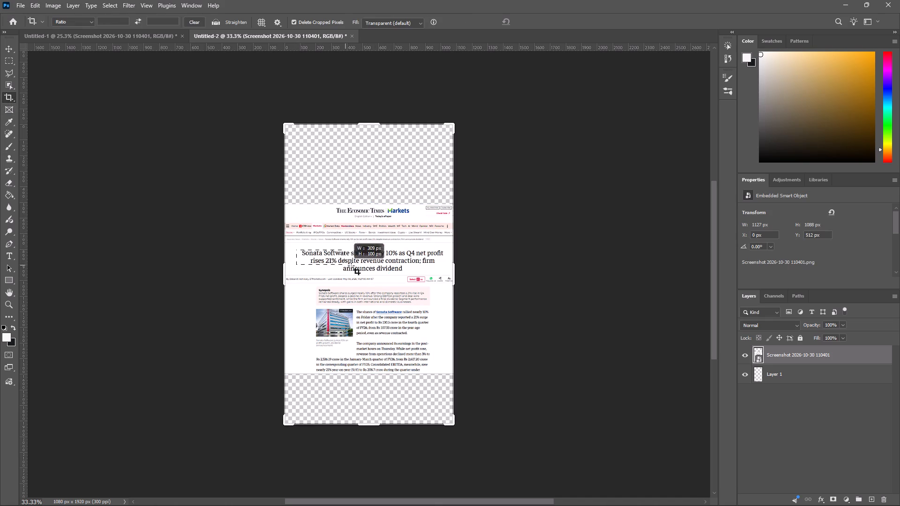
{"action": "left_click_drag", "start_coordinate": [351, 266], "coordinate": [441, 268]}
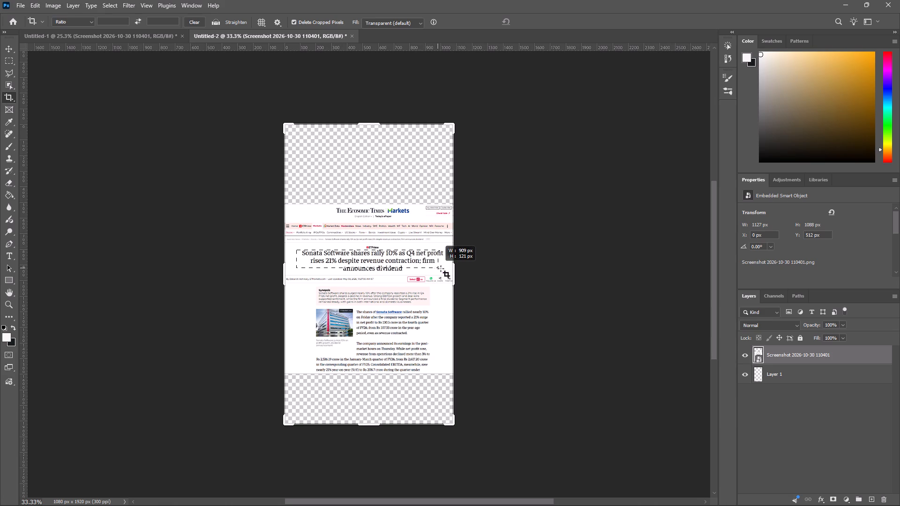
{"action": "left_click_drag", "start_coordinate": [441, 268], "coordinate": [445, 271]}
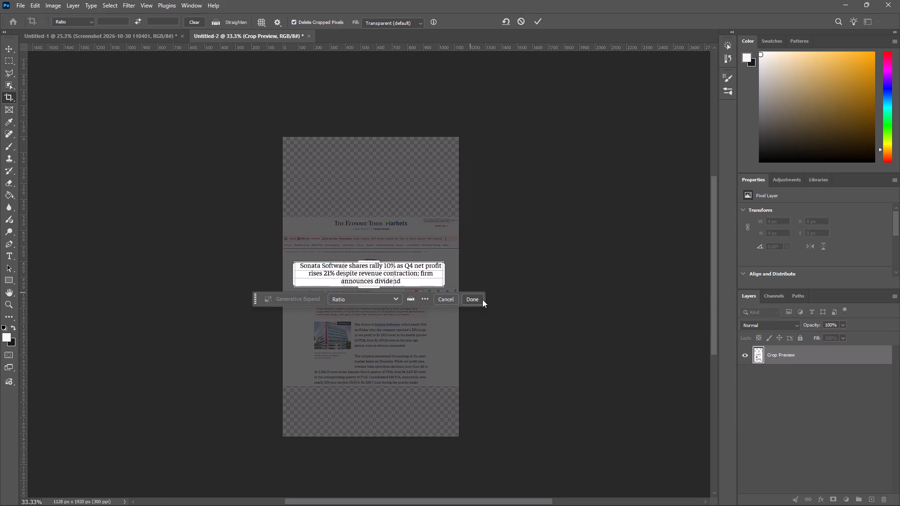
{"action": "left_click", "coordinate": [468, 301]}
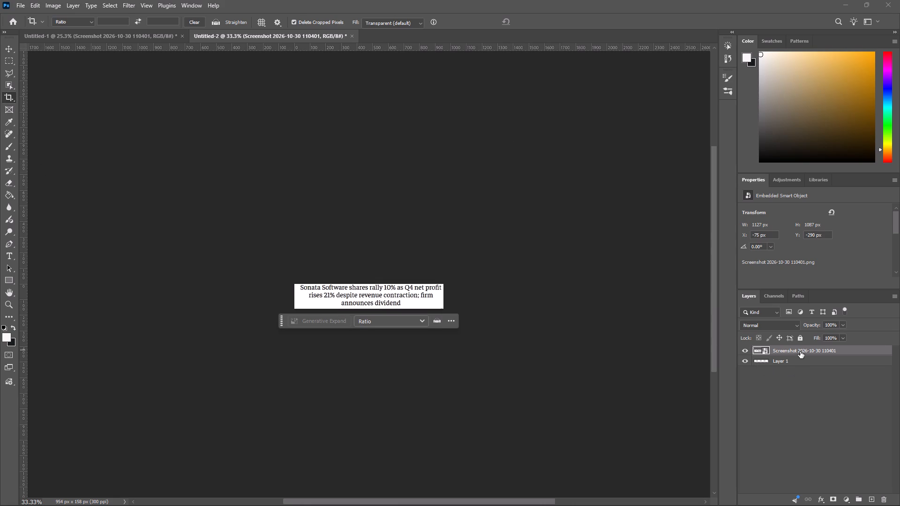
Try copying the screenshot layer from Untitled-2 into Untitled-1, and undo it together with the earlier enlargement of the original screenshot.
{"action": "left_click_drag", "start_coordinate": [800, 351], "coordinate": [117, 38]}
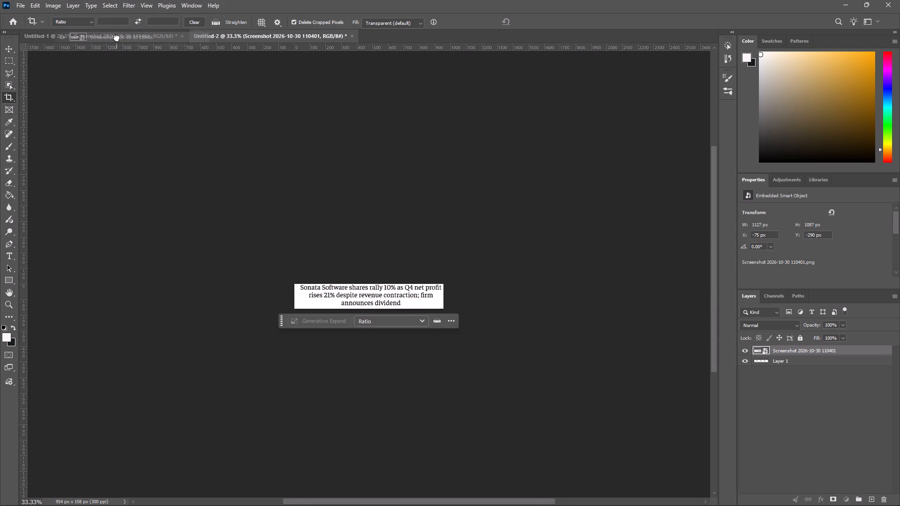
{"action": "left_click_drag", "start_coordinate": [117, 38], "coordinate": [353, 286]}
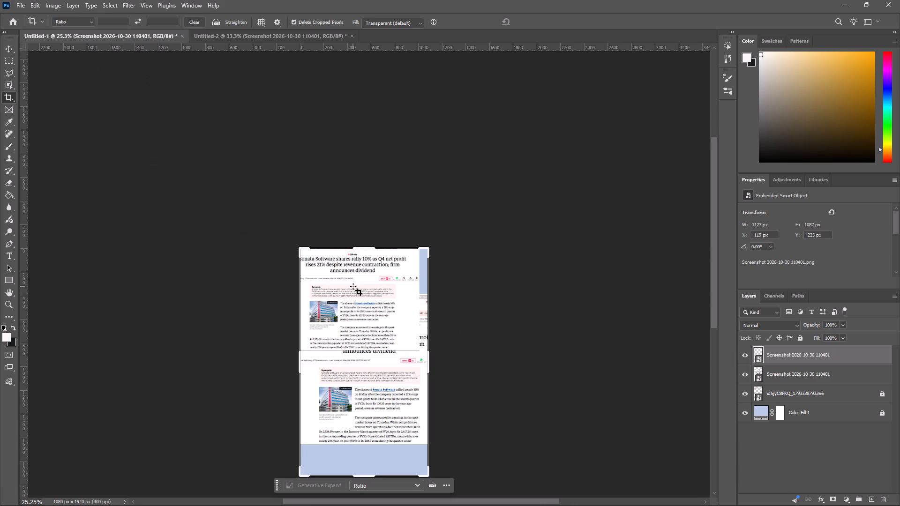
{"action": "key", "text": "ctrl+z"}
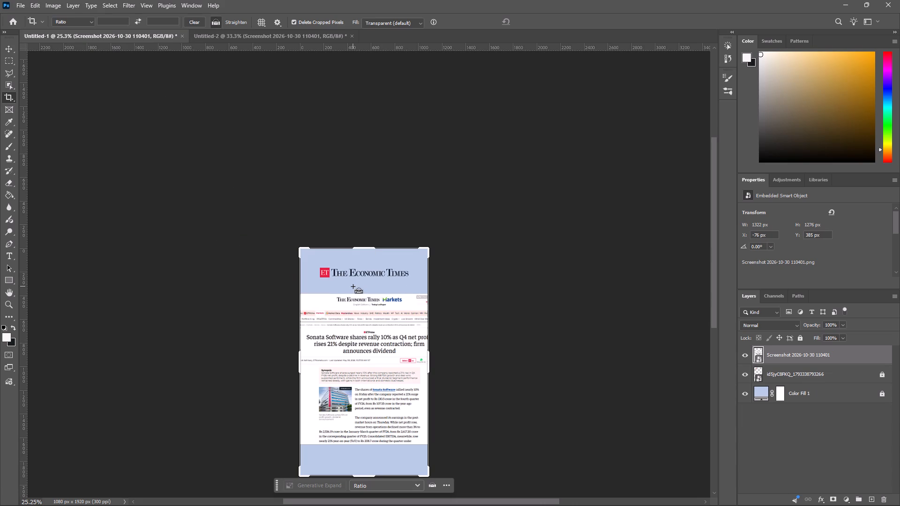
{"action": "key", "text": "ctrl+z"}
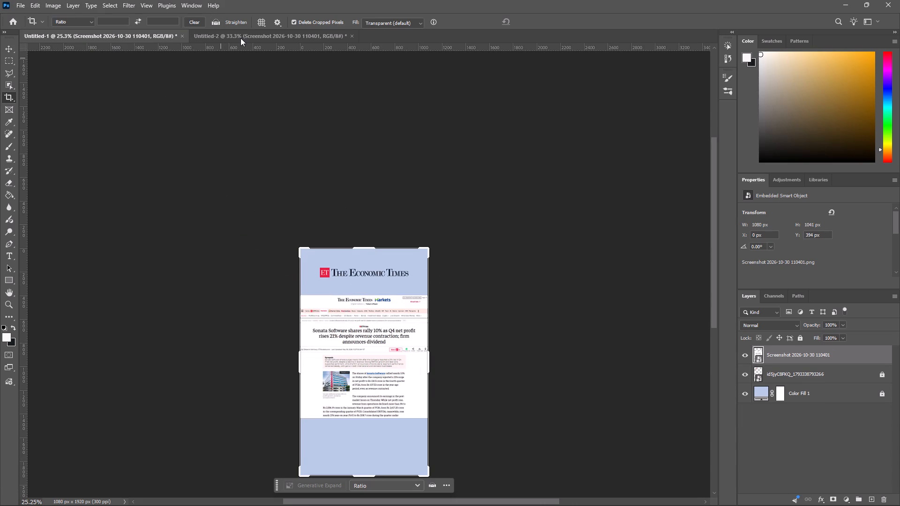
Delete the original article screenshot layer from Untitled-1, keeping the Economic Times logo and the colour fill.
{"action": "left_click", "coordinate": [243, 35]}
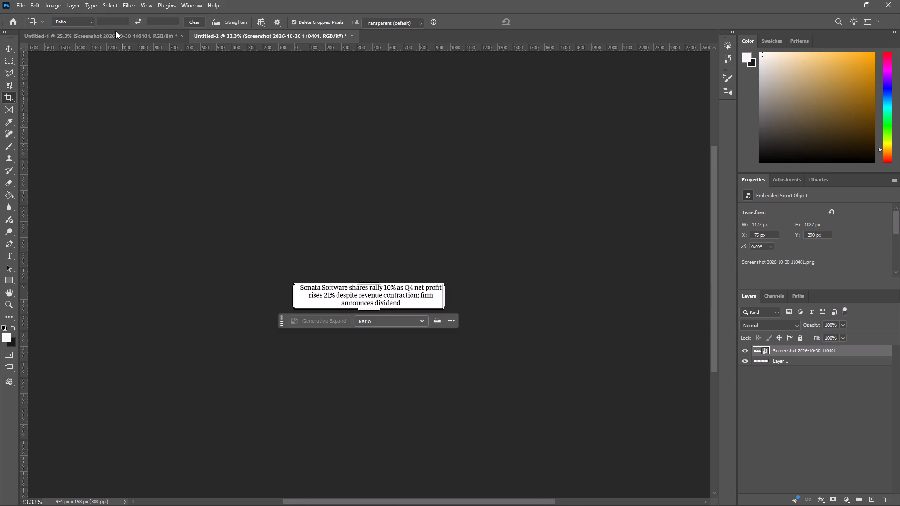
{"action": "left_click", "coordinate": [115, 31]}
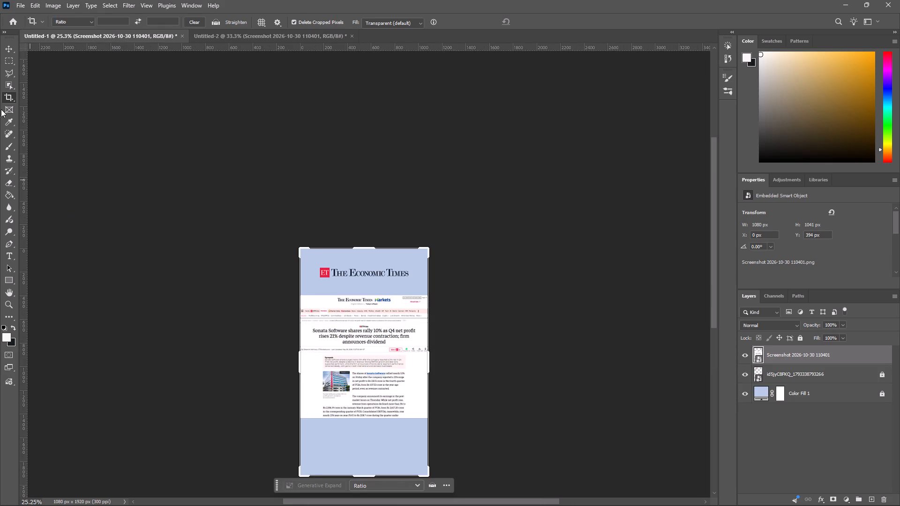
{"action": "left_click", "coordinate": [9, 51]}
{"action": "left_click", "coordinate": [362, 384]}
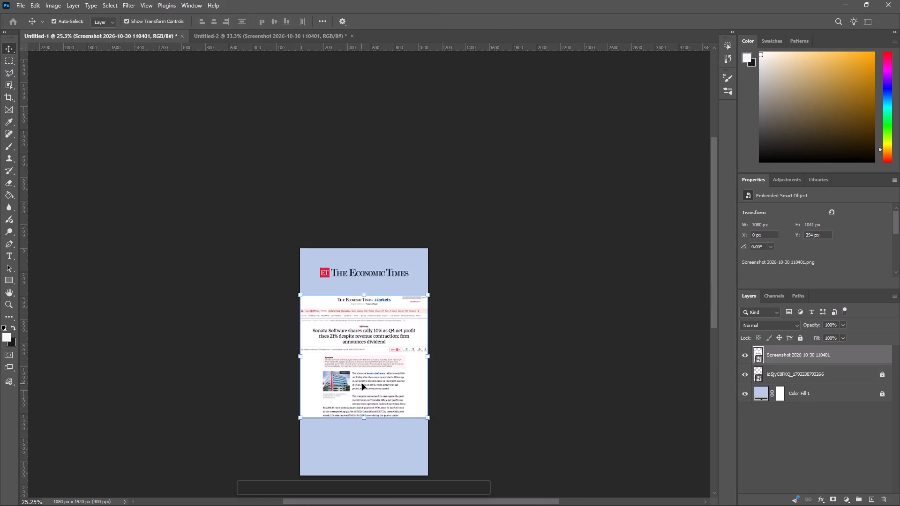
{"action": "key", "text": "BackSpace"}
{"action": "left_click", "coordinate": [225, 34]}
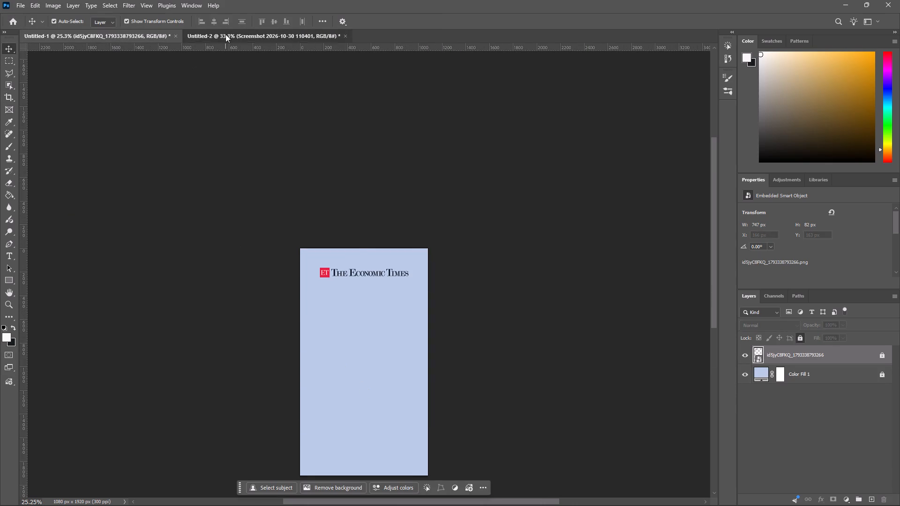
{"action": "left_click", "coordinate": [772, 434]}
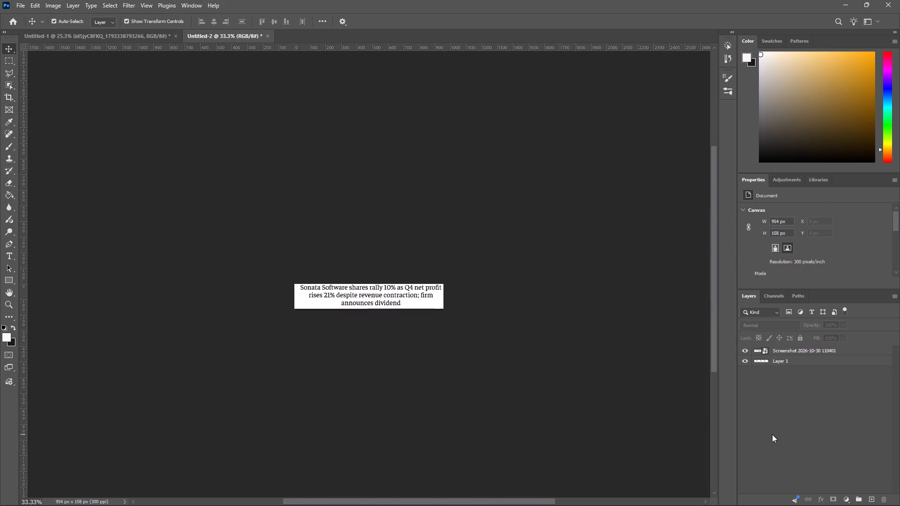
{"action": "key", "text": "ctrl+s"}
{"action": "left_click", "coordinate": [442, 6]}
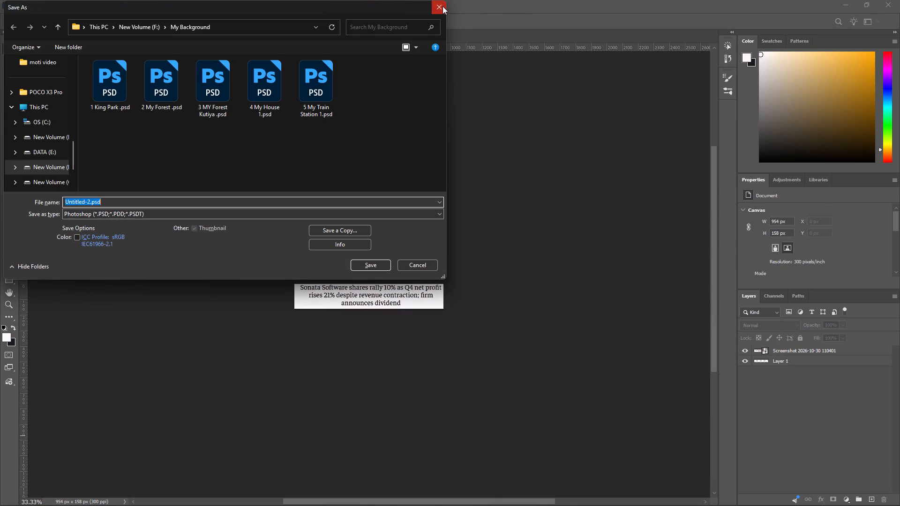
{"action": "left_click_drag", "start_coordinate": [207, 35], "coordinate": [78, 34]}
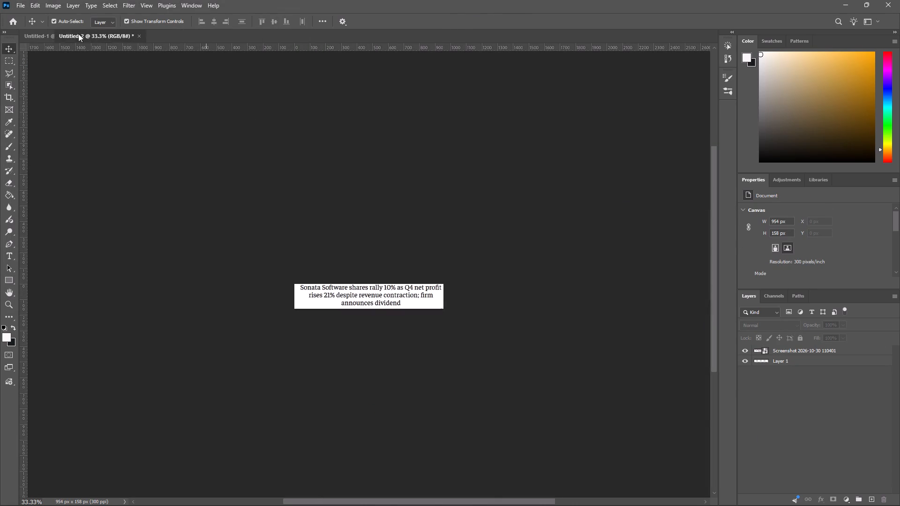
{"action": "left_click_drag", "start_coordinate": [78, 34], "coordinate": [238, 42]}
Copy the screenshot layer from Untitled-2 into Untitled-1 and position it at about X 0 px, Y 417 px.
{"action": "left_click", "coordinate": [820, 352]}
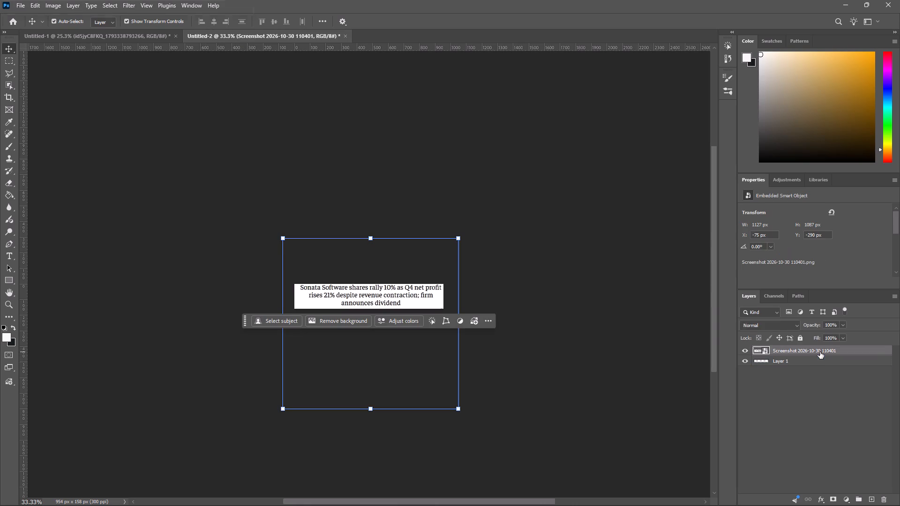
{"action": "left_click_drag", "start_coordinate": [813, 353], "coordinate": [160, 37]}
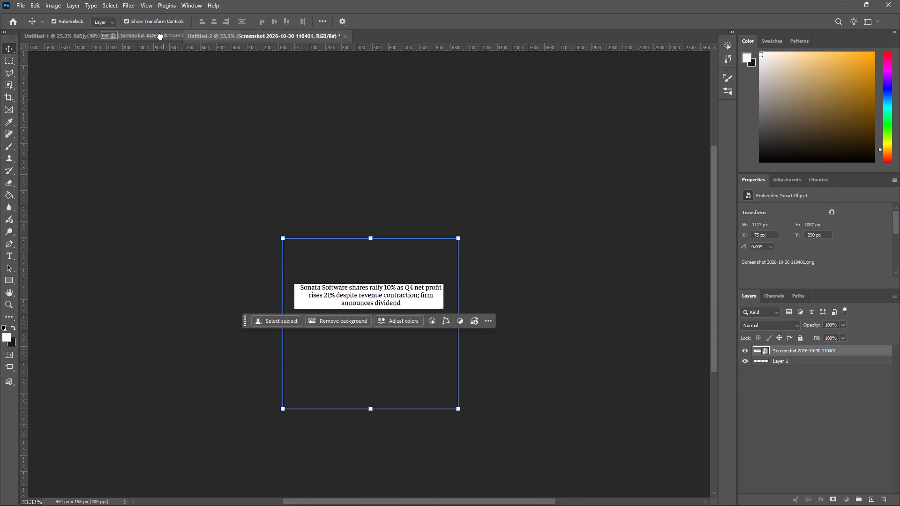
{"action": "left_click_drag", "start_coordinate": [160, 37], "coordinate": [397, 367]}
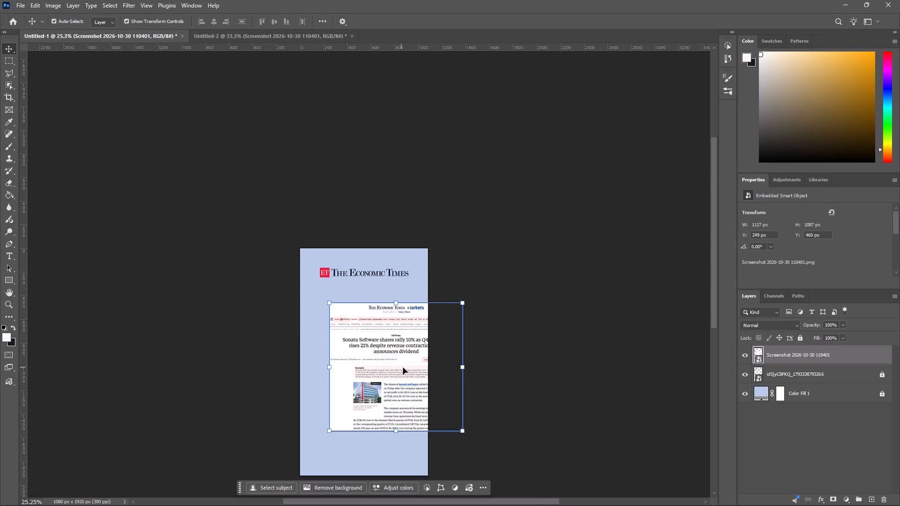
{"action": "left_click_drag", "start_coordinate": [403, 368], "coordinate": [374, 365]}
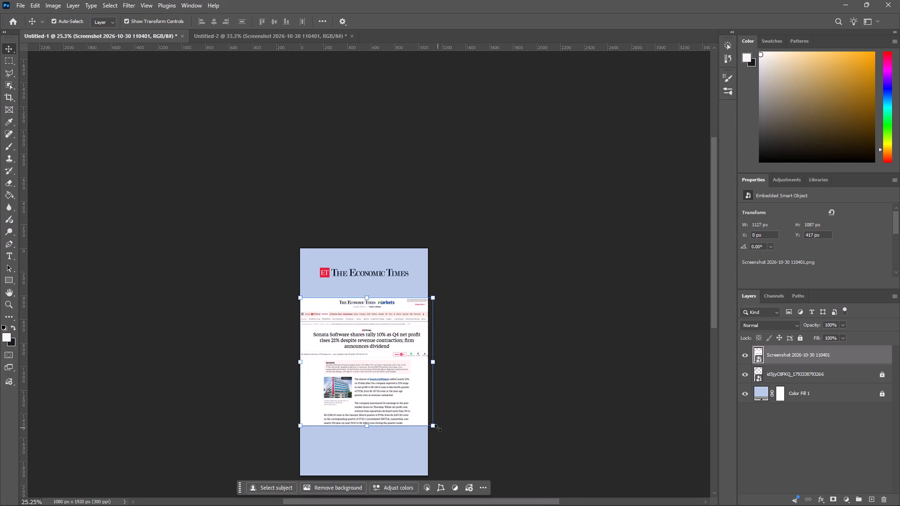
Scale the copied screenshot to about 36.59% and centre it horizontally at X 540 px, below the Economic Times logo.
{"action": "left_click_drag", "start_coordinate": [438, 428], "coordinate": [423, 421]}
{"action": "left_click", "coordinate": [350, 394]}
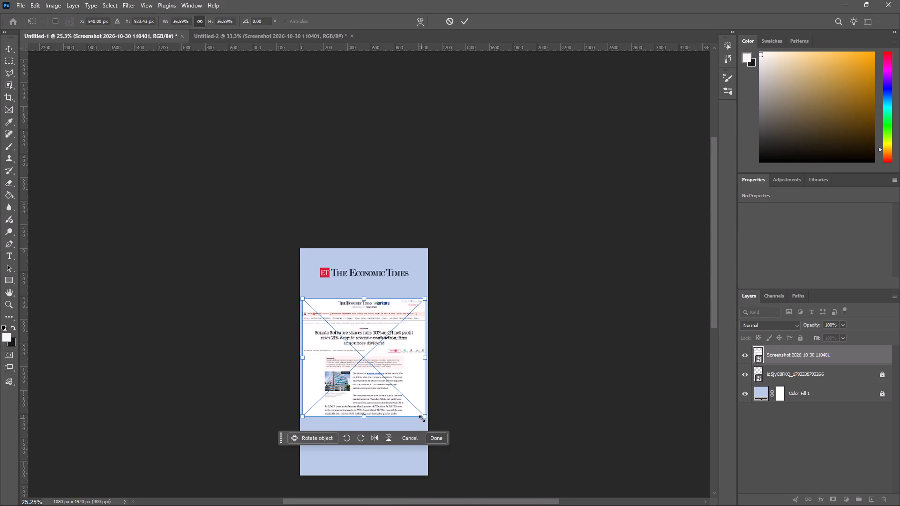
{"action": "scroll", "coordinate": [434, 428], "scroll_direction": "up", "scroll_amount": 10, "text": "alt"}
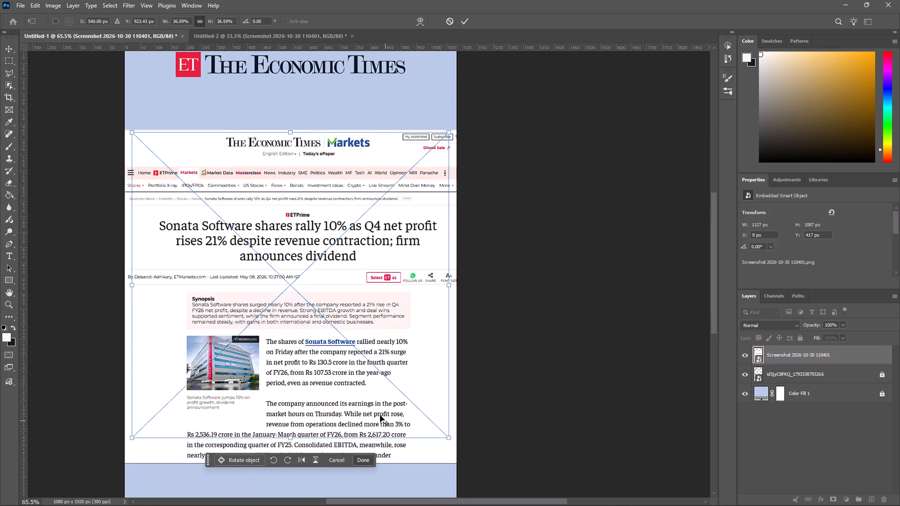
{"action": "scroll", "coordinate": [312, 388], "scroll_direction": "up", "scroll_amount": 6, "text": "alt"}
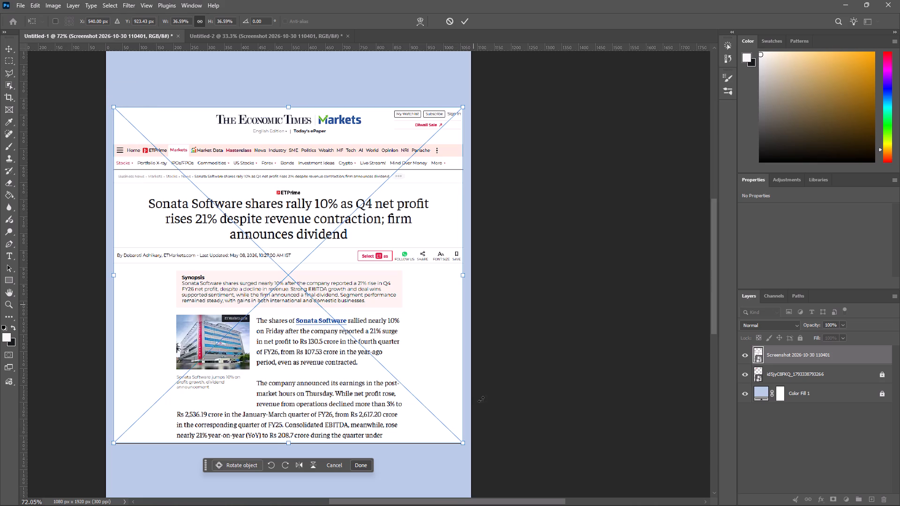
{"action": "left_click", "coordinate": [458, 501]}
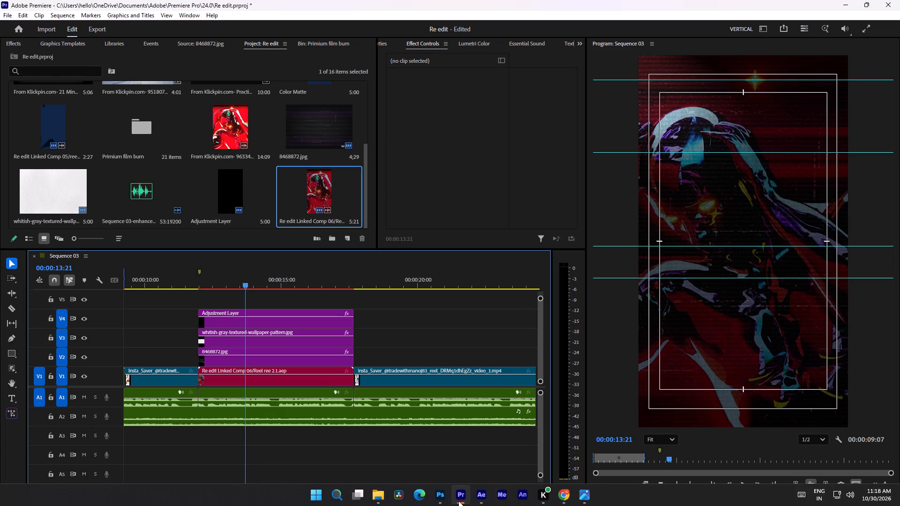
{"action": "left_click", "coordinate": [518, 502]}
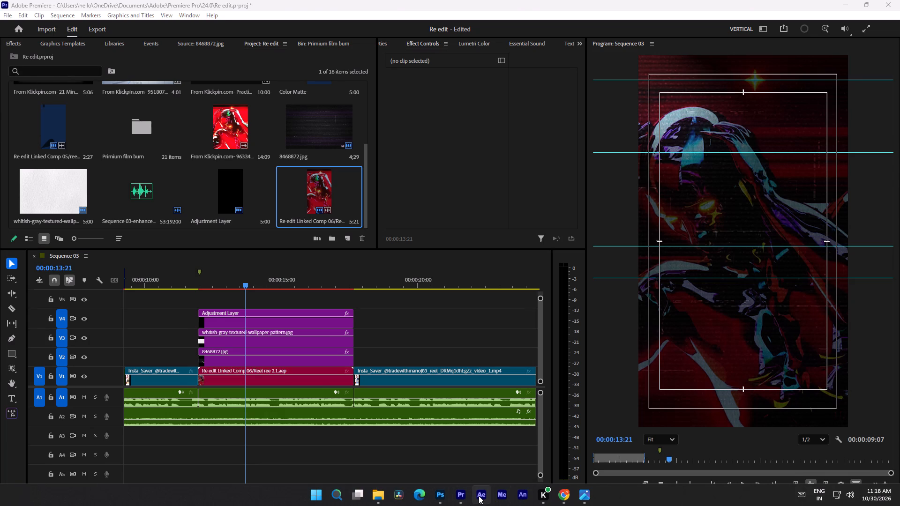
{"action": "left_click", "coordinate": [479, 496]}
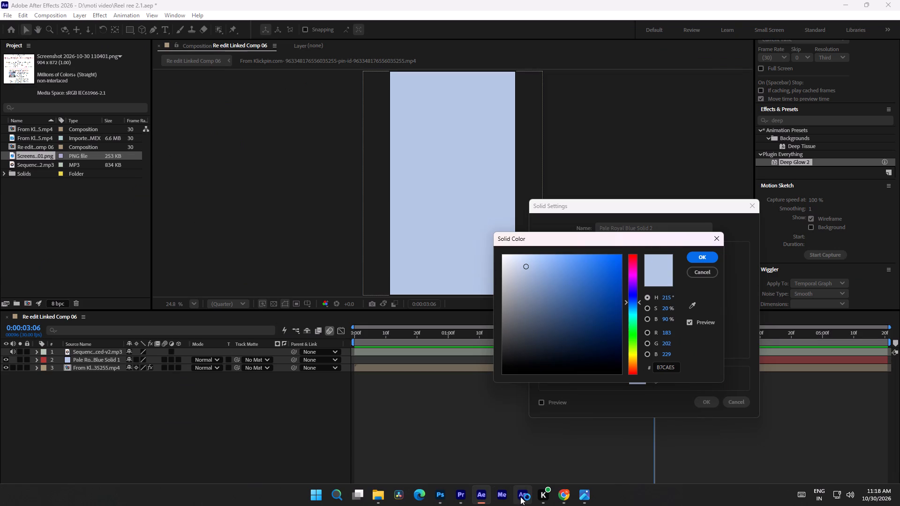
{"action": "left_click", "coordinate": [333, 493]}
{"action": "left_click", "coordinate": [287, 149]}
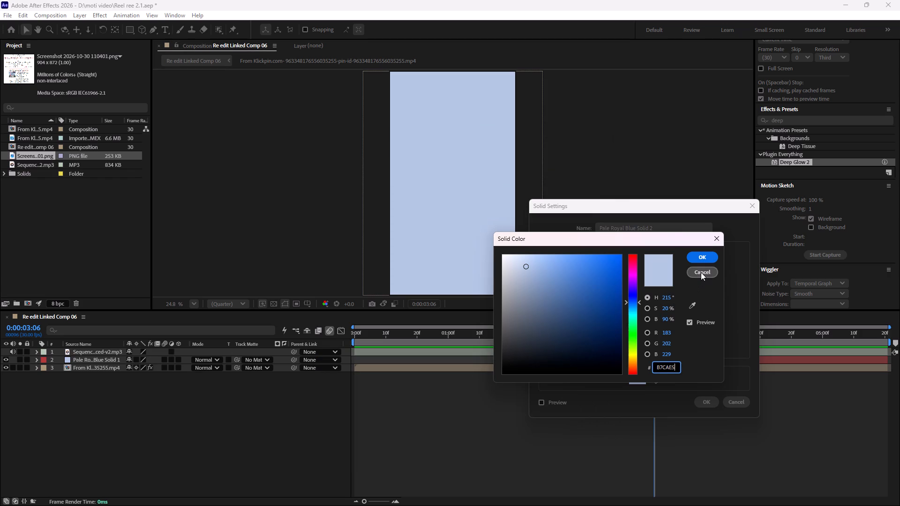
In After Effects, cancel the solid colour picker and the settings of the new Pale Royal Blue Solid 2.
{"action": "left_click", "coordinate": [78, 397]}
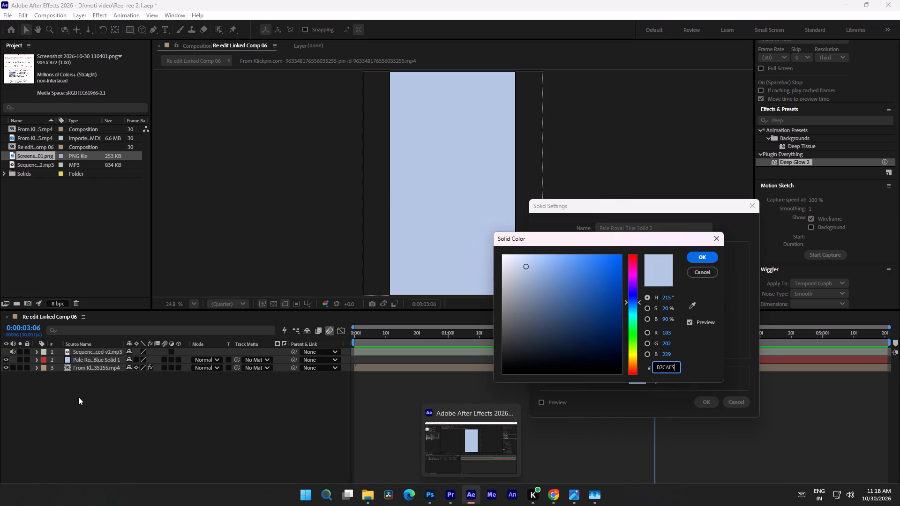
{"action": "left_click", "coordinate": [693, 275]}
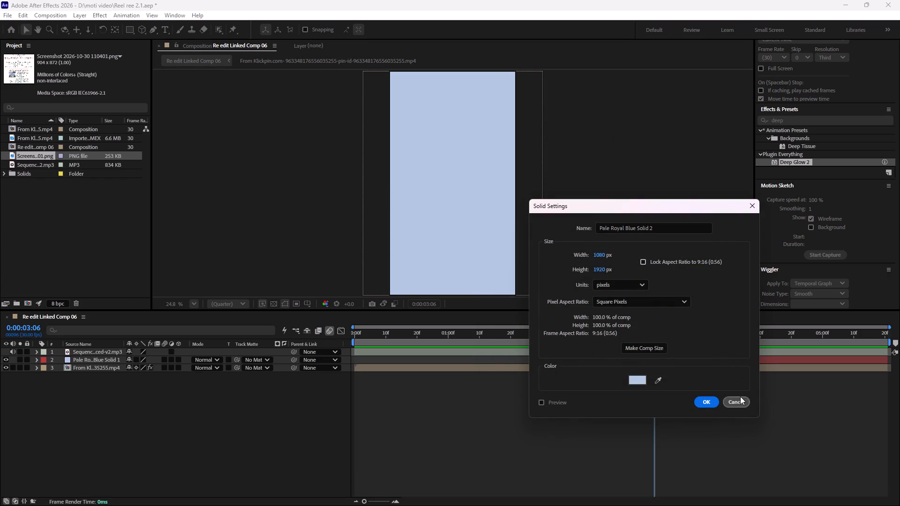
{"action": "left_click", "coordinate": [740, 399]}
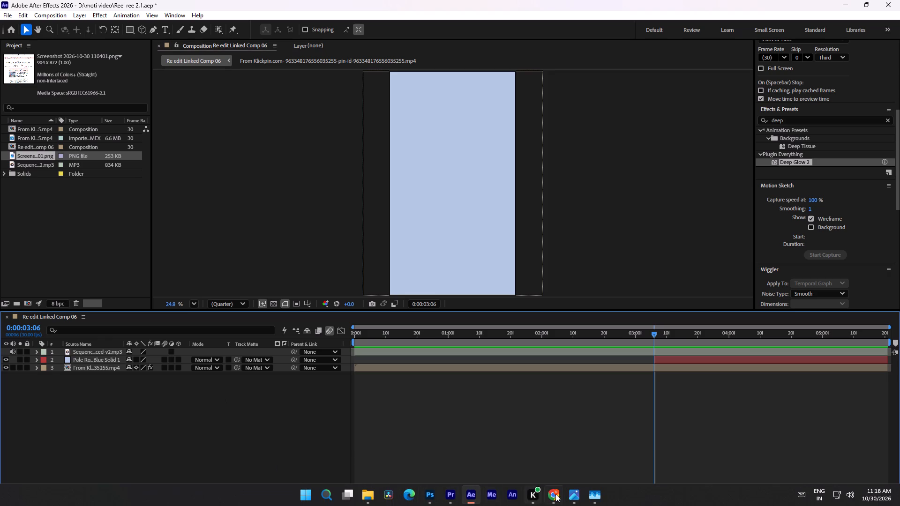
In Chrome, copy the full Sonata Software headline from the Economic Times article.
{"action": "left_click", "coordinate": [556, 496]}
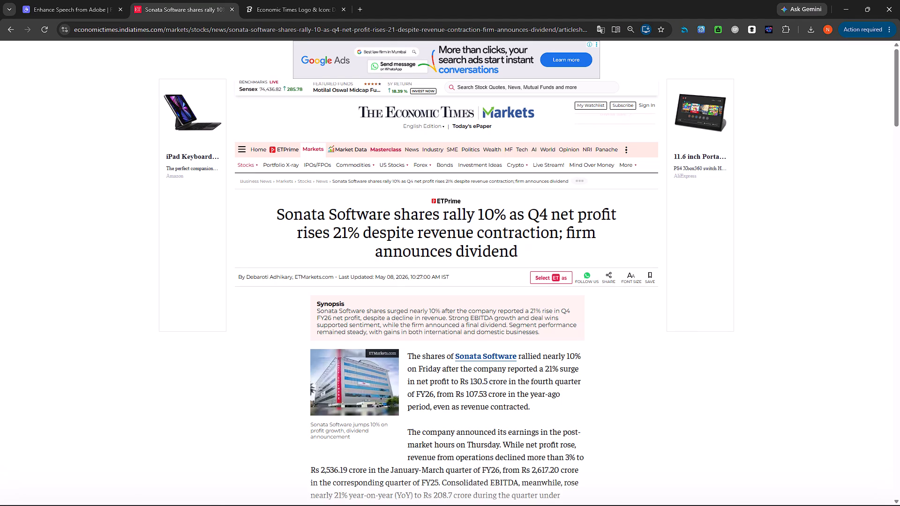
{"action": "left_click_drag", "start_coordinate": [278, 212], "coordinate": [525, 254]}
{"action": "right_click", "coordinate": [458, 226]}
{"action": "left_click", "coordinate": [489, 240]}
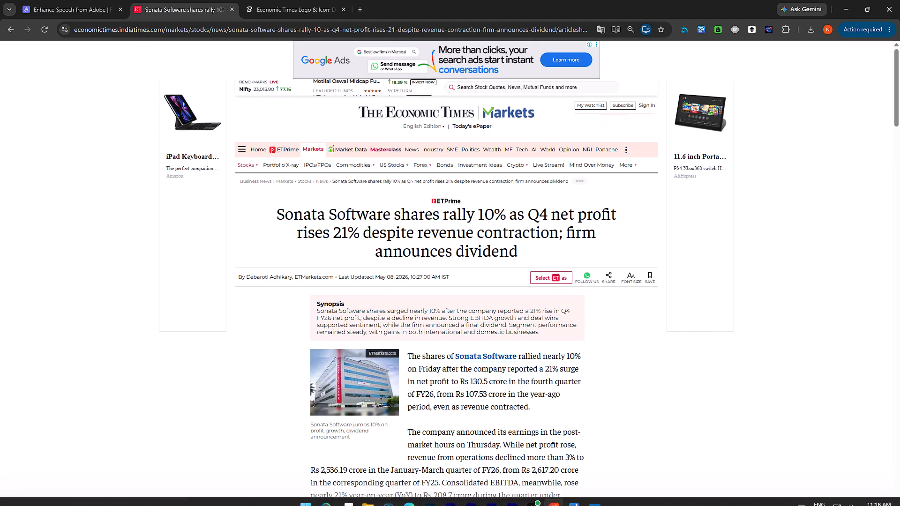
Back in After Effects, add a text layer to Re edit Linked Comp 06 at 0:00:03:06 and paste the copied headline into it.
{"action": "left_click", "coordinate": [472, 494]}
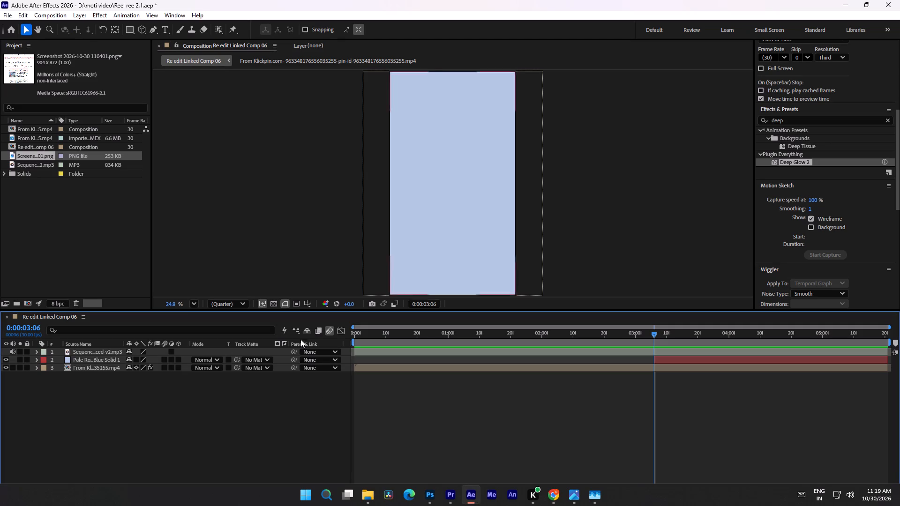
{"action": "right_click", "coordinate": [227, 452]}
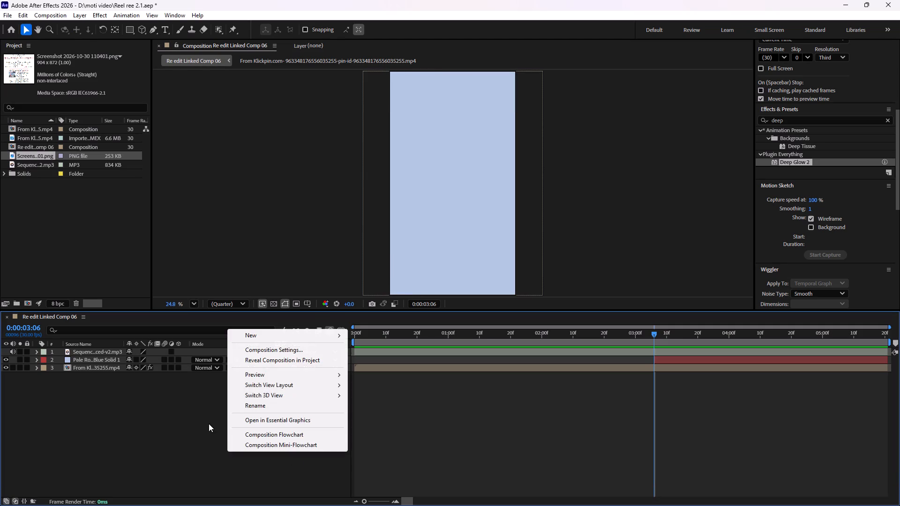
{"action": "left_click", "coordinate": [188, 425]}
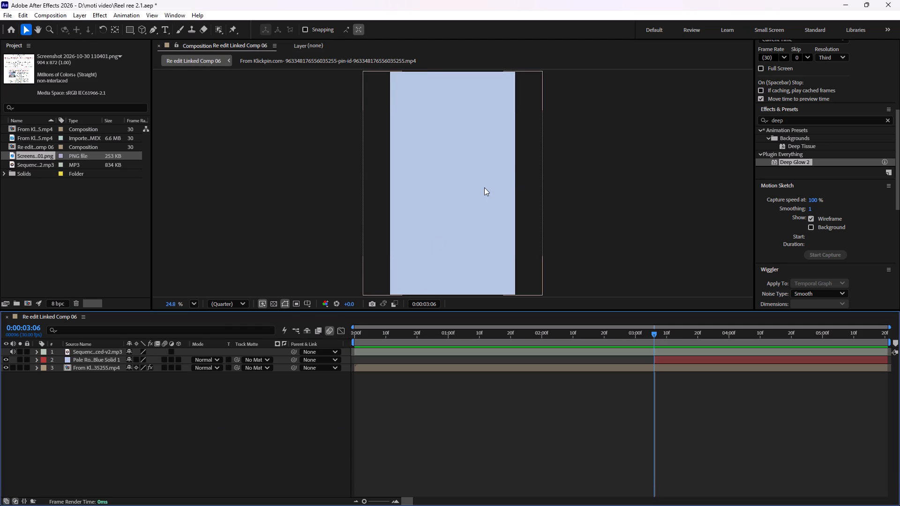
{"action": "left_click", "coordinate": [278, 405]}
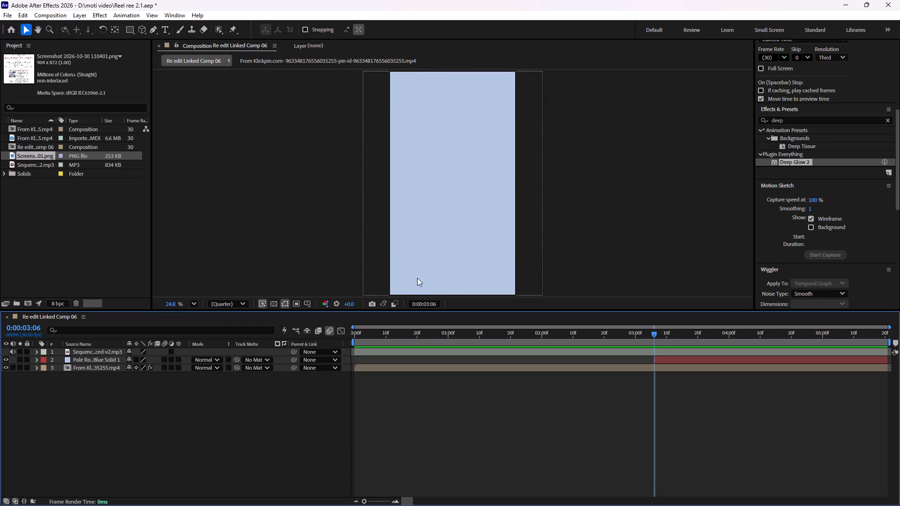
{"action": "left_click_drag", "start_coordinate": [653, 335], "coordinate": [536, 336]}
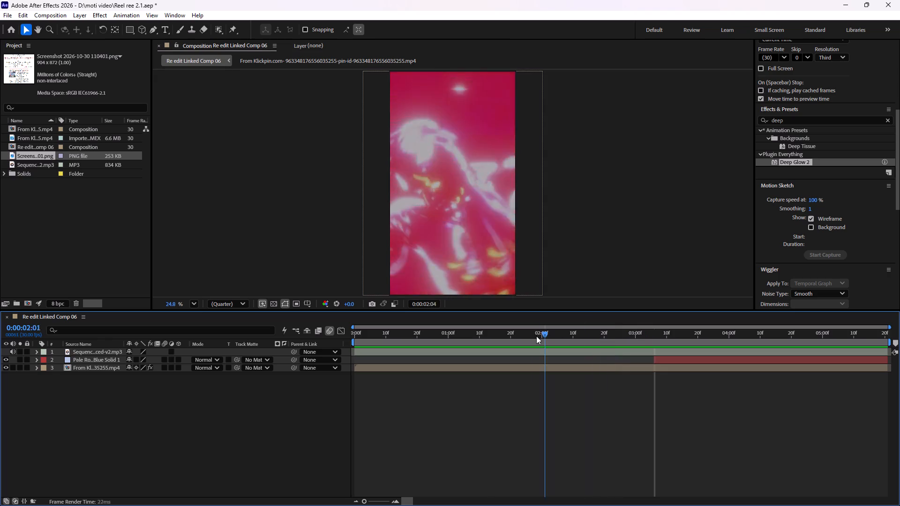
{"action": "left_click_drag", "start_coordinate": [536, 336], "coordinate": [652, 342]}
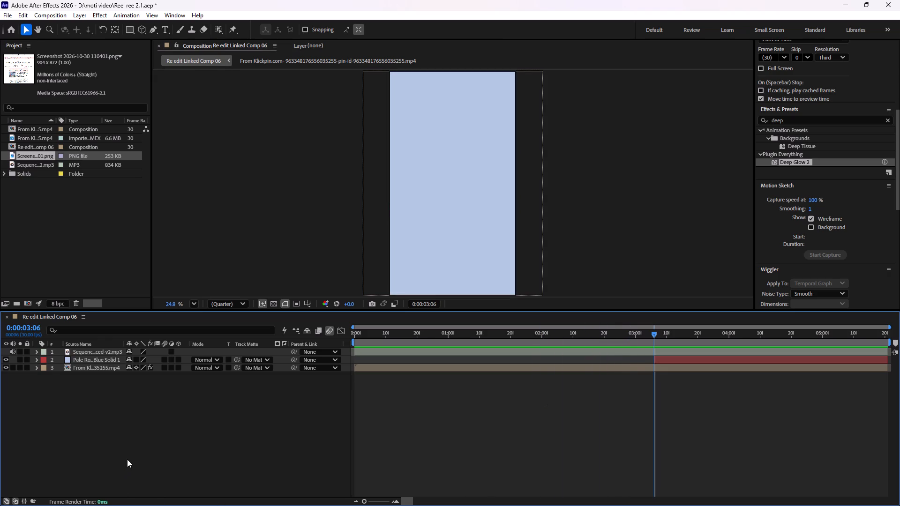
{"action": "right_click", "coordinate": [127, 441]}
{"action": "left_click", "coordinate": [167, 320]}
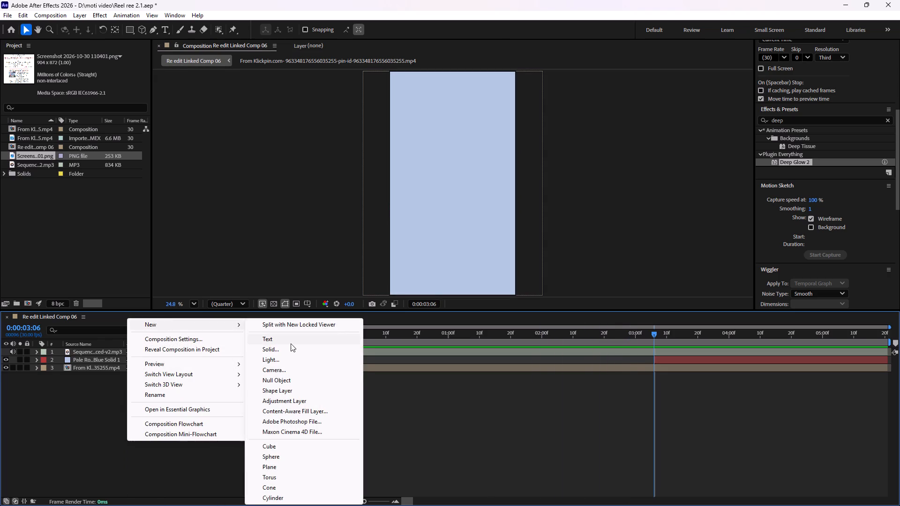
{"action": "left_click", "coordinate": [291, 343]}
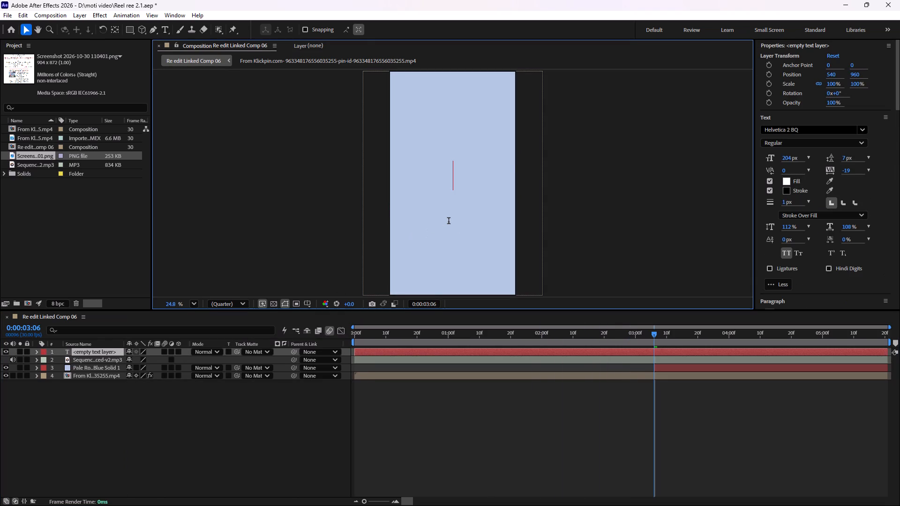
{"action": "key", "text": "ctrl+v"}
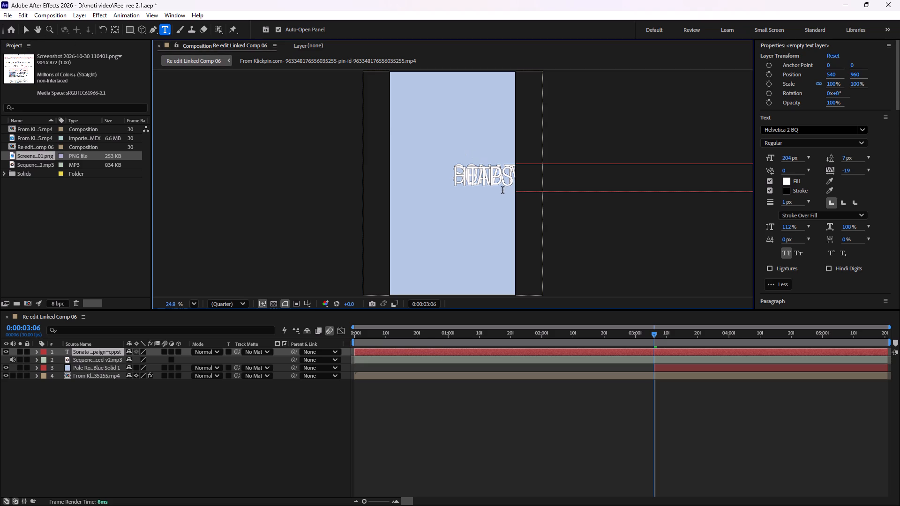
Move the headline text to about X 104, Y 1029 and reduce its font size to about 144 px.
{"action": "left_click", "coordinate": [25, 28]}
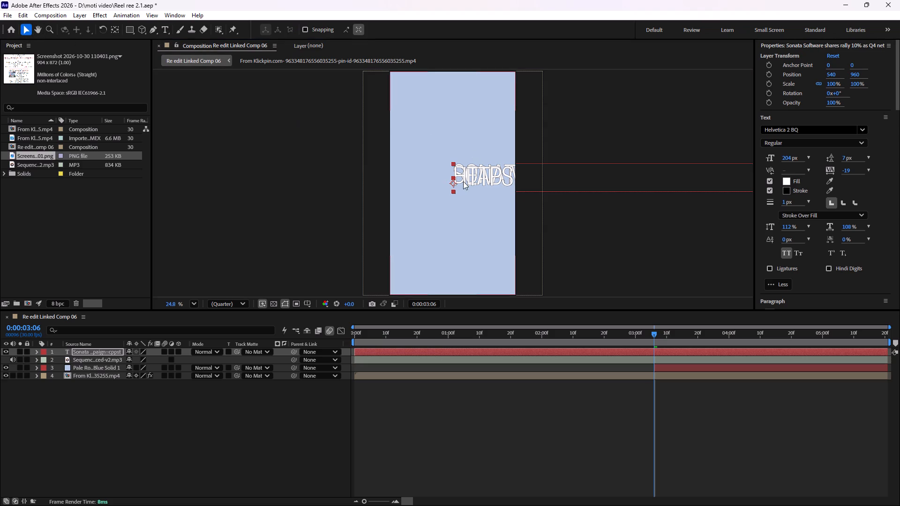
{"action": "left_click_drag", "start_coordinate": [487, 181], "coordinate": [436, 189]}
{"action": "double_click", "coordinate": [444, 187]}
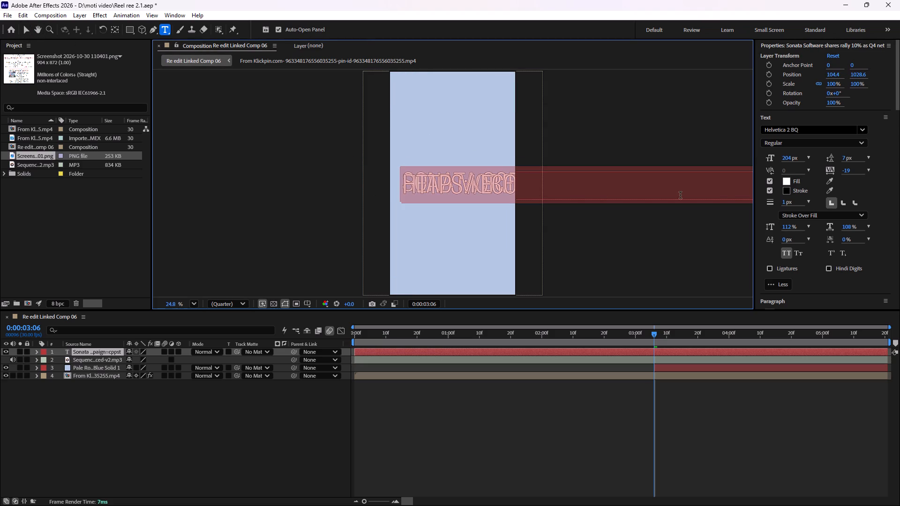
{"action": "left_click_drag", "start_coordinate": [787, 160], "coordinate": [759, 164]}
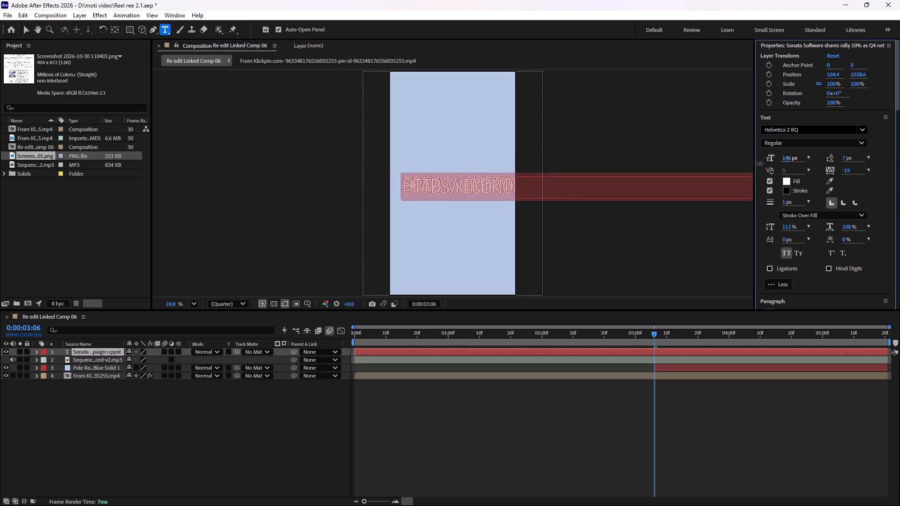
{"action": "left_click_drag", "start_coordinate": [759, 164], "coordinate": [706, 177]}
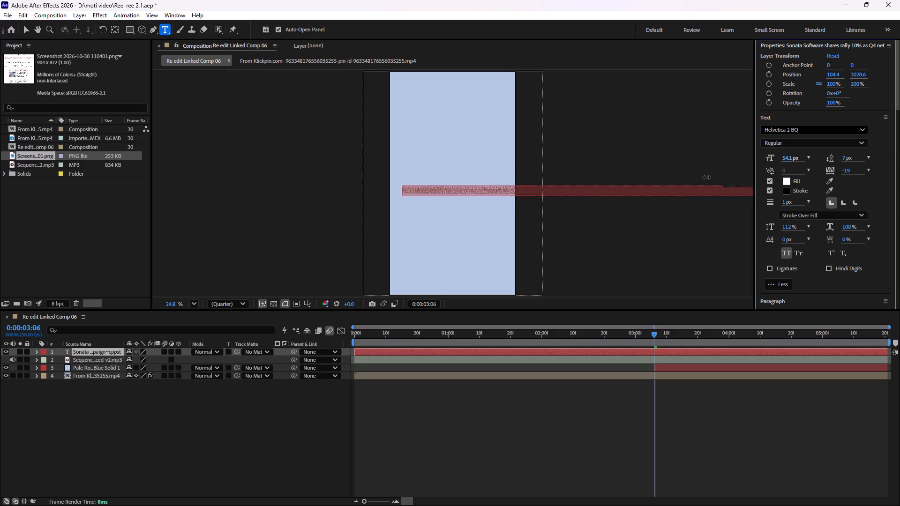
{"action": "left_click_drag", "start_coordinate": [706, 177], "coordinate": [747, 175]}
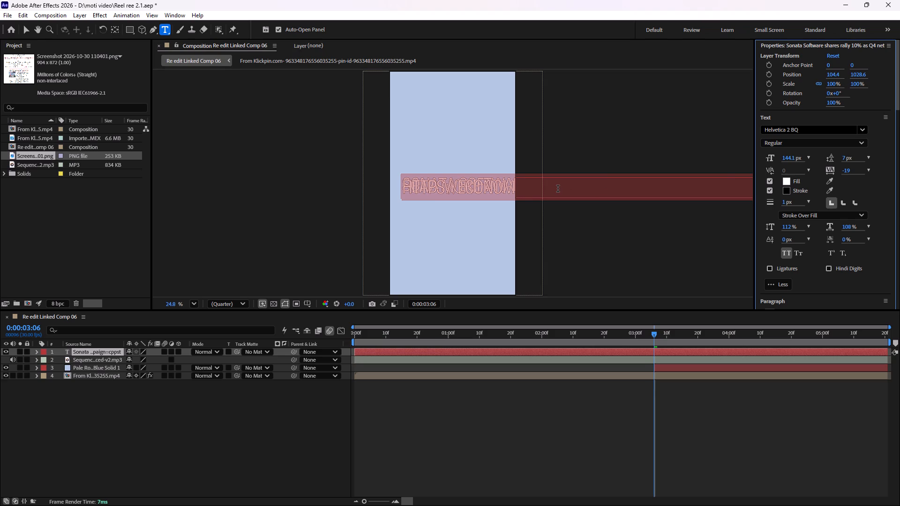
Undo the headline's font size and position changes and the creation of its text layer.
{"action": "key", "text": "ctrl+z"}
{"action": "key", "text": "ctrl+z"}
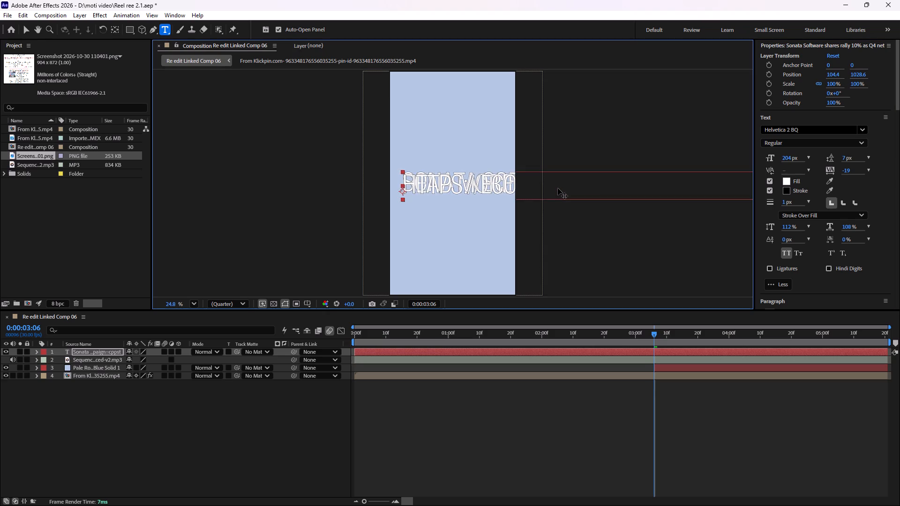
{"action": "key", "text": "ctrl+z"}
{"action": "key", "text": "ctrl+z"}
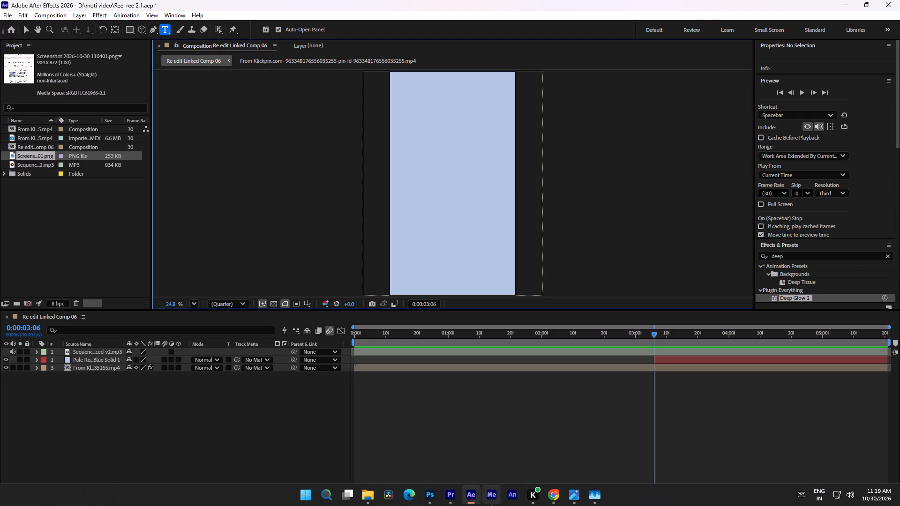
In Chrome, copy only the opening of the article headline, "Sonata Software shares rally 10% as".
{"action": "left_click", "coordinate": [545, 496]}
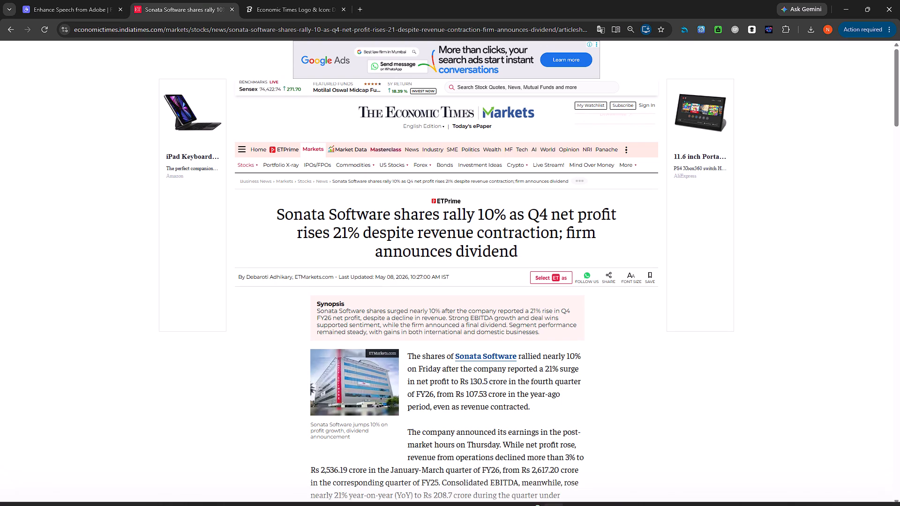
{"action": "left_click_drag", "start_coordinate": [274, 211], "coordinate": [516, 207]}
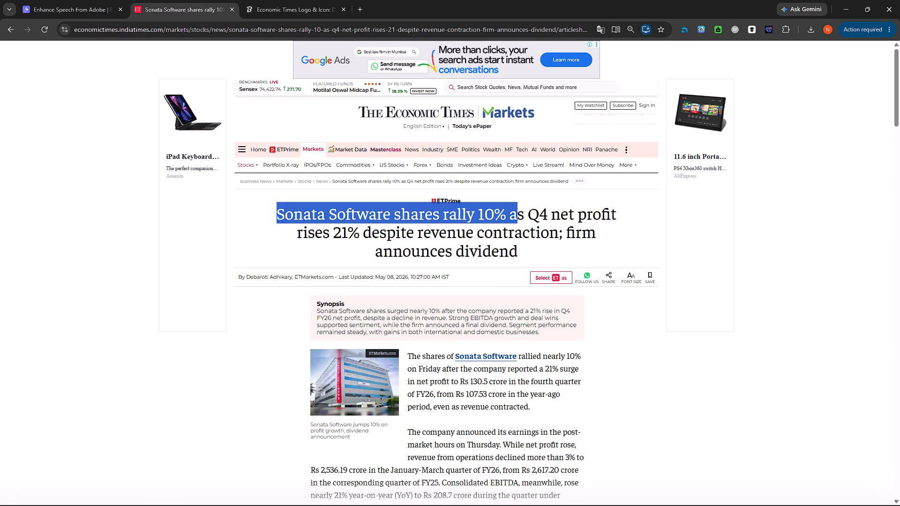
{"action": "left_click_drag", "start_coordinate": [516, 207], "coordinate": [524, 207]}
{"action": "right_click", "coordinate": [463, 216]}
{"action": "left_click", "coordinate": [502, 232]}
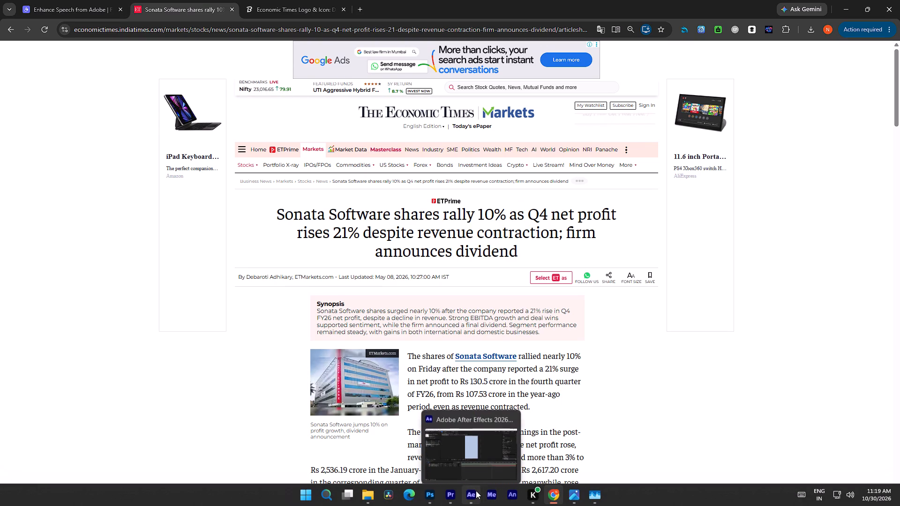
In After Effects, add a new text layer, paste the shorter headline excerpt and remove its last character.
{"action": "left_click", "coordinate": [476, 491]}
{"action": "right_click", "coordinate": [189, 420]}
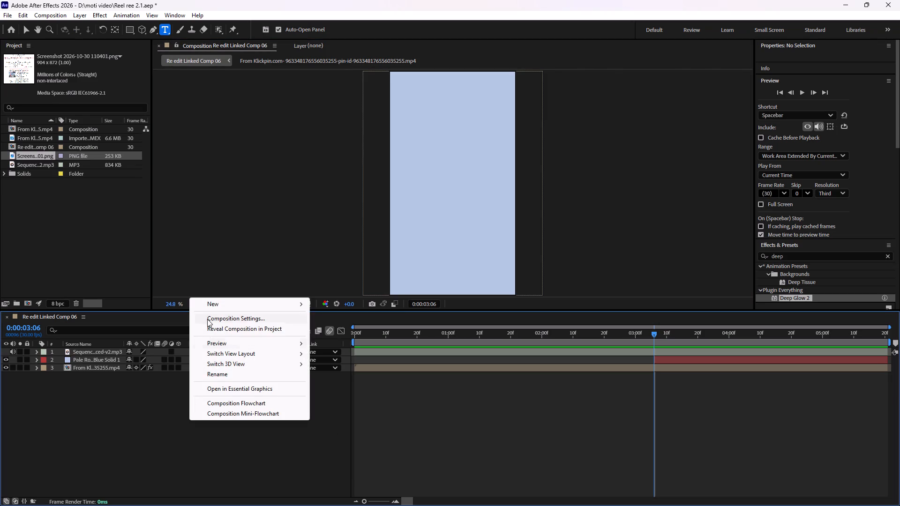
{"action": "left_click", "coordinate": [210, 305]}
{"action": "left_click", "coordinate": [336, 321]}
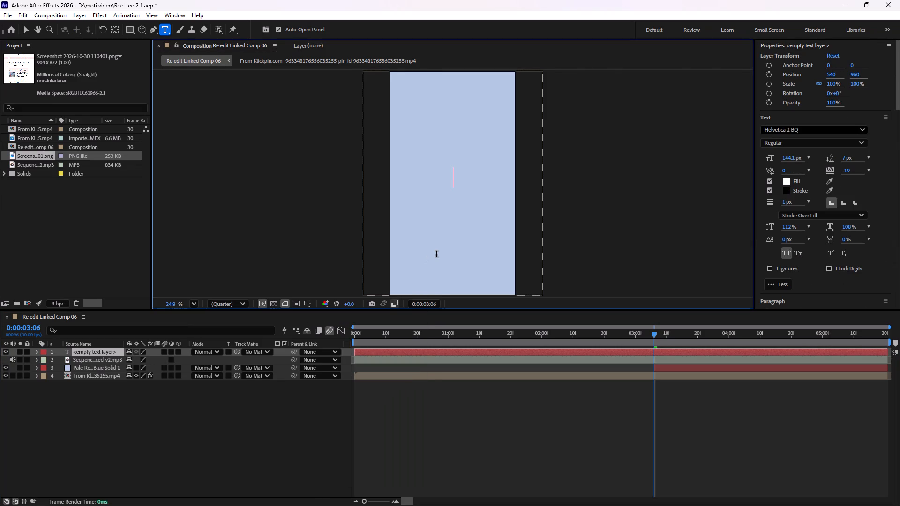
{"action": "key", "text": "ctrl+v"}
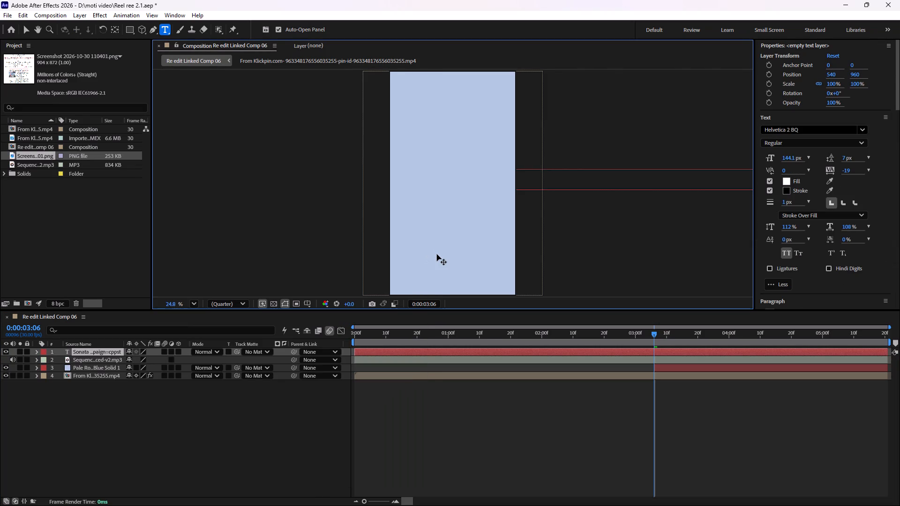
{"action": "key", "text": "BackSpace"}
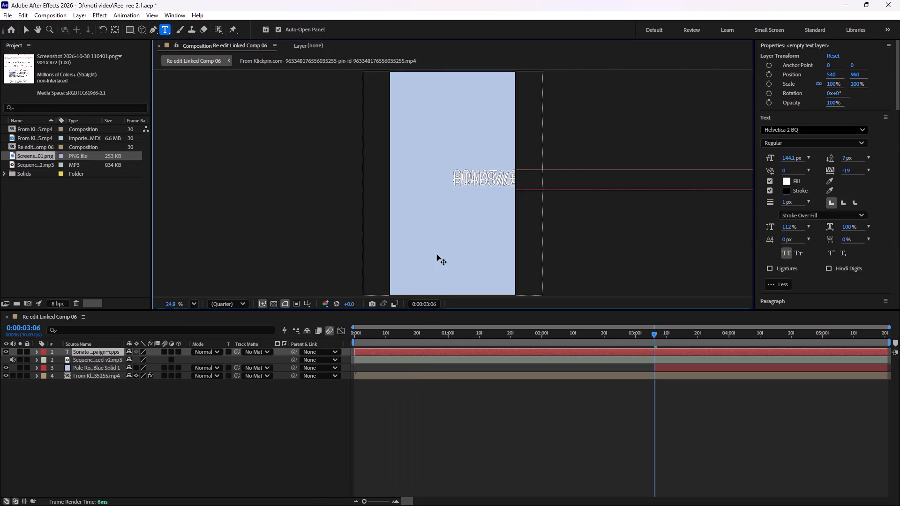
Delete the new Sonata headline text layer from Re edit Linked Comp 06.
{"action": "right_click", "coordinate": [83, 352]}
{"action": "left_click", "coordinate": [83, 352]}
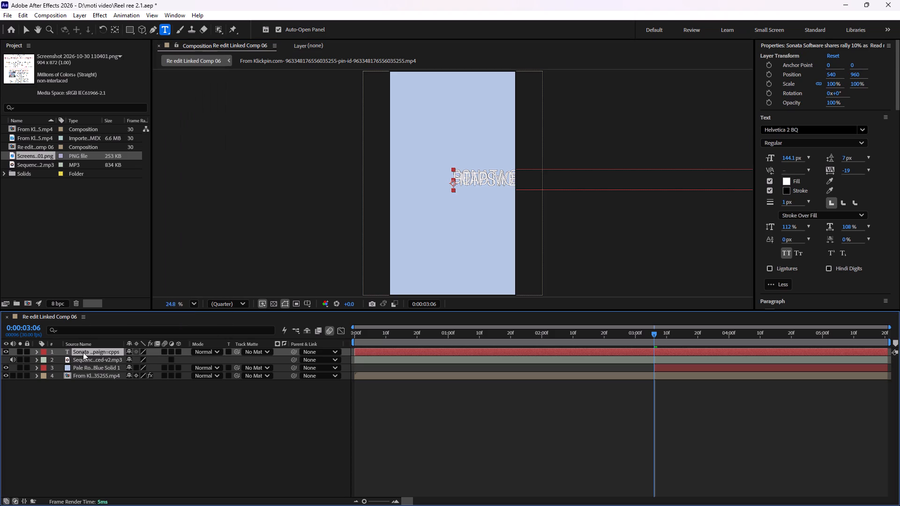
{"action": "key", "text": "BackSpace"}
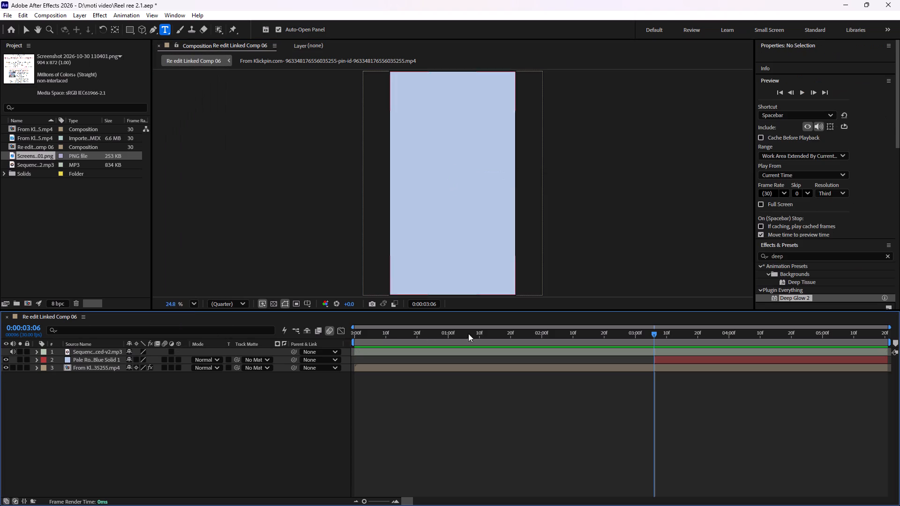
Play the composition from its start into the pale blue section and delete the Pale Royal Blue Solid 1 layer.
{"action": "left_click_drag", "start_coordinate": [652, 336], "coordinate": [342, 346]}
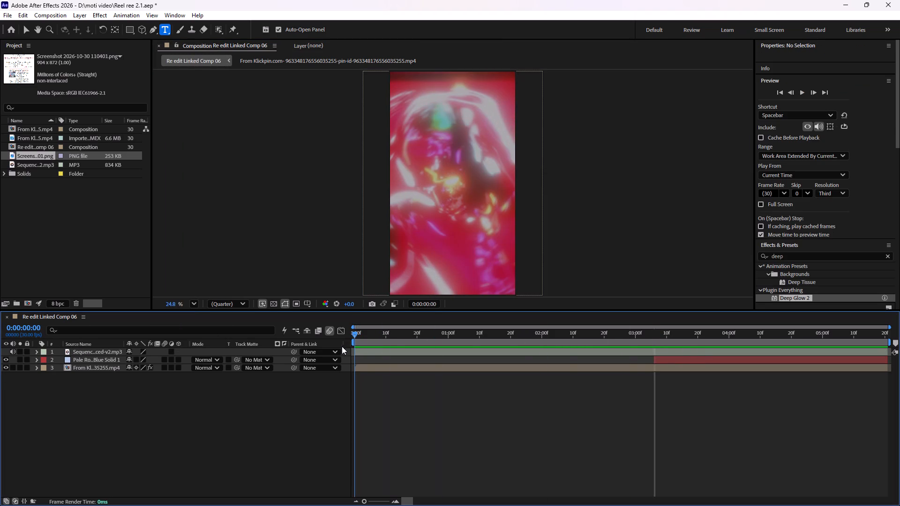
{"action": "left_click_drag", "start_coordinate": [342, 346], "coordinate": [340, 347]}
{"action": "key", "text": "space"}
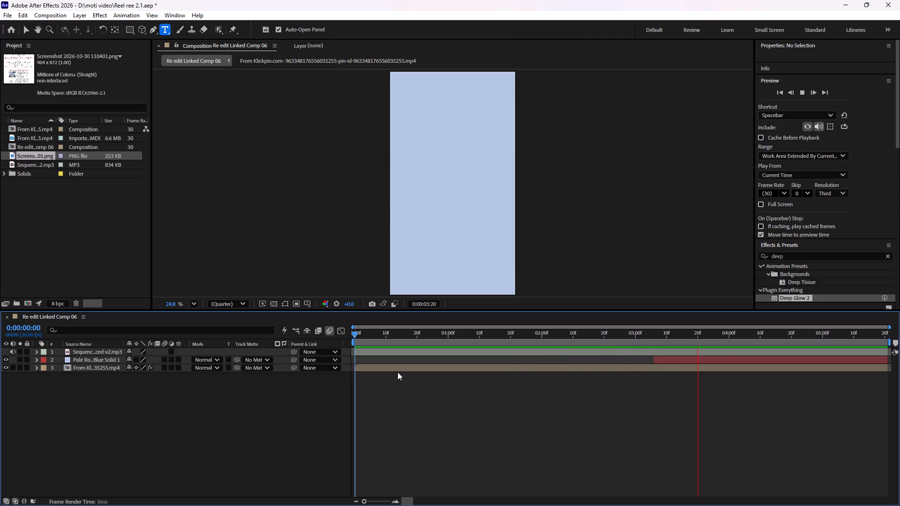
{"action": "key", "text": "space"}
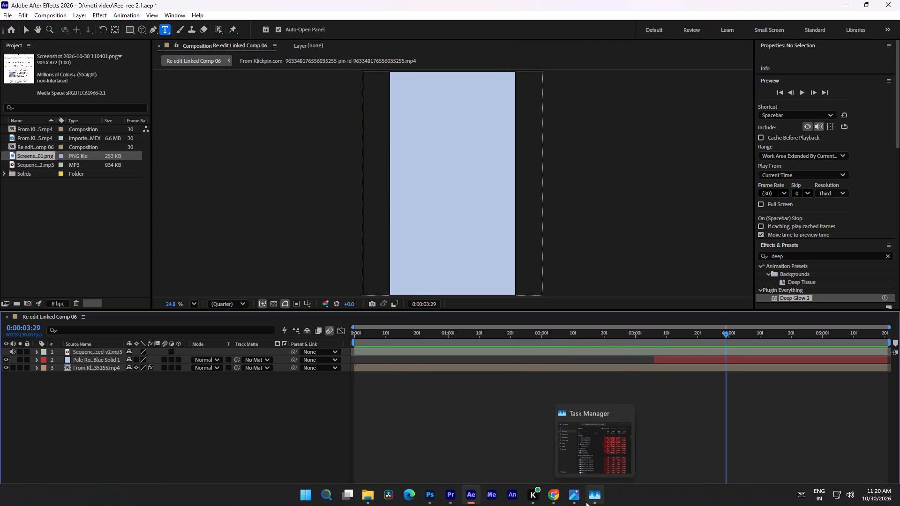
{"action": "left_click", "coordinate": [97, 359]}
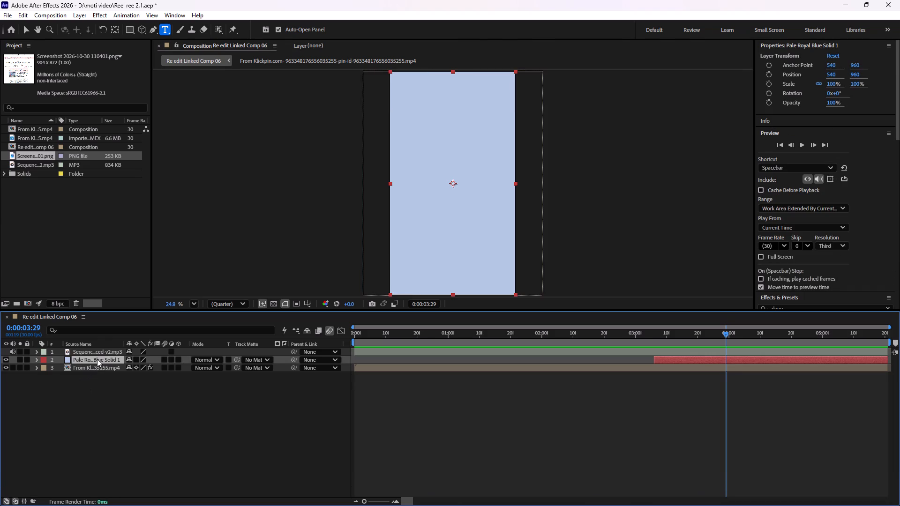
{"action": "key", "text": "BackSpace"}
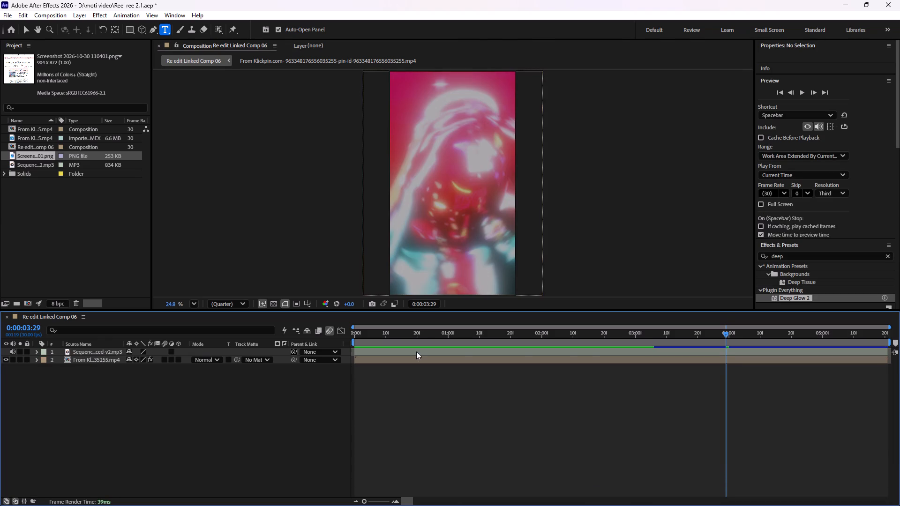
Move the current time back to 0:00:03:03 and save the After Effects project.
{"action": "left_click_drag", "start_coordinate": [726, 332], "coordinate": [622, 347]}
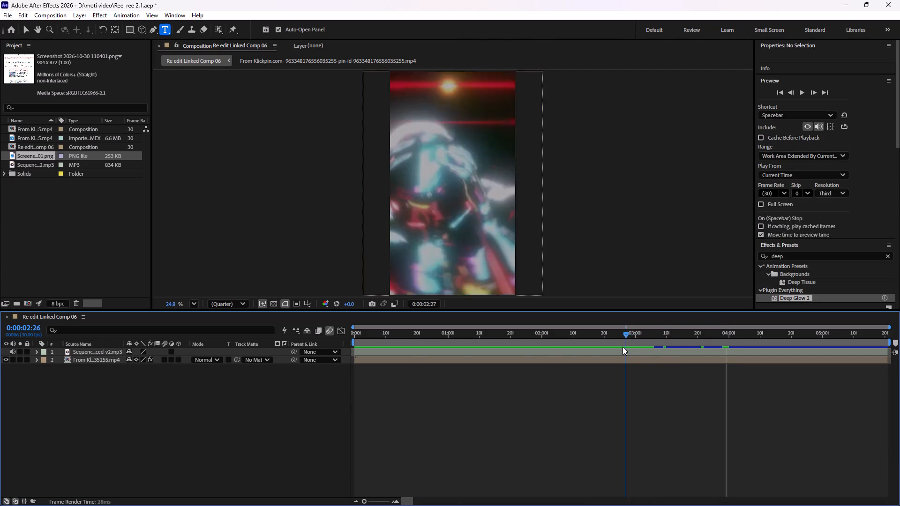
{"action": "left_click_drag", "start_coordinate": [622, 347], "coordinate": [644, 349]}
{"action": "key", "text": "ctrl+s"}
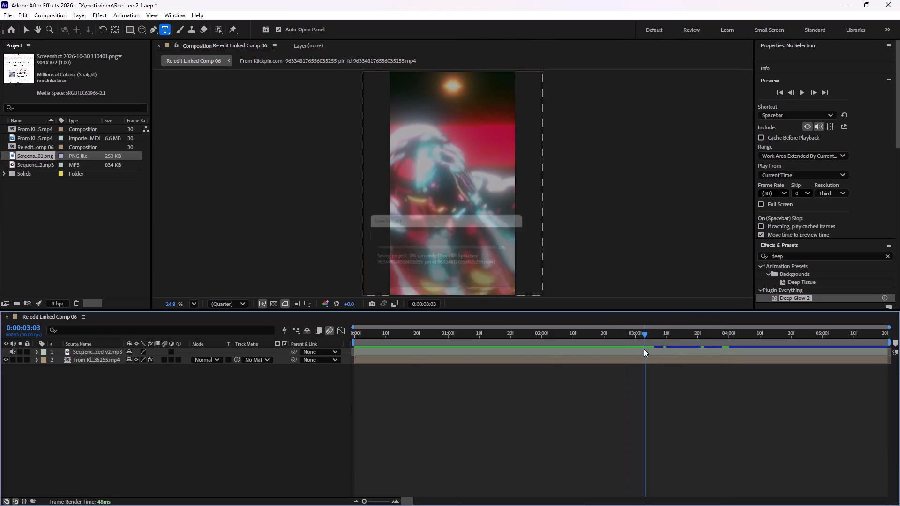
Switch to Premiere Pro and play Sequence 03 from just before the Re edit Linked Comp 06 clip.
{"action": "left_click", "coordinate": [454, 497]}
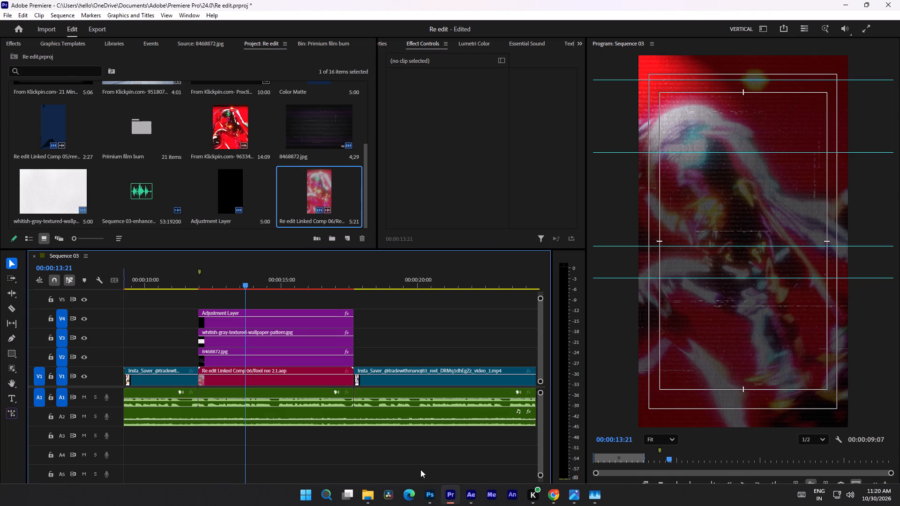
{"action": "left_click_drag", "start_coordinate": [246, 286], "coordinate": [215, 284]}
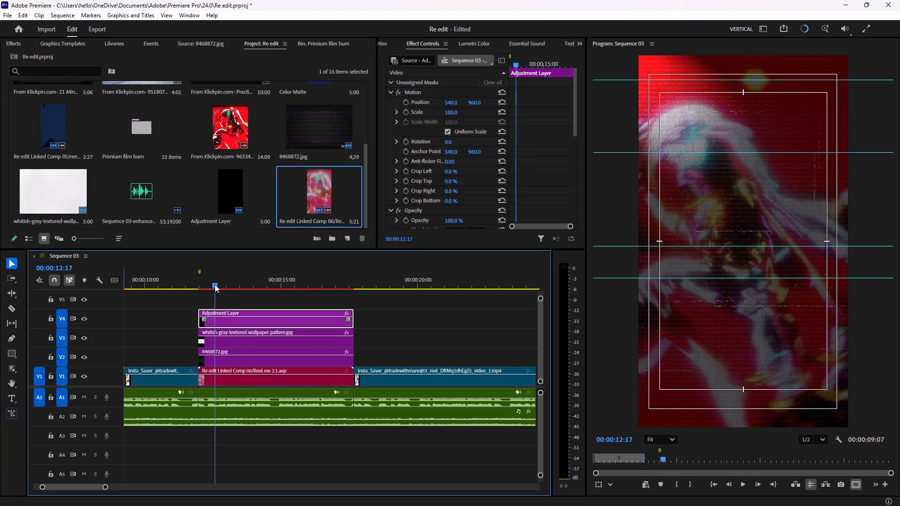
{"action": "left_click_drag", "start_coordinate": [215, 284], "coordinate": [192, 285]}
{"action": "key", "text": "space"}
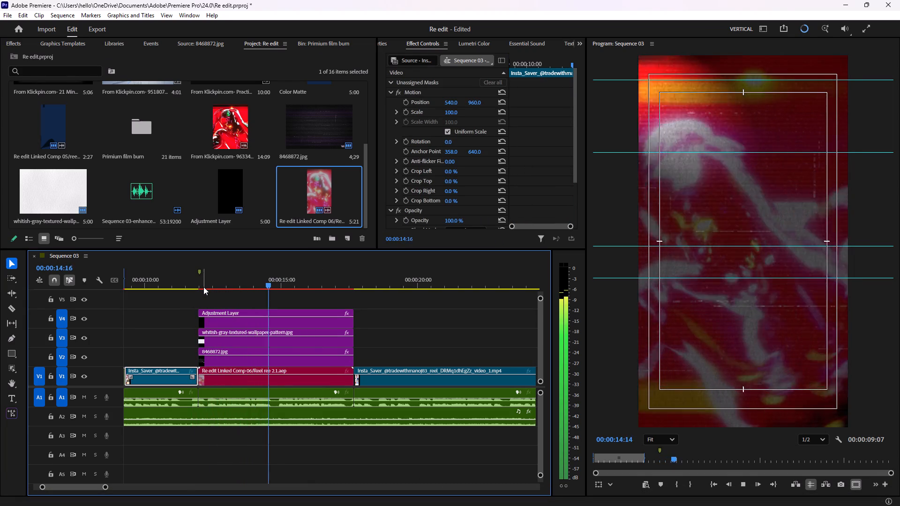
{"action": "key", "text": "space"}
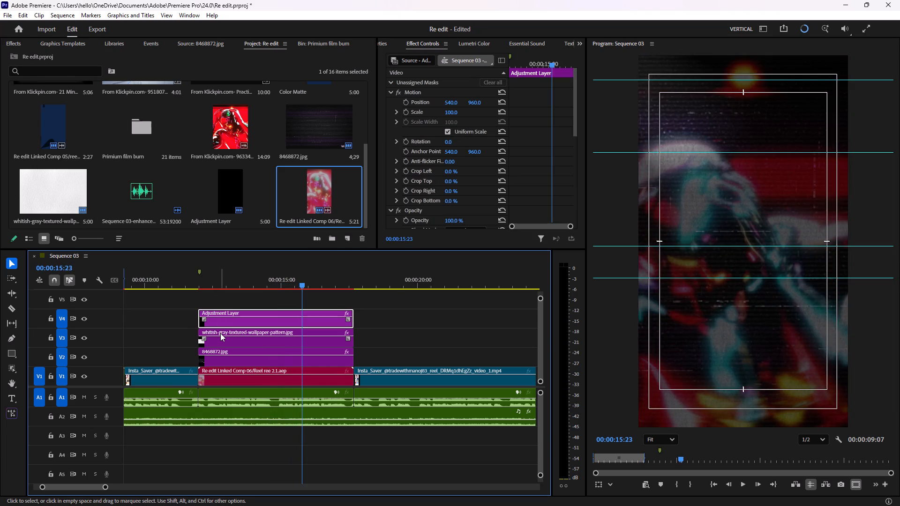
Hide tracks V2 and V3 holding the 8468872.jpg and whitish-gray wallpaper overlays, and play the linked comp section.
{"action": "left_click", "coordinate": [220, 333]}
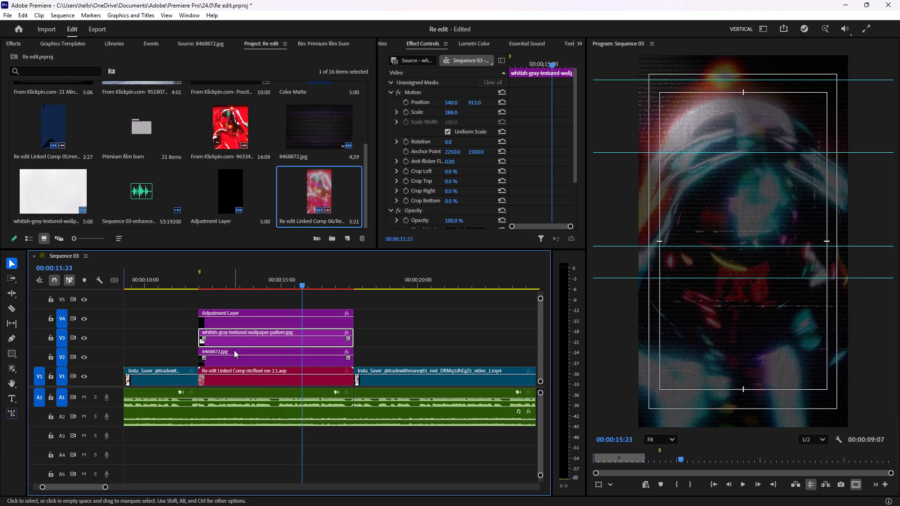
{"action": "left_click", "coordinate": [234, 360]}
{"action": "left_click", "coordinate": [89, 357]}
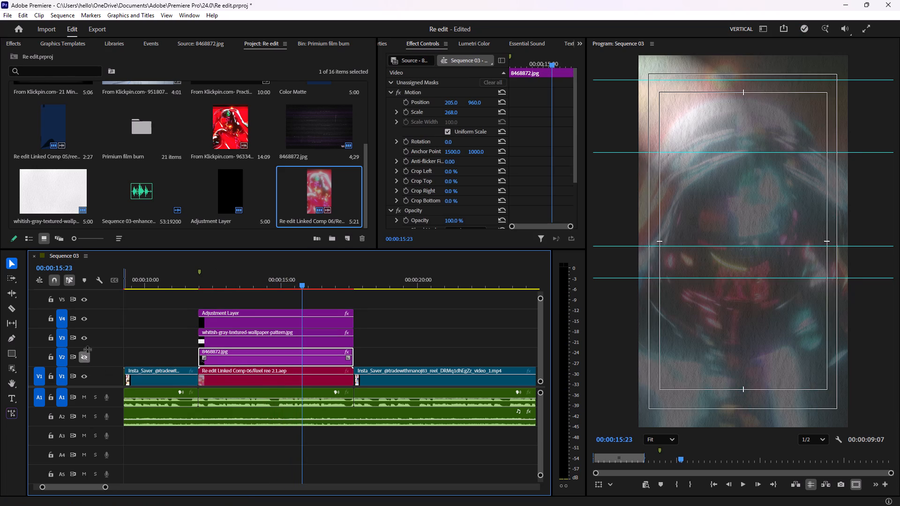
{"action": "left_click", "coordinate": [87, 338]}
{"action": "key", "text": "space"}
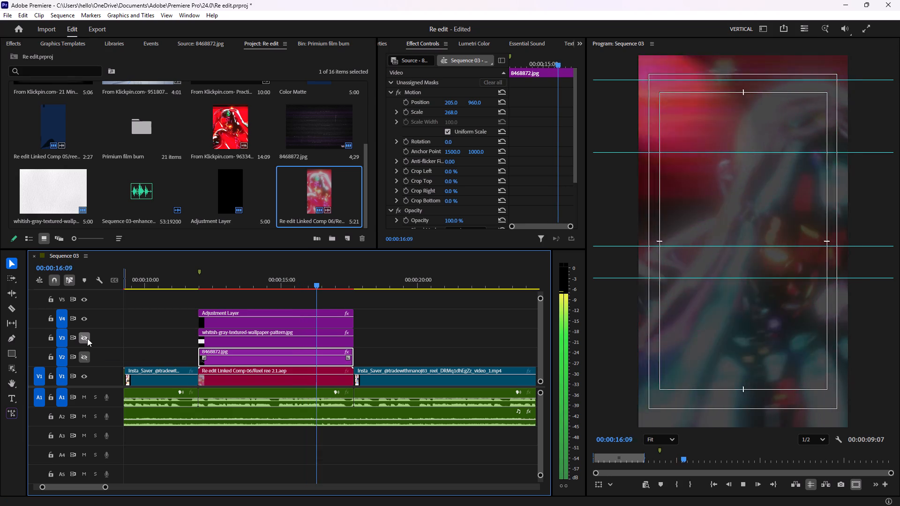
{"action": "key", "text": "space"}
Delete the 8468872.jpg clip on V2 and the whitish-gray-textured wallpaper clip on V3 from Sequence 03.
{"action": "left_click", "coordinate": [254, 360]}
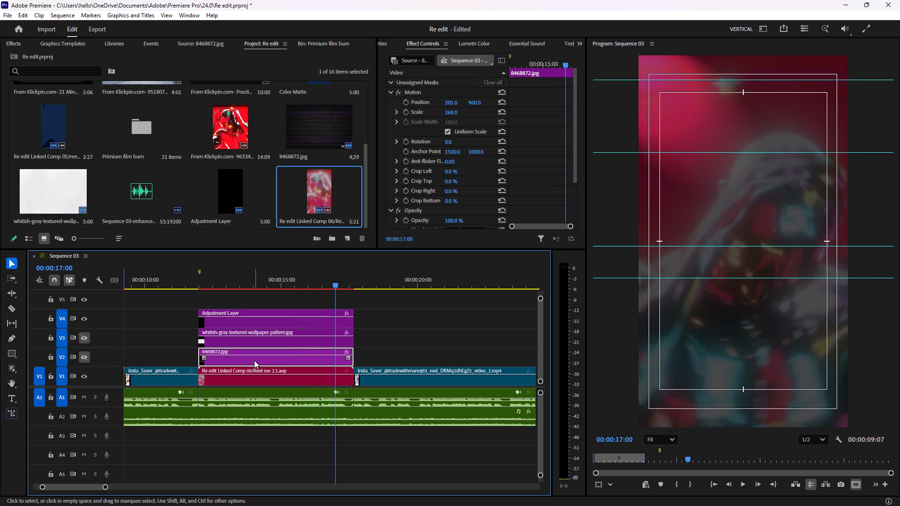
{"action": "key", "text": "BackSpace"}
{"action": "left_click", "coordinate": [255, 342]}
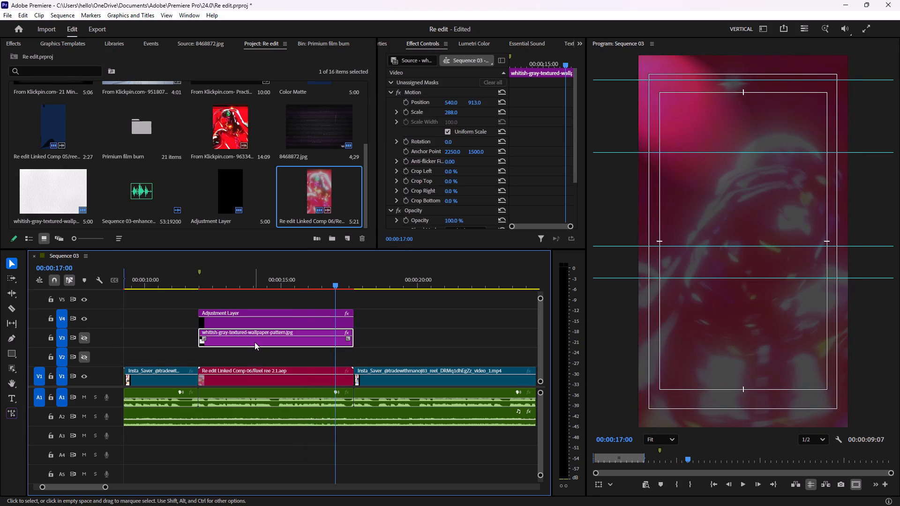
{"action": "key", "text": "BackSpace"}
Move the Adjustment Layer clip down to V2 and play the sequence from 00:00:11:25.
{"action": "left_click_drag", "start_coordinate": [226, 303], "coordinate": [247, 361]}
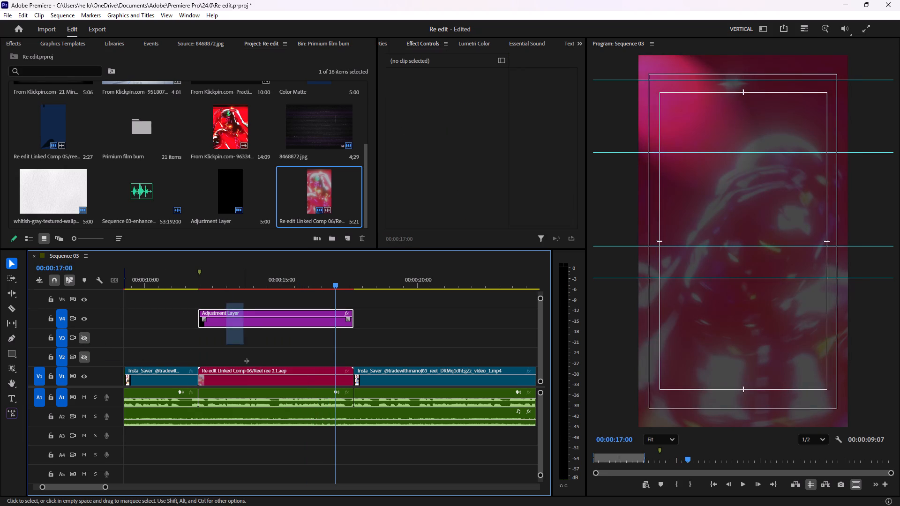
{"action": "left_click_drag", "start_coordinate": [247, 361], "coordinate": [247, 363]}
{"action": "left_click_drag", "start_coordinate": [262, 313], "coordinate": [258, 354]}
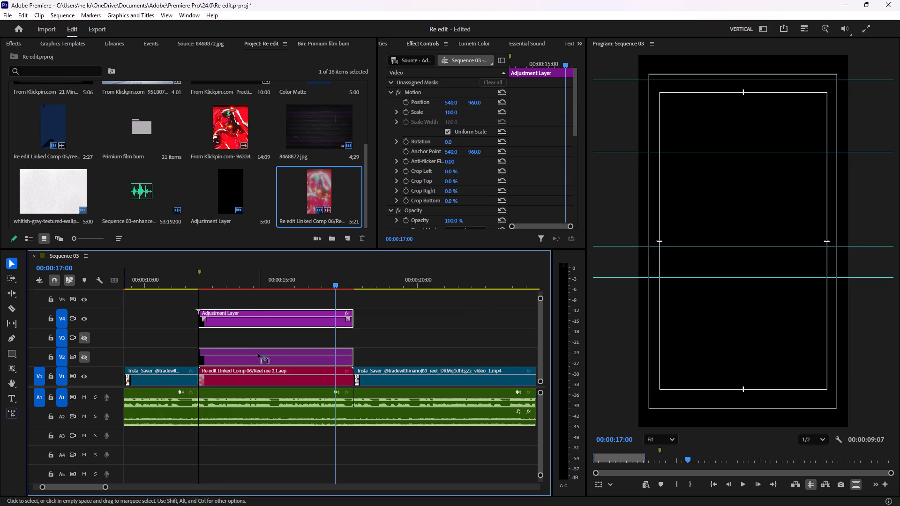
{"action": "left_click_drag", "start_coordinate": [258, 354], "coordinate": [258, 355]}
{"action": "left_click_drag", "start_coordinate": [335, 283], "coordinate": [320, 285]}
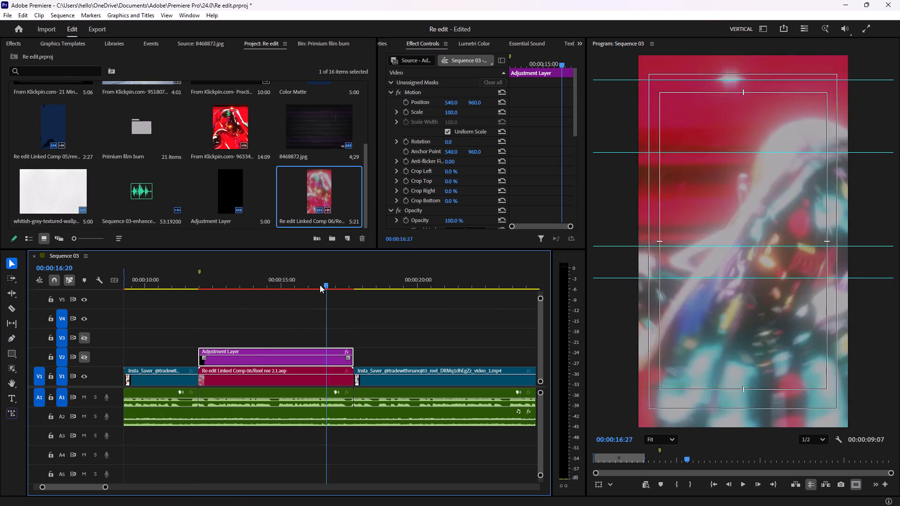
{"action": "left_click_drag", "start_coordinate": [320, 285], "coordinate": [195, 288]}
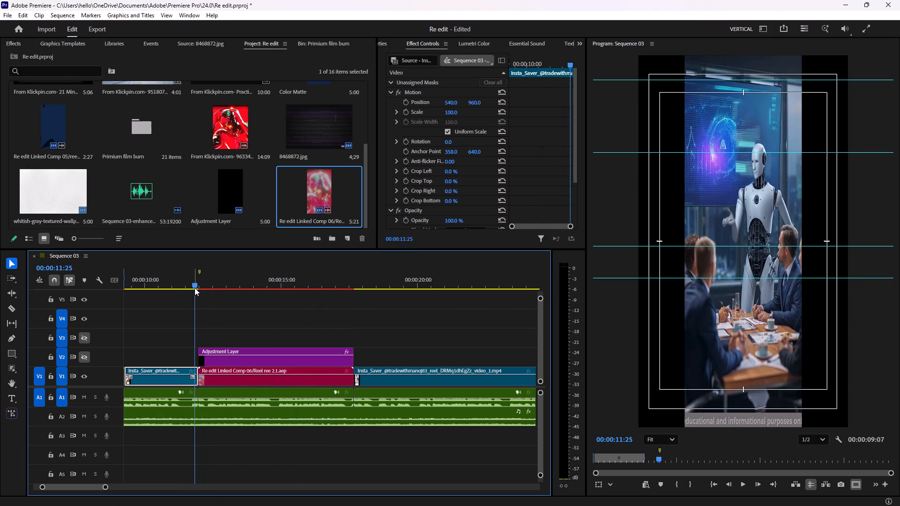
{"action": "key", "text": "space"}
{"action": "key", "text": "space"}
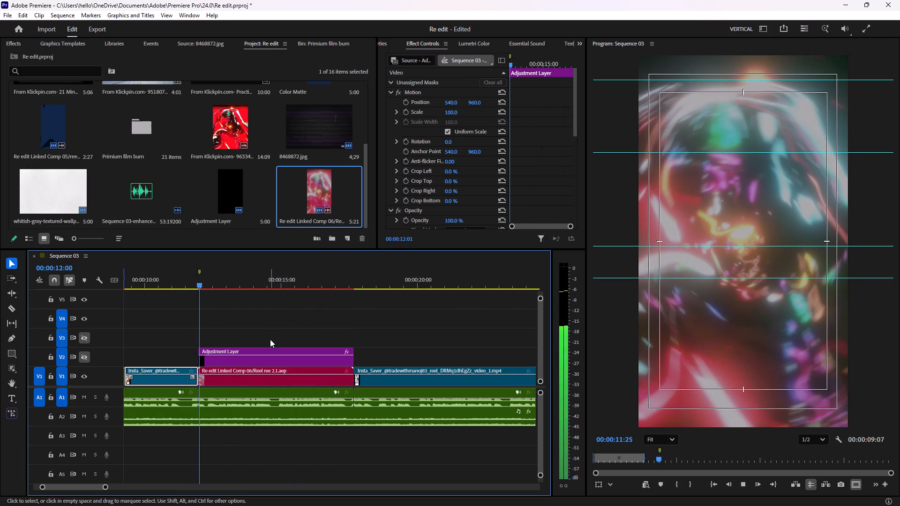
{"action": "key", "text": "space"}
Move the Adjustment Layer clip up to track V5 above the linked comp and play the section.
{"action": "left_click_drag", "start_coordinate": [269, 350], "coordinate": [267, 316]}
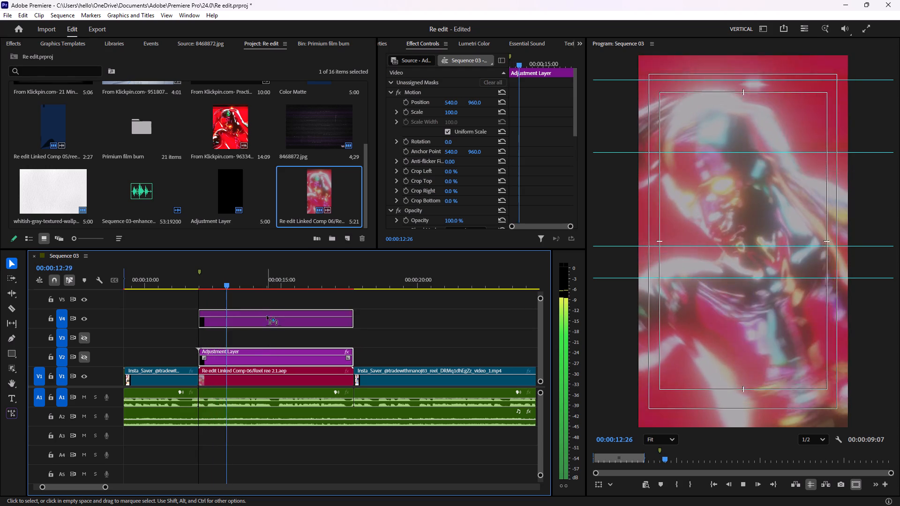
{"action": "left_click_drag", "start_coordinate": [267, 316], "coordinate": [267, 305]}
{"action": "key", "text": "space"}
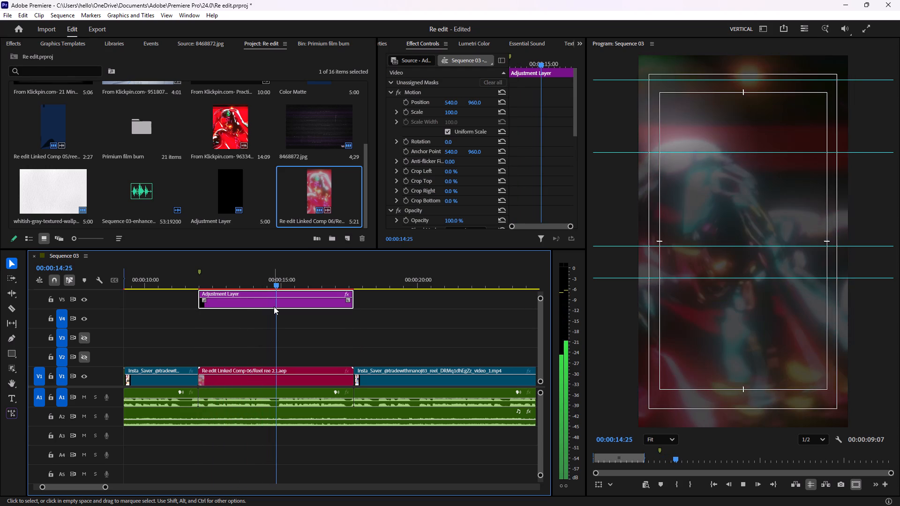
{"action": "key", "text": "space"}
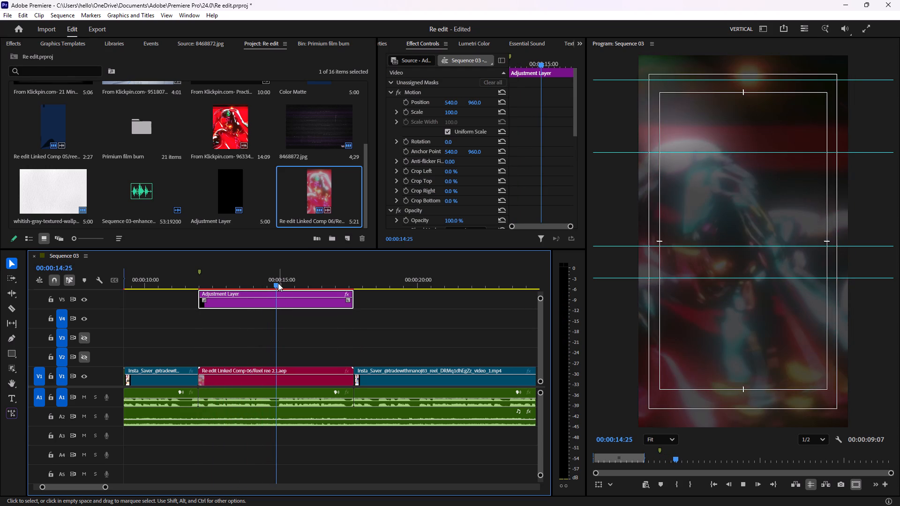
{"action": "left_click", "coordinate": [278, 283]}
{"action": "key", "text": "space"}
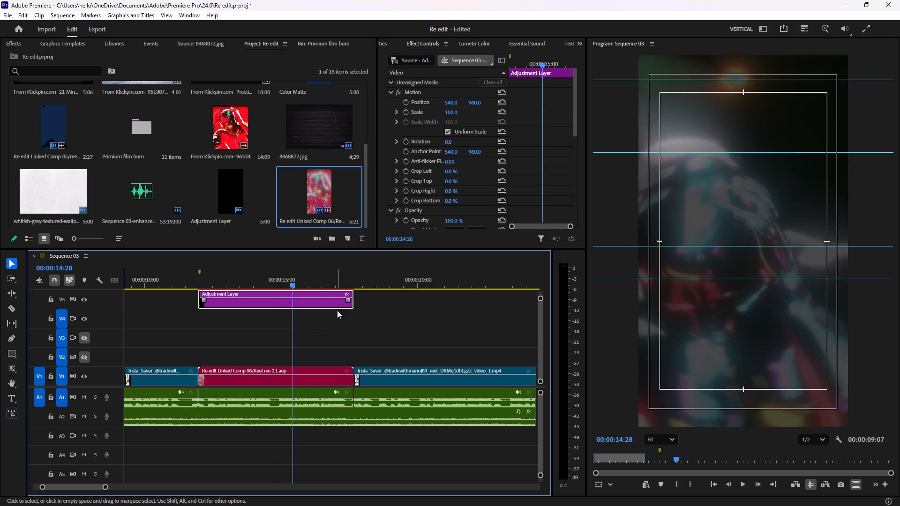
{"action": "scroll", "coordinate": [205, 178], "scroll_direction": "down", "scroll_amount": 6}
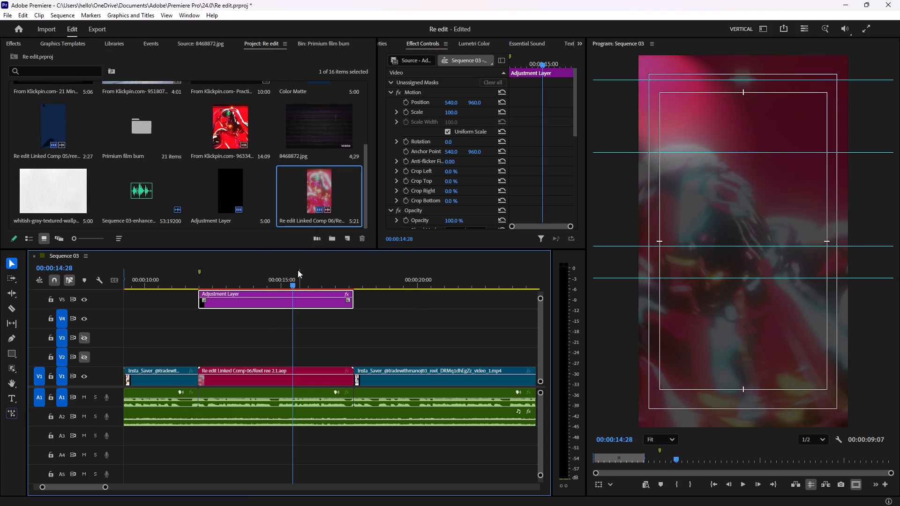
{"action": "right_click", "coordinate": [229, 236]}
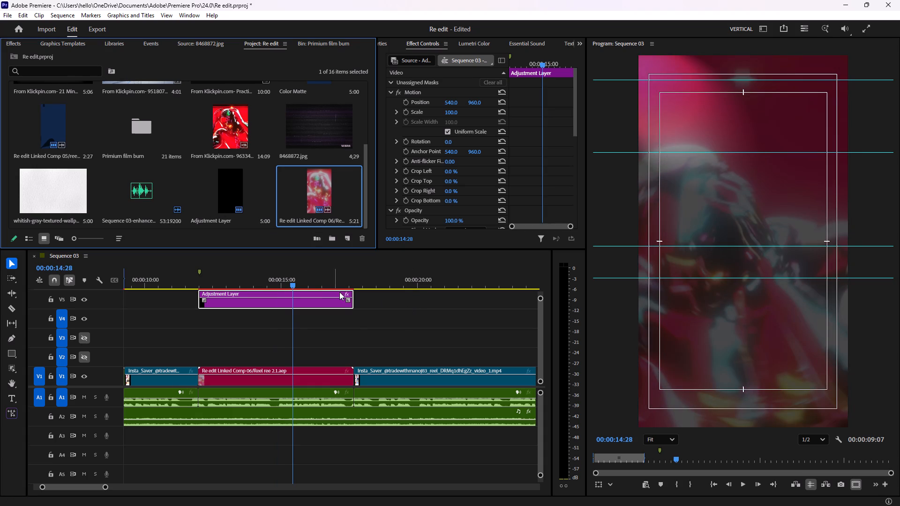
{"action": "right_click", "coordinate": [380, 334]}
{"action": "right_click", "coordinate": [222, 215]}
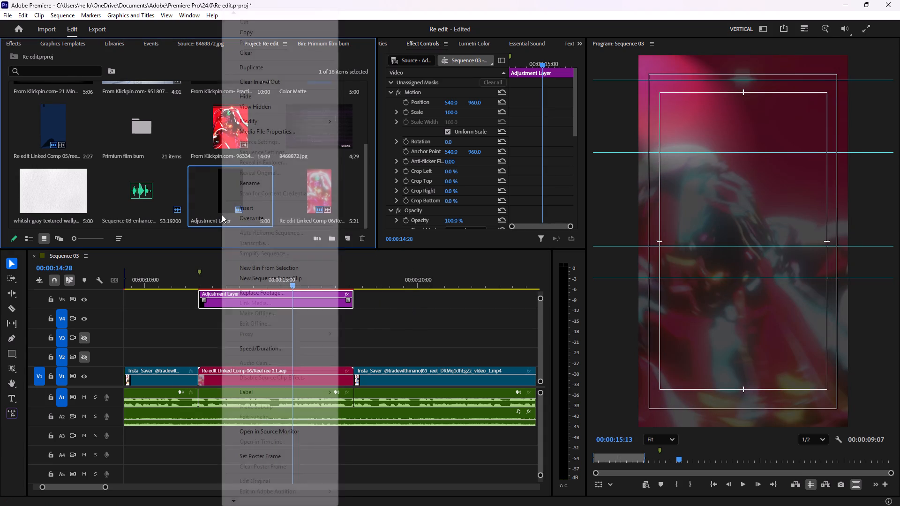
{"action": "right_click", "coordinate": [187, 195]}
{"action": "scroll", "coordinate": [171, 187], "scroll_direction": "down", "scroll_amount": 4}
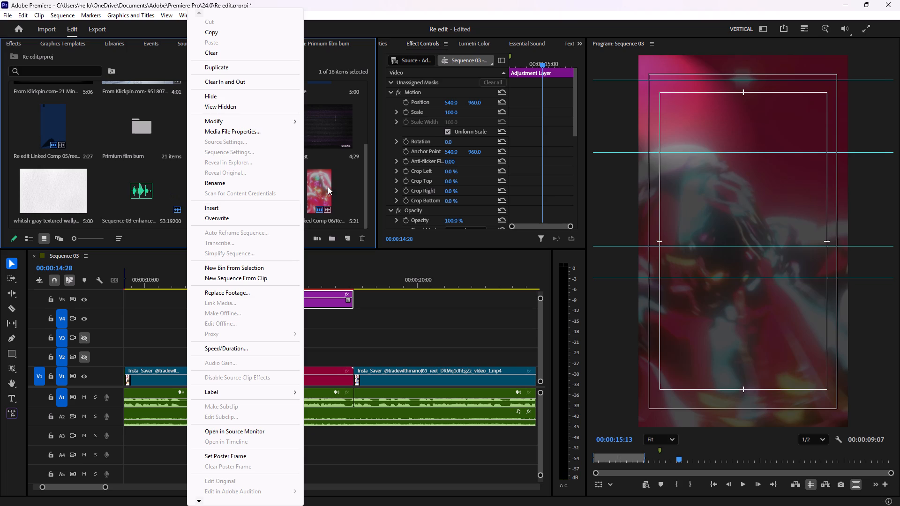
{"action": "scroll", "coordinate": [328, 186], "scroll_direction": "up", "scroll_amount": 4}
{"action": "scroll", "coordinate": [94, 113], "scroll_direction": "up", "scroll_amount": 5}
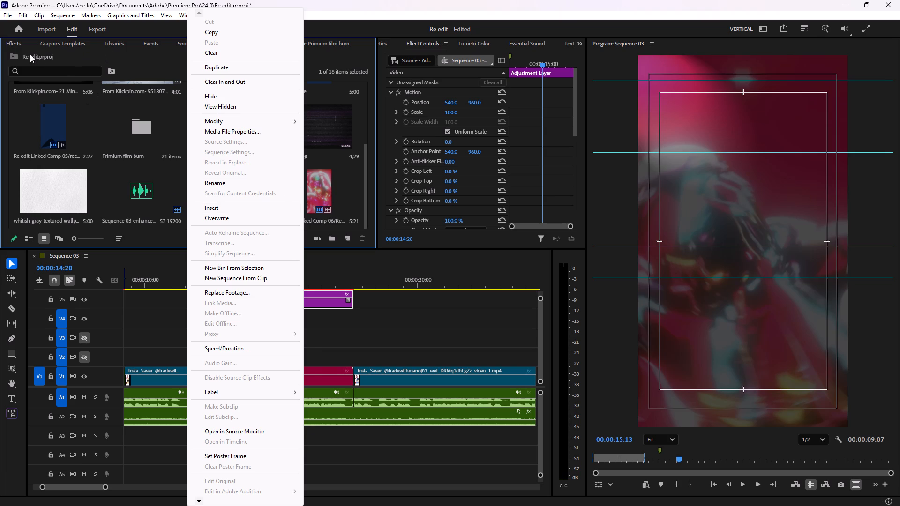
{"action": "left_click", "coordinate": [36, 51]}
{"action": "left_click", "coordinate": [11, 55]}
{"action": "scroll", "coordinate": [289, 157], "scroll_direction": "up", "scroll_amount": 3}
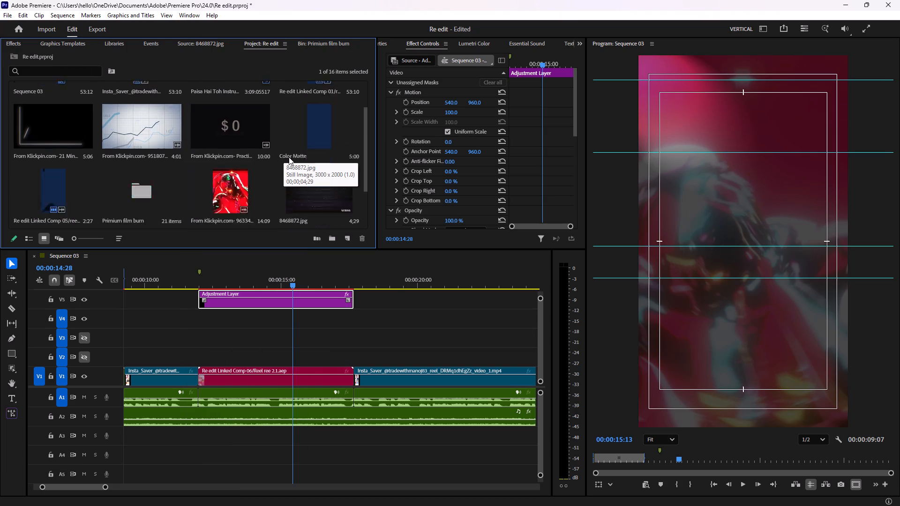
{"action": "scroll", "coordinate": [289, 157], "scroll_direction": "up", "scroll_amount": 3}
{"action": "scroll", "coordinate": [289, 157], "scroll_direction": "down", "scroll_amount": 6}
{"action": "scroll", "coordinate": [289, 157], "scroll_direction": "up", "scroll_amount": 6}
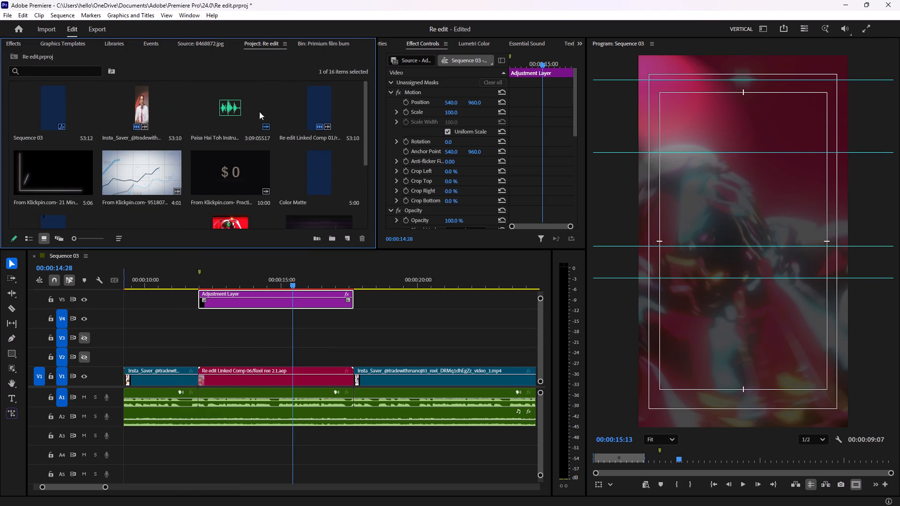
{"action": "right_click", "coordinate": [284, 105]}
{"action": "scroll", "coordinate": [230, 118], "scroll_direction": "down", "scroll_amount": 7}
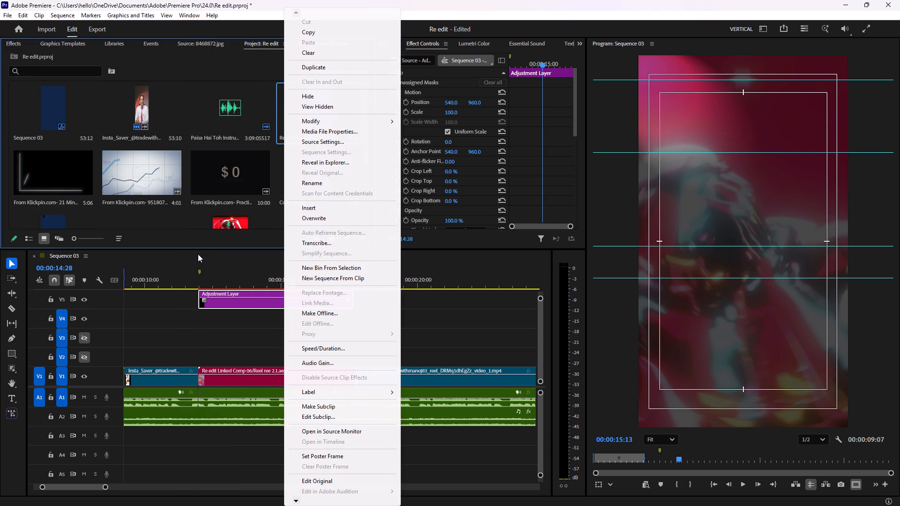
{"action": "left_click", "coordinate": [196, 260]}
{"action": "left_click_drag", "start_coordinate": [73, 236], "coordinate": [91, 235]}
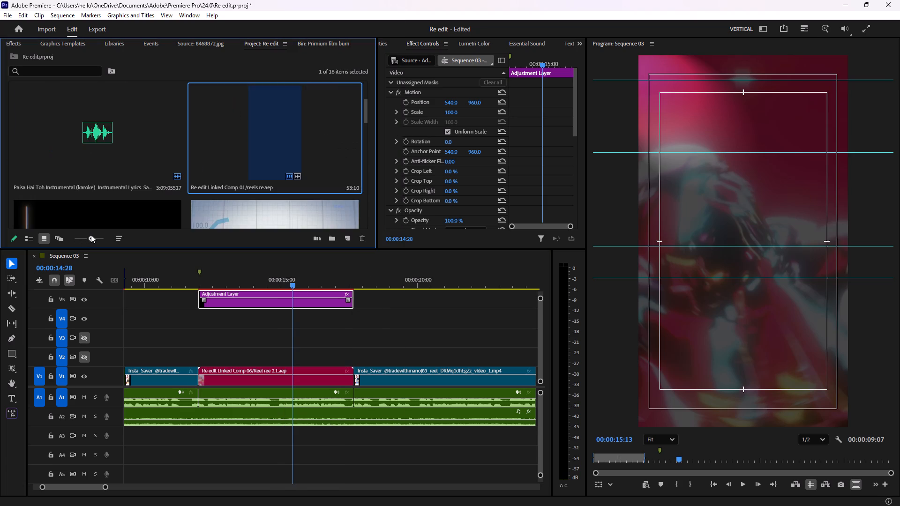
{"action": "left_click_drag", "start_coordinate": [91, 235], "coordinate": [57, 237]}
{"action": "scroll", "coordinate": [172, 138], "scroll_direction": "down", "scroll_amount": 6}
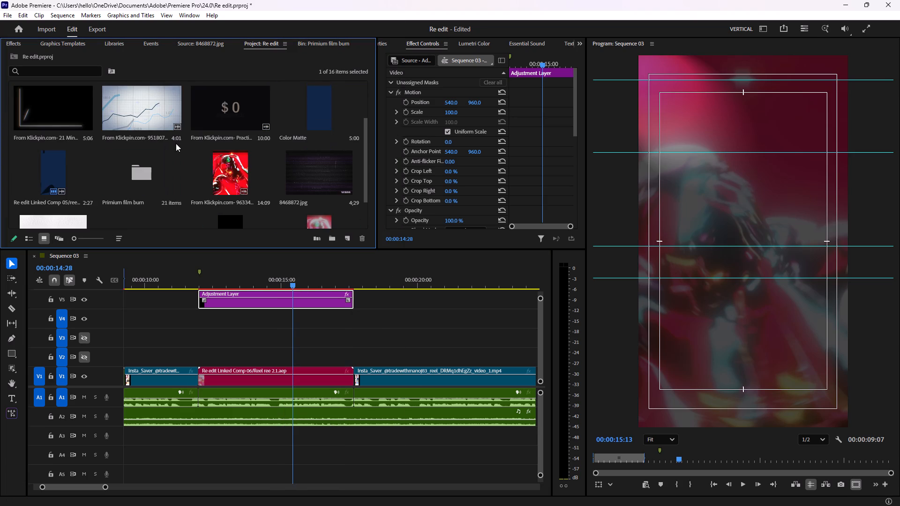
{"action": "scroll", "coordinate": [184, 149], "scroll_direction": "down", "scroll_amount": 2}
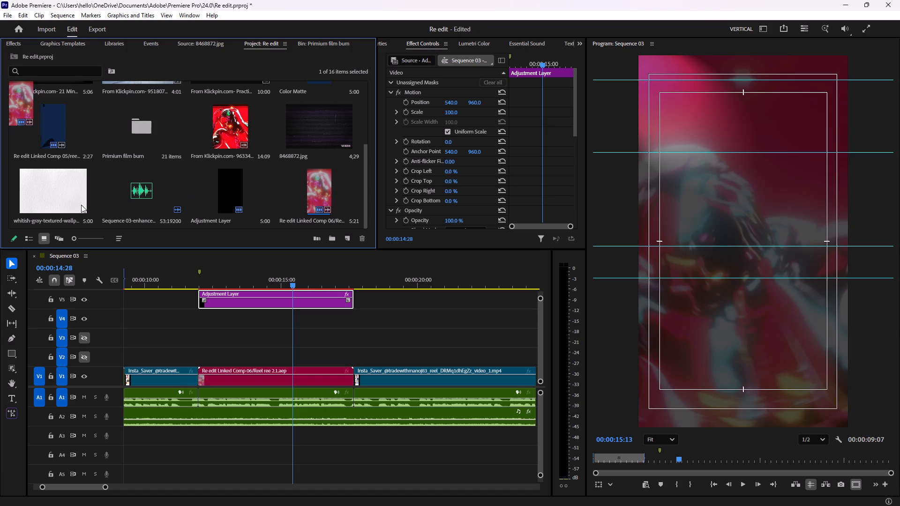
Move the whitish-gray-textured wallpaper image into the Primium film burn bin of the project.
{"action": "left_click_drag", "start_coordinate": [73, 205], "coordinate": [143, 133]}
Start a new color matte at 1080 × 1920, 30.00 fps with square pixels, and proceed to its color selection.
{"action": "right_click", "coordinate": [329, 197]}
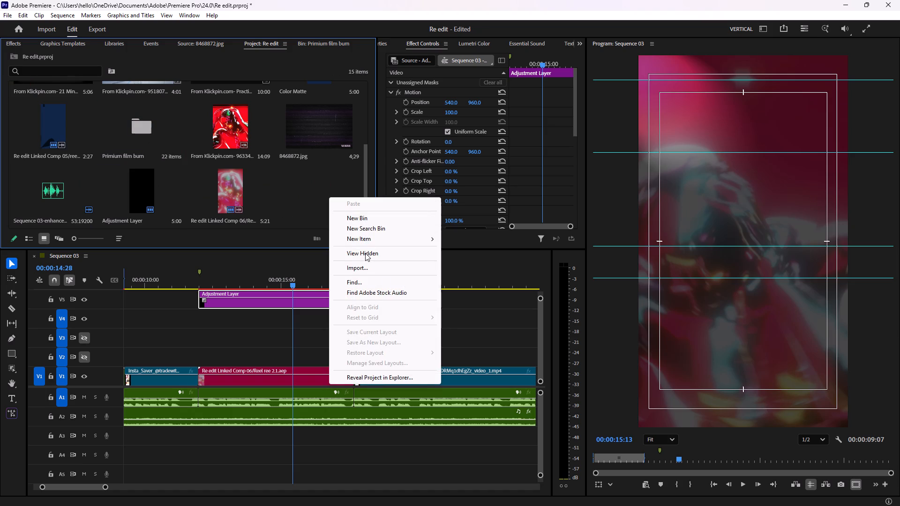
{"action": "left_click", "coordinate": [370, 237]}
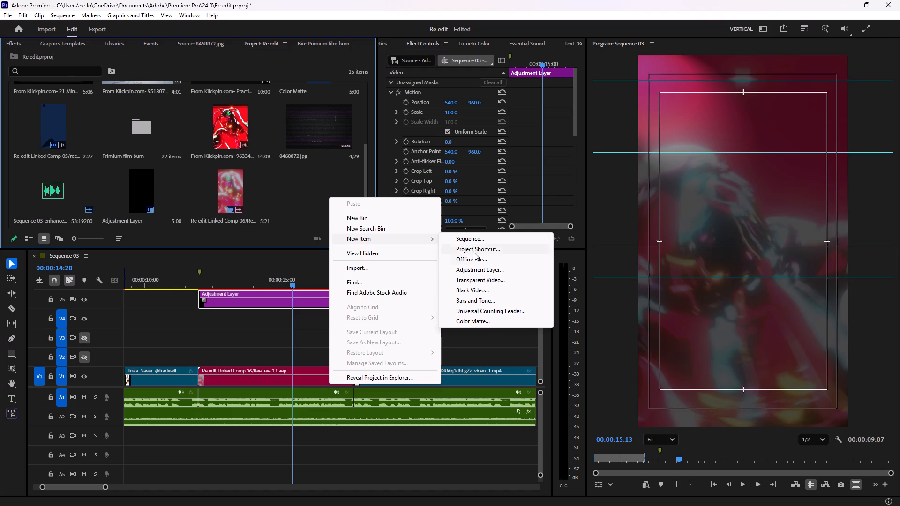
{"action": "left_click", "coordinate": [482, 320]}
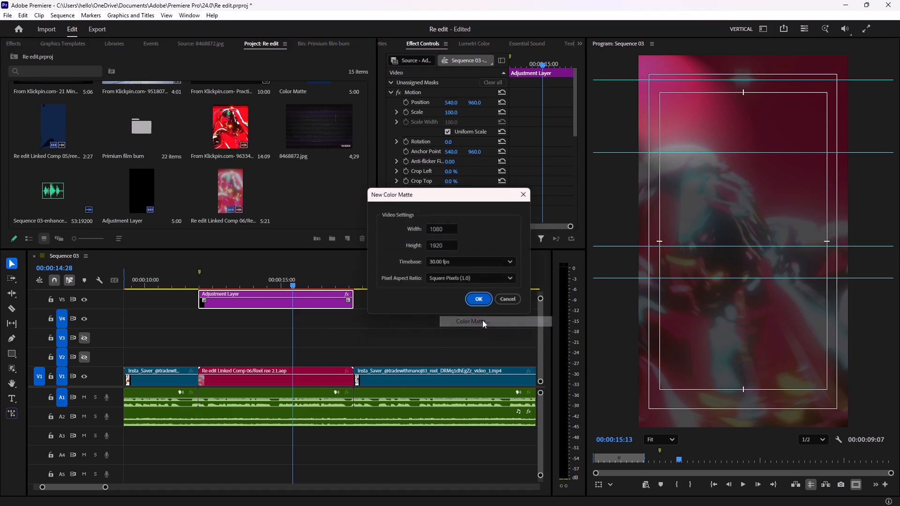
{"action": "left_click", "coordinate": [474, 299]}
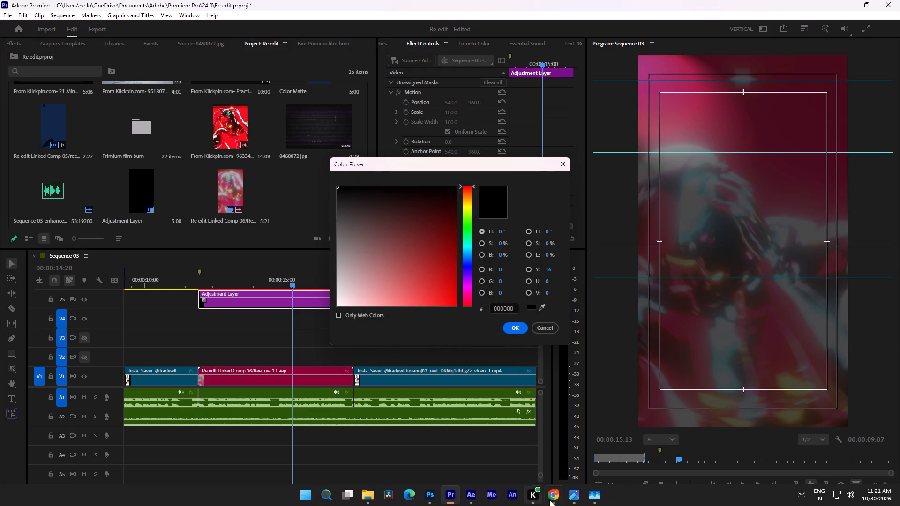
Switch to Photoshop, select the Color Fill 1 layer and try to sample the pale blue background with the Eyedropper.
{"action": "left_click", "coordinate": [435, 493]}
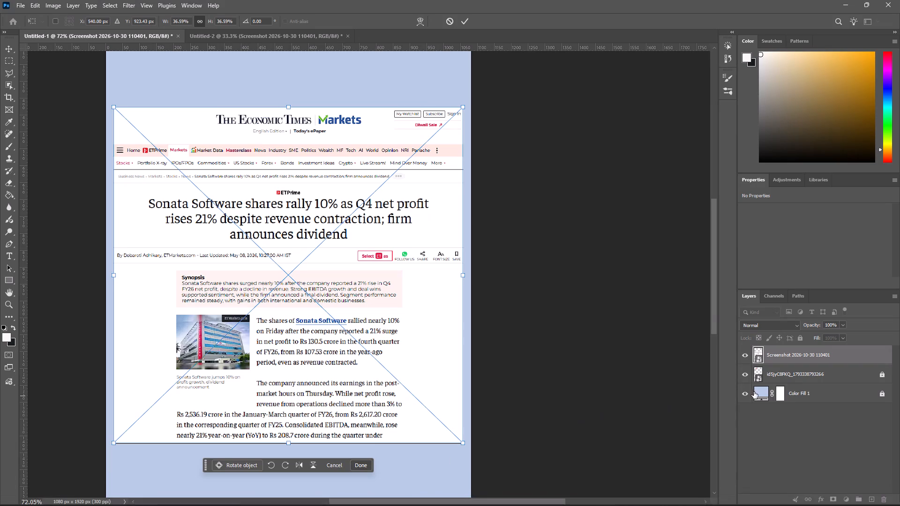
{"action": "left_click", "coordinate": [760, 390]}
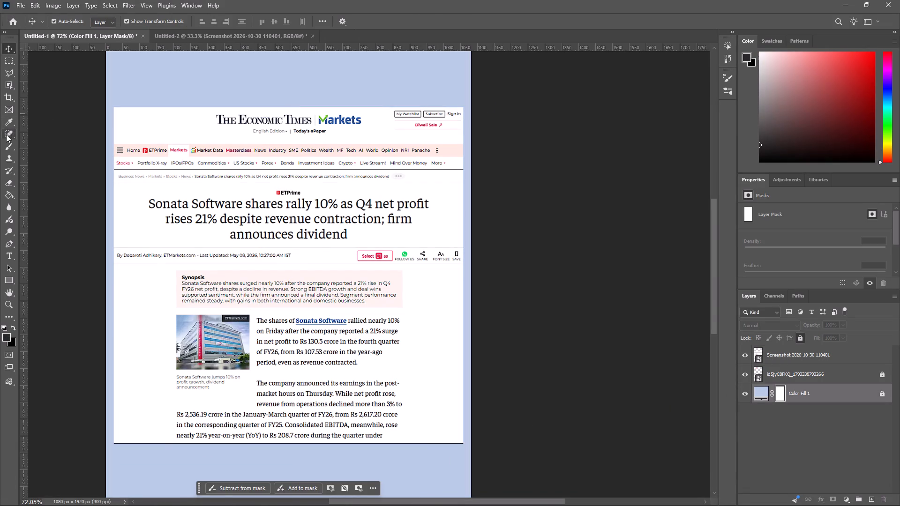
{"action": "key", "text": "i"}
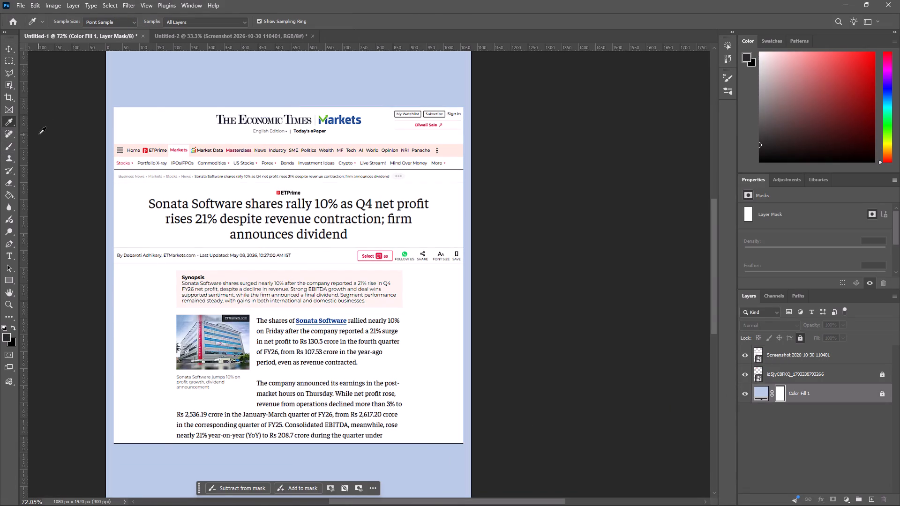
{"action": "left_click", "coordinate": [174, 83]}
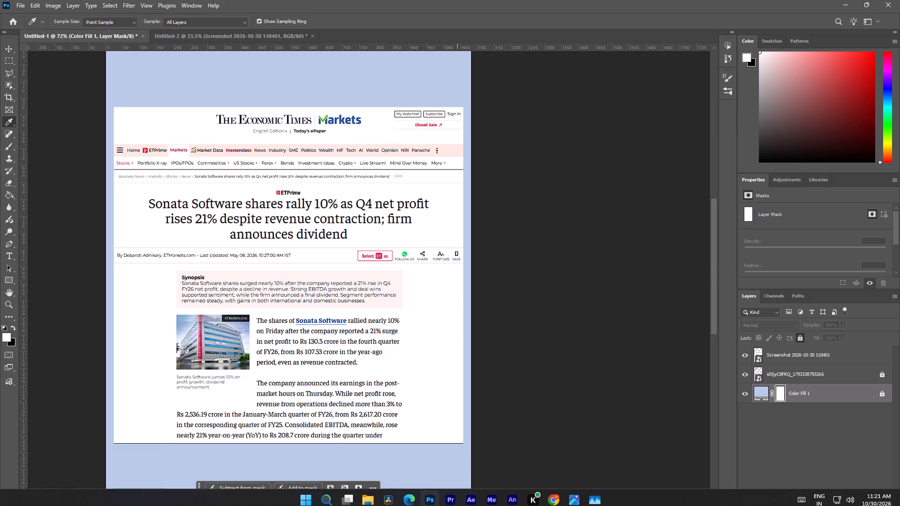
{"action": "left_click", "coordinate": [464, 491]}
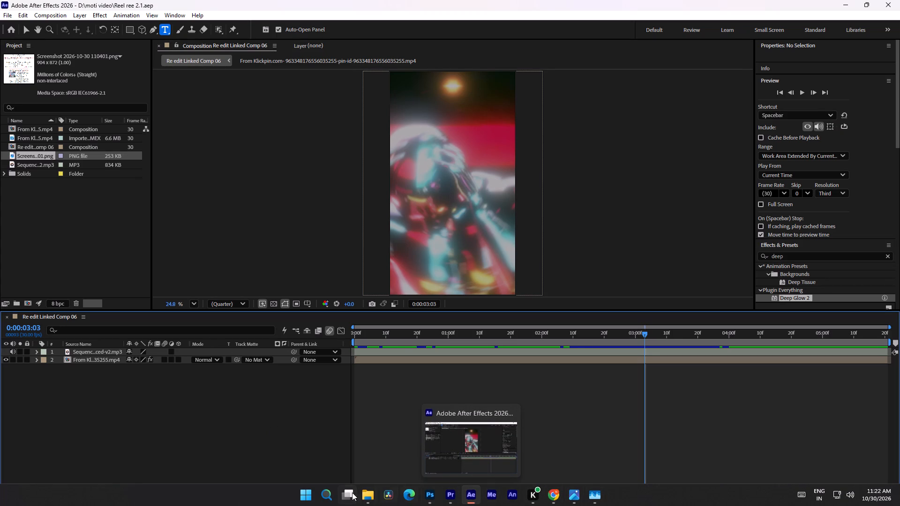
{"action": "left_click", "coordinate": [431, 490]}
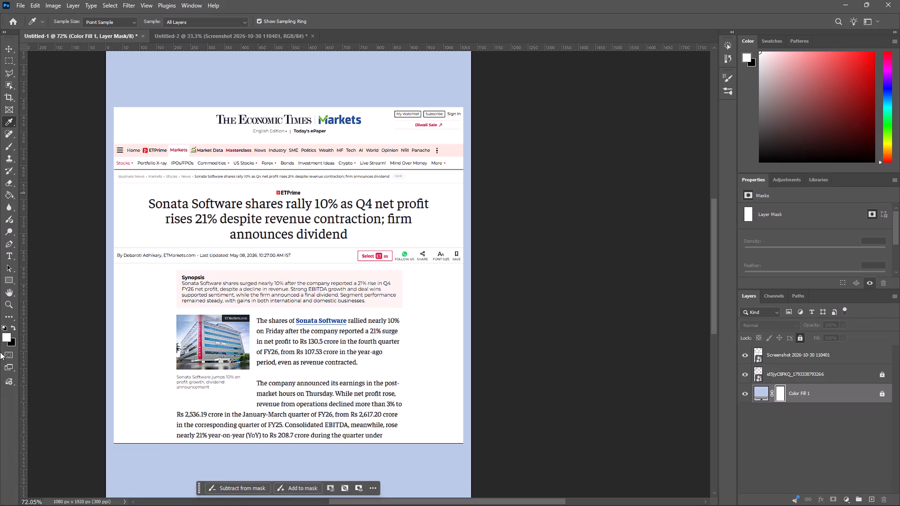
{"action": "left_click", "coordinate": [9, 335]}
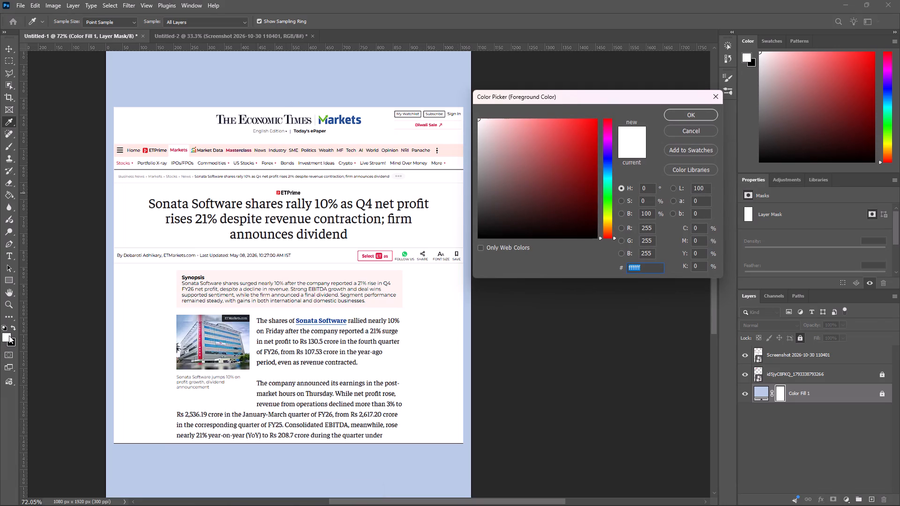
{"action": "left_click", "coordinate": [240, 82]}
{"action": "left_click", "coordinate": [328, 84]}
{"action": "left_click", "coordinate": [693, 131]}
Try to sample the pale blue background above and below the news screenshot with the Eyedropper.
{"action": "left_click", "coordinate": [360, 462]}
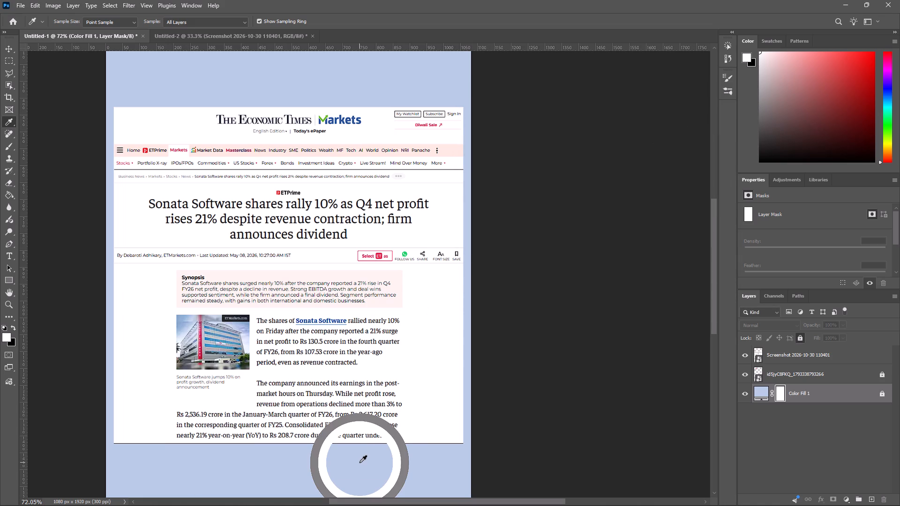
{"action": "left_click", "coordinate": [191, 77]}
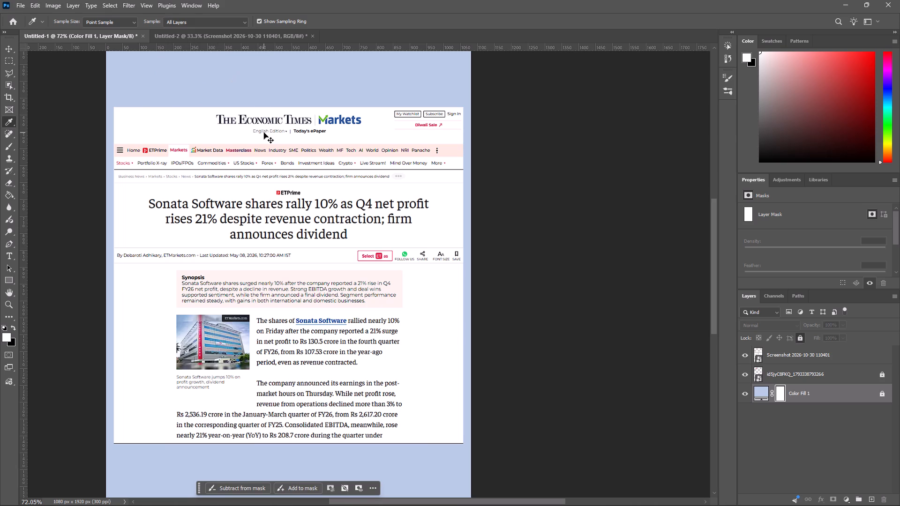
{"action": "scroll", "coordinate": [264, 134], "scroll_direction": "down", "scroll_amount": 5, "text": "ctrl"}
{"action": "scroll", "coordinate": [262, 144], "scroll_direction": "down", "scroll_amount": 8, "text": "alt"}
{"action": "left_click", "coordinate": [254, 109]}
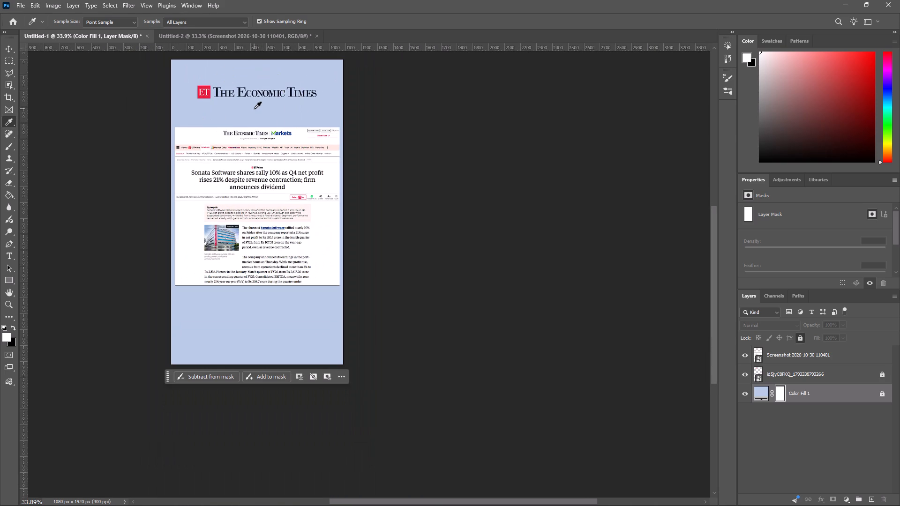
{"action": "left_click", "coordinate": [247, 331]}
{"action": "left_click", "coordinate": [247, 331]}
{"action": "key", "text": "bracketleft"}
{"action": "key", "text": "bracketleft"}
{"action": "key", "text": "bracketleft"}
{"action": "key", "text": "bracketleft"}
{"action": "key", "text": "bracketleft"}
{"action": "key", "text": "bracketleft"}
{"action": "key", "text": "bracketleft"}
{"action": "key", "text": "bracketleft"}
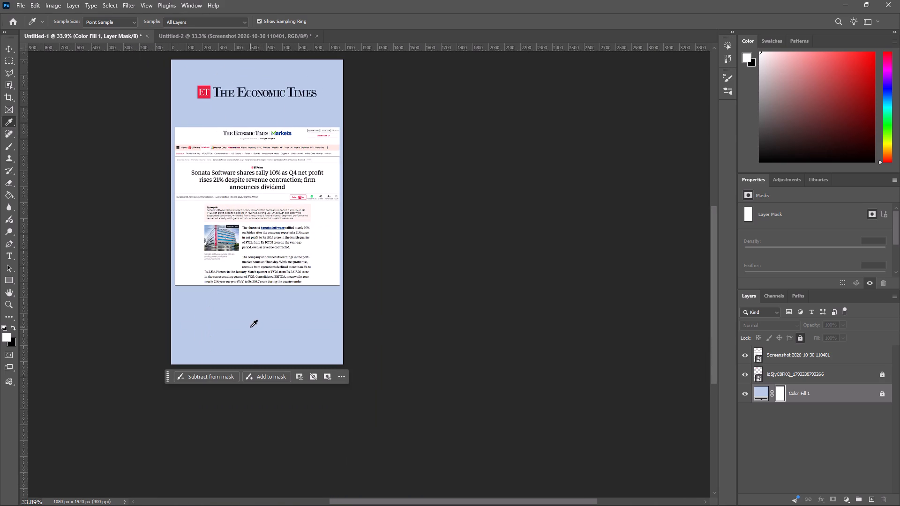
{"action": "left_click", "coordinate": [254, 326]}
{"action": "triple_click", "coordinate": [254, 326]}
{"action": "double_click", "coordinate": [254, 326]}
Target the fill of Color Fill 1 instead of its mask, unlock the layer, and sample the pale blue background as the foreground colour.
{"action": "left_click", "coordinate": [764, 395]}
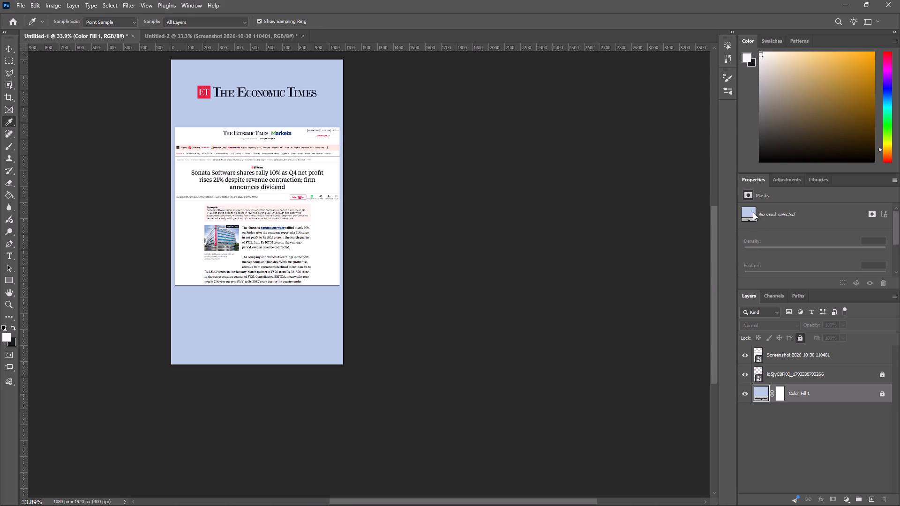
{"action": "left_click", "coordinate": [753, 212]}
{"action": "left_click", "coordinate": [884, 395]}
{"action": "left_click", "coordinate": [884, 395]}
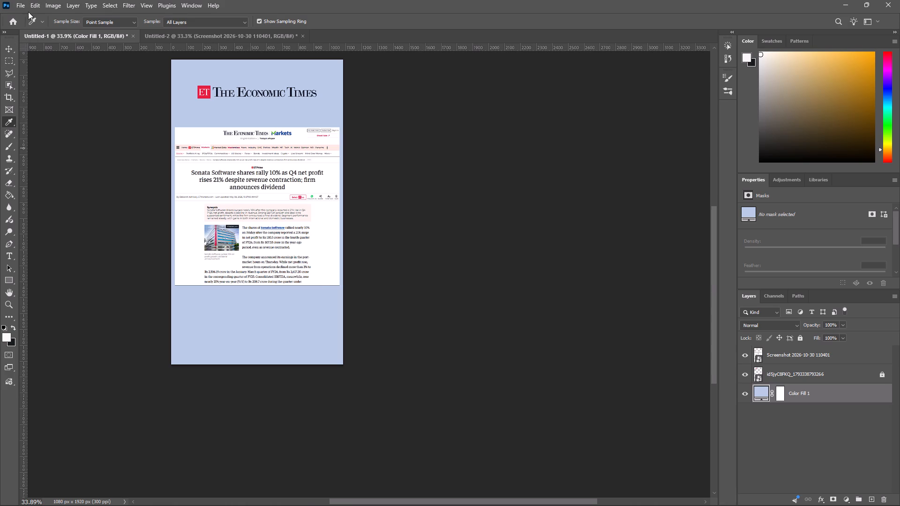
{"action": "right_click", "coordinate": [12, 123]}
{"action": "left_click", "coordinate": [65, 118]}
{"action": "left_click", "coordinate": [262, 318]}
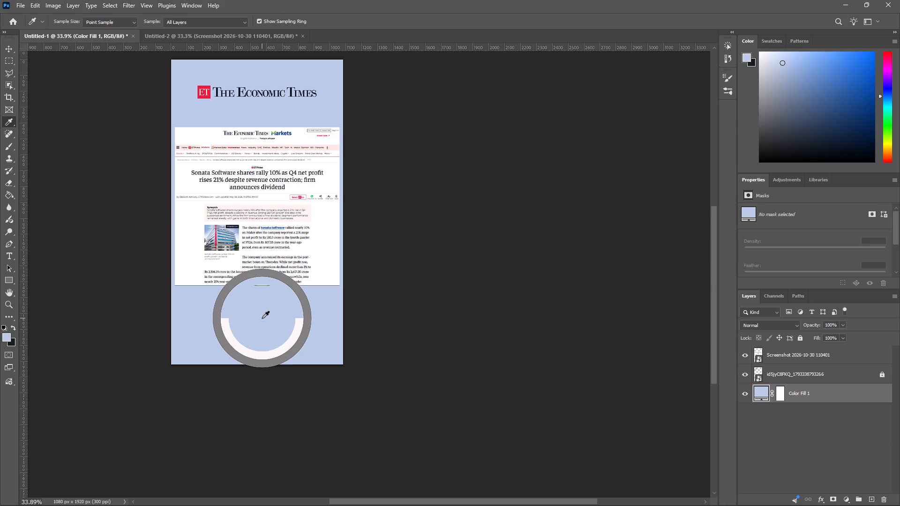
Copy the hex code b7cae5 of the sampled foreground colour.
{"action": "left_click", "coordinate": [744, 59]}
{"action": "left_click_drag", "start_coordinate": [650, 268], "coordinate": [618, 267]}
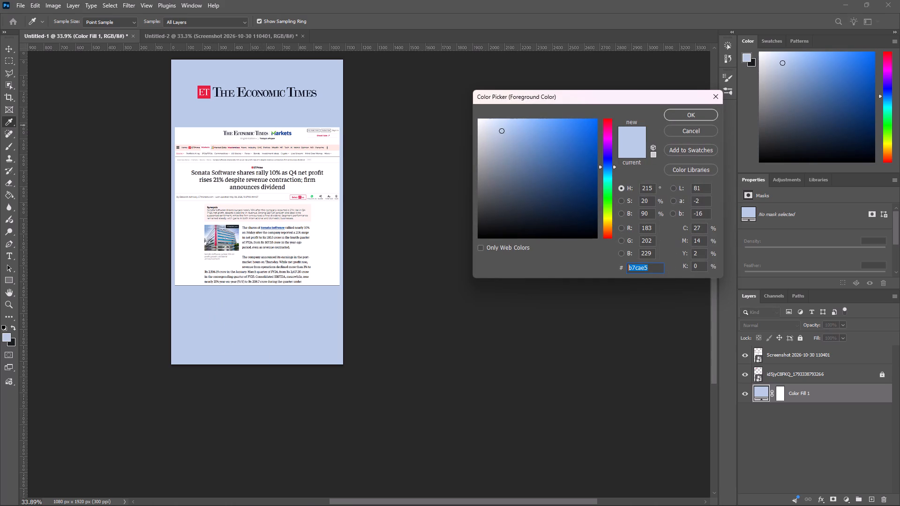
{"action": "left_click_drag", "start_coordinate": [618, 267], "coordinate": [610, 267]}
{"action": "key", "text": "ctrl+c"}
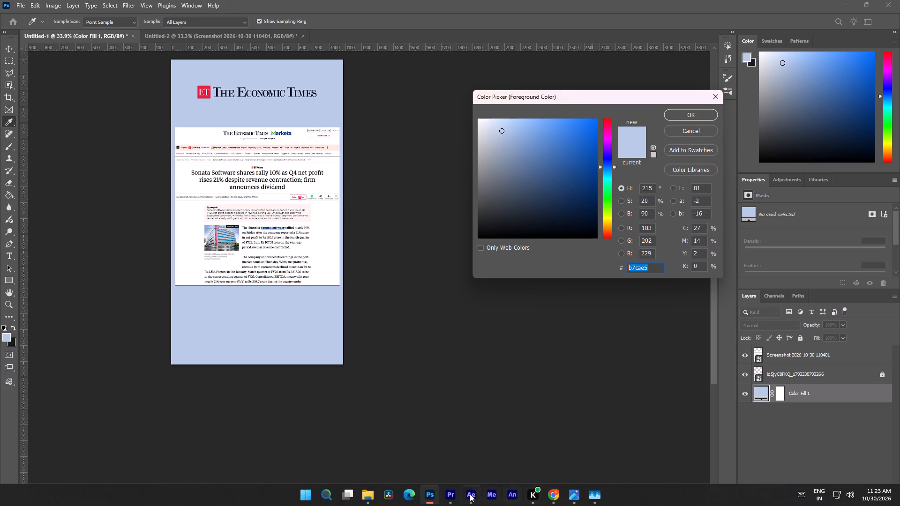
Switch to Premiere Pro and create the color matte with hex colour b7cae5, keeping the name Color Matte.
{"action": "left_click", "coordinate": [450, 495]}
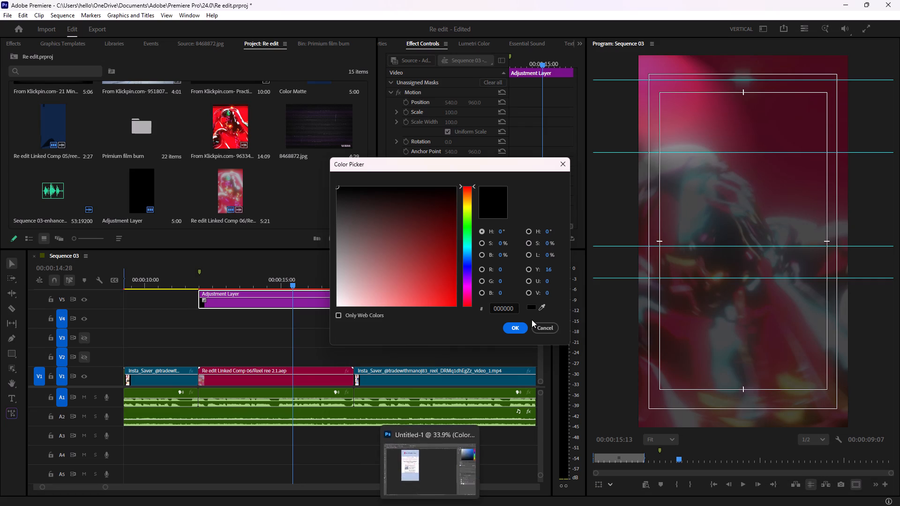
{"action": "left_click_drag", "start_coordinate": [514, 310], "coordinate": [478, 310]}
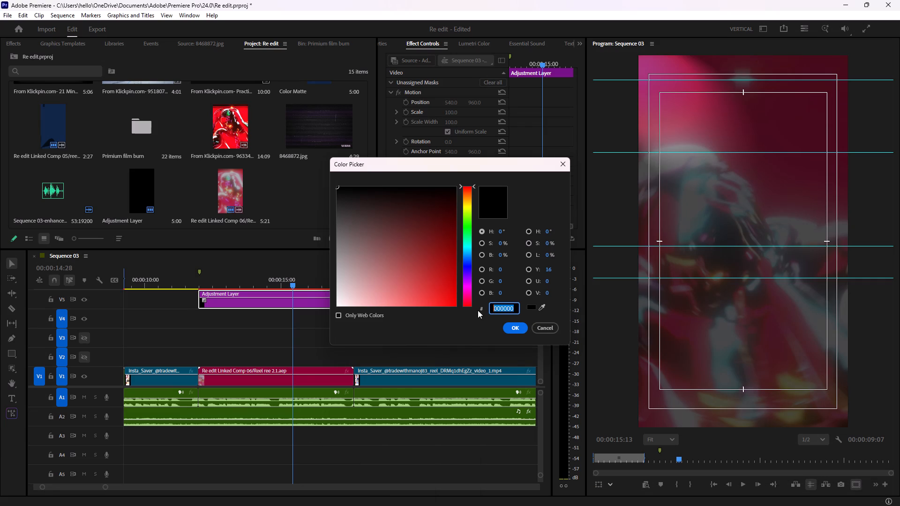
{"action": "key", "text": "BackSpace"}
{"action": "key", "text": "ctrl+v"}
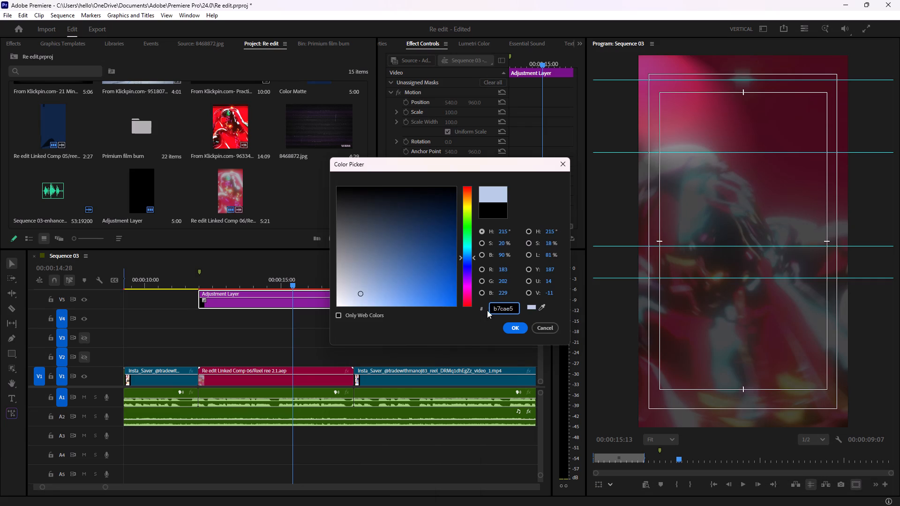
{"action": "left_click", "coordinate": [513, 327]}
{"action": "left_click", "coordinate": [445, 274]}
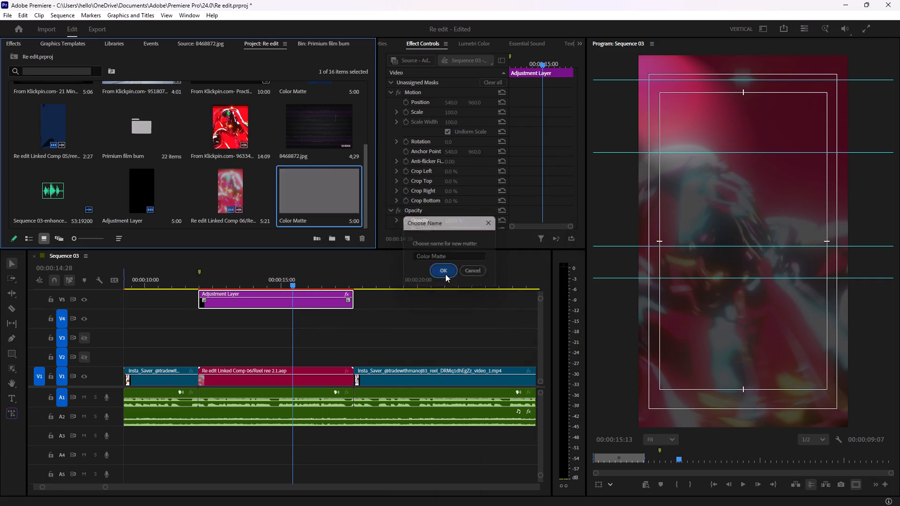
Place the pale blue Color Matte on V2 at 00:00:15:13 and trim its end to the end of the linked comp.
{"action": "left_click_drag", "start_coordinate": [315, 200], "coordinate": [289, 361]}
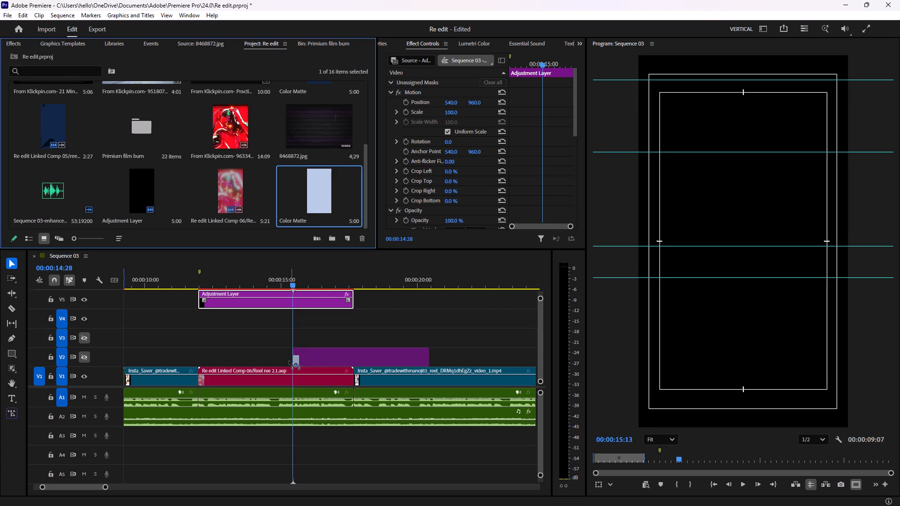
{"action": "left_click_drag", "start_coordinate": [289, 361], "coordinate": [289, 357]}
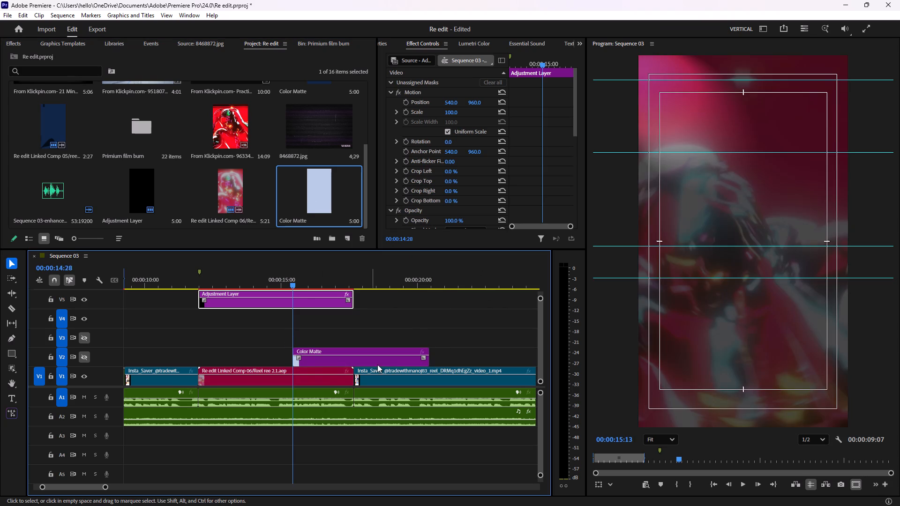
{"action": "left_click", "coordinate": [402, 364]}
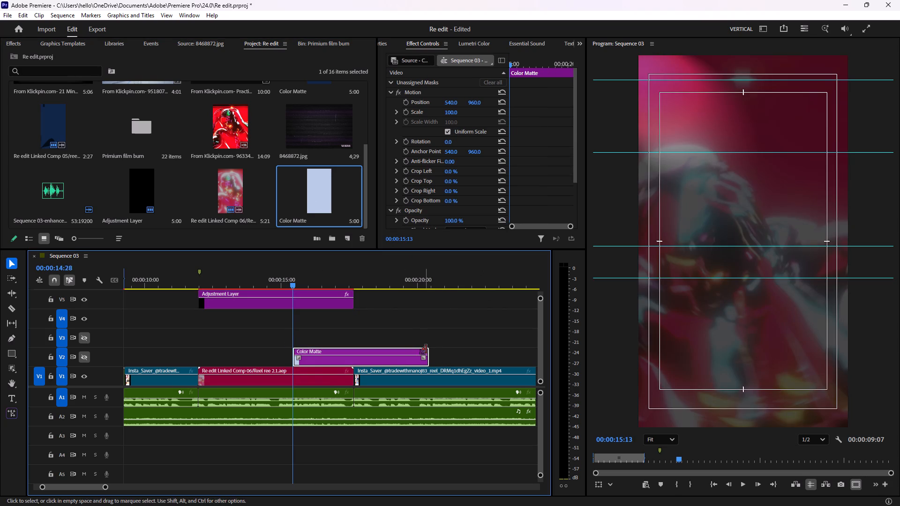
{"action": "left_click_drag", "start_coordinate": [429, 349], "coordinate": [362, 352]}
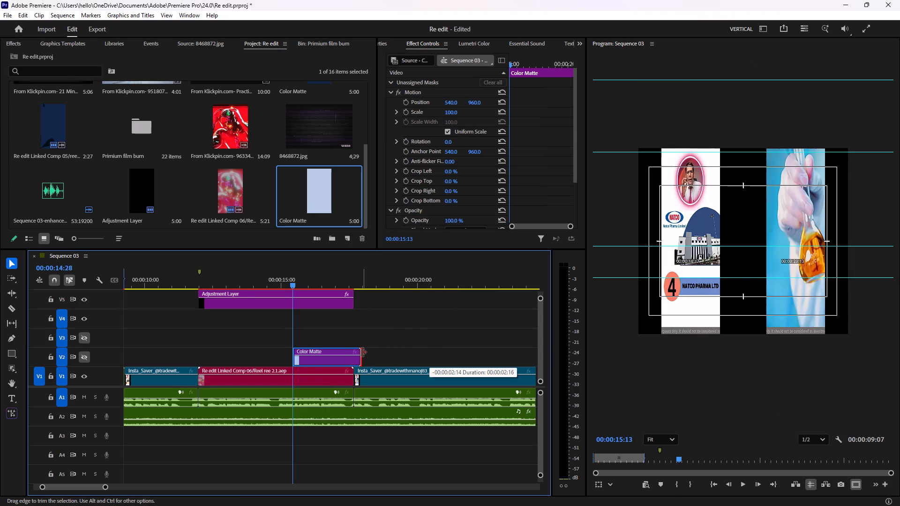
{"action": "left_click_drag", "start_coordinate": [362, 352], "coordinate": [357, 353]}
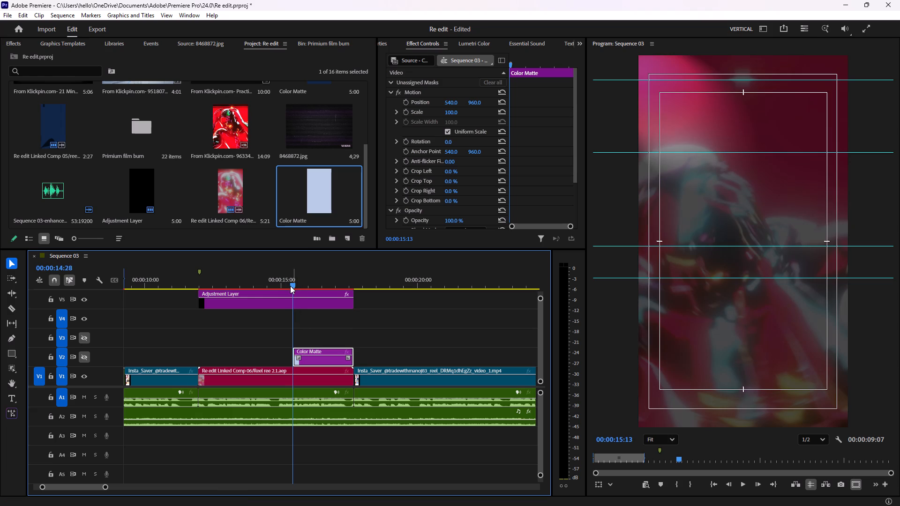
Extend the start of the Color Matte on V2 back to just before 00:00:15:00, playing the section to judge the timing.
{"action": "left_click_drag", "start_coordinate": [290, 286], "coordinate": [259, 290]}
{"action": "key", "text": "space"}
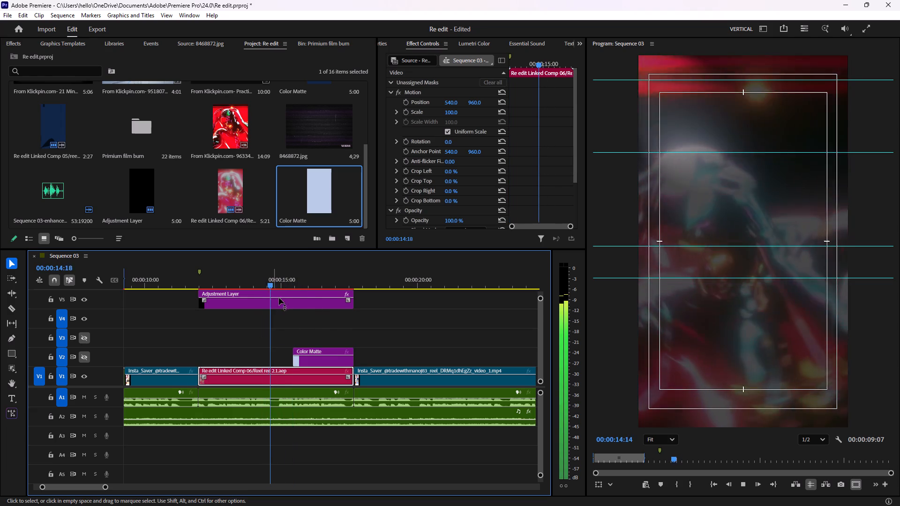
{"action": "key", "text": "space"}
{"action": "left_click", "coordinate": [310, 350]}
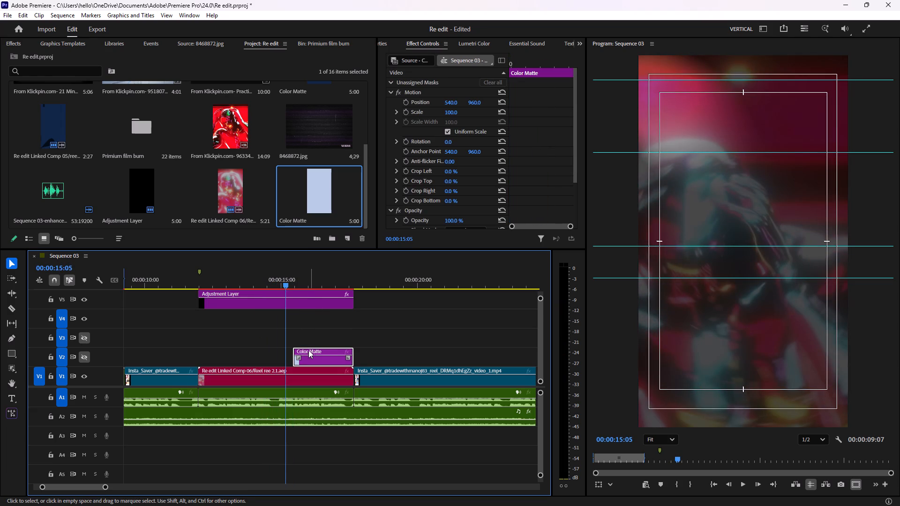
{"action": "left_click", "coordinate": [293, 352]}
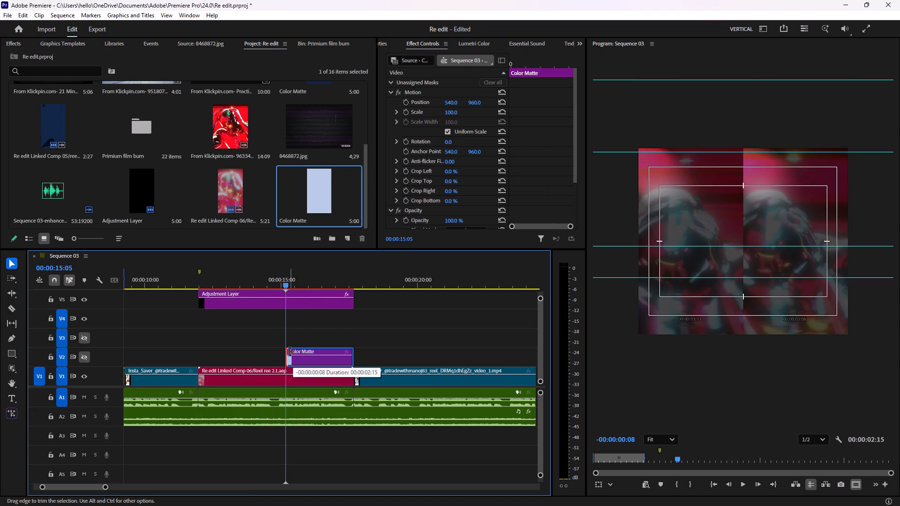
{"action": "key", "text": "space"}
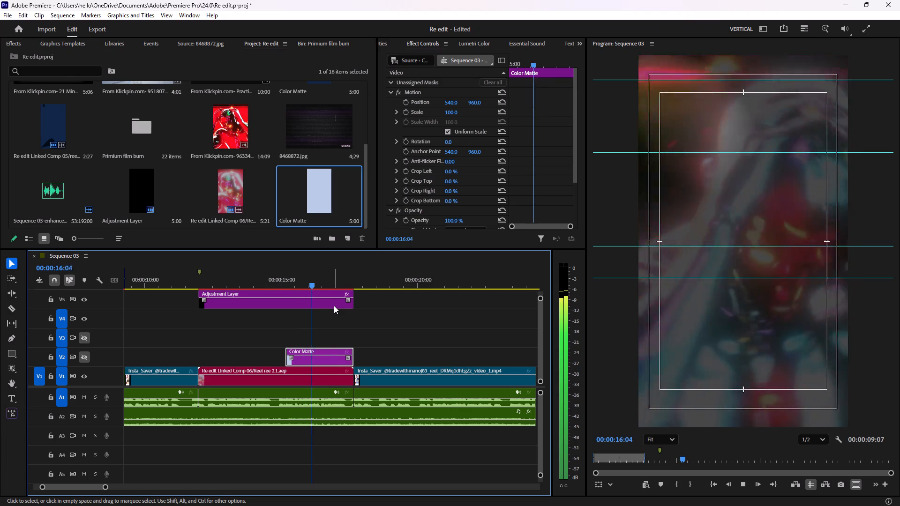
{"action": "key", "text": "space"}
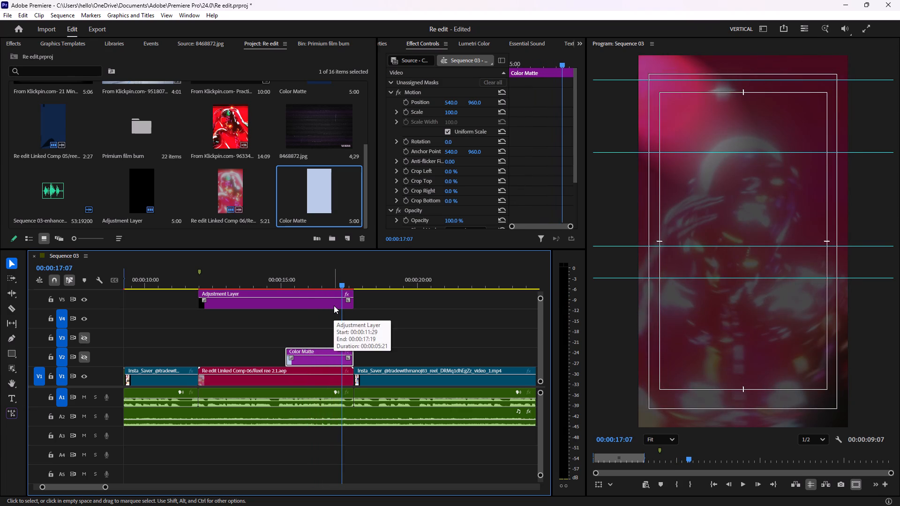
{"action": "left_click_drag", "start_coordinate": [341, 285], "coordinate": [251, 293]}
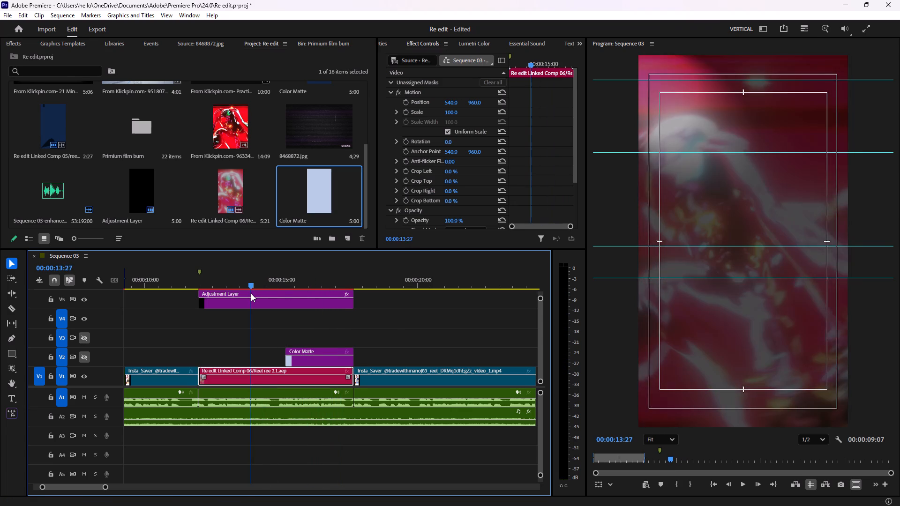
{"action": "key", "text": "space"}
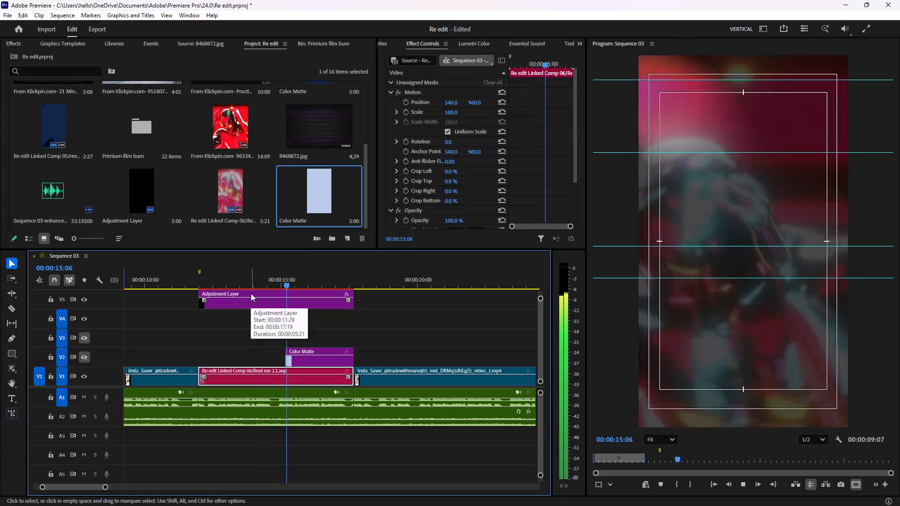
{"action": "key", "text": "space"}
{"action": "left_click_drag", "start_coordinate": [284, 350], "coordinate": [274, 350]}
{"action": "left_click", "coordinate": [272, 284]}
{"action": "key", "text": "space"}
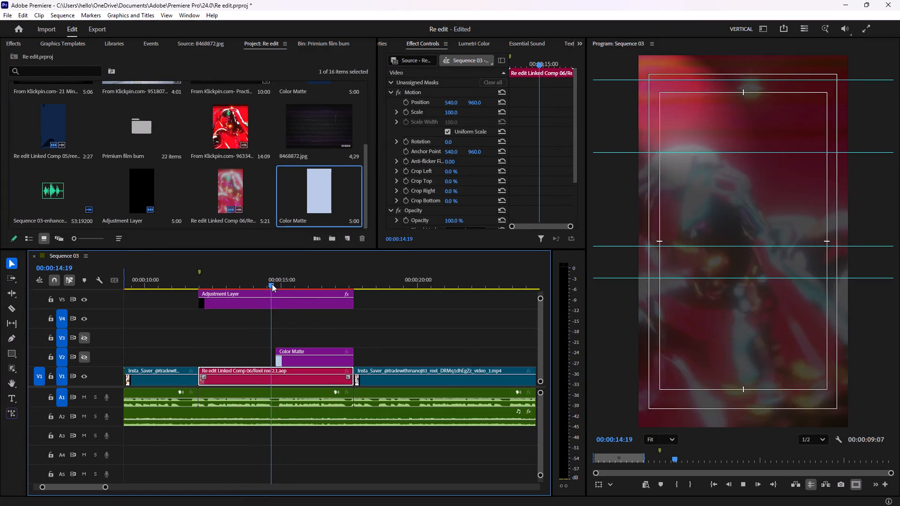
{"action": "key", "text": "space"}
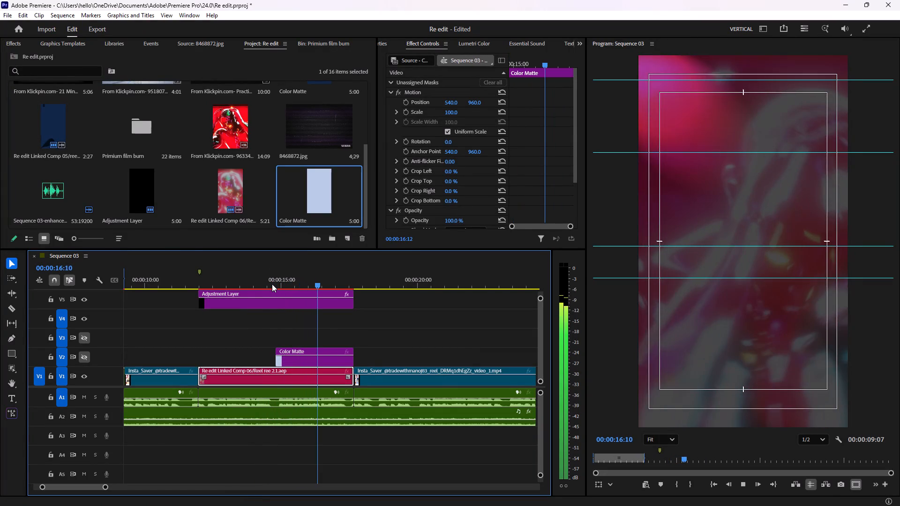
Bring Screenshot 2026-10-30 110401.png from the File Explorer Gallery onto V3, starting level with the Color Matte.
{"action": "scroll", "coordinate": [175, 225], "scroll_direction": "down", "scroll_amount": 4}
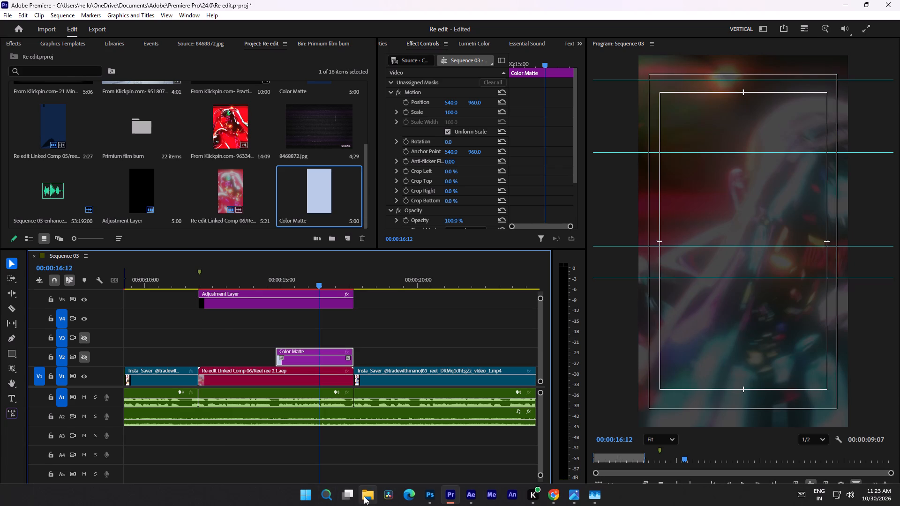
{"action": "left_click", "coordinate": [364, 496]}
{"action": "left_click_drag", "start_coordinate": [296, 271], "coordinate": [134, 265]}
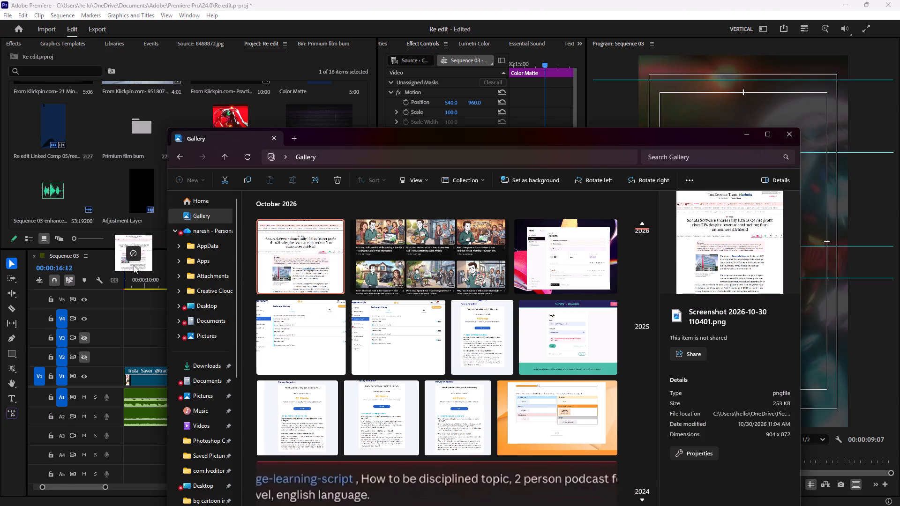
{"action": "left_click_drag", "start_coordinate": [134, 265], "coordinate": [150, 347]}
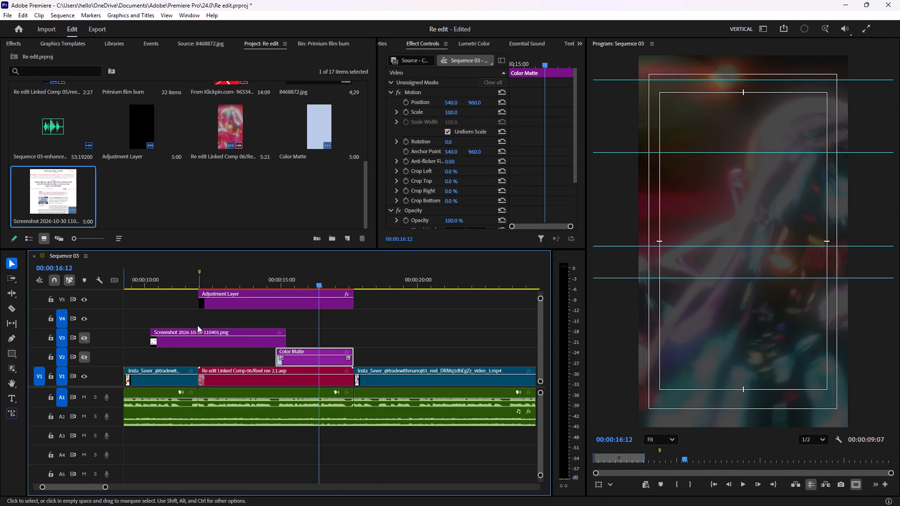
{"action": "left_click", "coordinate": [191, 331]}
{"action": "left_click_drag", "start_coordinate": [191, 331], "coordinate": [306, 332]}
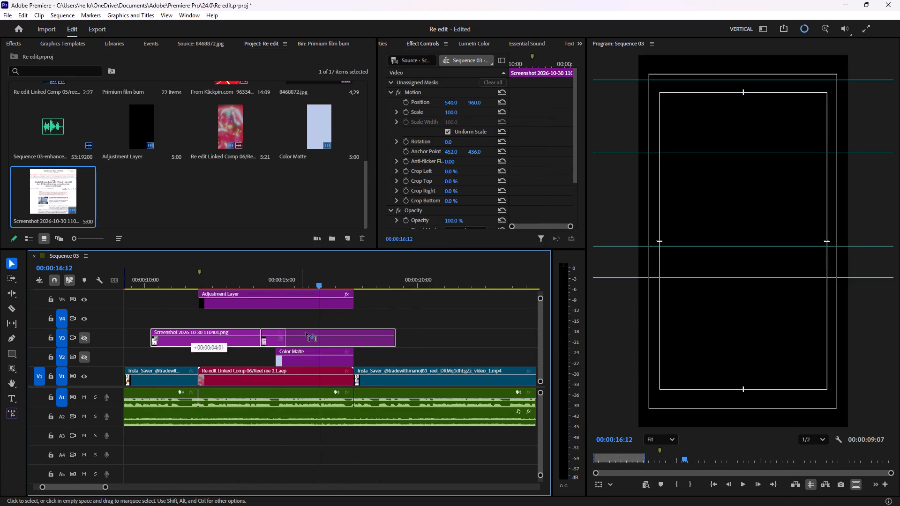
{"action": "left_click_drag", "start_coordinate": [306, 332], "coordinate": [320, 332]}
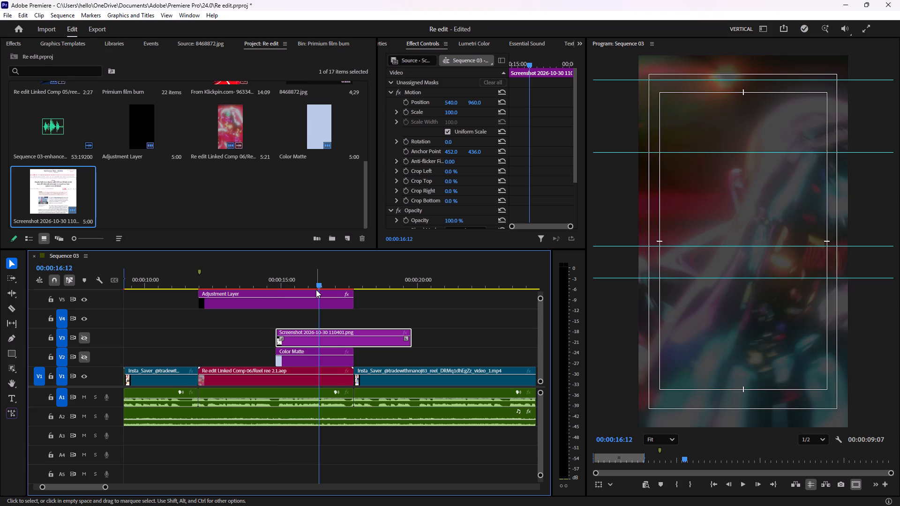
Turn on the output of video tracks V3 and V2 and scrub through the transition into the article screenshot.
{"action": "left_click_drag", "start_coordinate": [317, 283], "coordinate": [294, 287]}
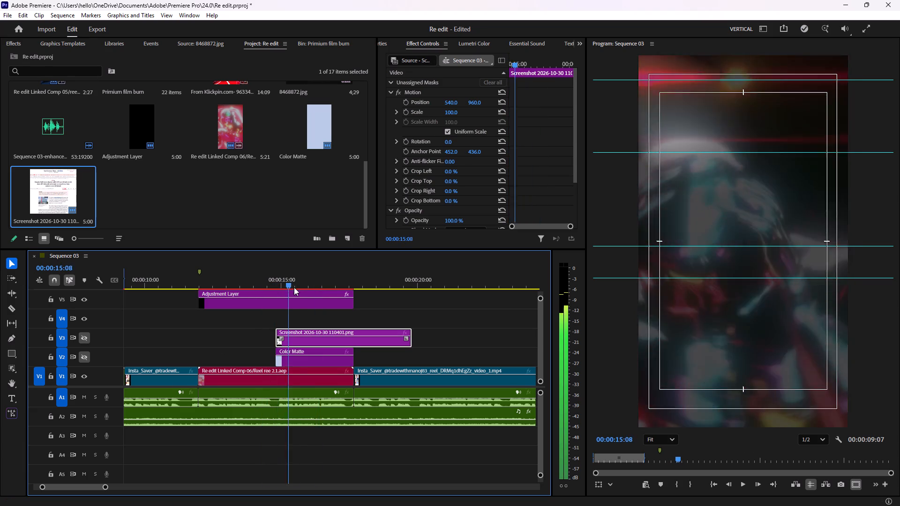
{"action": "left_click_drag", "start_coordinate": [294, 287], "coordinate": [287, 291]}
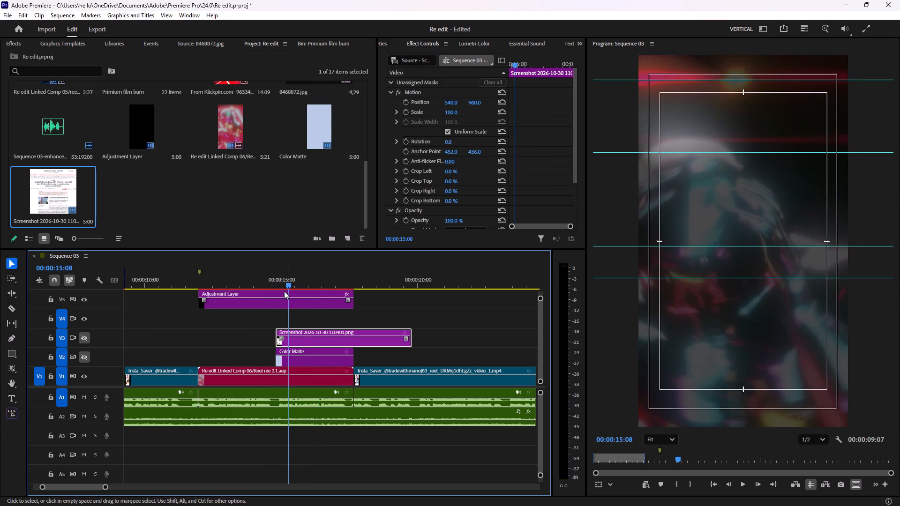
{"action": "left_click", "coordinate": [82, 340]}
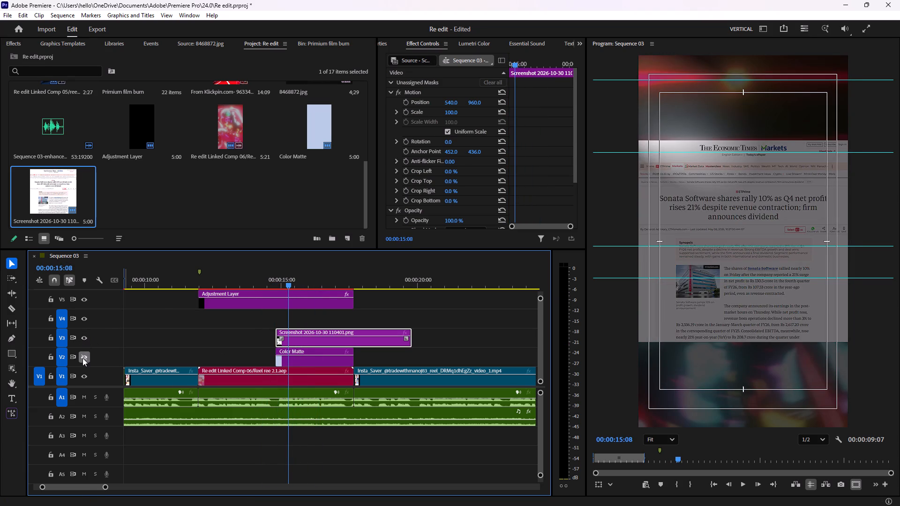
{"action": "left_click", "coordinate": [82, 358]}
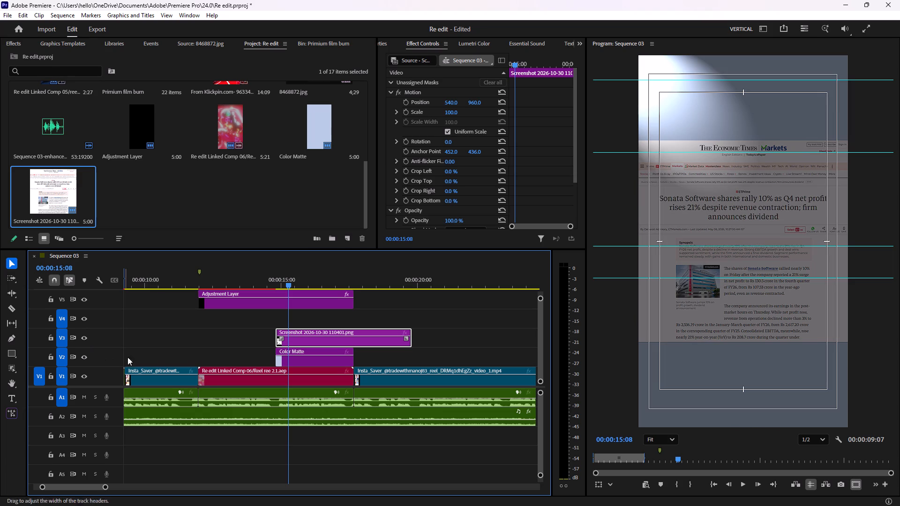
{"action": "left_click_drag", "start_coordinate": [290, 282], "coordinate": [243, 287]}
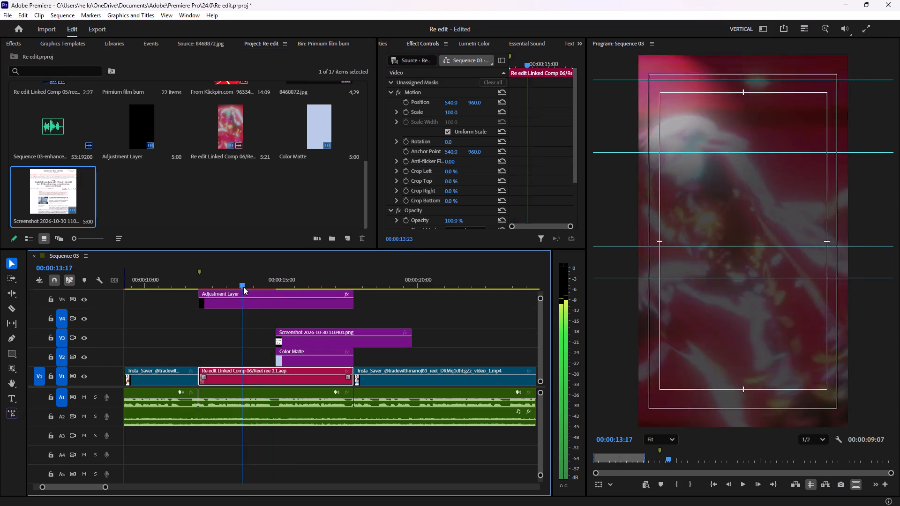
{"action": "left_click_drag", "start_coordinate": [243, 287], "coordinate": [280, 293]}
Reposition and reshape the Lighting Effects spotlight of the V5 Adjustment Layer over the upper-left part of the frame.
{"action": "left_click", "coordinate": [282, 305]}
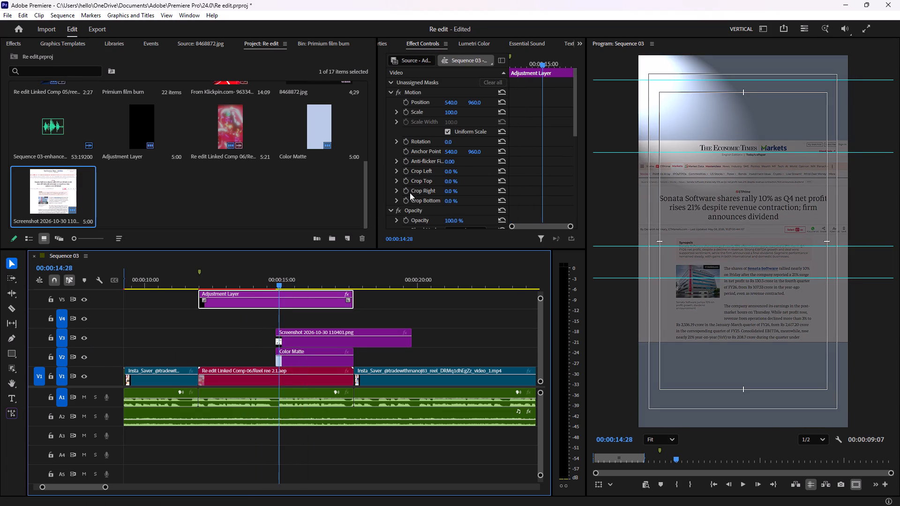
{"action": "scroll", "coordinate": [444, 178], "scroll_direction": "down", "scroll_amount": 18}
{"action": "scroll", "coordinate": [434, 207], "scroll_direction": "down", "scroll_amount": 5}
{"action": "scroll", "coordinate": [426, 193], "scroll_direction": "up", "scroll_amount": 4}
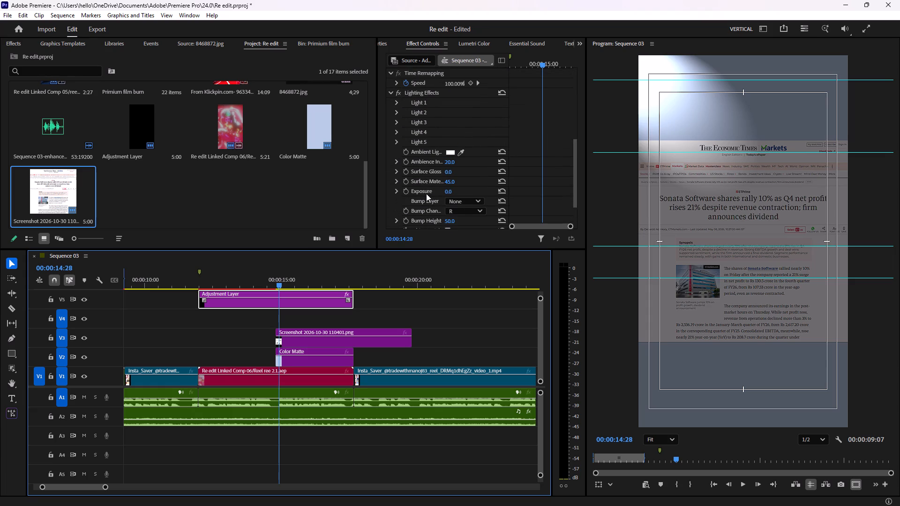
{"action": "scroll", "coordinate": [402, 146], "scroll_direction": "up", "scroll_amount": 1}
{"action": "left_click", "coordinate": [422, 104]}
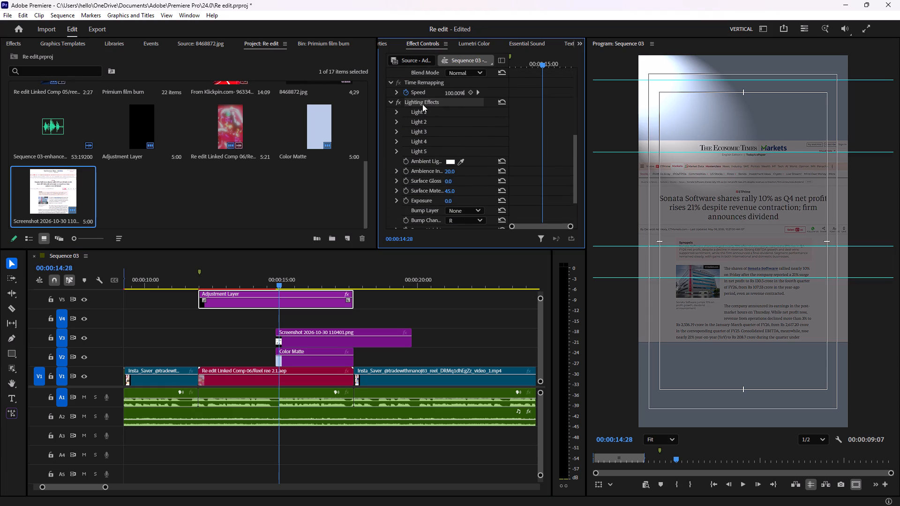
{"action": "left_click_drag", "start_coordinate": [686, 122], "coordinate": [699, 233]}
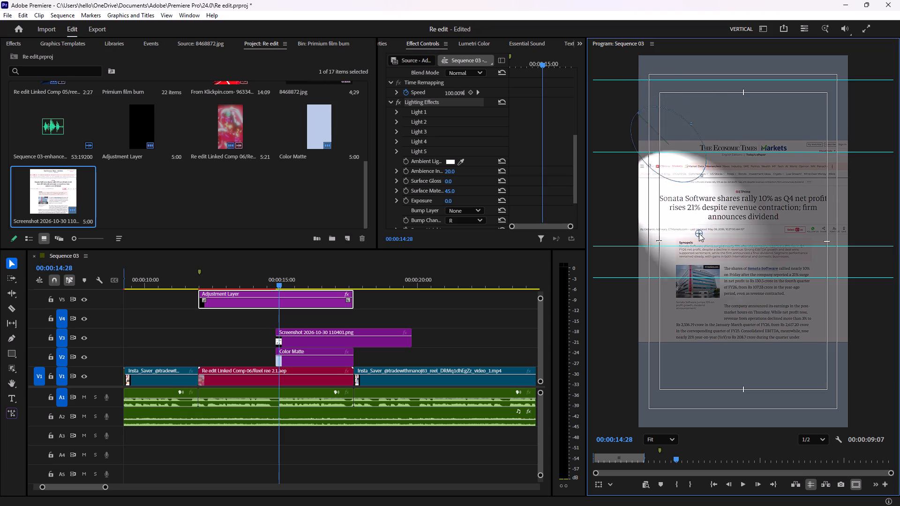
{"action": "left_click_drag", "start_coordinate": [699, 233], "coordinate": [688, 184]}
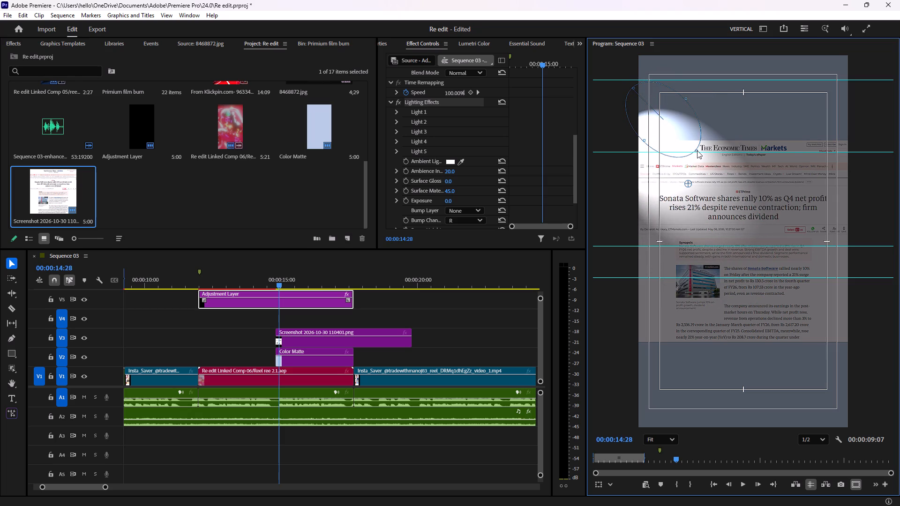
{"action": "left_click_drag", "start_coordinate": [697, 150], "coordinate": [729, 219]}
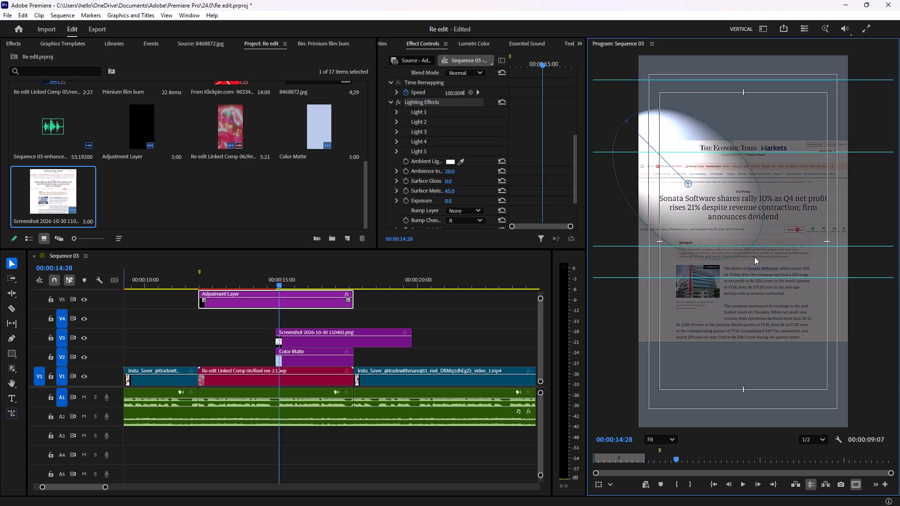
{"action": "left_click_drag", "start_coordinate": [751, 248], "coordinate": [759, 263]}
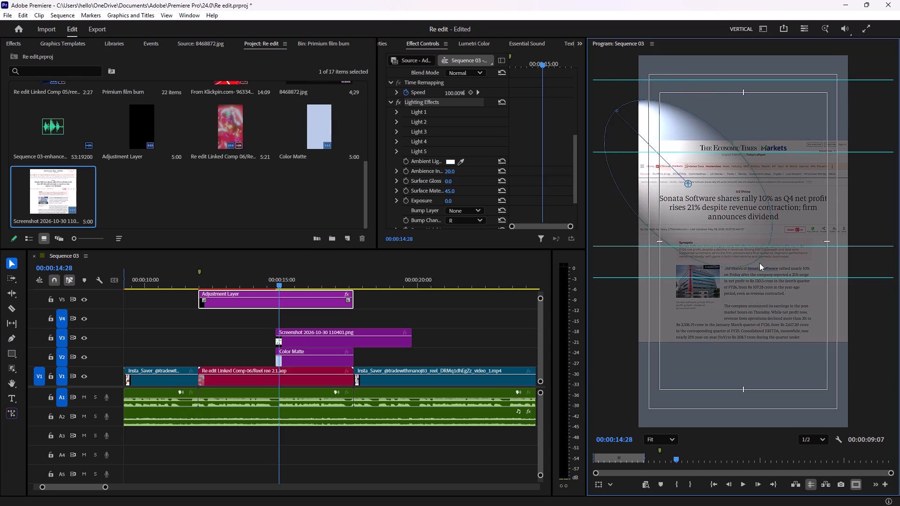
{"action": "left_click_drag", "start_coordinate": [759, 263], "coordinate": [762, 281]}
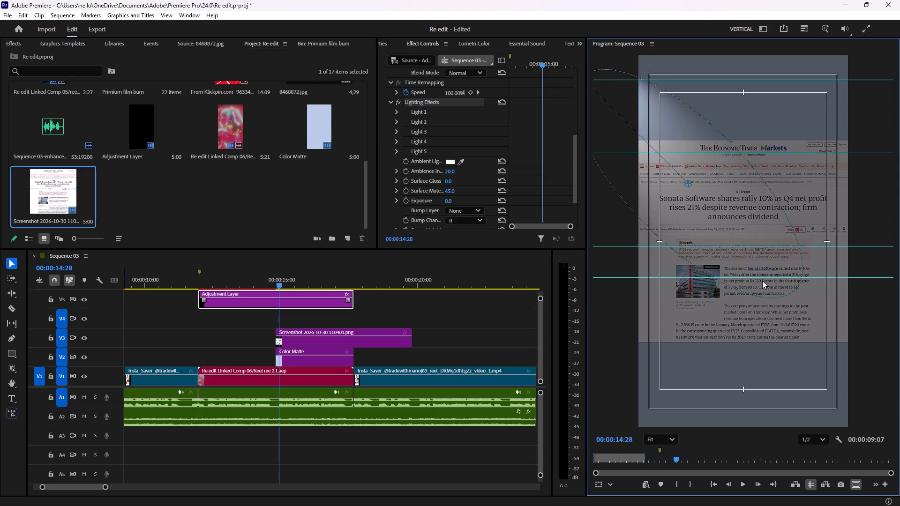
{"action": "left_click_drag", "start_coordinate": [762, 281], "coordinate": [746, 265]}
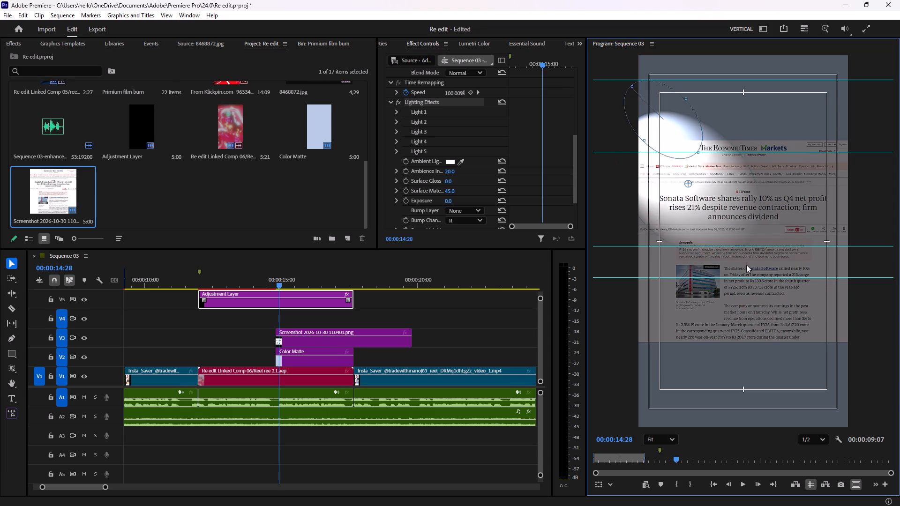
{"action": "left_click_drag", "start_coordinate": [746, 265], "coordinate": [749, 273]}
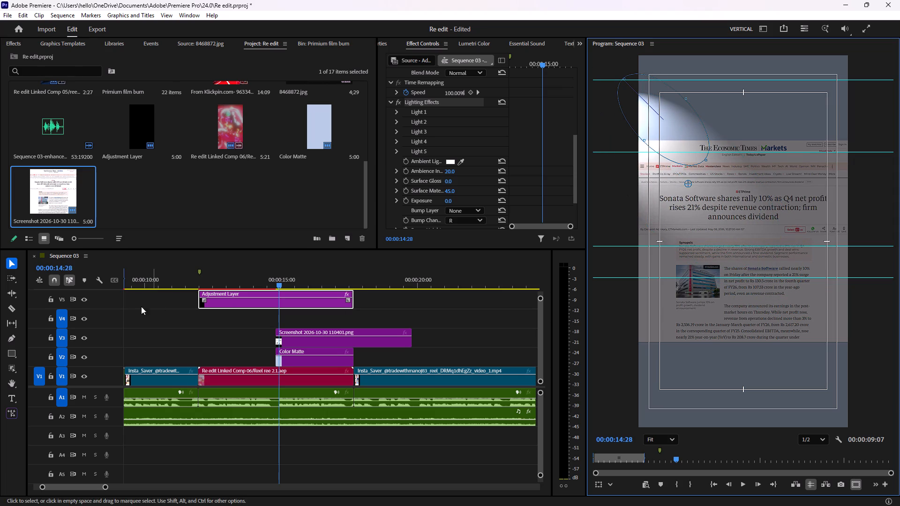
Hide the V5 track holding the Adjustment Layer and scrub across the start of the article screenshot.
{"action": "left_click", "coordinate": [87, 303]}
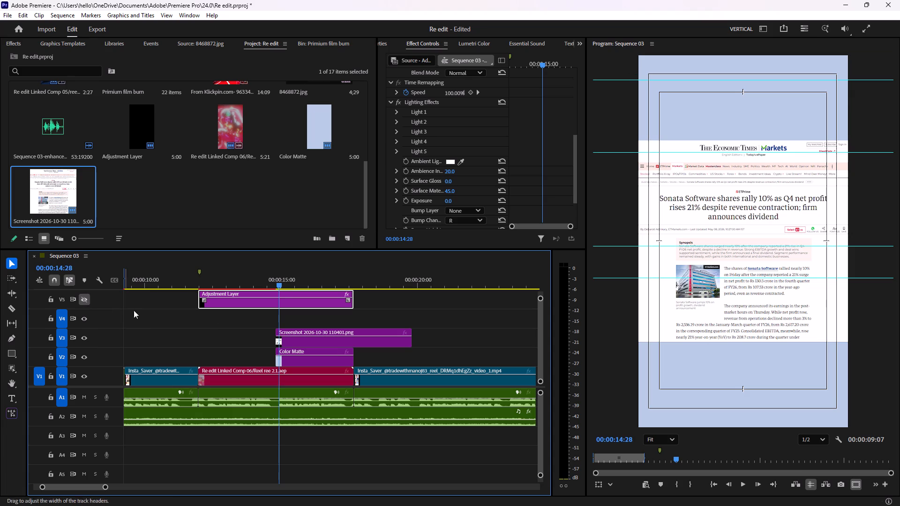
{"action": "left_click_drag", "start_coordinate": [277, 286], "coordinate": [292, 288]}
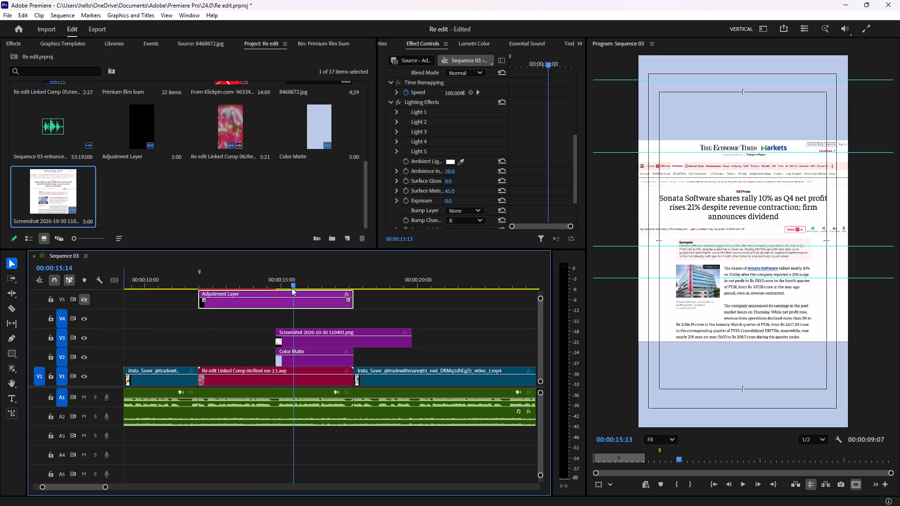
{"action": "left_click_drag", "start_coordinate": [292, 288], "coordinate": [262, 291]}
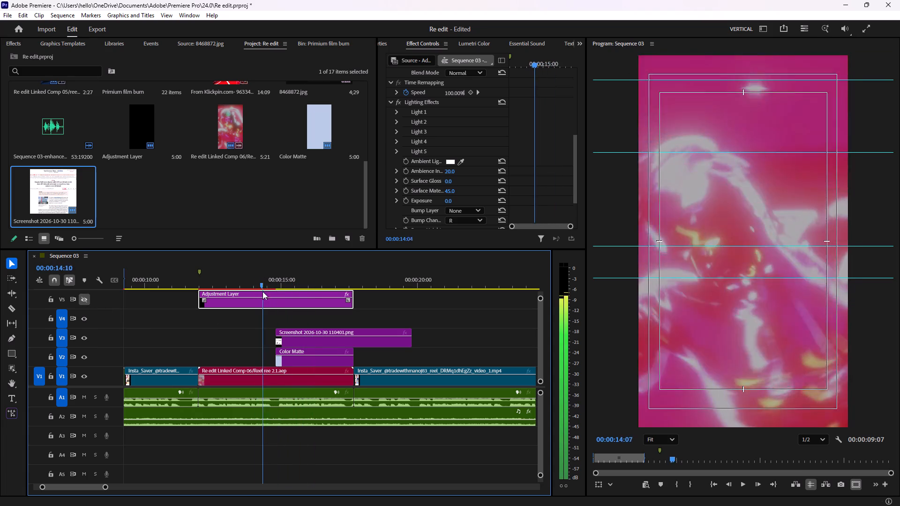
{"action": "left_click_drag", "start_coordinate": [262, 291], "coordinate": [292, 294]}
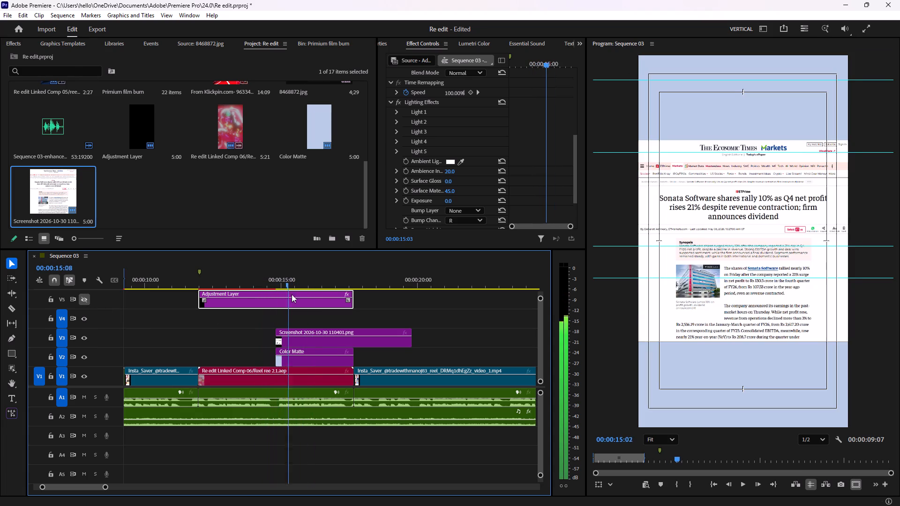
{"action": "left_click_drag", "start_coordinate": [292, 294], "coordinate": [311, 298]}
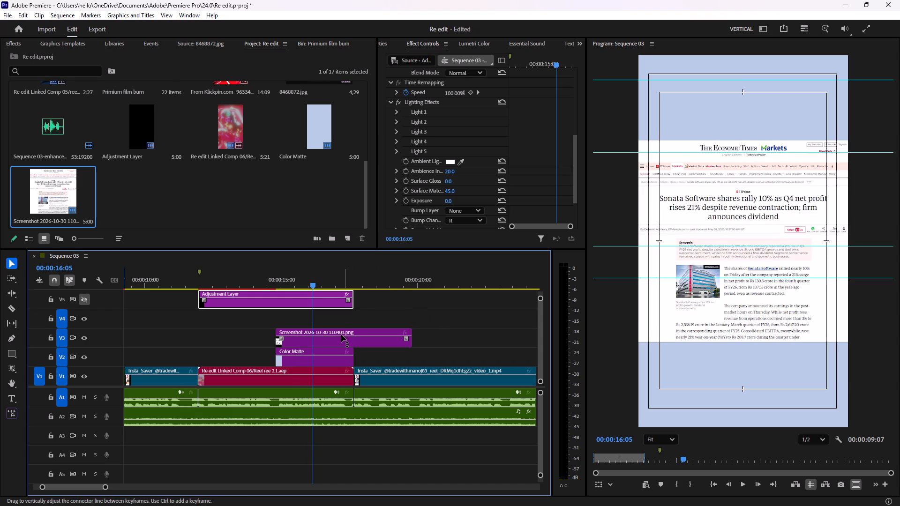
Trim the end of the Screenshot 2026-10-30 110401.png clip on V3 level with the end of the Color Matte.
{"action": "left_click", "coordinate": [341, 339]}
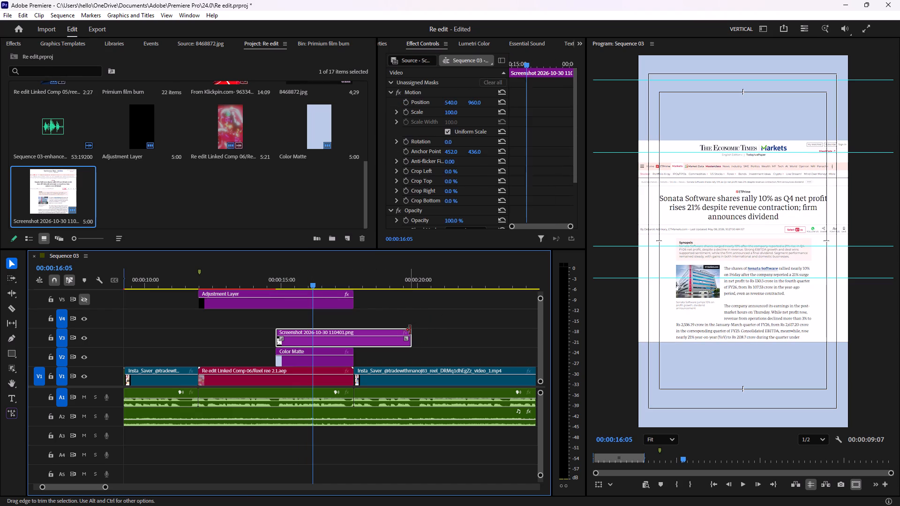
{"action": "left_click_drag", "start_coordinate": [410, 330], "coordinate": [362, 335]}
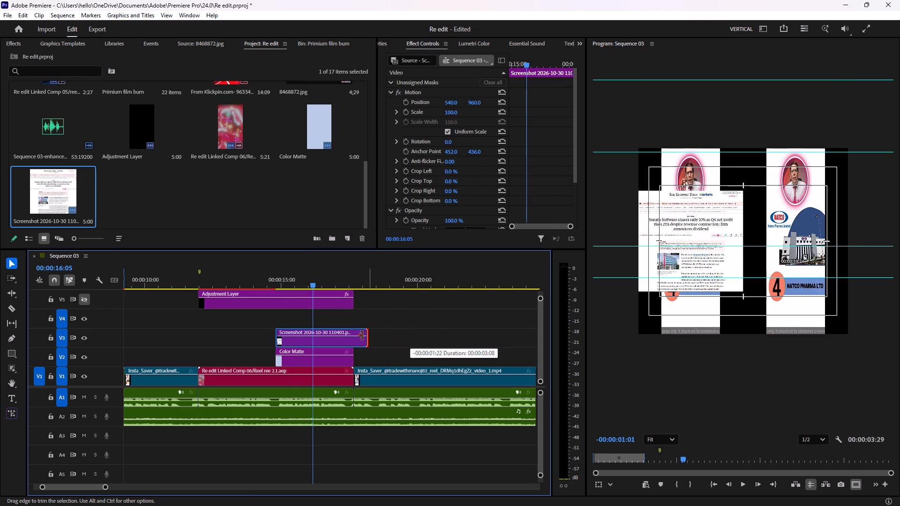
{"action": "left_click_drag", "start_coordinate": [362, 335], "coordinate": [355, 336]}
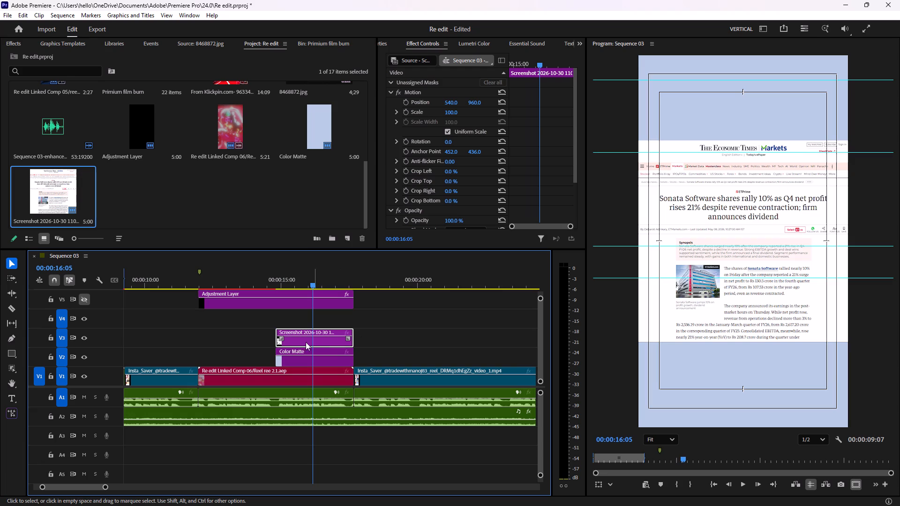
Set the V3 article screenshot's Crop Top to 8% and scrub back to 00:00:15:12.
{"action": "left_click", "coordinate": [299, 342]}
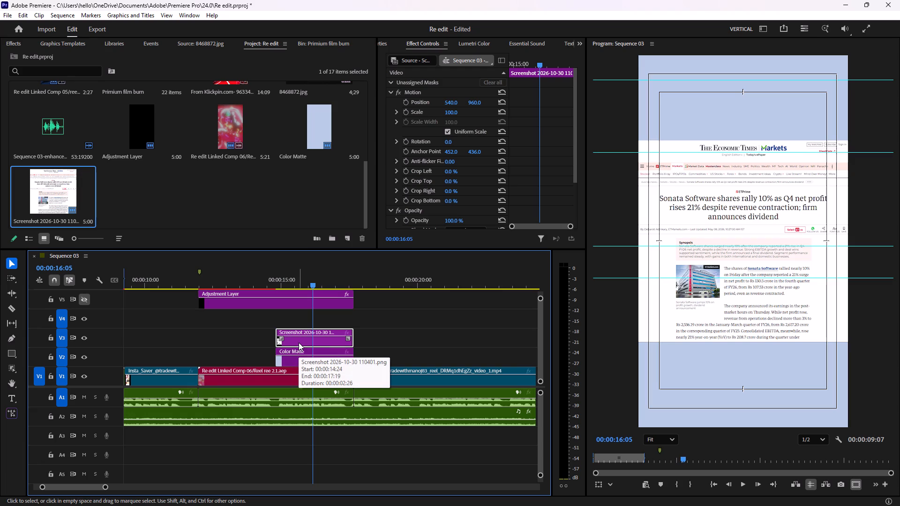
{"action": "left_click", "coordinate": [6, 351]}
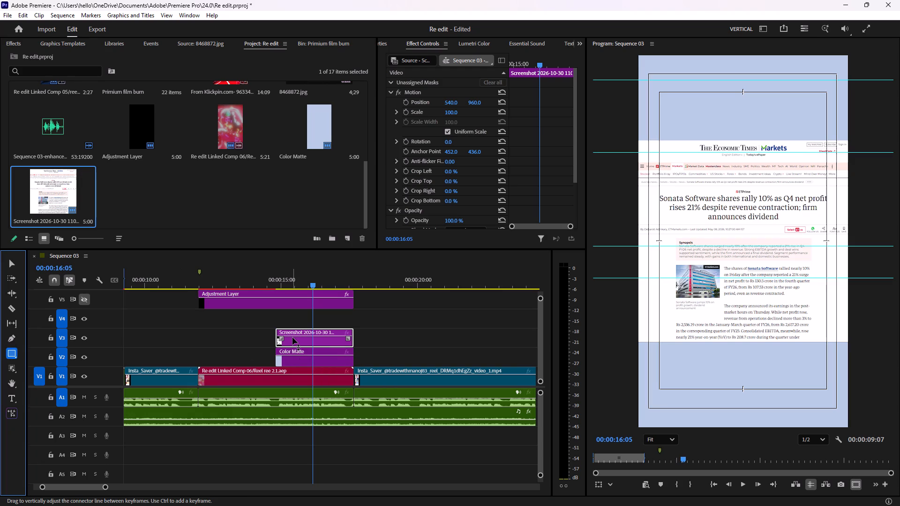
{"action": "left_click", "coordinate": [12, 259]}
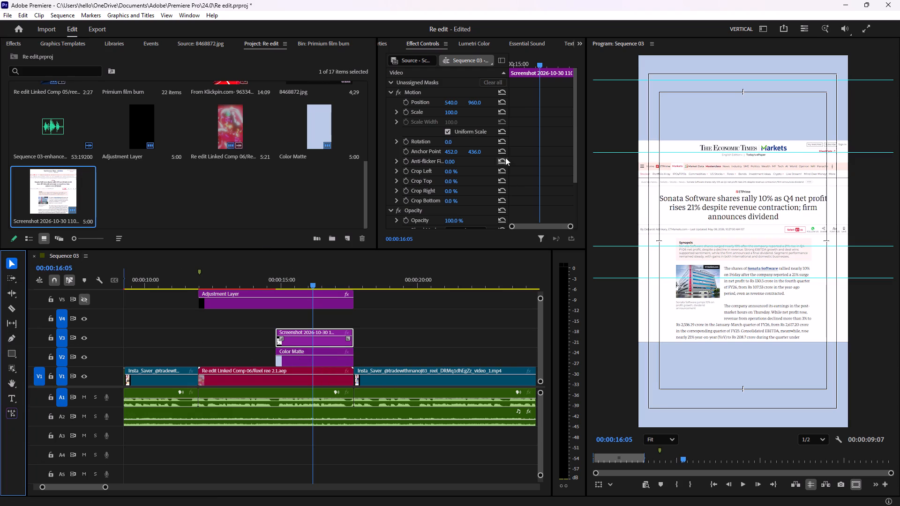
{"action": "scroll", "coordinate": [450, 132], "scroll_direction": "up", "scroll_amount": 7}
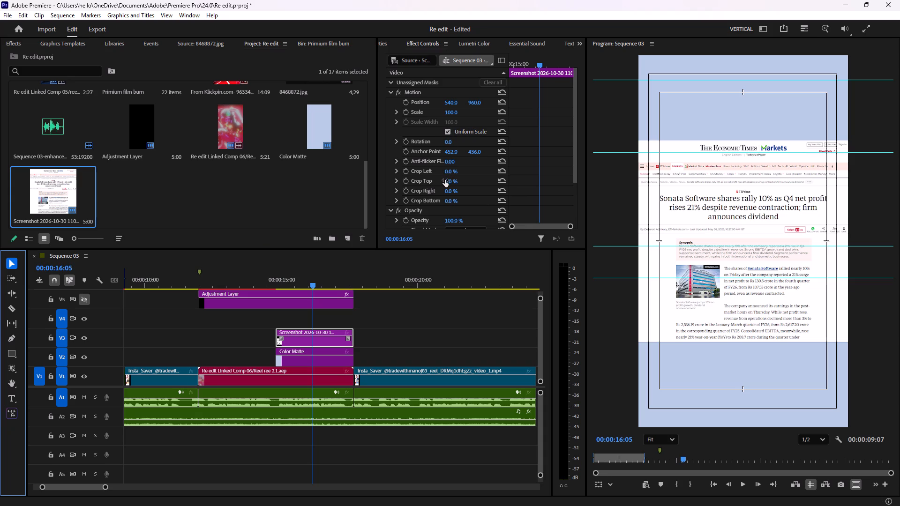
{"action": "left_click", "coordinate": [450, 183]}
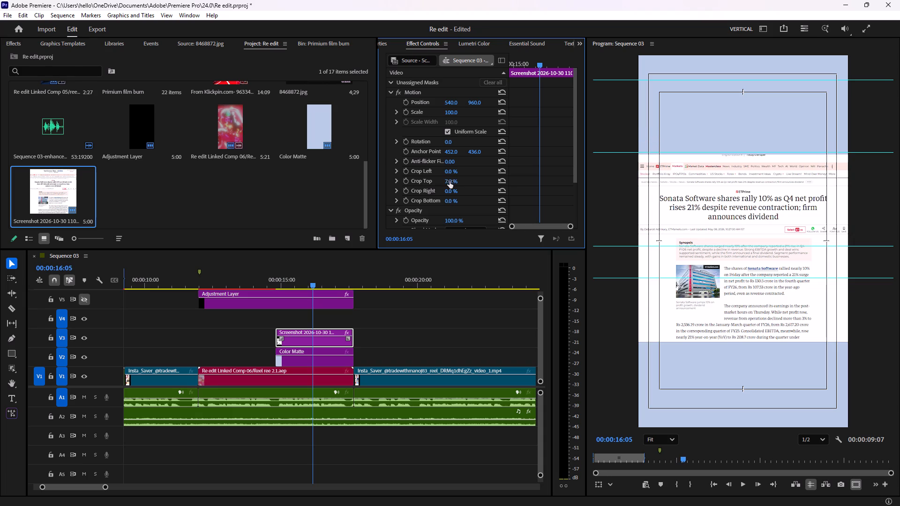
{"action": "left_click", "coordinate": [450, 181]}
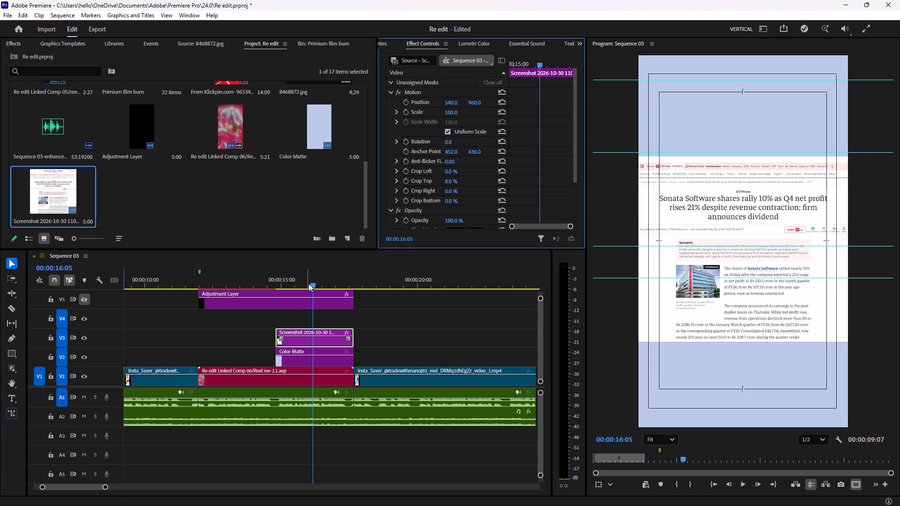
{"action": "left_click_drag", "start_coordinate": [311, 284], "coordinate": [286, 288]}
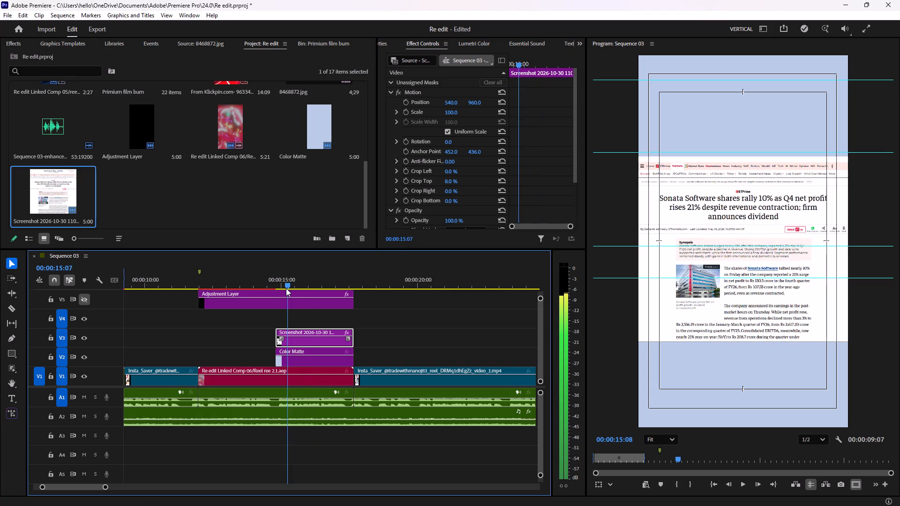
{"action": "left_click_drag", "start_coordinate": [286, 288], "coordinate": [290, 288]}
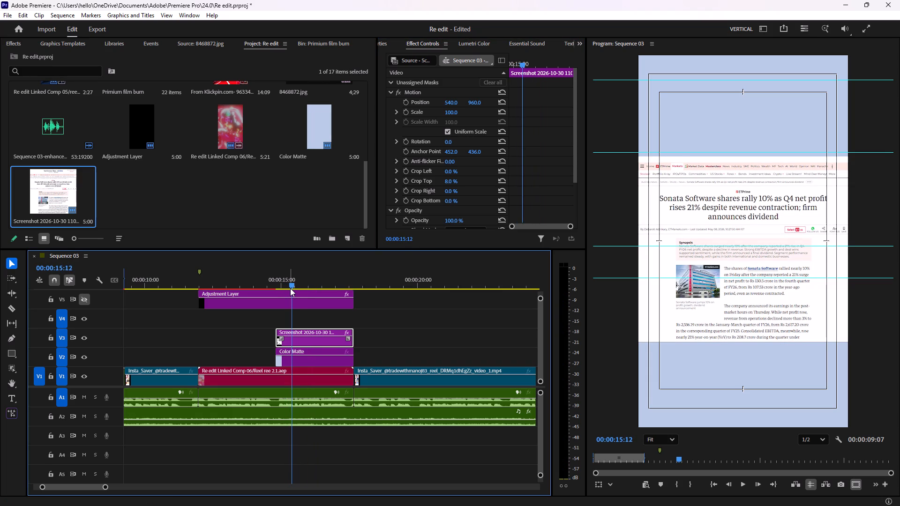
Import the Economic Times logo PNG from the File Explorer Downloads folder into the Re edit project.
{"action": "left_click", "coordinate": [366, 496]}
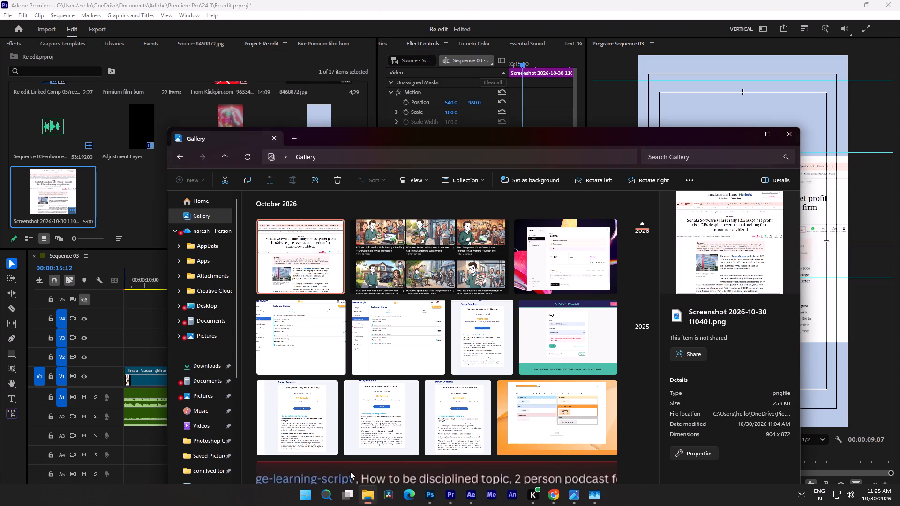
{"action": "left_click", "coordinate": [195, 365]}
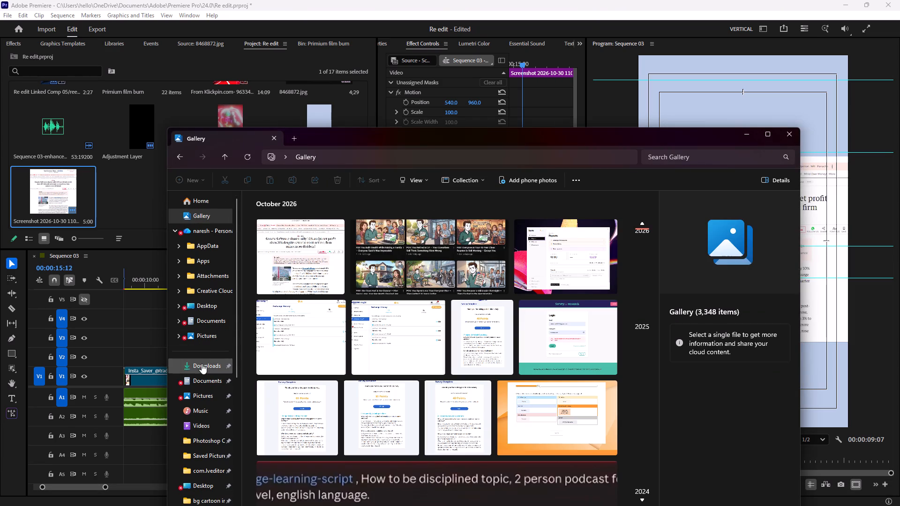
{"action": "left_click", "coordinate": [202, 364]}
{"action": "left_click_drag", "start_coordinate": [314, 314], "coordinate": [124, 200]}
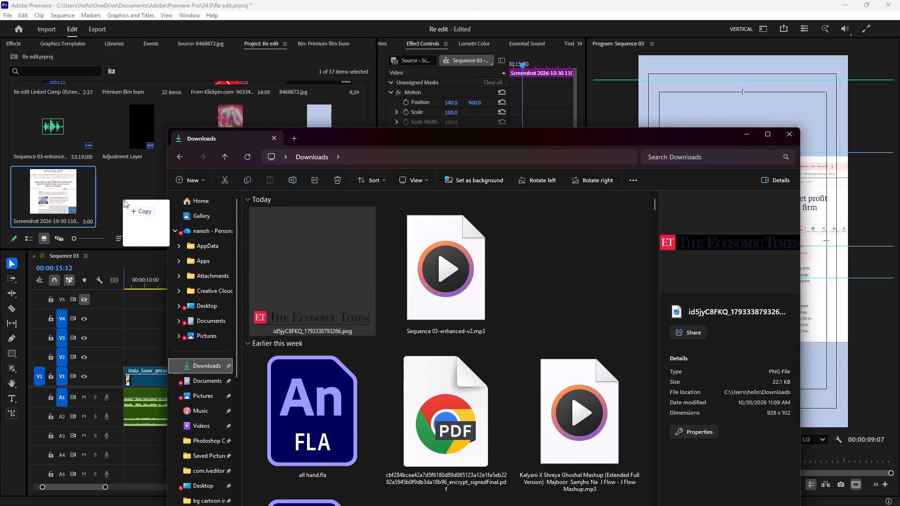
{"action": "left_click_drag", "start_coordinate": [124, 200], "coordinate": [123, 187]}
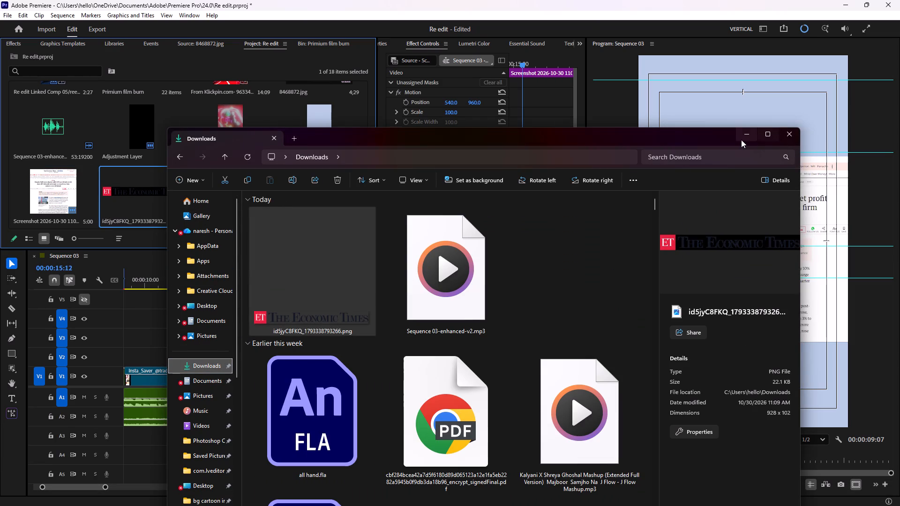
{"action": "left_click", "coordinate": [741, 140]}
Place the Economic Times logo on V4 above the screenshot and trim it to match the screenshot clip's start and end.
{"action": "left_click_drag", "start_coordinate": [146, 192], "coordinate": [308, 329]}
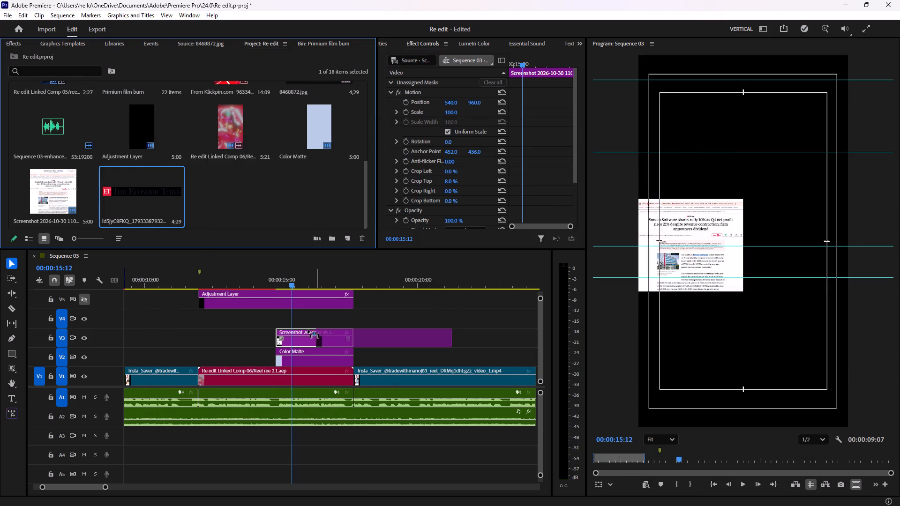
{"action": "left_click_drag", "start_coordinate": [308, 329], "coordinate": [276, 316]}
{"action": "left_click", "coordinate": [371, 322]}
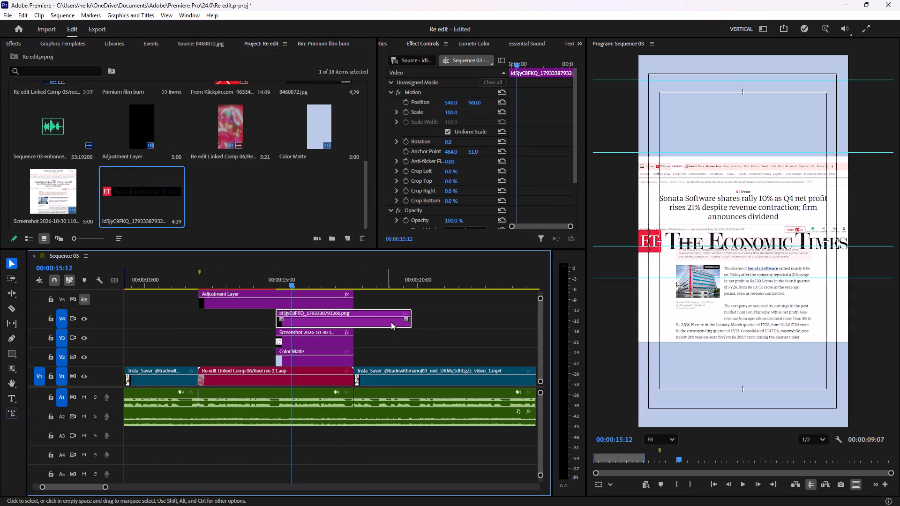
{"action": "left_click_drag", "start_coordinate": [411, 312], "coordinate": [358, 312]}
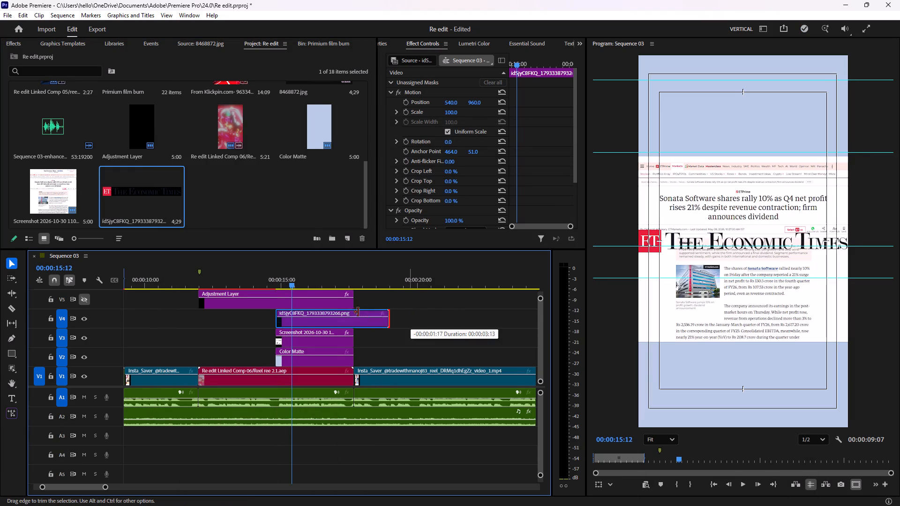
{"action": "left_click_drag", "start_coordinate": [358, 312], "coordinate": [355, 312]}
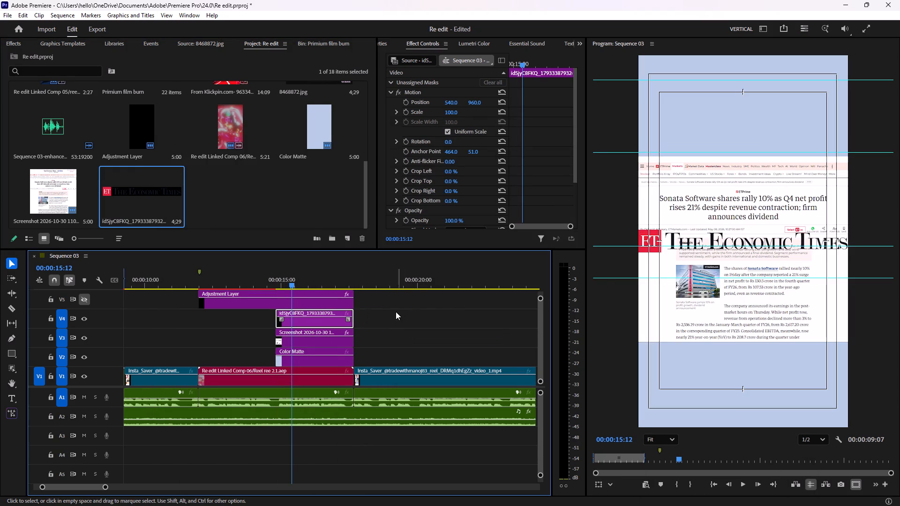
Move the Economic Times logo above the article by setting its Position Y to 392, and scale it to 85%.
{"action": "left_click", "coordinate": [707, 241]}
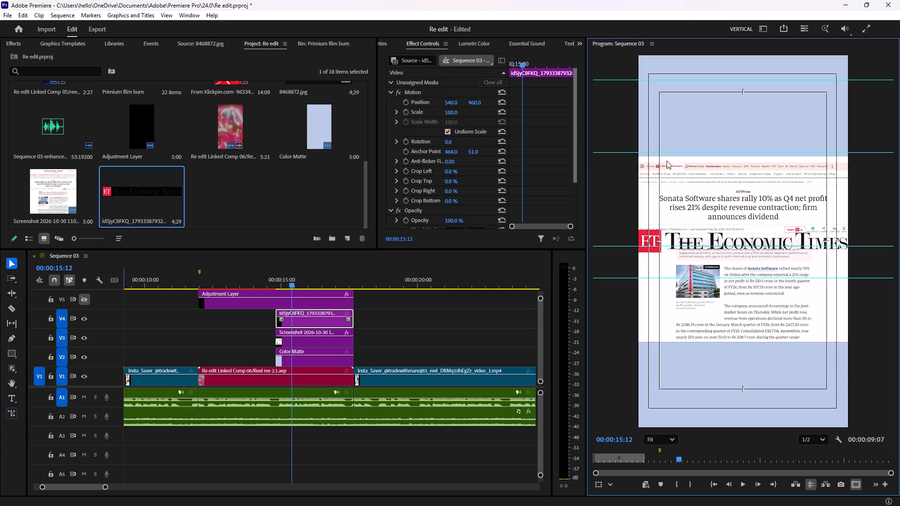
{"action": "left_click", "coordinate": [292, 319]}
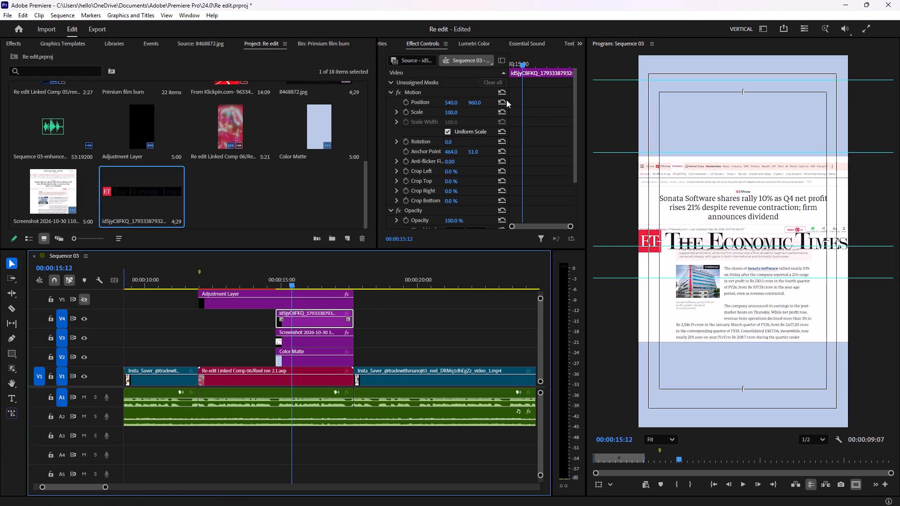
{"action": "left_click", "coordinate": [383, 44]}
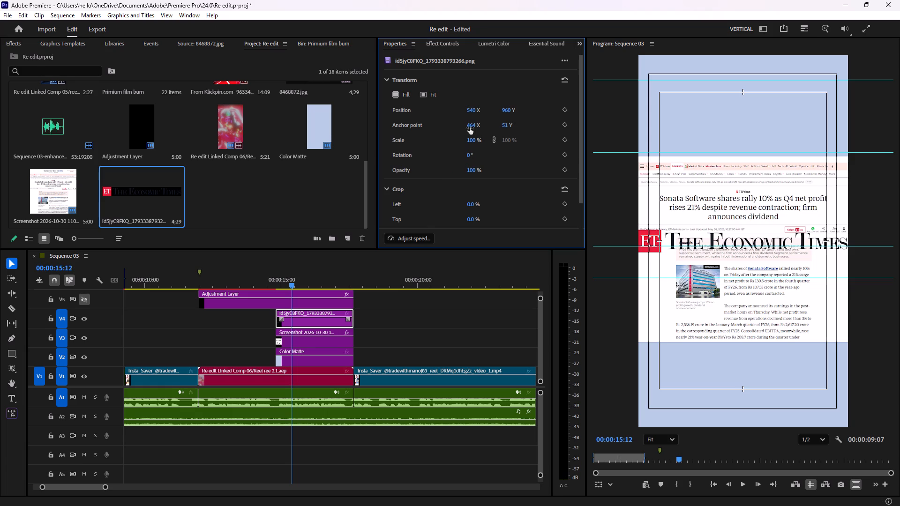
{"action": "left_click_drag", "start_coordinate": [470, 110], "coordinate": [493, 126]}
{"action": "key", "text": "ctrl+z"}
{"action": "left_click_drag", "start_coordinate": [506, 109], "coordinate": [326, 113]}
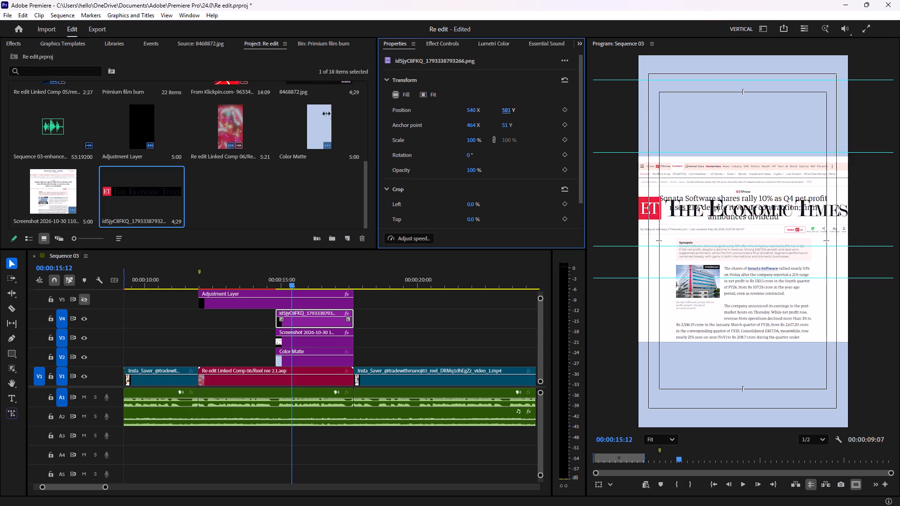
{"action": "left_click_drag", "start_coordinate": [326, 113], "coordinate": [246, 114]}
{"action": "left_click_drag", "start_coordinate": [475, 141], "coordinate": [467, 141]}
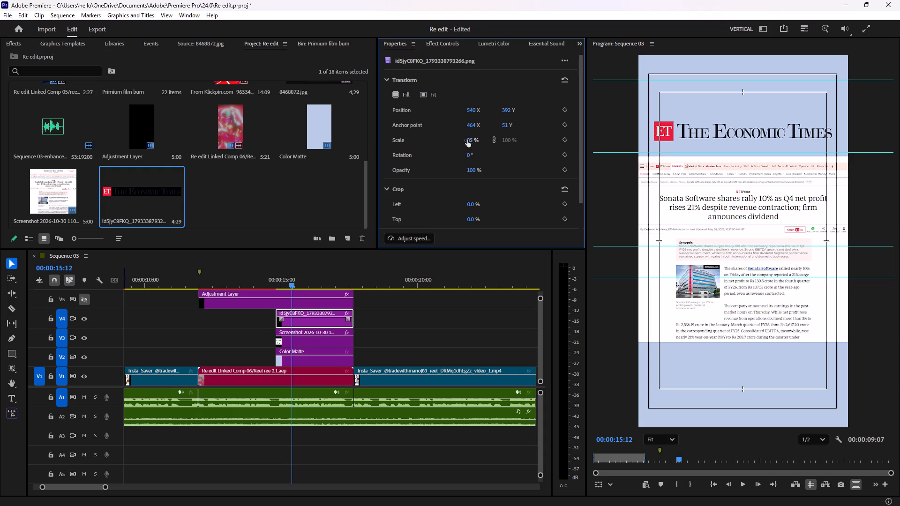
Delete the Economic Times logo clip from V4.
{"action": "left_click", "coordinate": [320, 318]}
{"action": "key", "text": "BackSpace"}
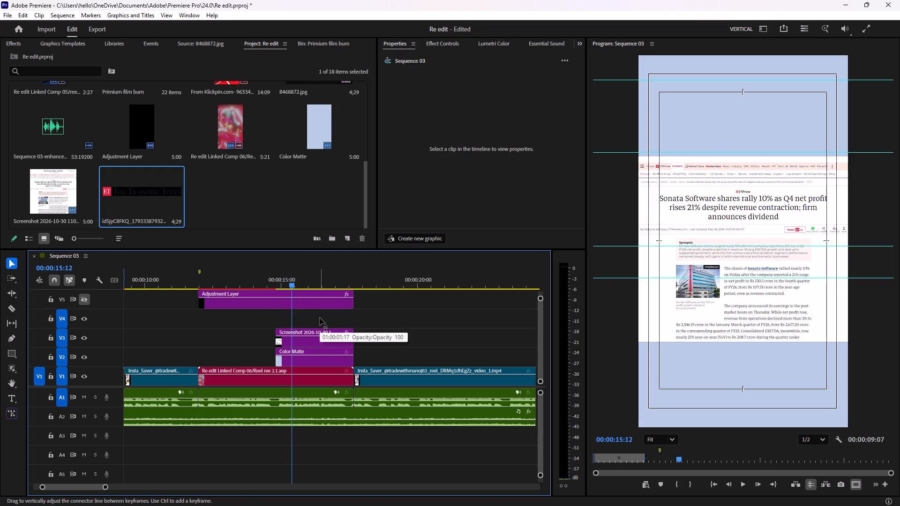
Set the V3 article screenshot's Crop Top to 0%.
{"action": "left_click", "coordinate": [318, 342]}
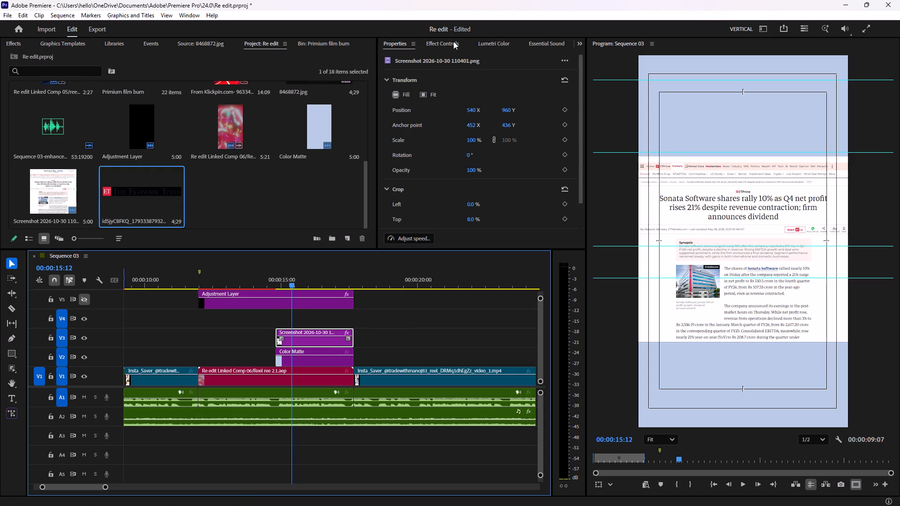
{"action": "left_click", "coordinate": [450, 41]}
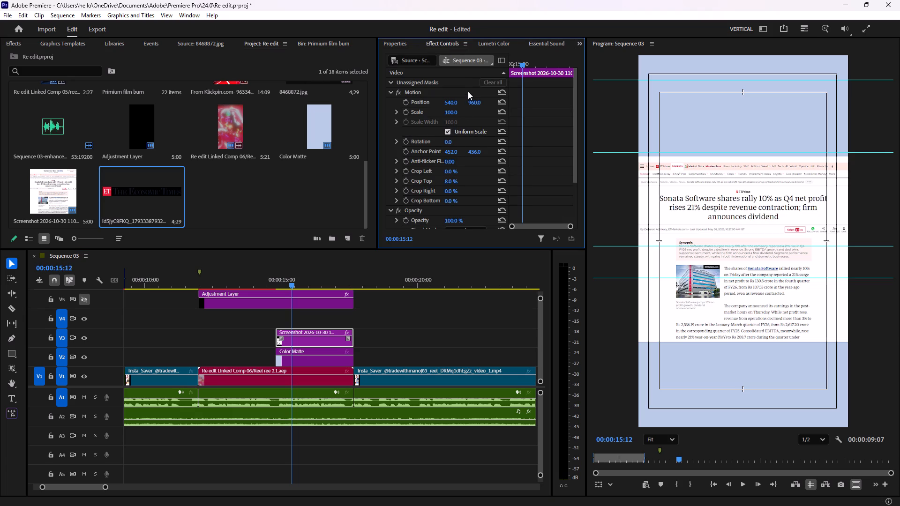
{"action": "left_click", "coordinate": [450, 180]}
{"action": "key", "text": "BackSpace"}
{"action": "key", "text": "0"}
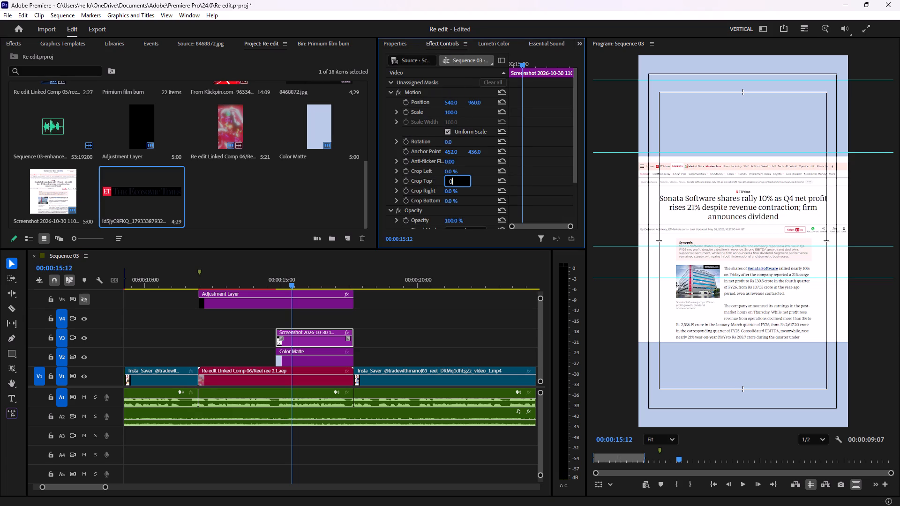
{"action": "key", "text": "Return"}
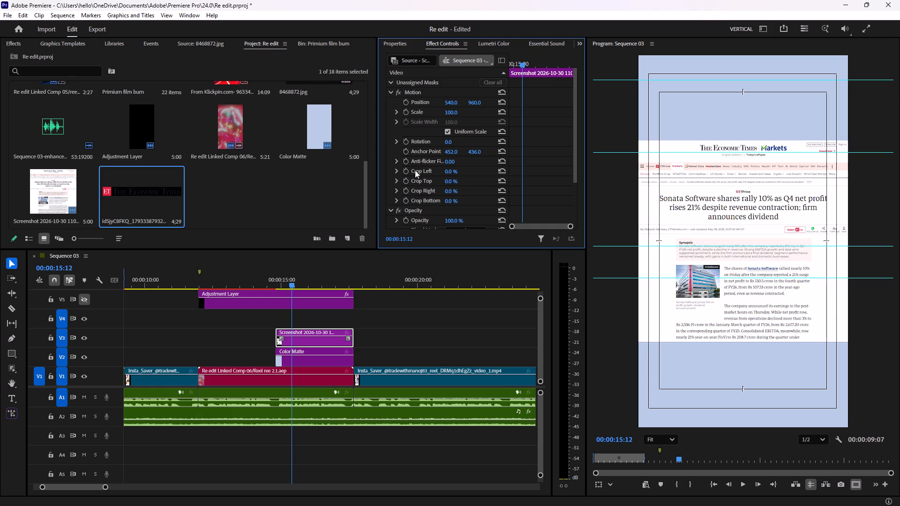
Scale the V3 article screenshot to 78 so it fits inside the safe margins.
{"action": "left_click_drag", "start_coordinate": [451, 113], "coordinate": [446, 113]}
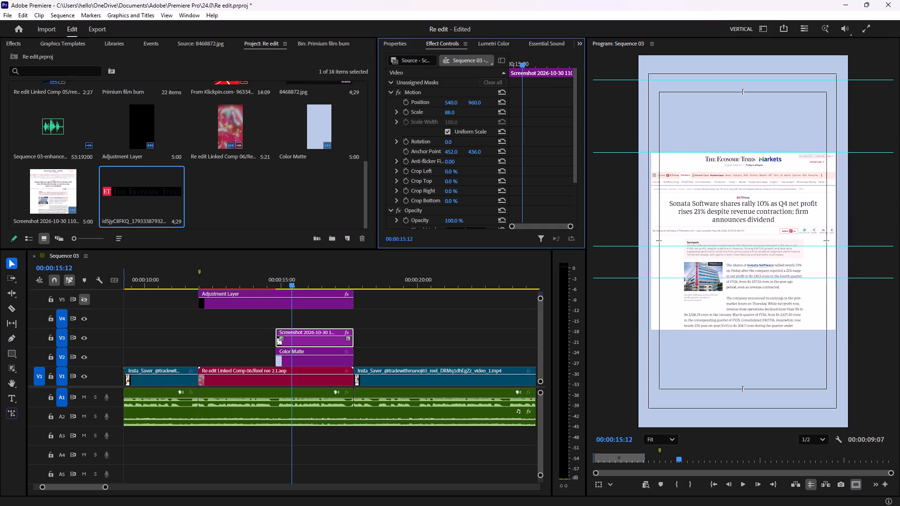
{"action": "left_click_drag", "start_coordinate": [446, 113], "coordinate": [444, 114]}
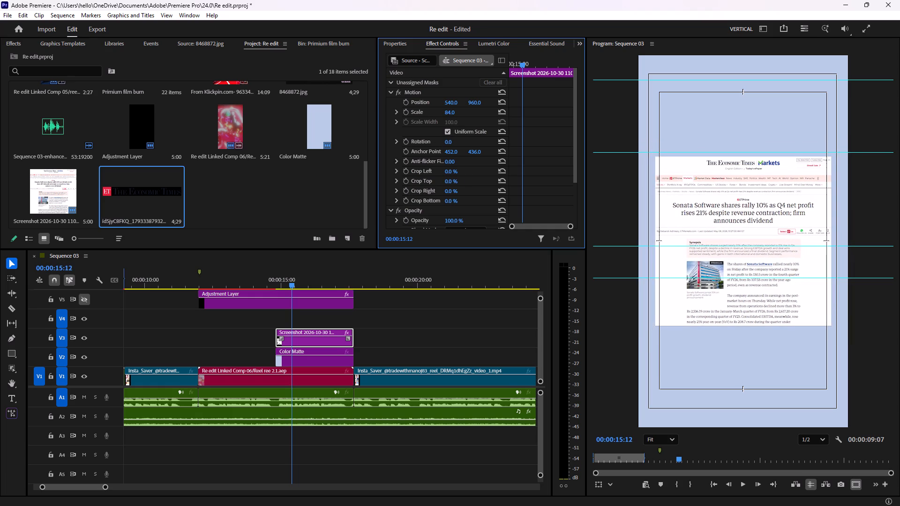
{"action": "left_click_drag", "start_coordinate": [444, 114], "coordinate": [442, 114]}
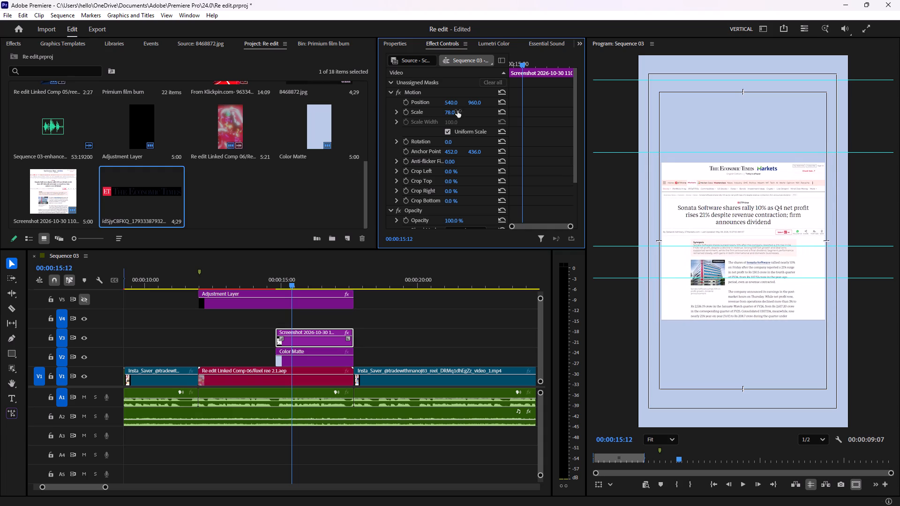
Turn on the output of the V5 track holding the Adjustment Layer.
{"action": "left_click", "coordinate": [87, 300]}
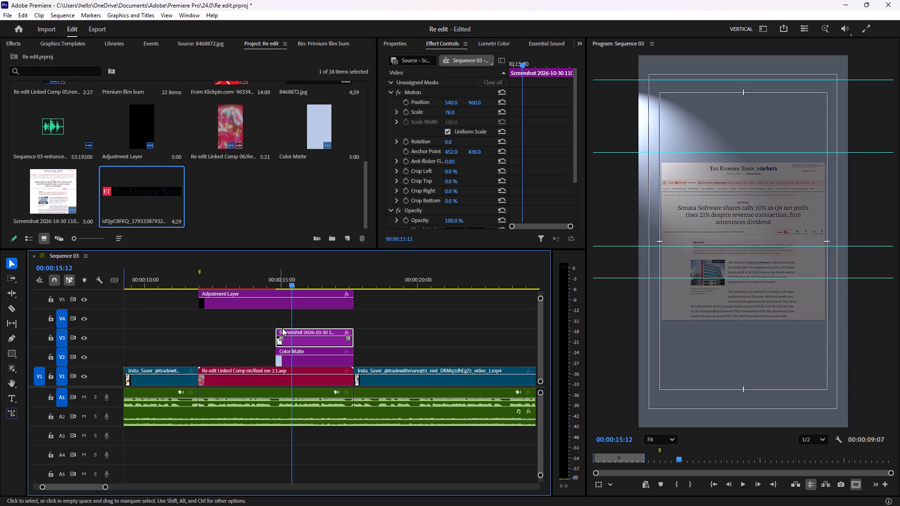
Activate the V5 Adjustment Layer's Lighting Effects spotlight and move its centre to the start of the article headline.
{"action": "left_click", "coordinate": [300, 299]}
{"action": "scroll", "coordinate": [417, 189], "scroll_direction": "down", "scroll_amount": 14}
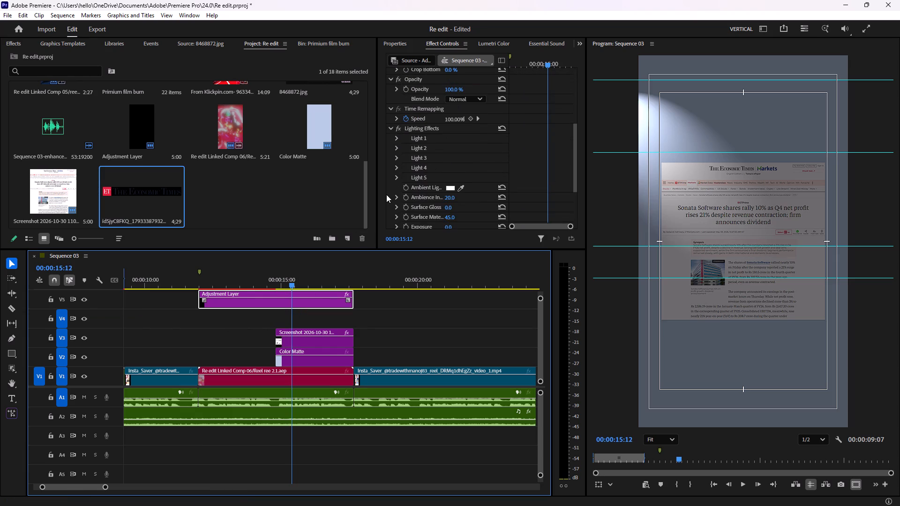
{"action": "left_click", "coordinate": [422, 126]}
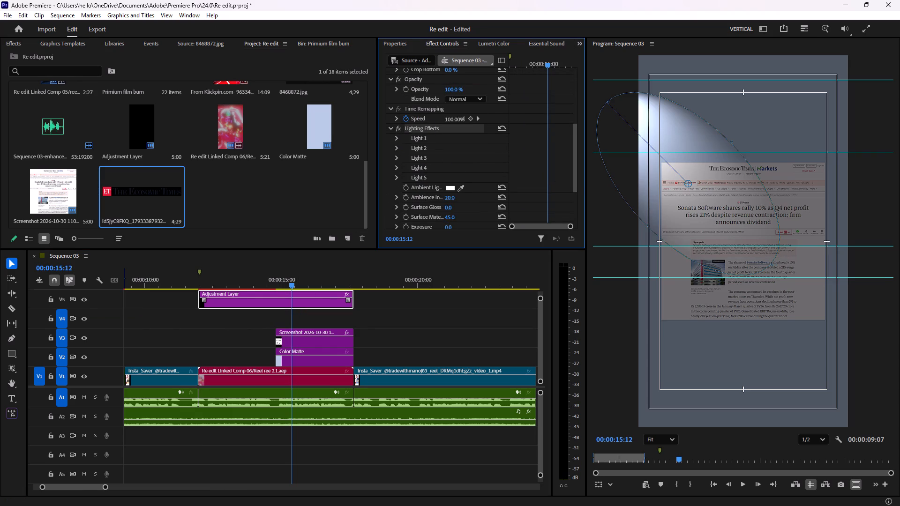
{"action": "left_click_drag", "start_coordinate": [690, 185], "coordinate": [712, 218]}
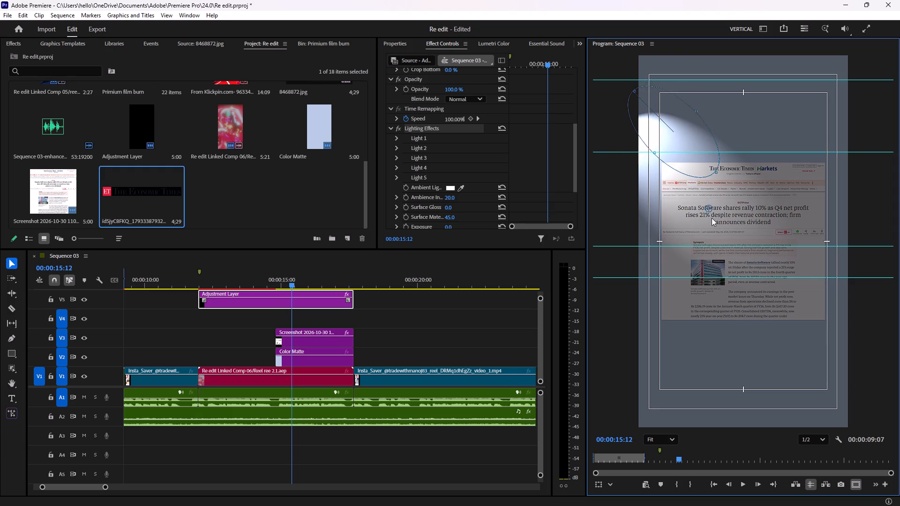
{"action": "left_click_drag", "start_coordinate": [712, 218], "coordinate": [670, 122]}
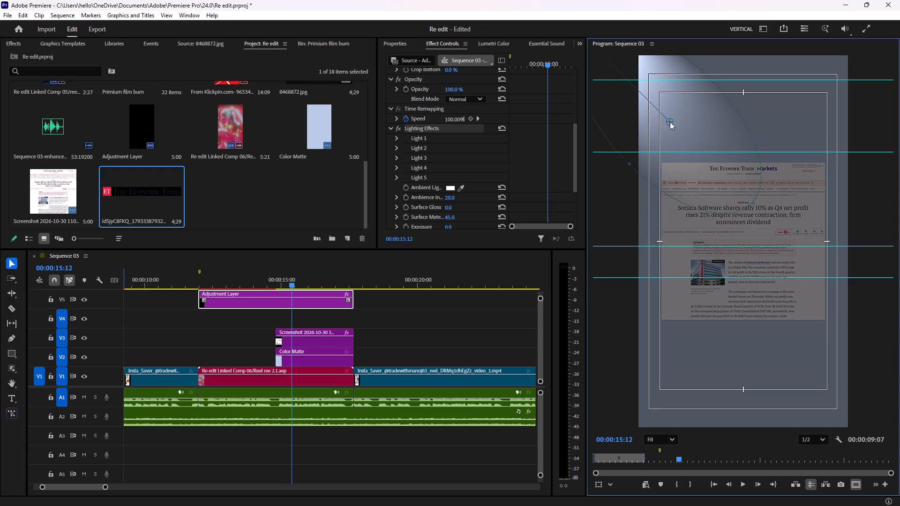
{"action": "left_click_drag", "start_coordinate": [670, 122], "coordinate": [704, 165]}
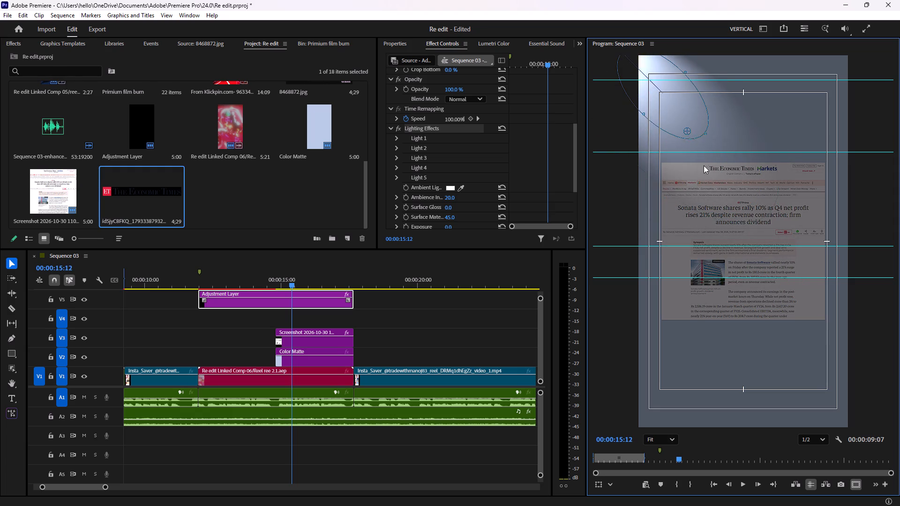
{"action": "left_click_drag", "start_coordinate": [704, 165], "coordinate": [693, 211]}
Lengthen the spotlight ellipse diagonally and move its centre to the lower-right text of the article screenshot.
{"action": "left_click_drag", "start_coordinate": [775, 293], "coordinate": [830, 345]}
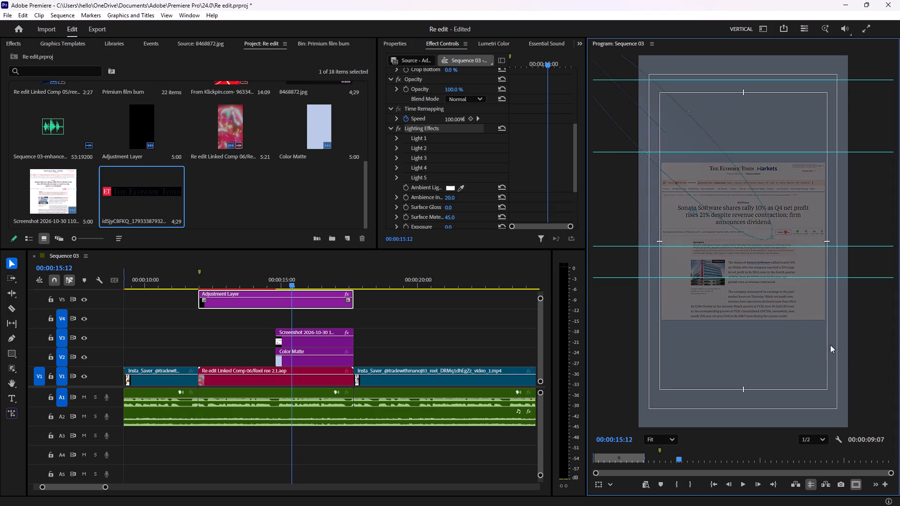
{"action": "left_click_drag", "start_coordinate": [830, 345], "coordinate": [821, 342]}
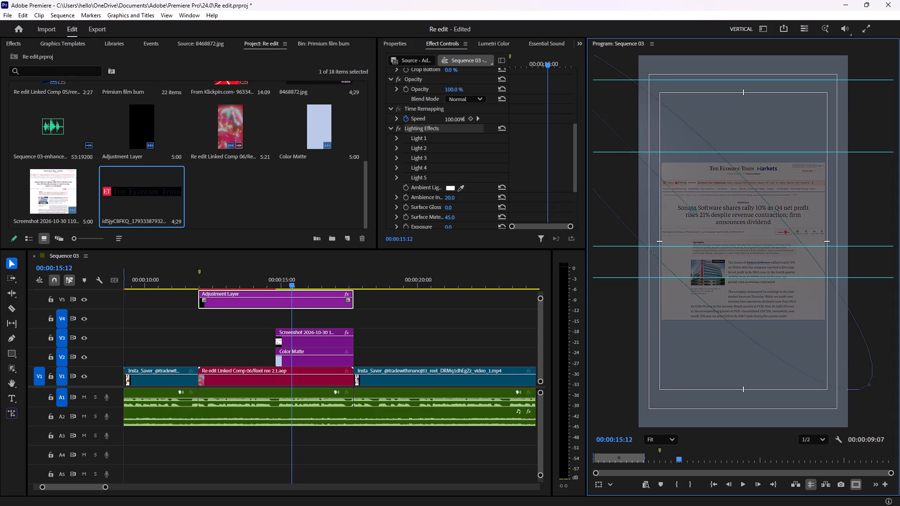
{"action": "left_click_drag", "start_coordinate": [694, 211], "coordinate": [765, 260]}
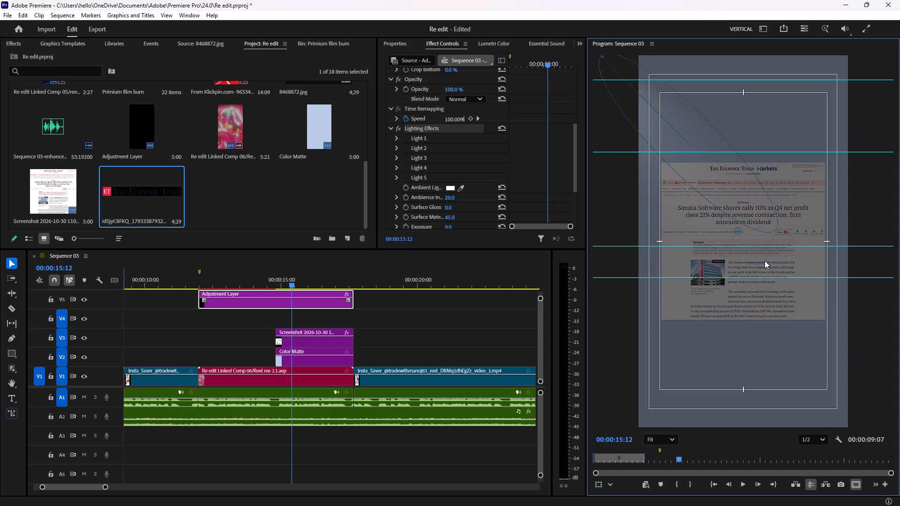
{"action": "left_click_drag", "start_coordinate": [765, 260], "coordinate": [797, 297]}
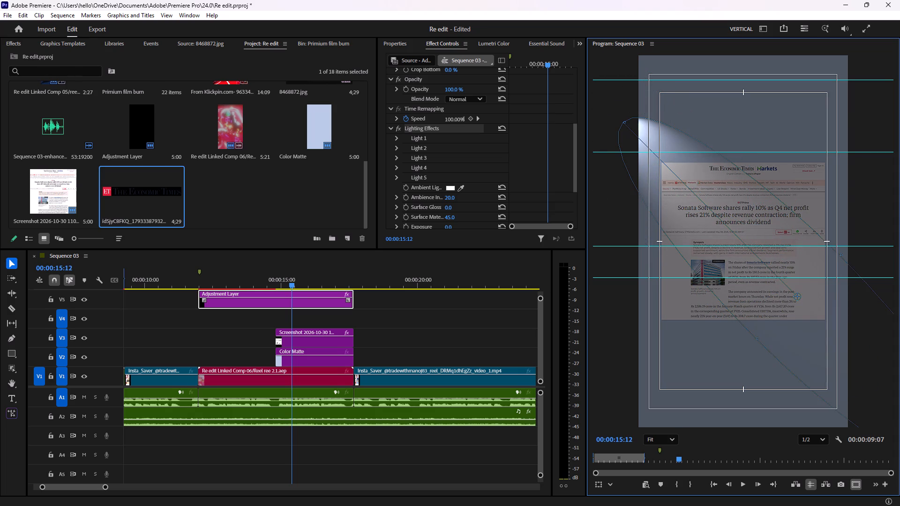
Widen the spotlight ellipse so its light spreads further across the article screenshot.
{"action": "left_click_drag", "start_coordinate": [698, 181], "coordinate": [706, 138]}
{"action": "left_click_drag", "start_coordinate": [842, 256], "coordinate": [849, 237]}
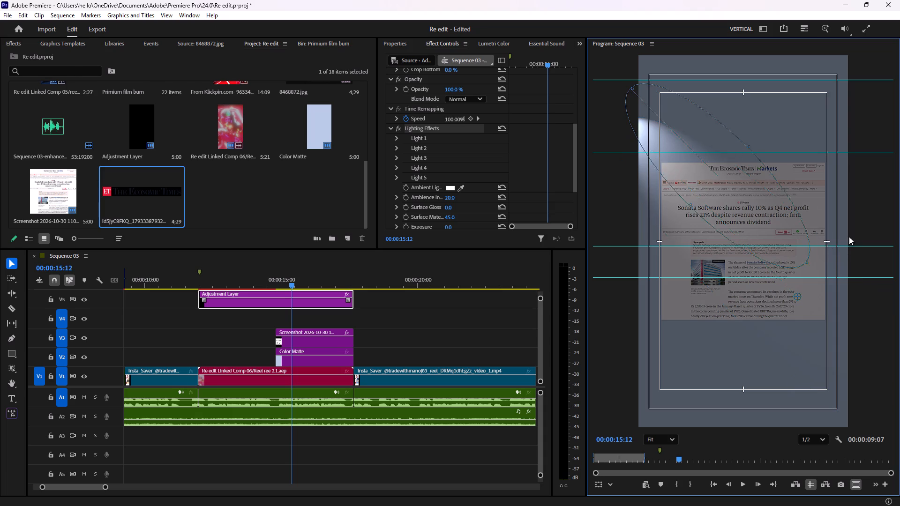
{"action": "left_click_drag", "start_coordinate": [849, 237], "coordinate": [853, 219]}
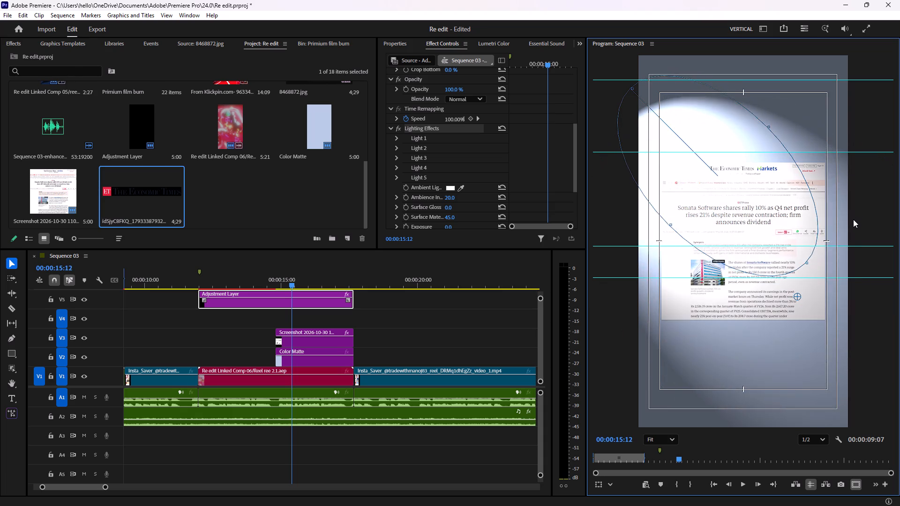
{"action": "left_click_drag", "start_coordinate": [853, 219], "coordinate": [841, 231]}
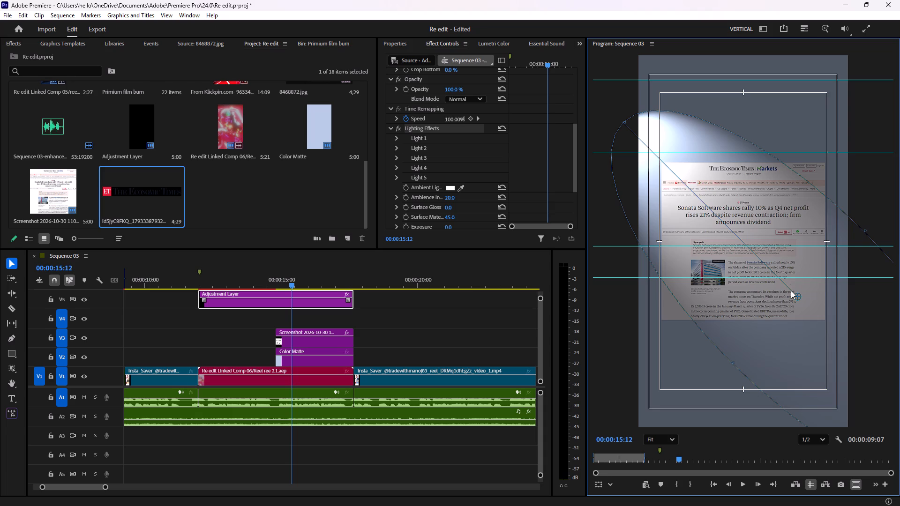
Move the spotlight centre up beside the headline's last line and widen the ellipse further to brighten the article.
{"action": "left_click_drag", "start_coordinate": [796, 299], "coordinate": [784, 250]}
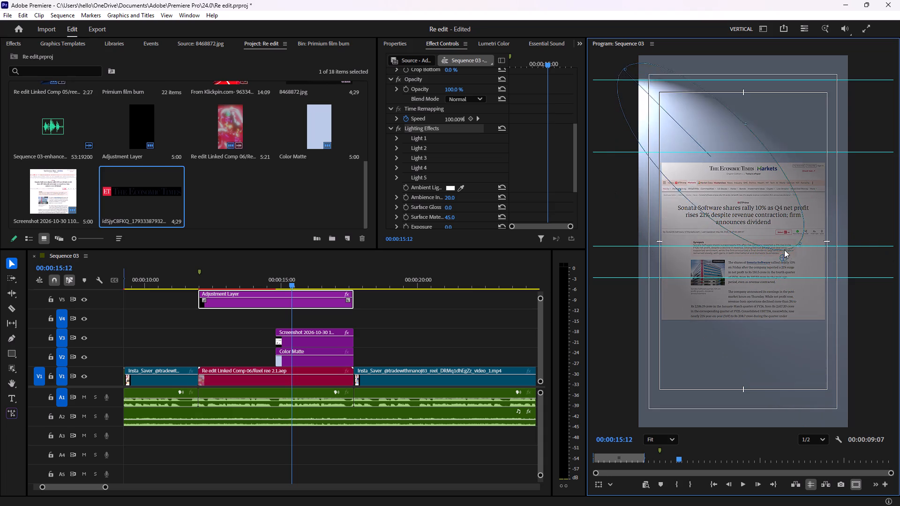
{"action": "left_click_drag", "start_coordinate": [784, 250], "coordinate": [776, 227]}
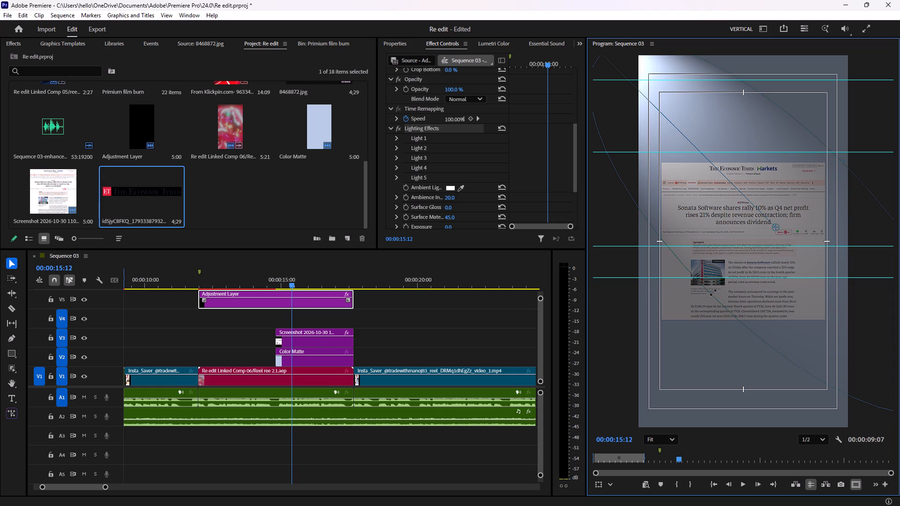
{"action": "left_click_drag", "start_coordinate": [713, 292], "coordinate": [707, 299]}
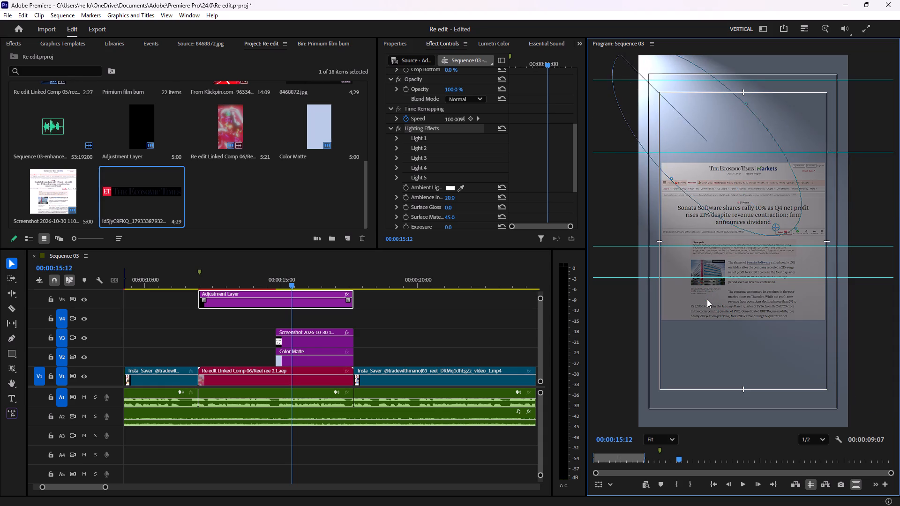
{"action": "left_click_drag", "start_coordinate": [707, 299], "coordinate": [705, 301]}
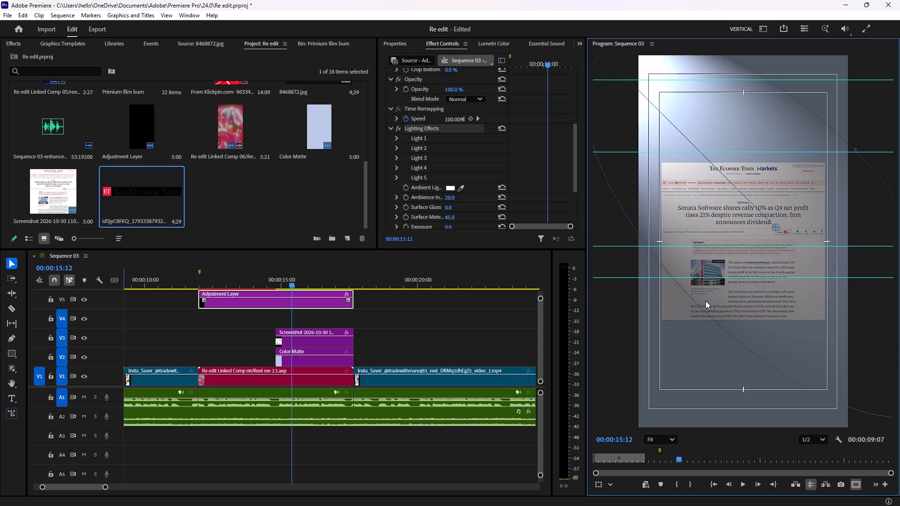
{"action": "left_click_drag", "start_coordinate": [705, 301], "coordinate": [681, 316]}
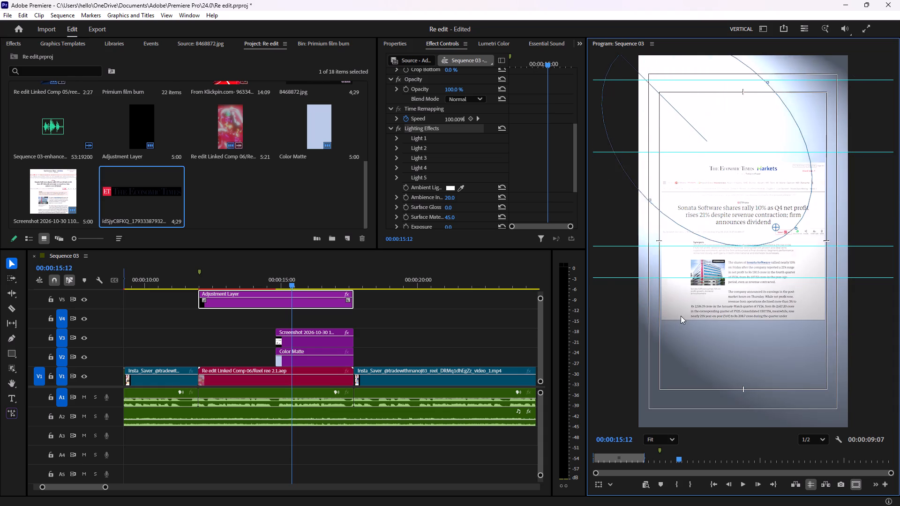
{"action": "left_click_drag", "start_coordinate": [681, 316], "coordinate": [685, 306]}
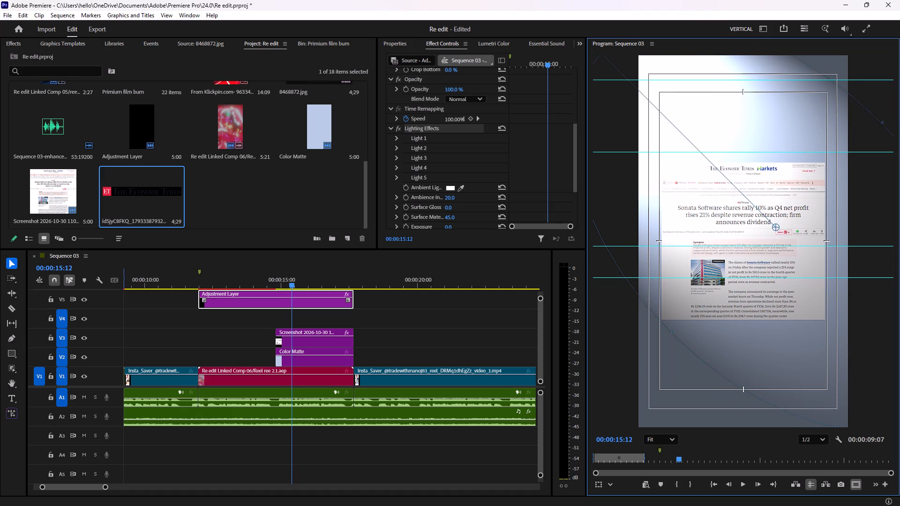
Move the spotlight centre onto the site navigation below the Economic Times masthead and reduce the ellipse's length and width.
{"action": "left_click_drag", "start_coordinate": [777, 226], "coordinate": [728, 198]}
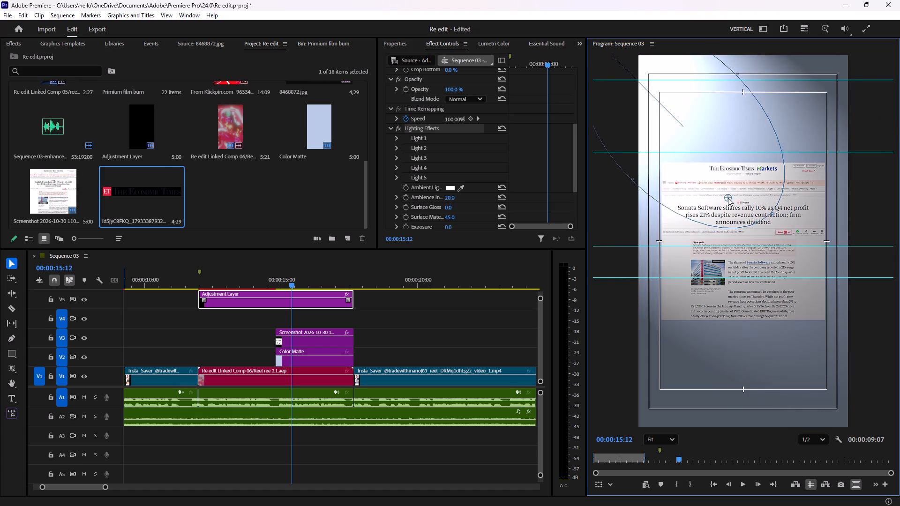
{"action": "left_click_drag", "start_coordinate": [728, 198], "coordinate": [717, 181]}
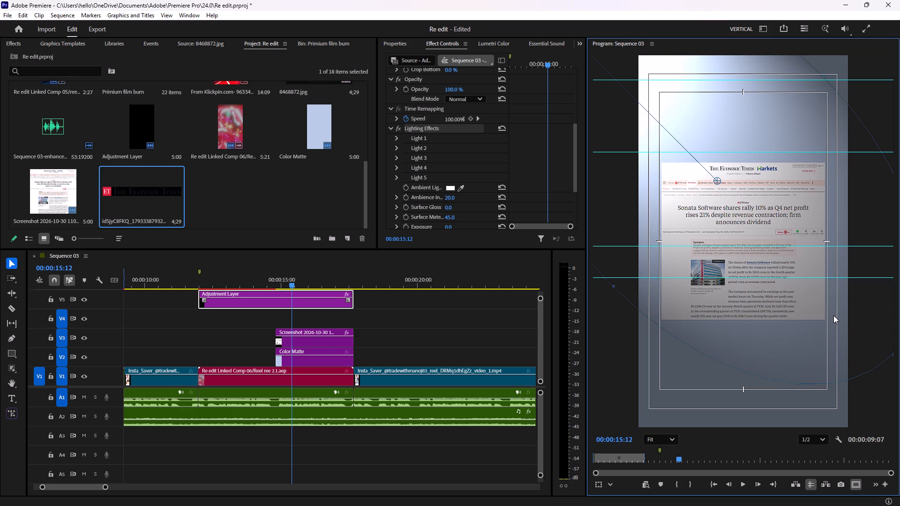
{"action": "scroll", "coordinate": [789, 216], "scroll_direction": "up", "scroll_amount": 9}
{"action": "scroll", "coordinate": [775, 220], "scroll_direction": "down", "scroll_amount": 3}
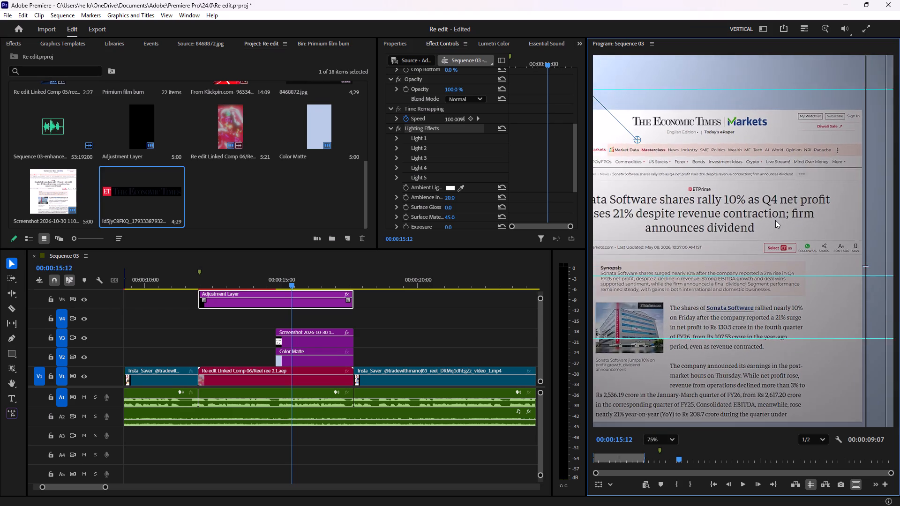
{"action": "scroll", "coordinate": [775, 220], "scroll_direction": "down", "scroll_amount": 11}
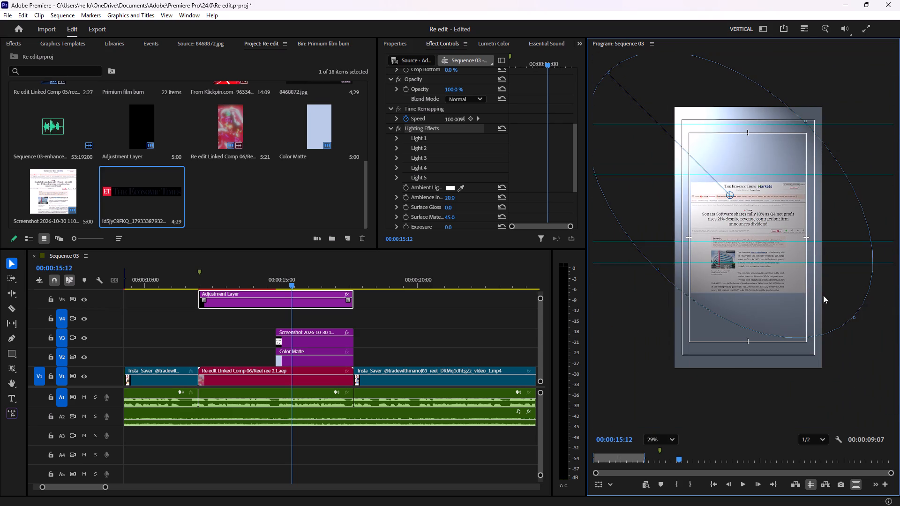
{"action": "left_click_drag", "start_coordinate": [851, 318], "coordinate": [842, 322]}
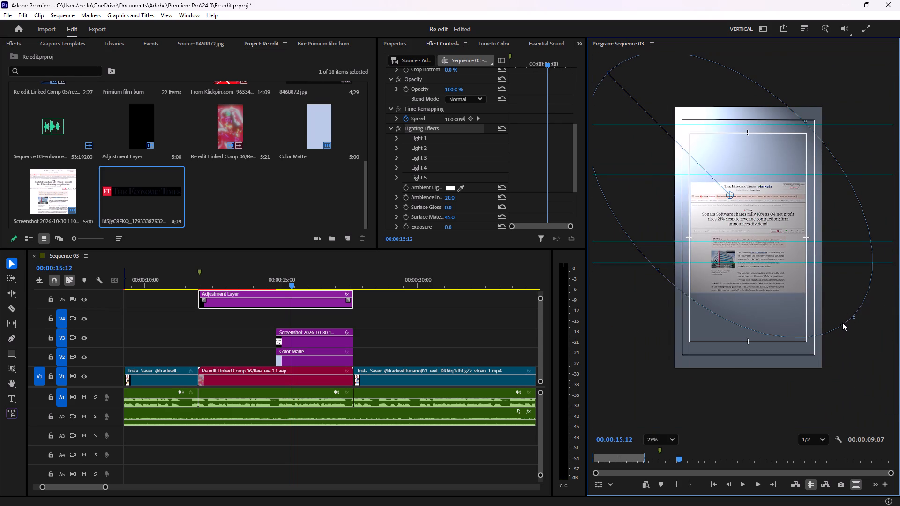
{"action": "left_click_drag", "start_coordinate": [842, 322], "coordinate": [808, 314]}
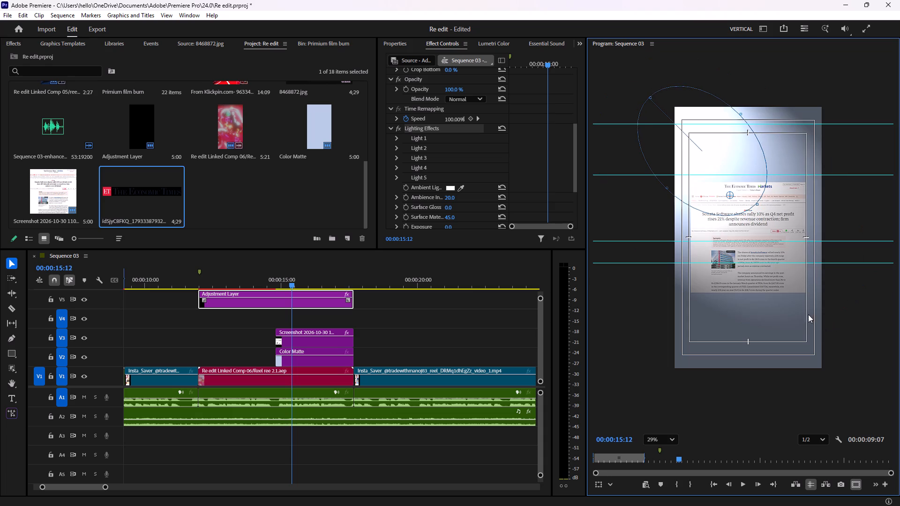
{"action": "left_click_drag", "start_coordinate": [808, 314], "coordinate": [808, 311]}
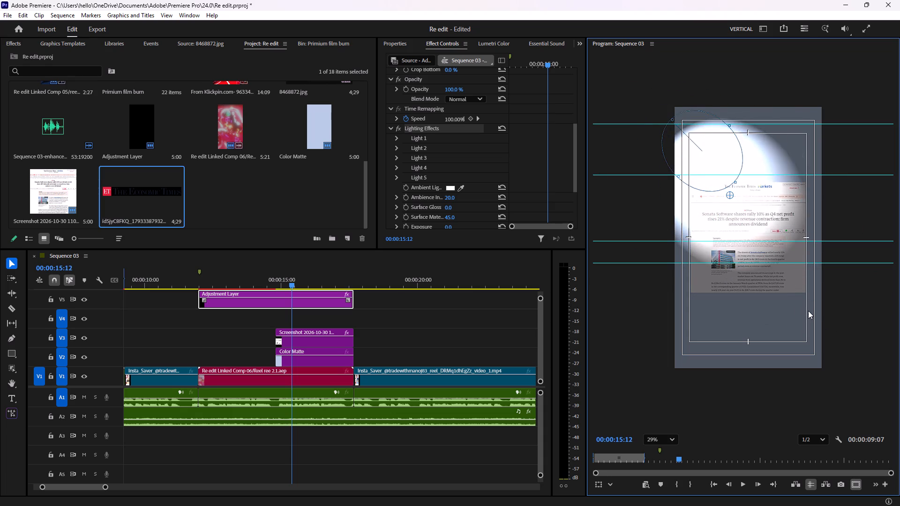
{"action": "left_click_drag", "start_coordinate": [808, 311], "coordinate": [827, 330]}
Move the spotlight centre down and inward to just below the article headline.
{"action": "left_click_drag", "start_coordinate": [731, 196], "coordinate": [744, 213]}
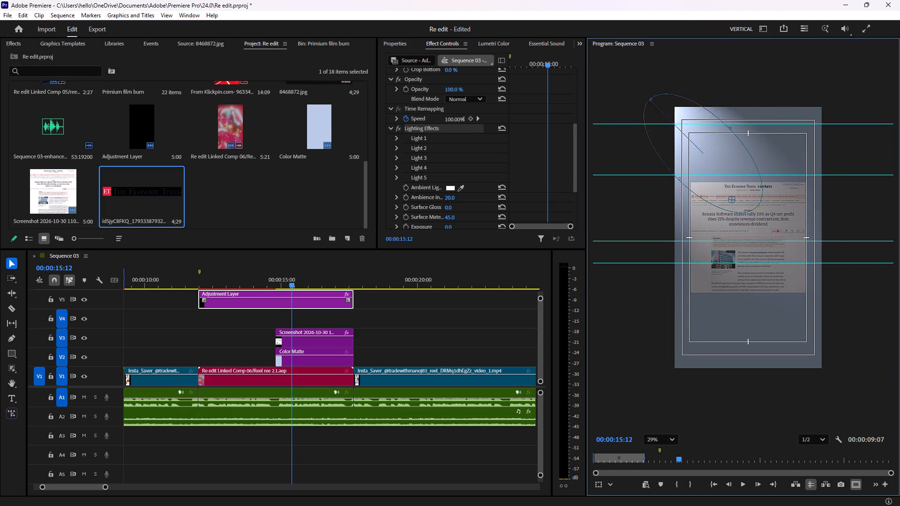
{"action": "left_click_drag", "start_coordinate": [744, 213], "coordinate": [751, 224]}
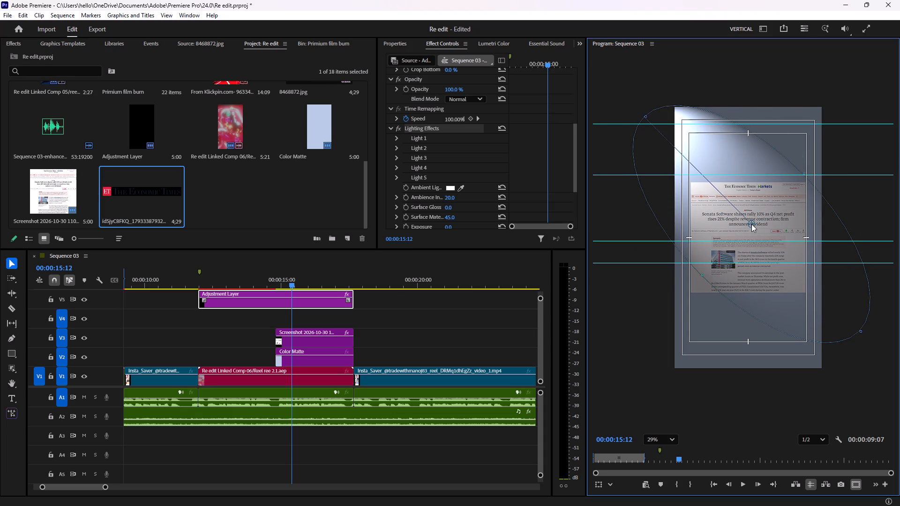
{"action": "left_click_drag", "start_coordinate": [751, 224], "coordinate": [753, 232]}
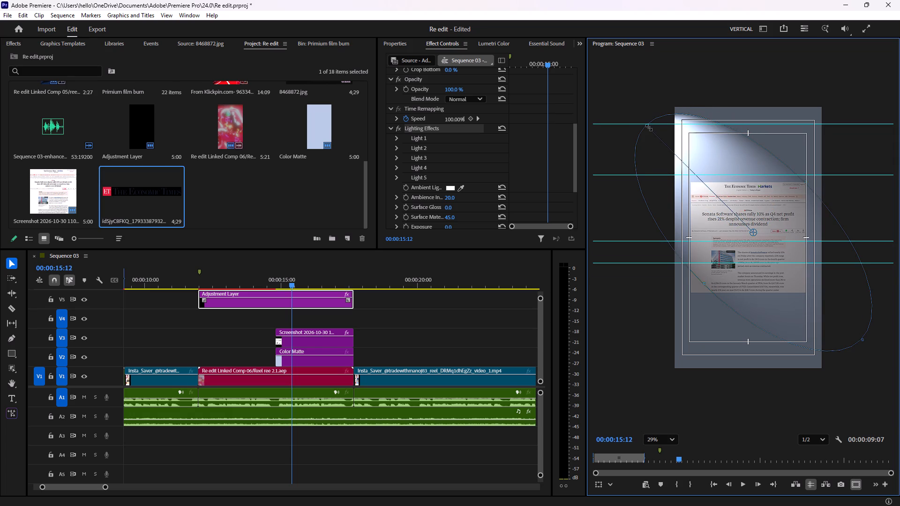
Adjust the spotlight ellipse from its end handle outside the frame's upper-left corner.
{"action": "scroll", "coordinate": [649, 127], "scroll_direction": "up", "scroll_amount": 11}
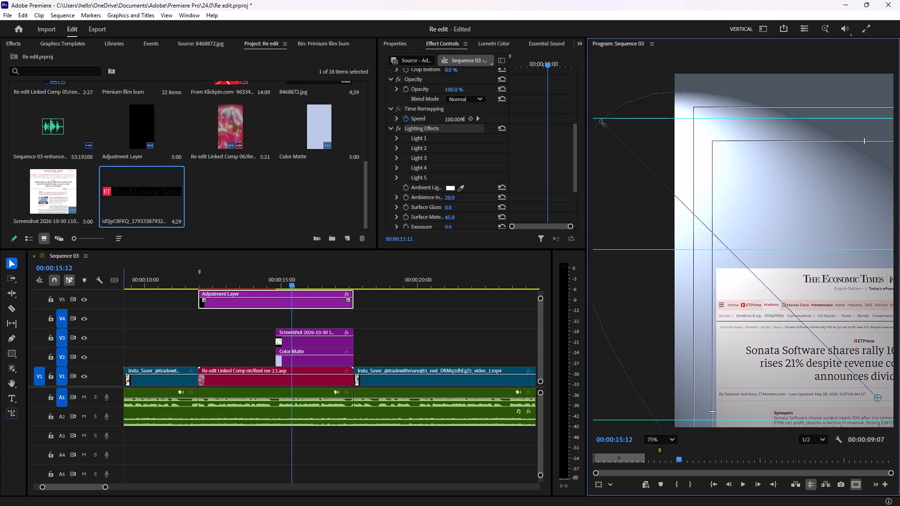
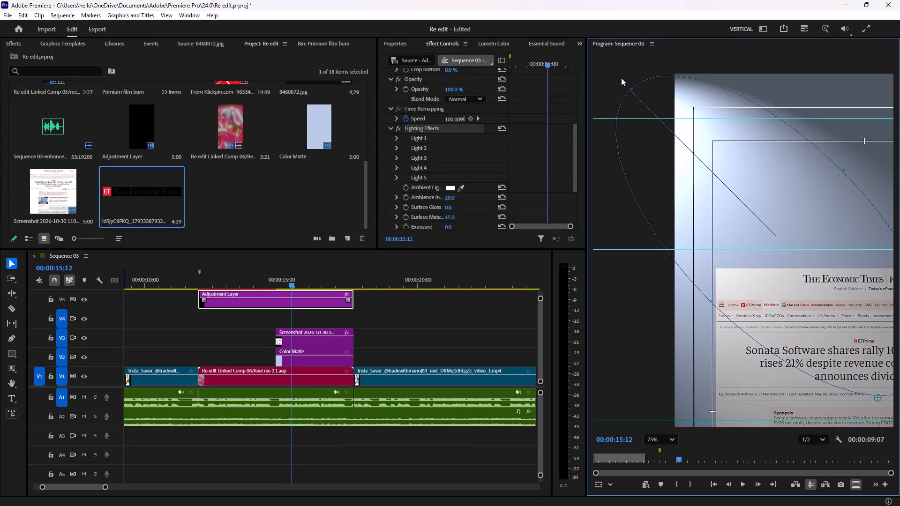
Move the spotlight centre straight up from below the article headline onto the headline's second line.
{"action": "scroll", "coordinate": [690, 124], "scroll_direction": "down", "scroll_amount": 7}
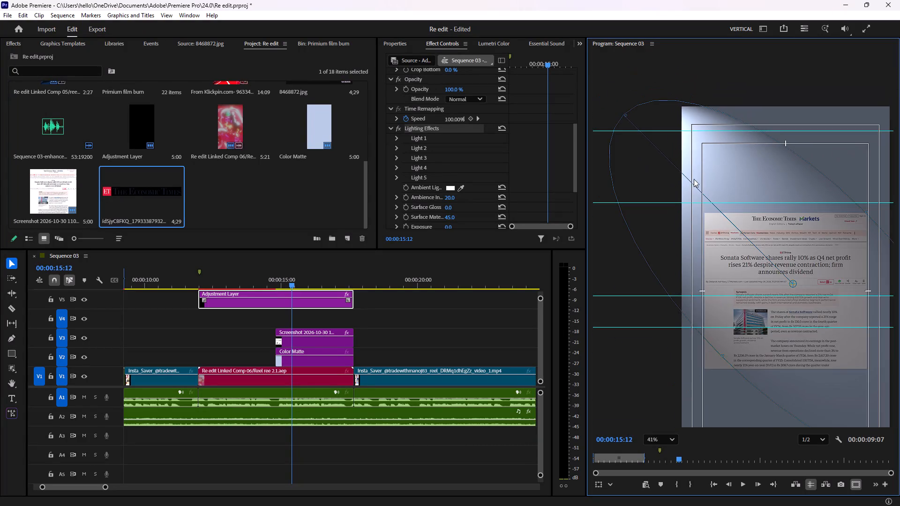
{"action": "scroll", "coordinate": [696, 196], "scroll_direction": "down", "scroll_amount": 4}
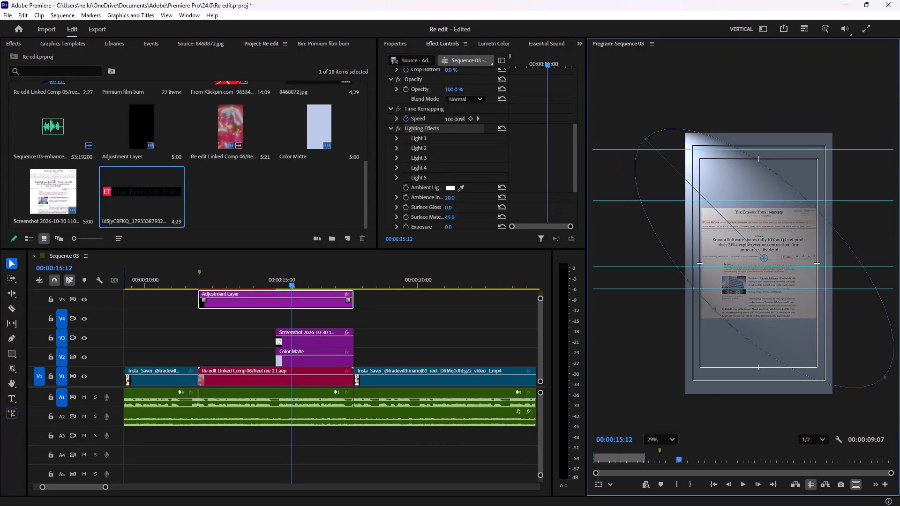
{"action": "left_click_drag", "start_coordinate": [763, 256], "coordinate": [763, 244]}
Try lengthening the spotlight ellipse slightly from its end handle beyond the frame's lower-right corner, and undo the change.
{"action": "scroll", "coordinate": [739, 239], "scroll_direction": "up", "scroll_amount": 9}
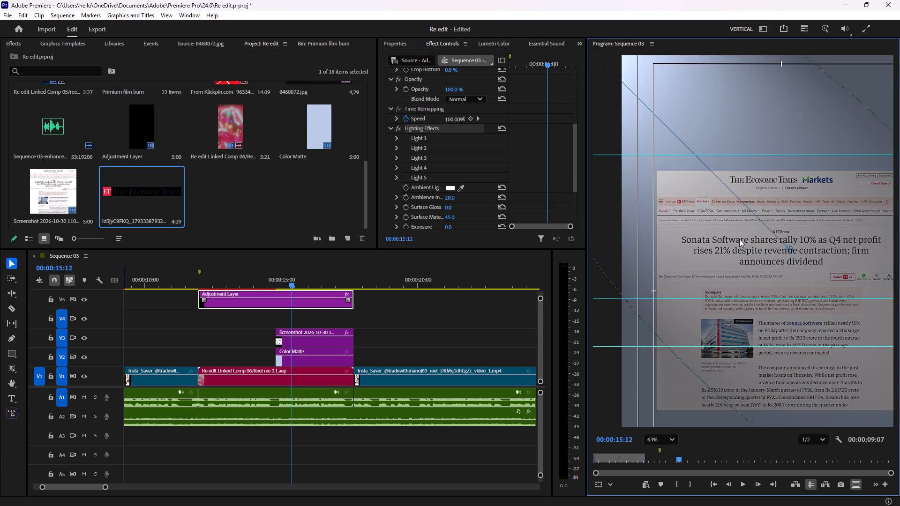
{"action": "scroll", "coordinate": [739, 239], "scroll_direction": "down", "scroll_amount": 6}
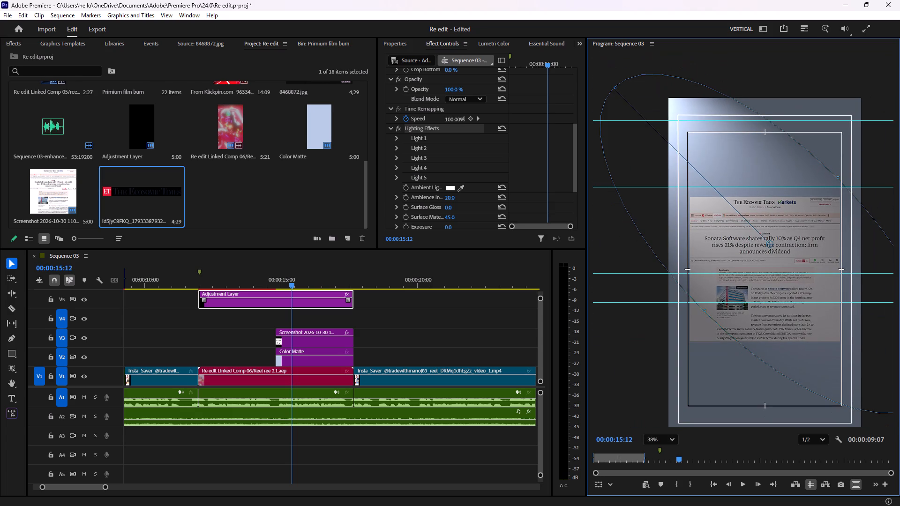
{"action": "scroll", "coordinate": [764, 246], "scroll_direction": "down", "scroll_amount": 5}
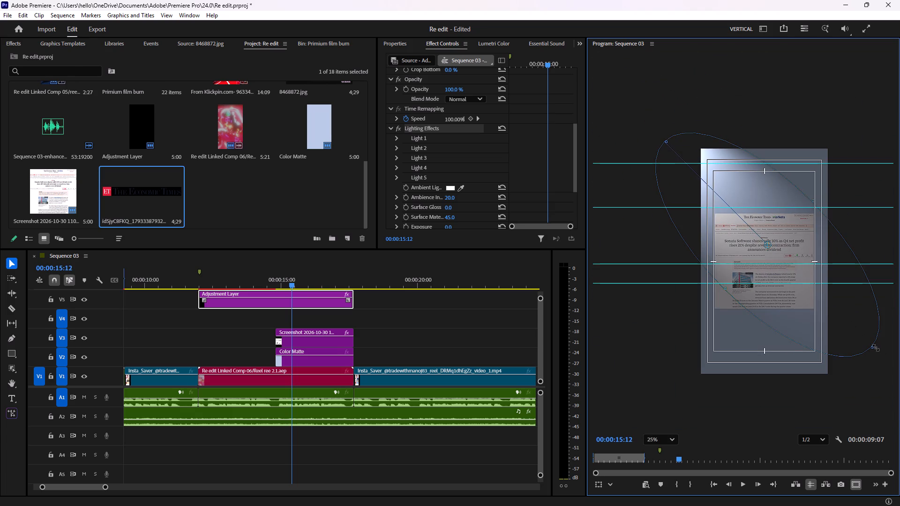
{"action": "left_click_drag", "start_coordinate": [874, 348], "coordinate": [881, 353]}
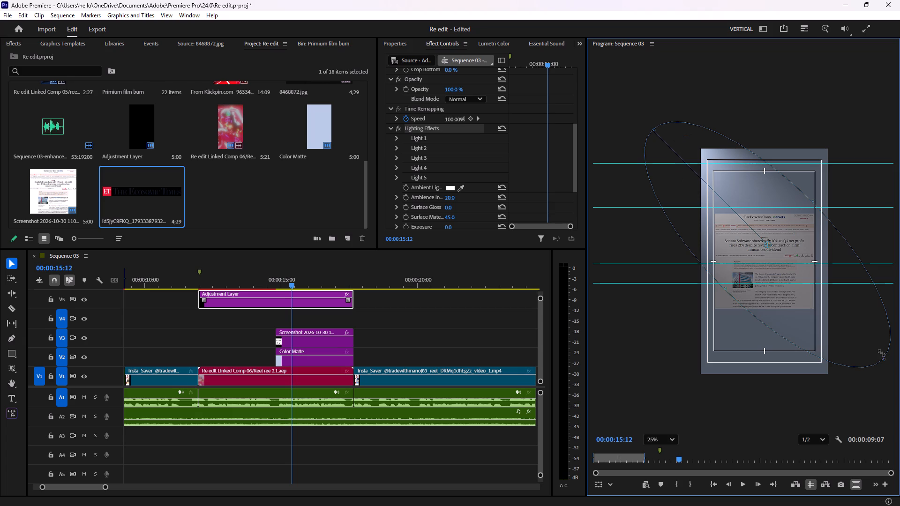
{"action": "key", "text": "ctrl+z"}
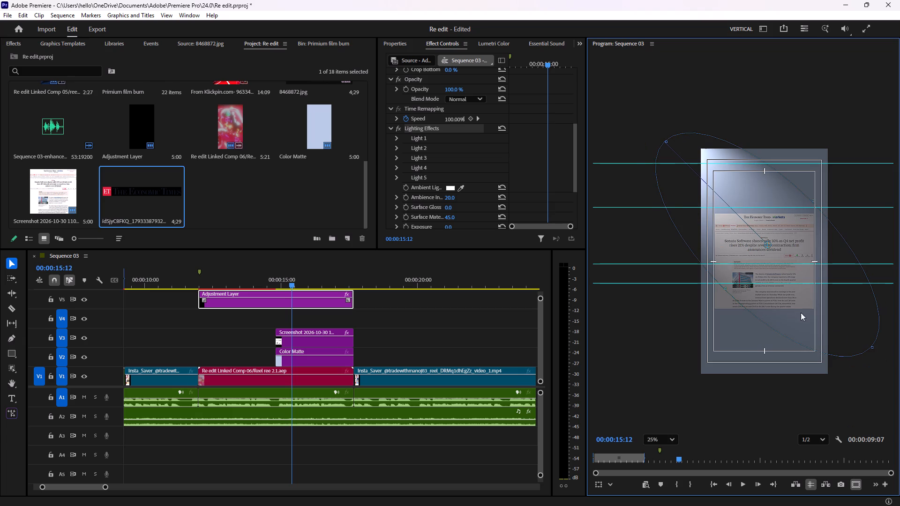
Shorten the spotlight ellipse slightly by pulling in its end handle outside the frame's upper-left corner.
{"action": "scroll", "coordinate": [782, 290], "scroll_direction": "up", "scroll_amount": 6}
{"action": "left_click", "coordinate": [666, 442]}
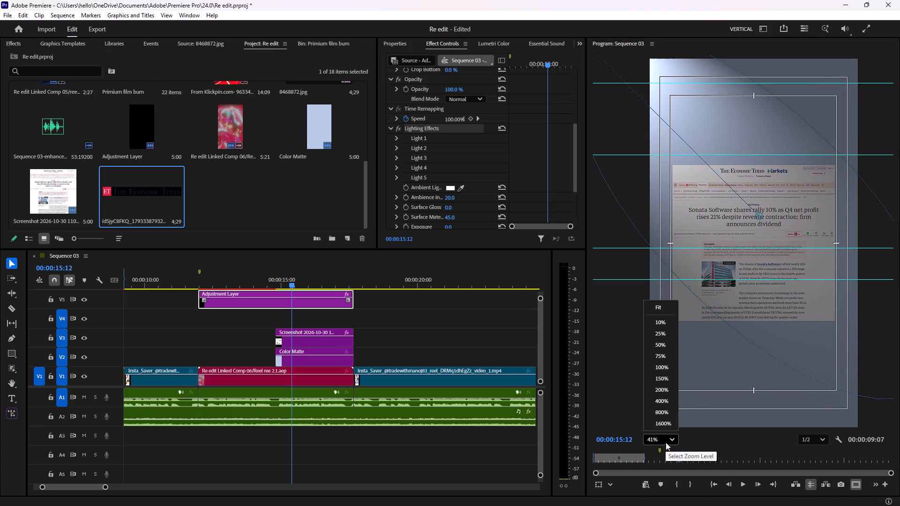
{"action": "left_click", "coordinate": [660, 310]}
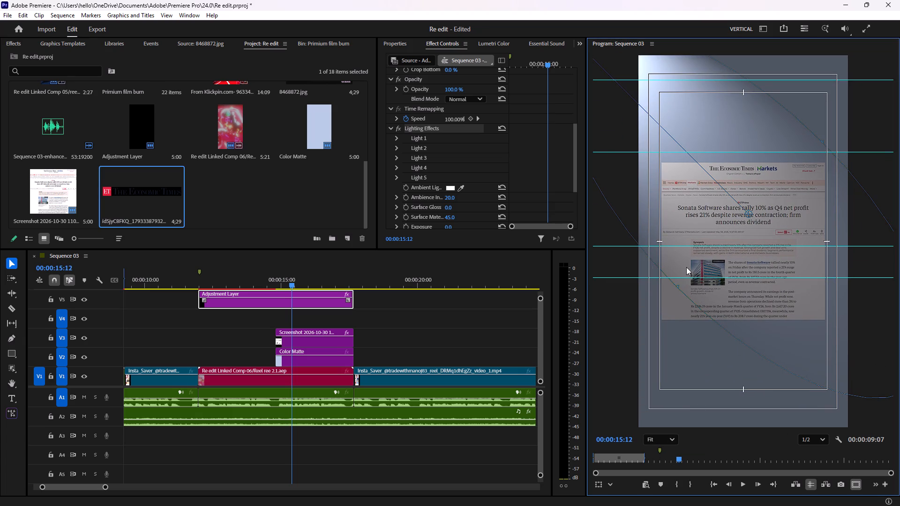
{"action": "scroll", "coordinate": [698, 214], "scroll_direction": "up", "scroll_amount": 7}
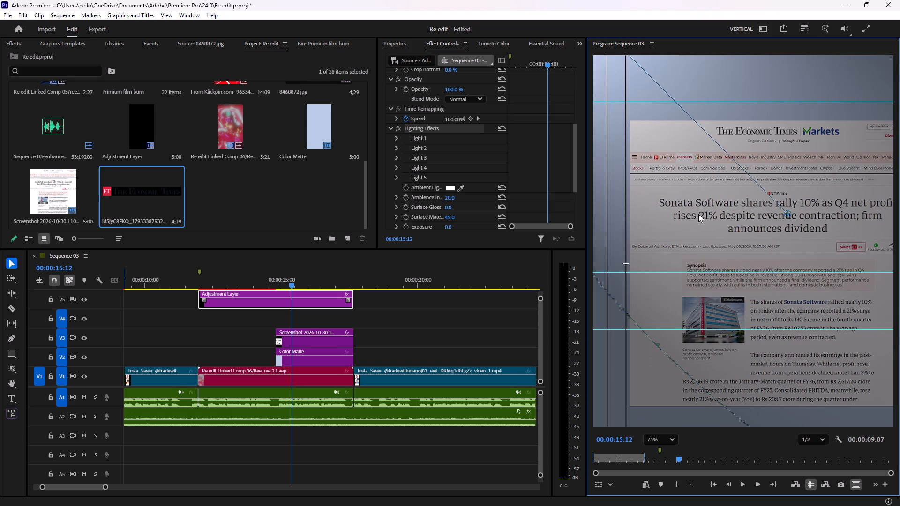
{"action": "scroll", "coordinate": [698, 214], "scroll_direction": "down", "scroll_amount": 12}
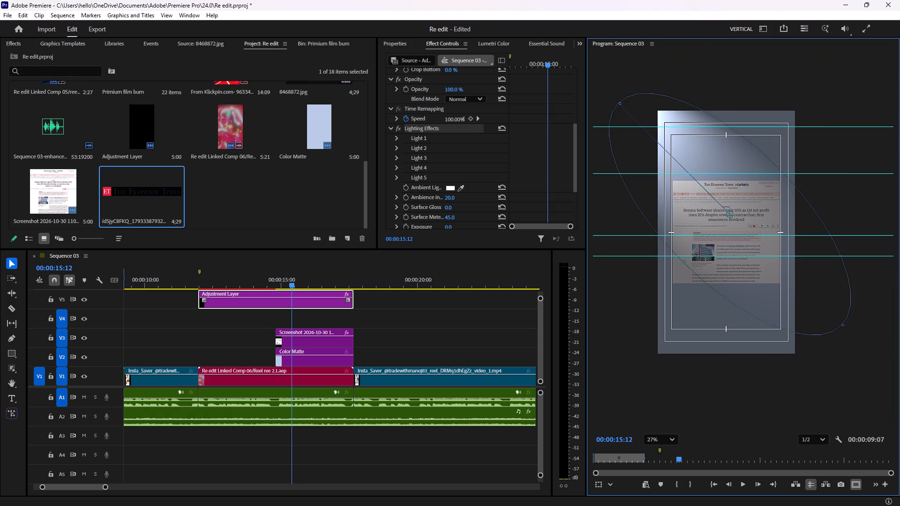
{"action": "left_click_drag", "start_coordinate": [622, 104], "coordinate": [629, 110]}
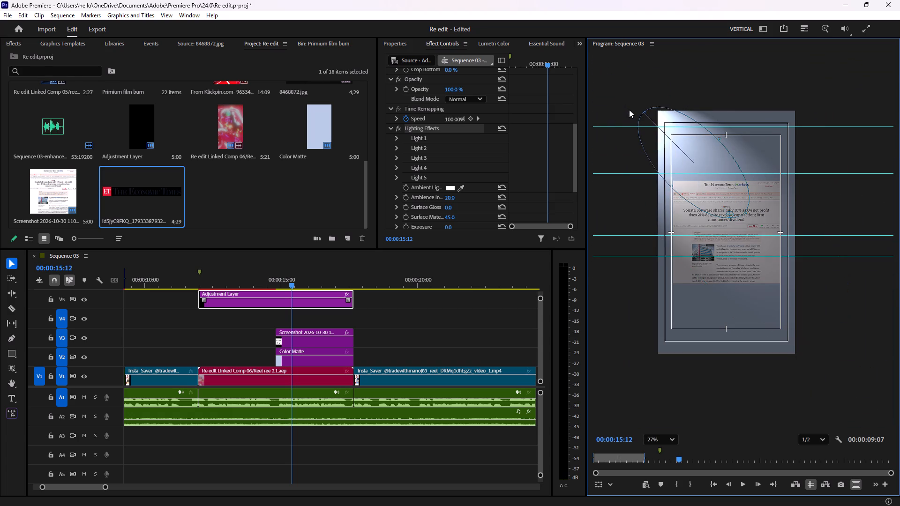
{"action": "left_click_drag", "start_coordinate": [629, 110], "coordinate": [631, 112]}
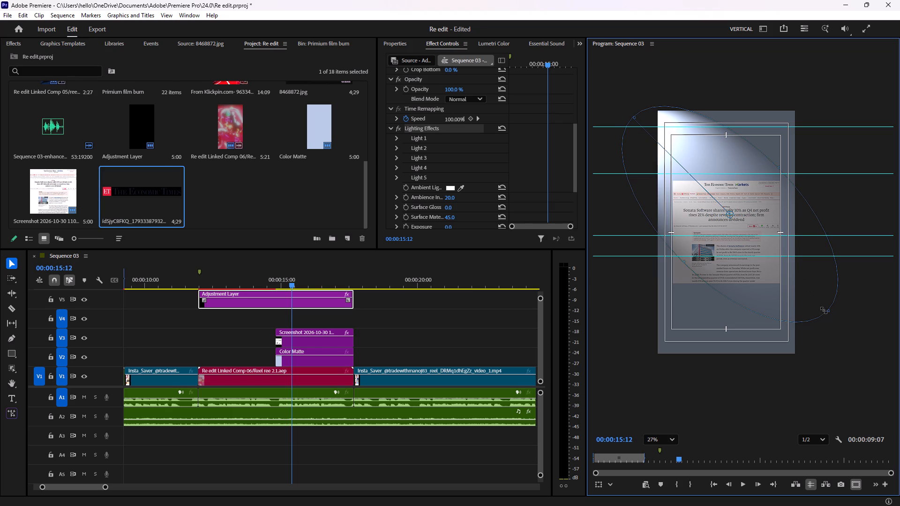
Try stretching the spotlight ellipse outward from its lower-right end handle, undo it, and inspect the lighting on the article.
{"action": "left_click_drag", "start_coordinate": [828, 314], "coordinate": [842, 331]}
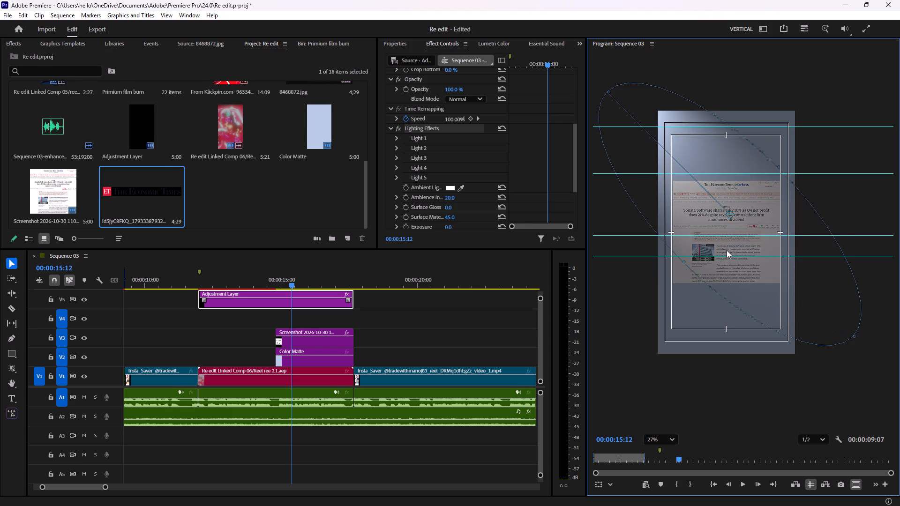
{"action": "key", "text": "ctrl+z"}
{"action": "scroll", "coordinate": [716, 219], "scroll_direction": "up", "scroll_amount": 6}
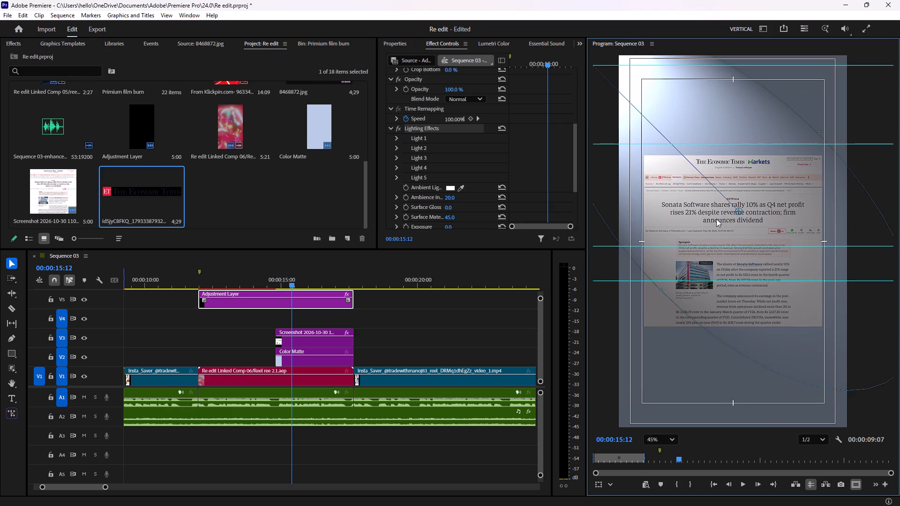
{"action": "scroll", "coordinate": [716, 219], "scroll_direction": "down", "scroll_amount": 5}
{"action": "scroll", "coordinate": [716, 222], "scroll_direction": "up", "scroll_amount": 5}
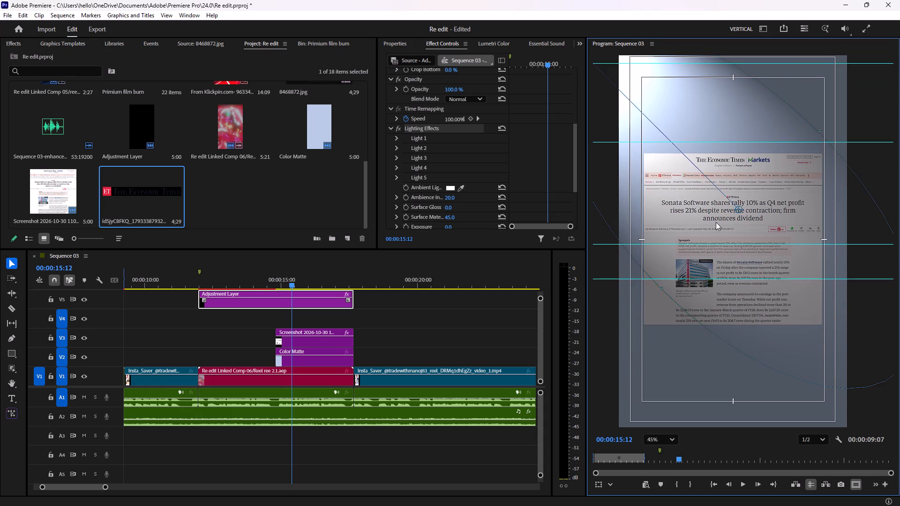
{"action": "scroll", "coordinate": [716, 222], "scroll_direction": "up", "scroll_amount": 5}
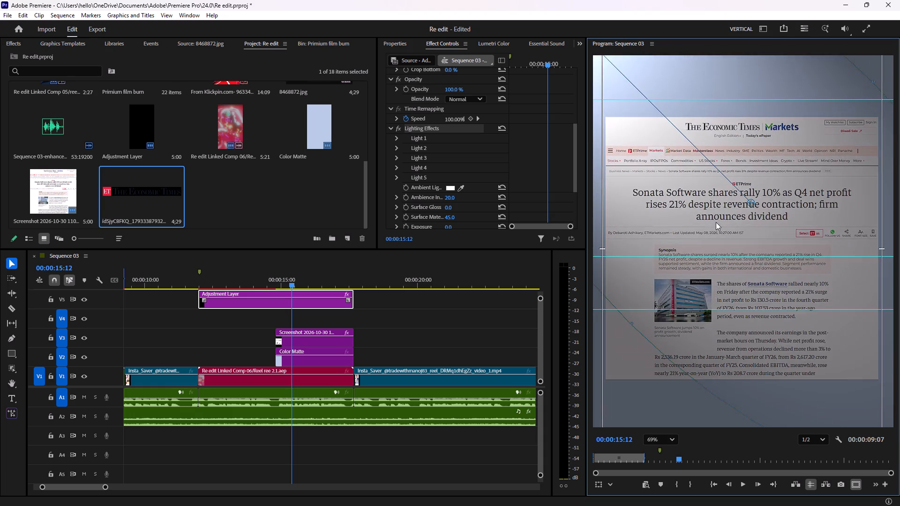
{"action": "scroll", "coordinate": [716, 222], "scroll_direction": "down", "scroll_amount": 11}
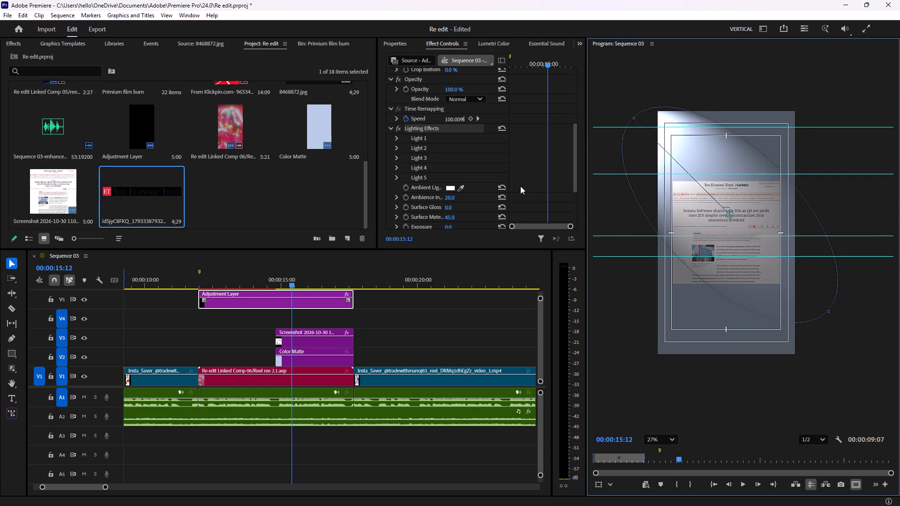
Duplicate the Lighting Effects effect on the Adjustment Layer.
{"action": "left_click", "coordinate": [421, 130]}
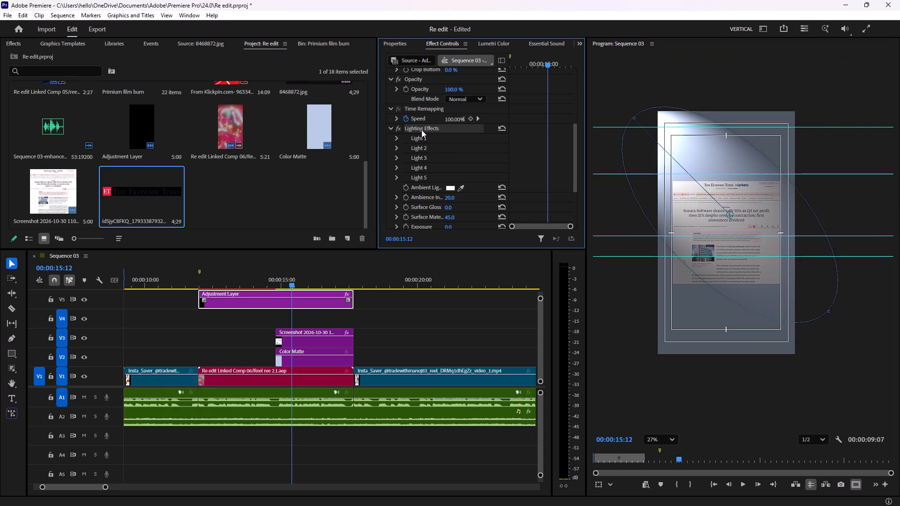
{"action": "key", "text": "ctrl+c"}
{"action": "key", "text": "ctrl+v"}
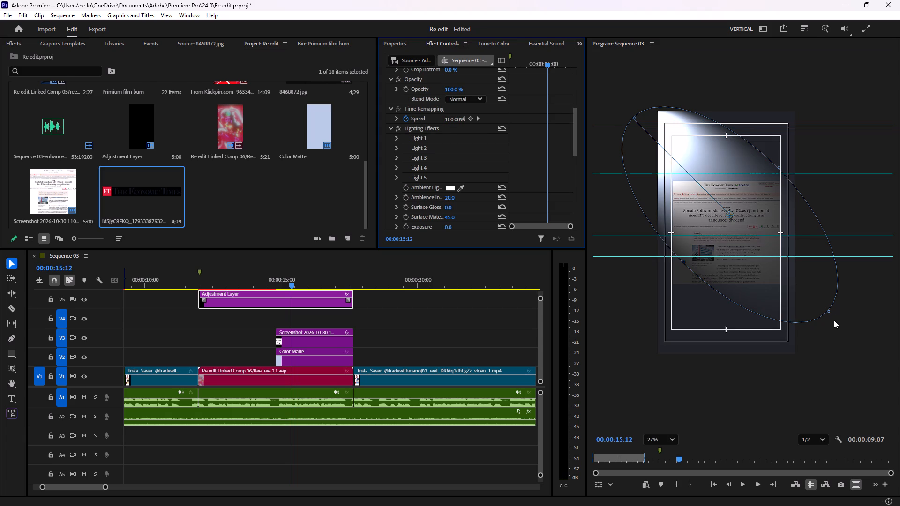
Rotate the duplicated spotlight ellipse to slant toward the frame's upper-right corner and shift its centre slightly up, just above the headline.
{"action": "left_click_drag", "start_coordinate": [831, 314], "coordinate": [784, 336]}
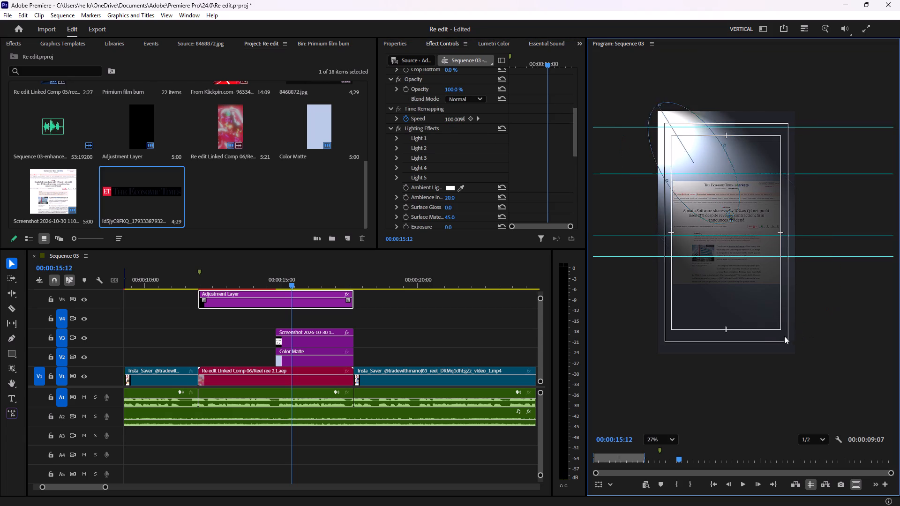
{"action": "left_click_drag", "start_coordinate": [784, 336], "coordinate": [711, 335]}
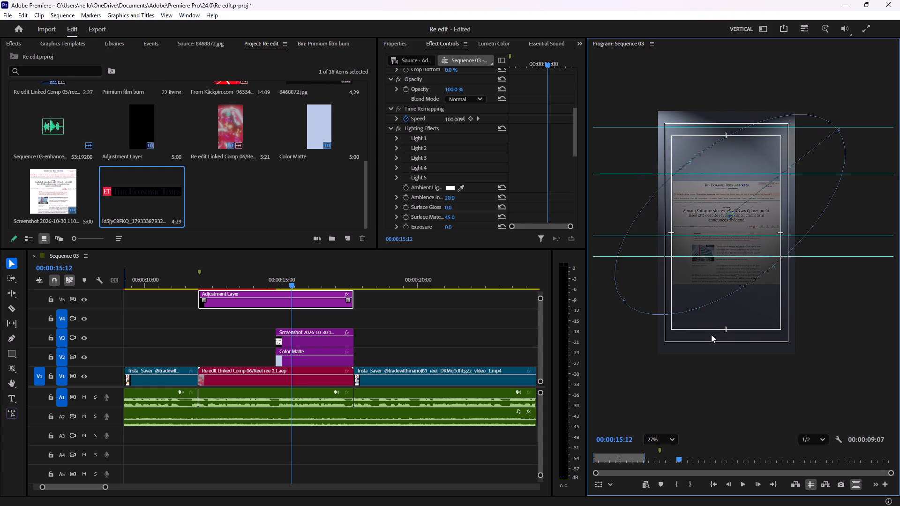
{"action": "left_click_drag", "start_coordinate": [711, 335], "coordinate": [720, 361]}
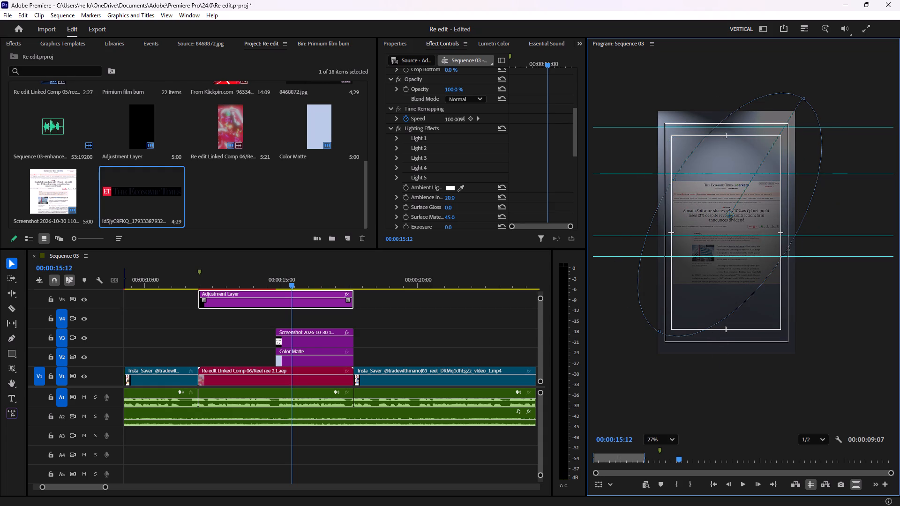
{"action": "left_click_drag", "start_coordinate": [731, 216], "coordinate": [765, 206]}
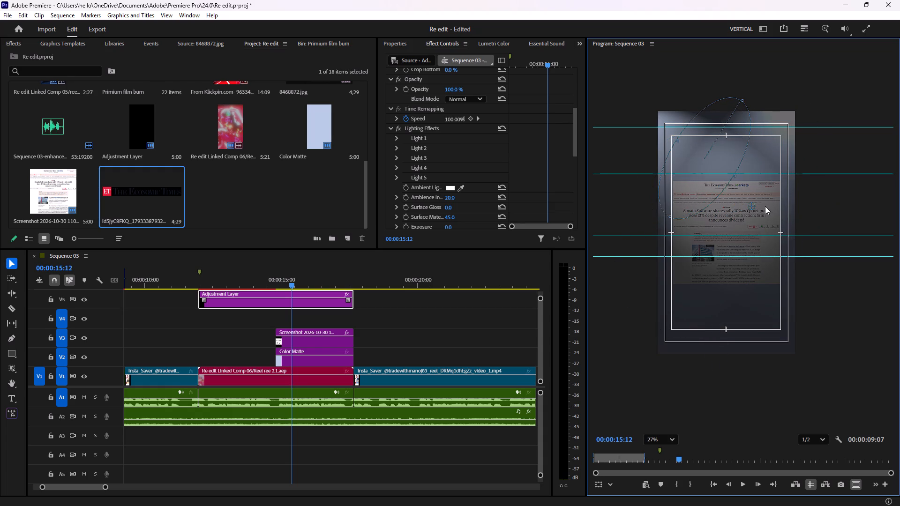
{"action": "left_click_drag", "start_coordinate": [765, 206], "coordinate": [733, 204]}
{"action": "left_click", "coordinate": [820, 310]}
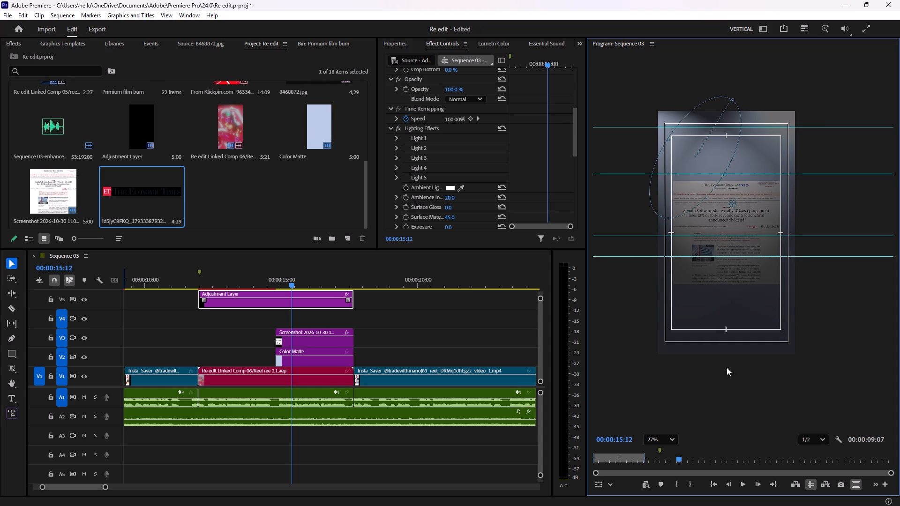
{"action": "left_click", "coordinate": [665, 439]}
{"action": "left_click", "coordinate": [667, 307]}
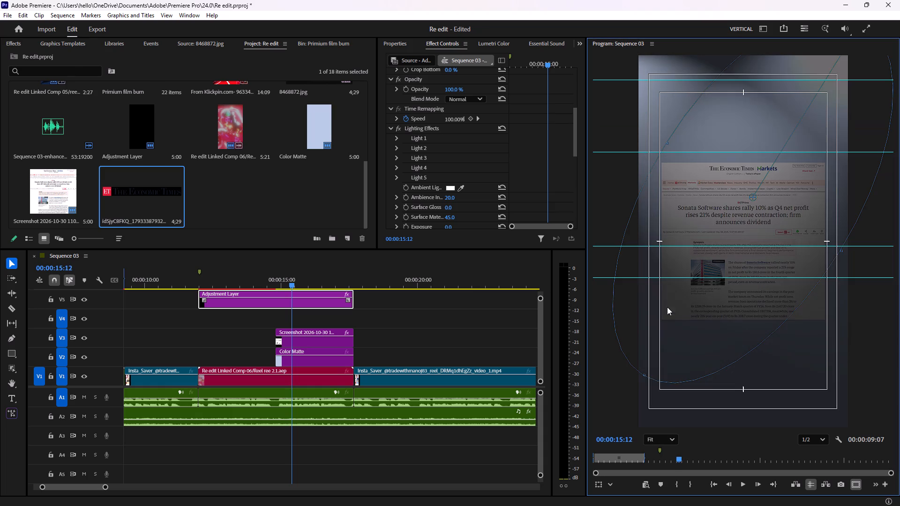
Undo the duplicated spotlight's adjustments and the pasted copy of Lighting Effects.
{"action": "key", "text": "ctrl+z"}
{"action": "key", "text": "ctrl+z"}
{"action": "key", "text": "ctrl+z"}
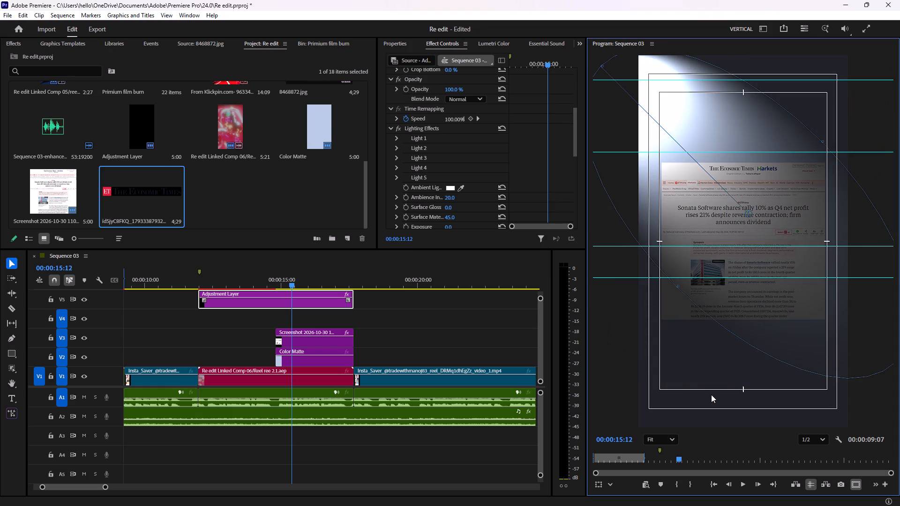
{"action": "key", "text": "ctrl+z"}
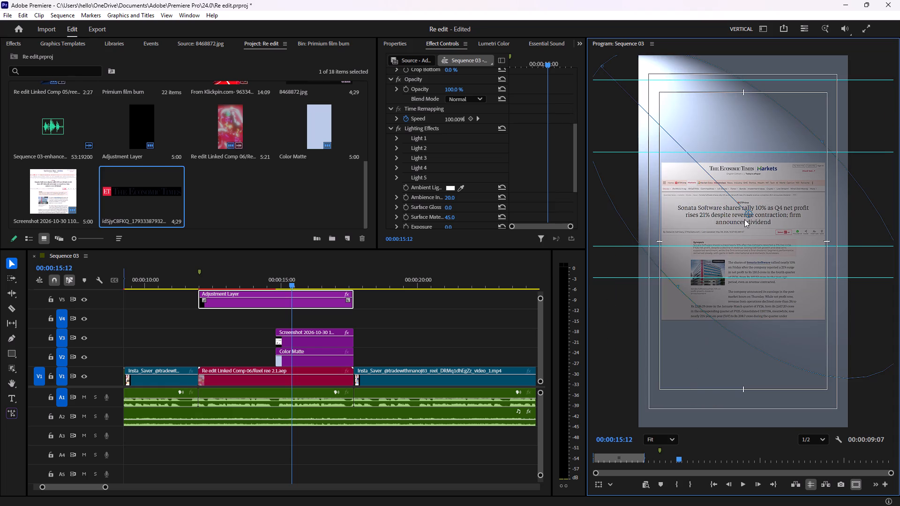
Move the remaining spotlight's centre up above the article headline, onto the lower part of the site navigation.
{"action": "left_click_drag", "start_coordinate": [746, 217], "coordinate": [740, 209]}
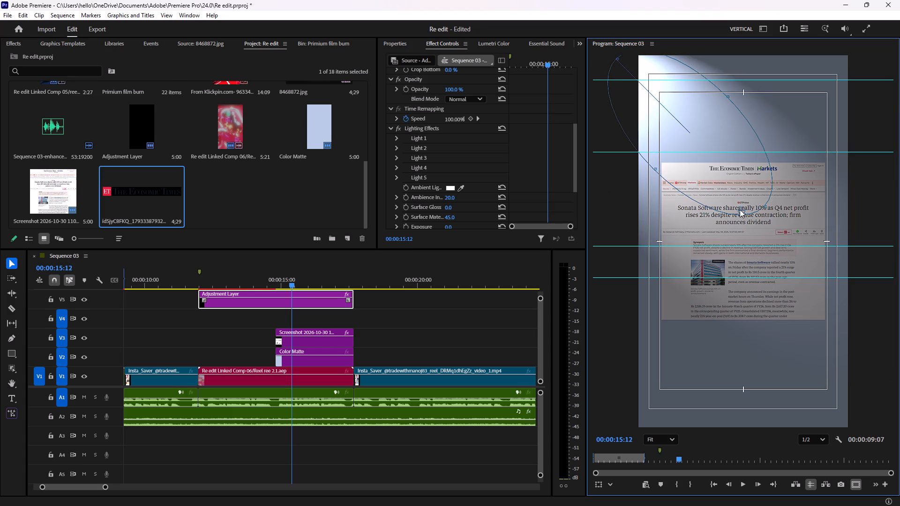
{"action": "left_click_drag", "start_coordinate": [740, 209], "coordinate": [728, 199]}
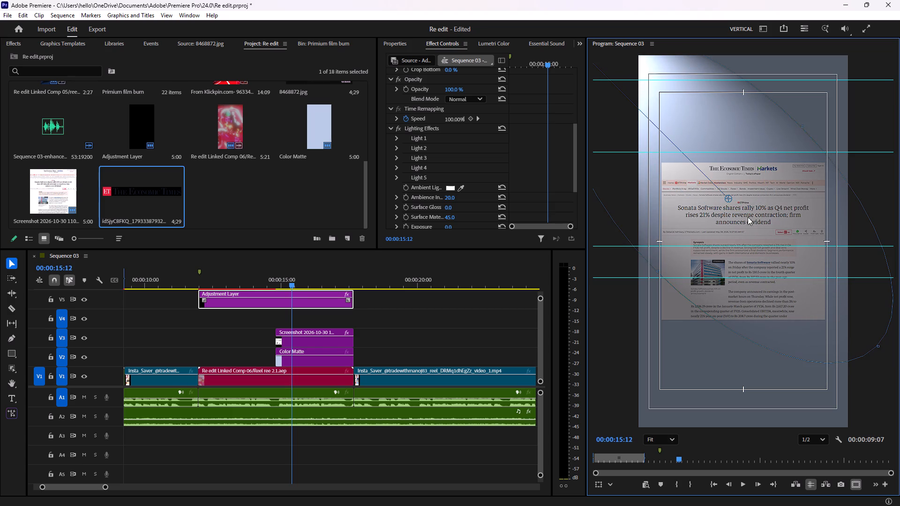
{"action": "left_click_drag", "start_coordinate": [729, 203], "coordinate": [730, 203]}
{"action": "left_click_drag", "start_coordinate": [730, 203], "coordinate": [742, 190]}
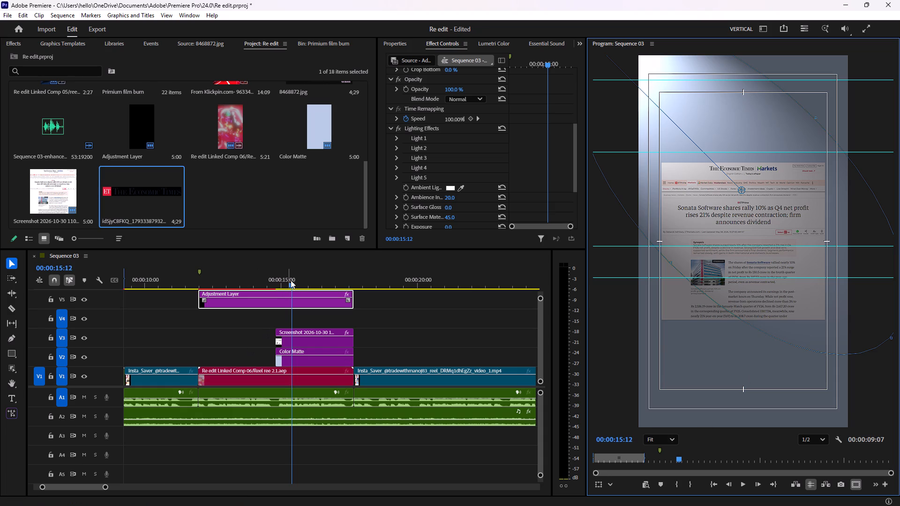
Scrub back to about 00:00:14:09 and return to about 00:00:15:12 to preview the lighting across the clips.
{"action": "left_click_drag", "start_coordinate": [291, 281], "coordinate": [262, 283]}
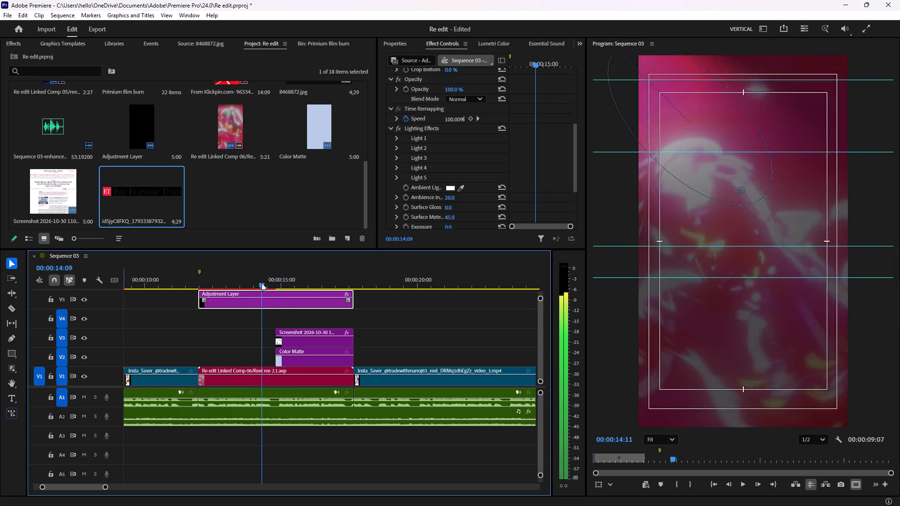
{"action": "left_click_drag", "start_coordinate": [262, 283], "coordinate": [292, 286]}
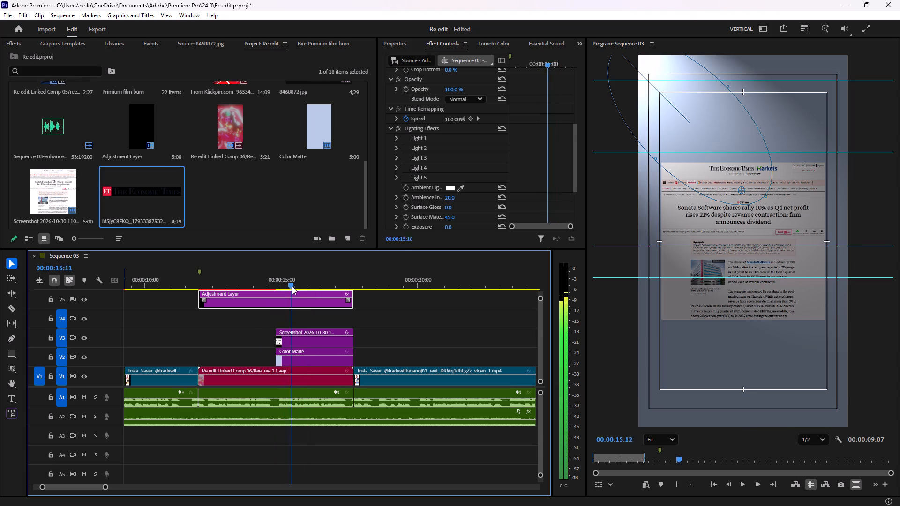
Scrub between about 00:00:14:26 and 00:00:15:29 to preview the spotlight over the news screenshot.
{"action": "left_click_drag", "start_coordinate": [292, 286], "coordinate": [309, 288]}
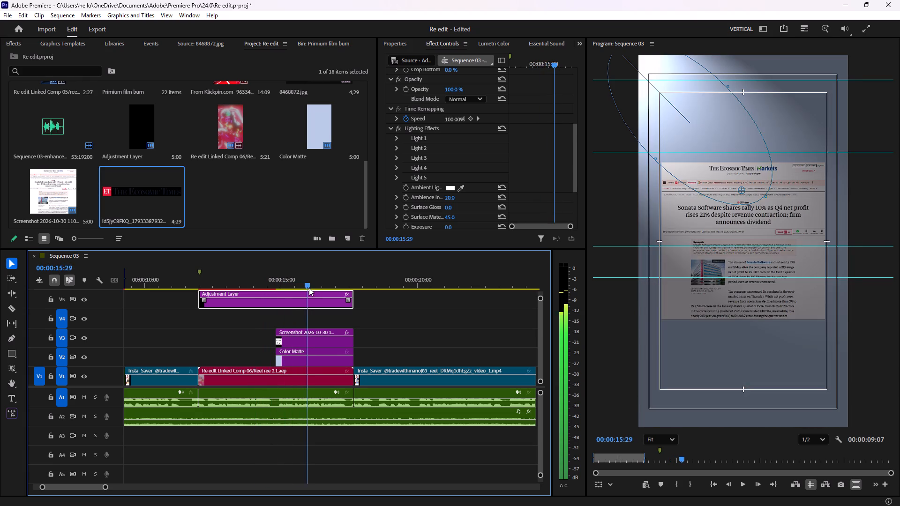
{"action": "left_click_drag", "start_coordinate": [309, 288], "coordinate": [274, 290]}
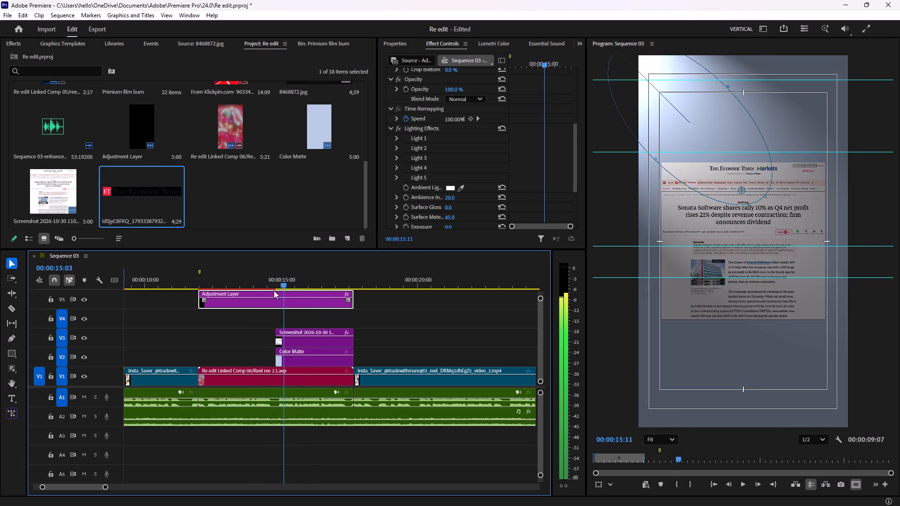
{"action": "left_click_drag", "start_coordinate": [274, 290], "coordinate": [268, 288]}
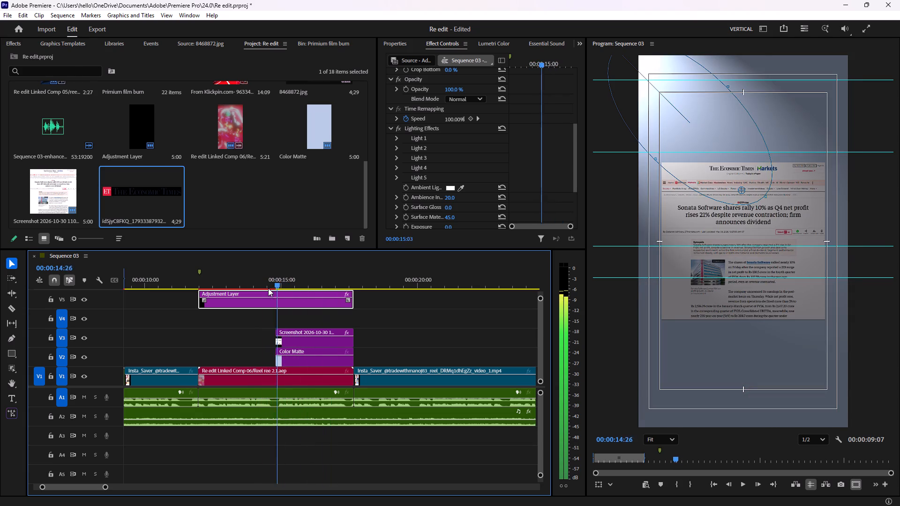
{"action": "left_click_drag", "start_coordinate": [268, 288], "coordinate": [292, 290]}
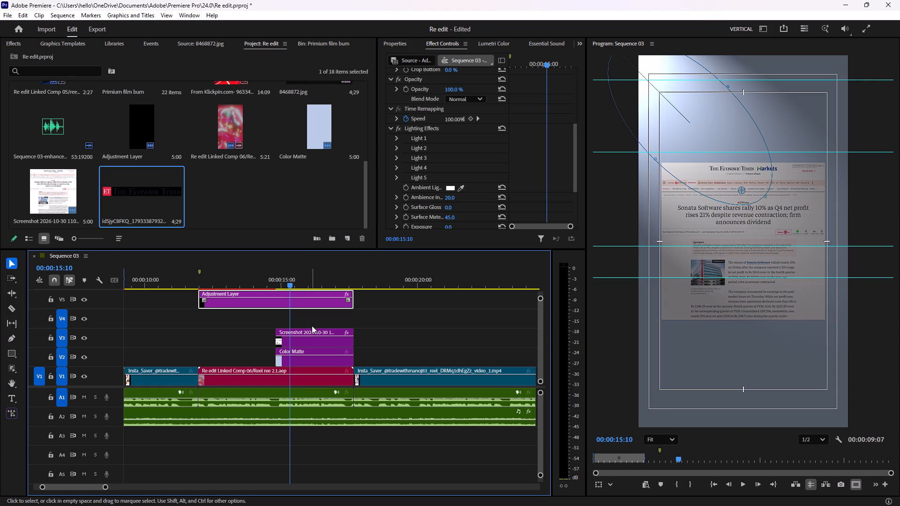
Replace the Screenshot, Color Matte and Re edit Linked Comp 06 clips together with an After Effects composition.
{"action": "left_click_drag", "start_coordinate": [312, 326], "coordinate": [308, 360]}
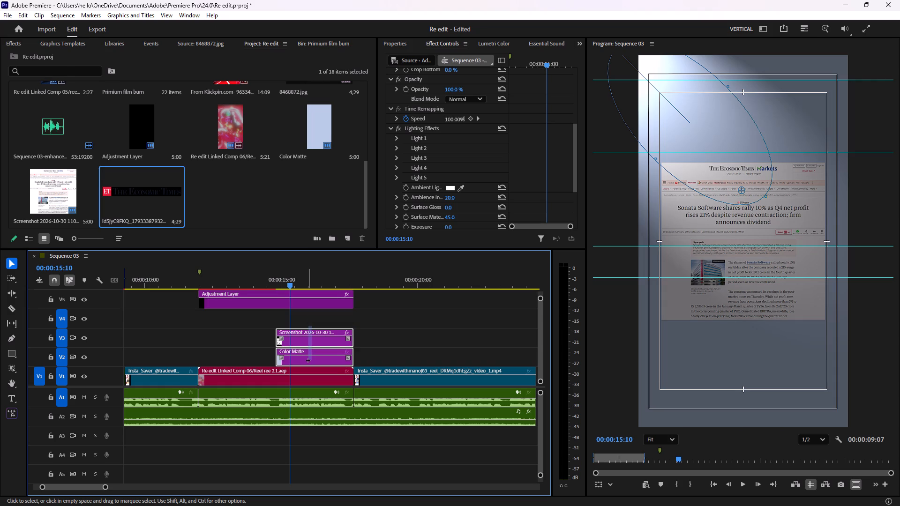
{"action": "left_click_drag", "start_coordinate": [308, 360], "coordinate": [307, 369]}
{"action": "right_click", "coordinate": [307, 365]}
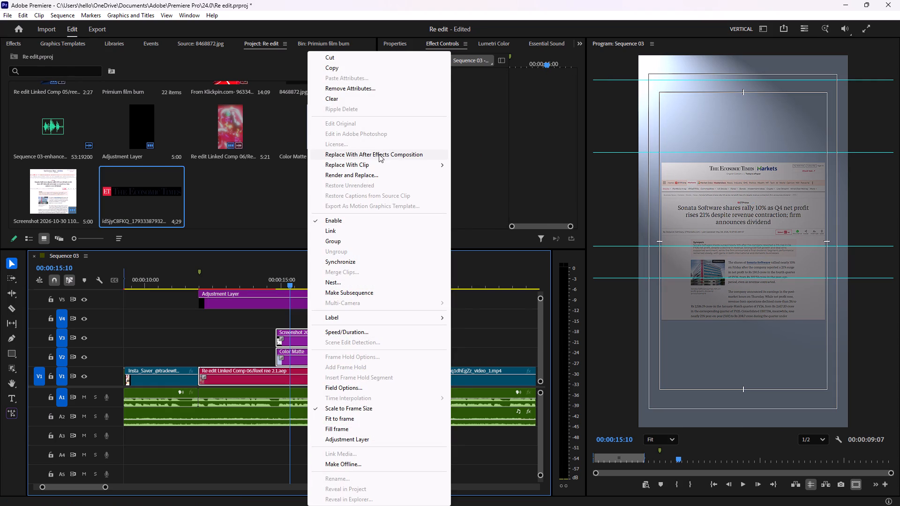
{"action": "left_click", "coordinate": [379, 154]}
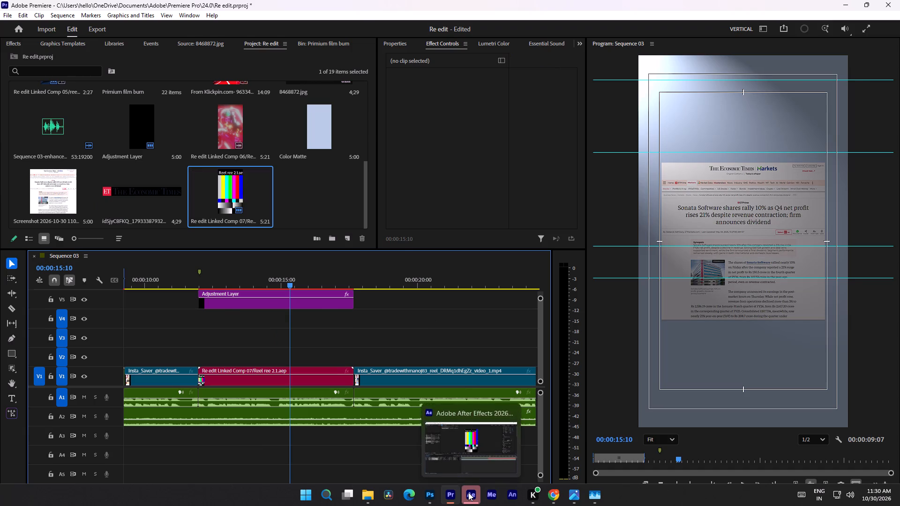
Switch to After Effects and scrub through Re edit Linked Comp 07 to check its placeholder, Color Matte and screenshot layers.
{"action": "left_click", "coordinate": [468, 492]}
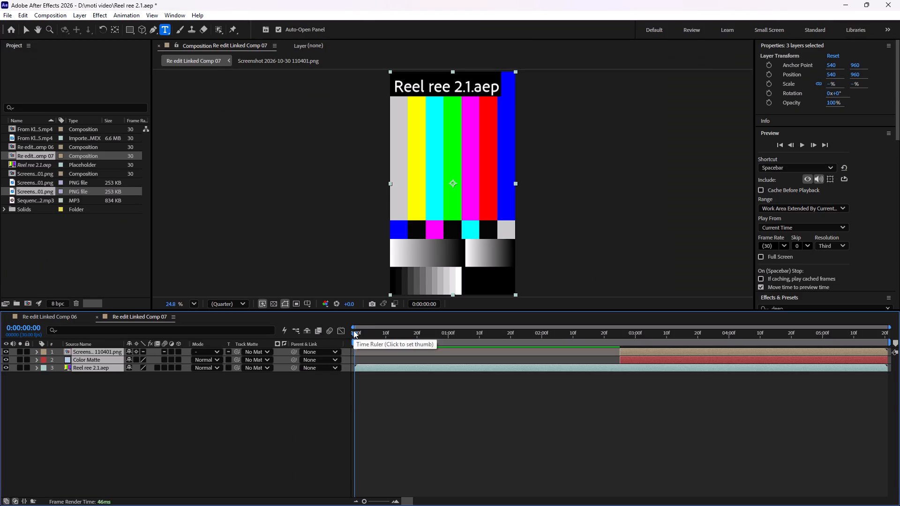
{"action": "left_click_drag", "start_coordinate": [353, 330], "coordinate": [616, 343]}
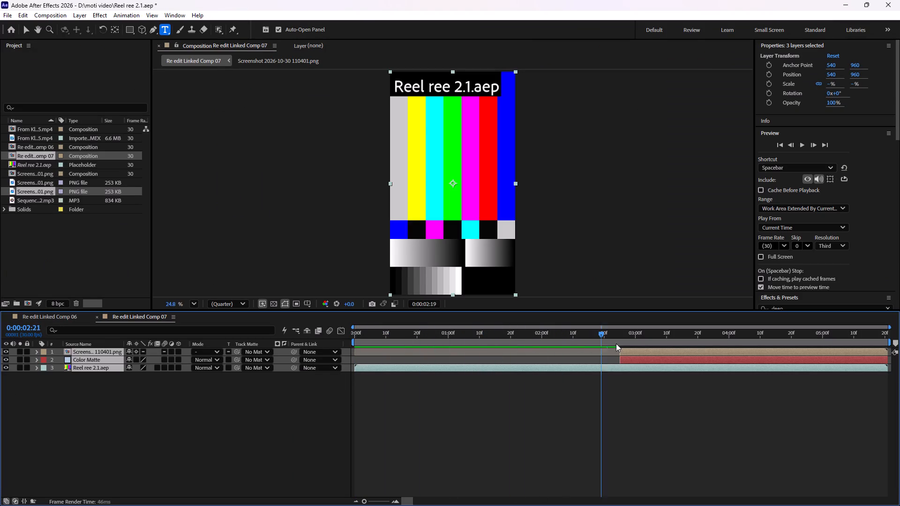
{"action": "left_click_drag", "start_coordinate": [616, 343], "coordinate": [640, 344]}
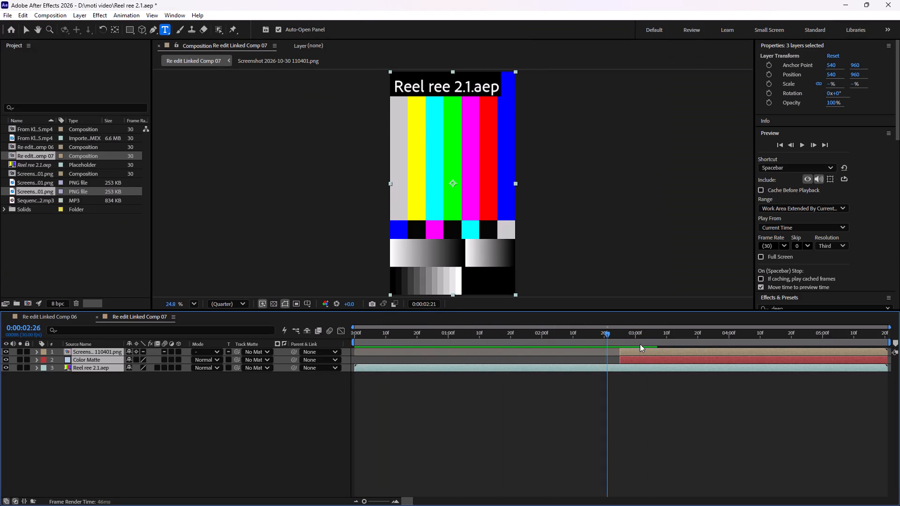
{"action": "left_click_drag", "start_coordinate": [640, 344], "coordinate": [669, 344]}
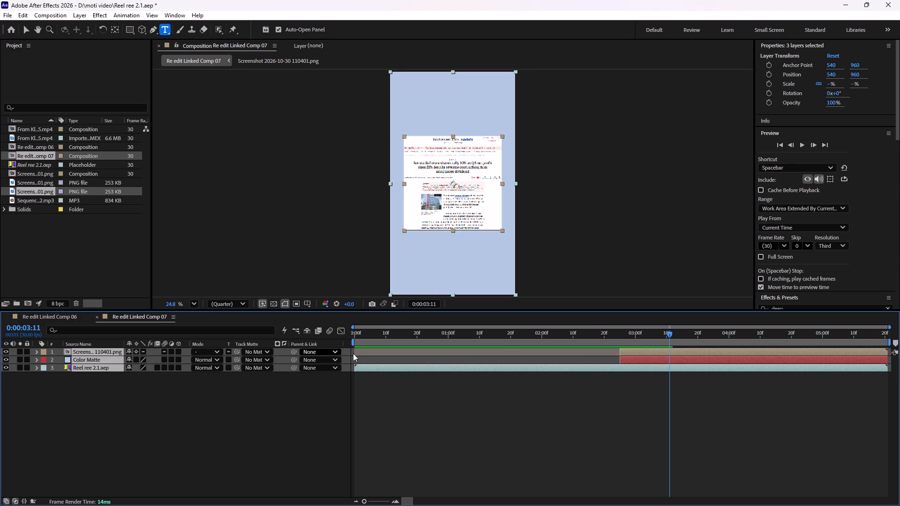
{"action": "left_click", "coordinate": [354, 353]}
{"action": "left_click_drag", "start_coordinate": [670, 334], "coordinate": [622, 352]}
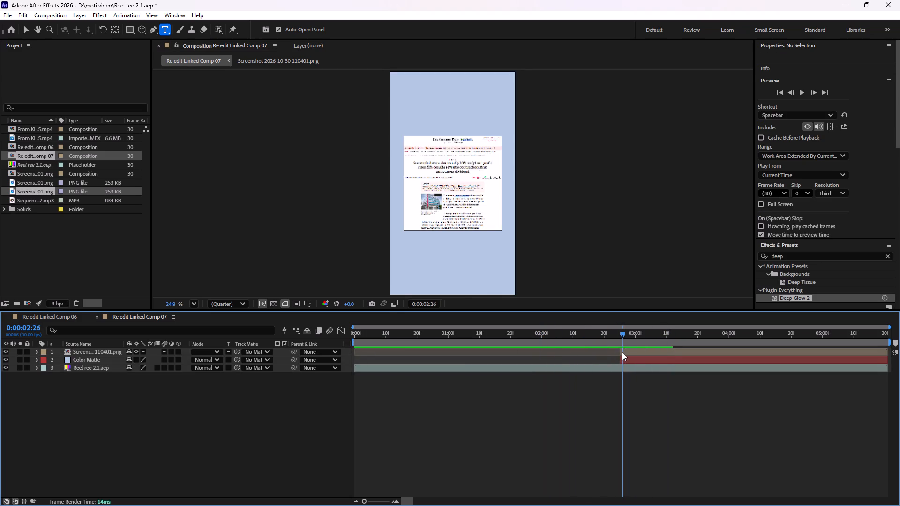
{"action": "left_click_drag", "start_coordinate": [622, 352], "coordinate": [342, 354]}
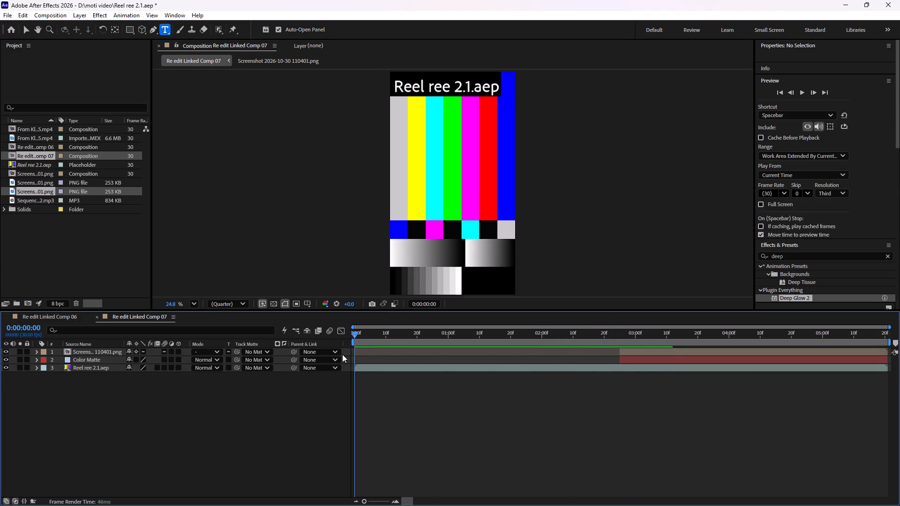
{"action": "left_click_drag", "start_coordinate": [342, 354], "coordinate": [447, 361]}
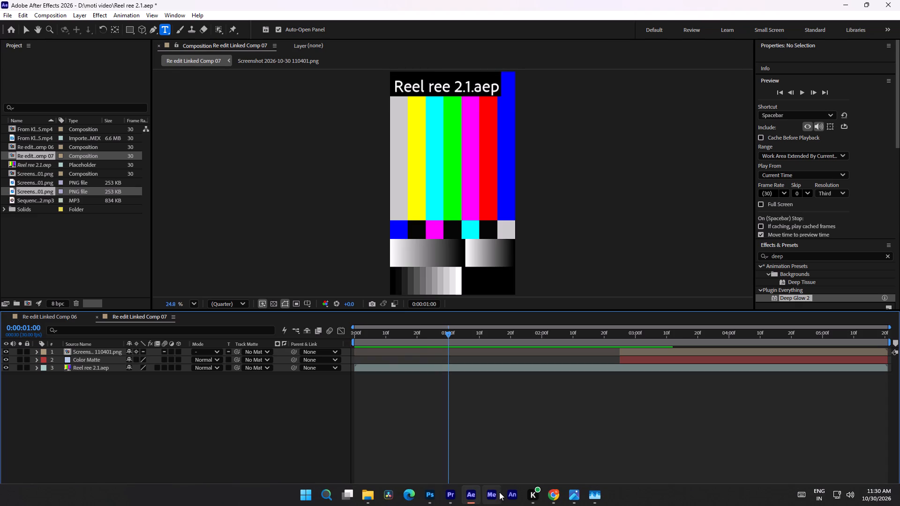
Return to Premiere Pro and scrub the linked comp clip between about 00:00:12:07 and 00:00:13:00 to check how it displays.
{"action": "left_click", "coordinate": [444, 492]}
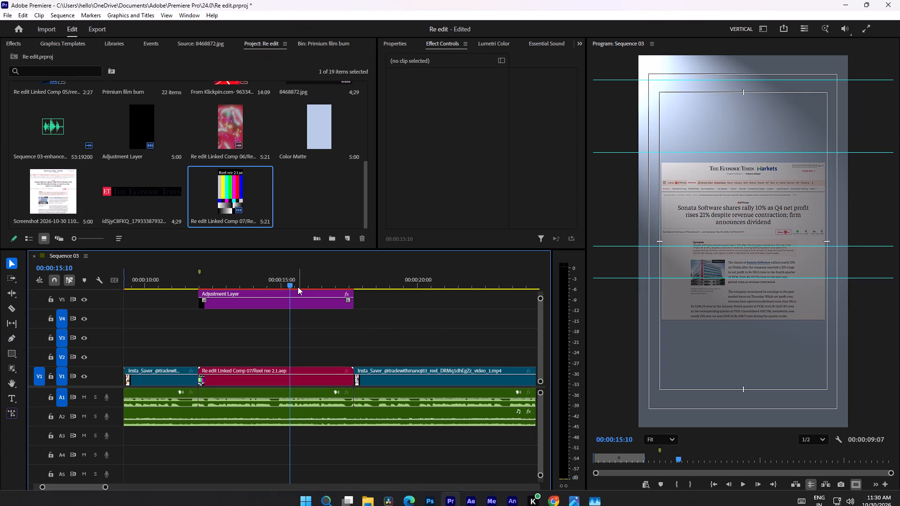
{"action": "left_click_drag", "start_coordinate": [288, 282], "coordinate": [207, 283]}
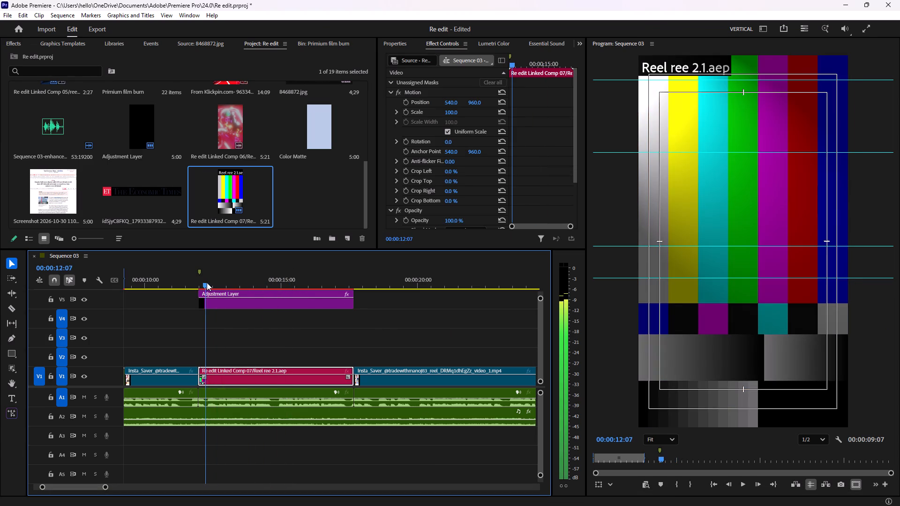
{"action": "left_click_drag", "start_coordinate": [207, 283], "coordinate": [227, 286]}
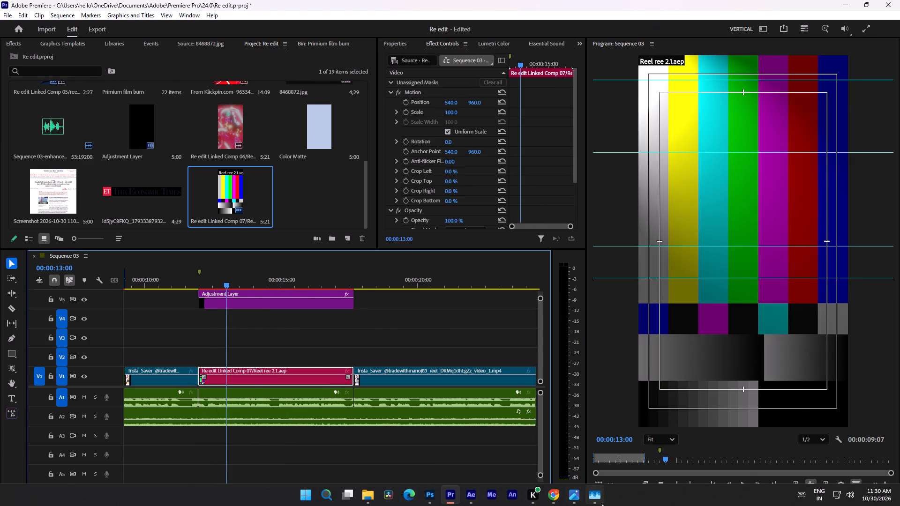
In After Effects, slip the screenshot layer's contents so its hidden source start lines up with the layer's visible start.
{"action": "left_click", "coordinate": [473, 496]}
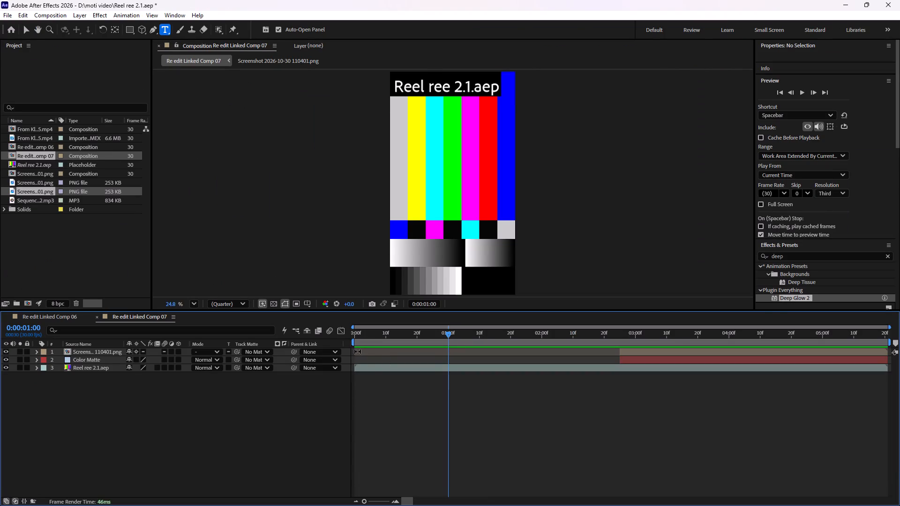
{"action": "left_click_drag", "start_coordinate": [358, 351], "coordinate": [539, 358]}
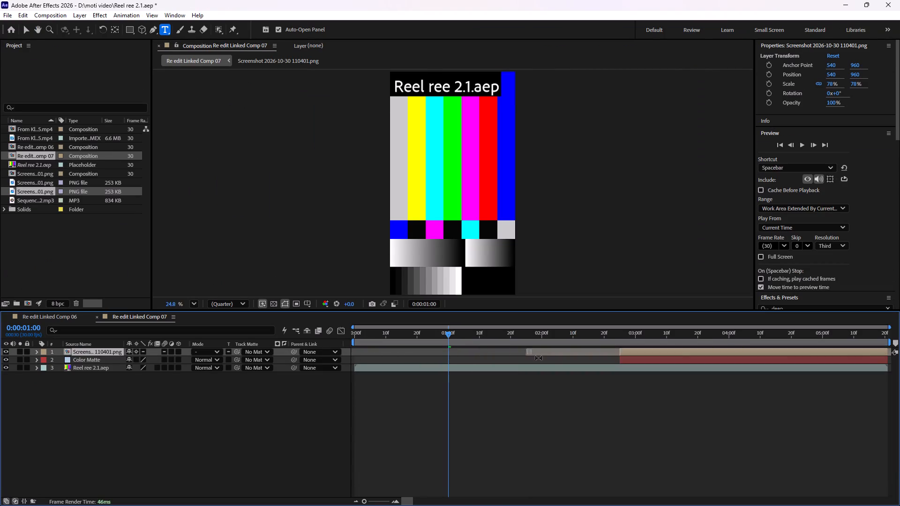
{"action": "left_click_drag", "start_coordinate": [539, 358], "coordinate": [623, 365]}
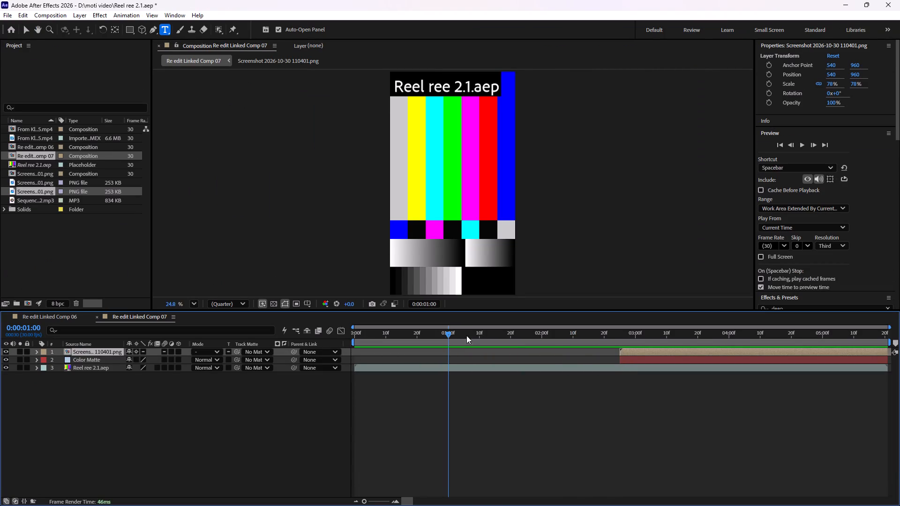
Scrub Re edit Linked Comp 07 around 0:00:02:00 and compare it with Re edit Linked Comp 06.
{"action": "left_click_drag", "start_coordinate": [448, 334], "coordinate": [568, 360]}
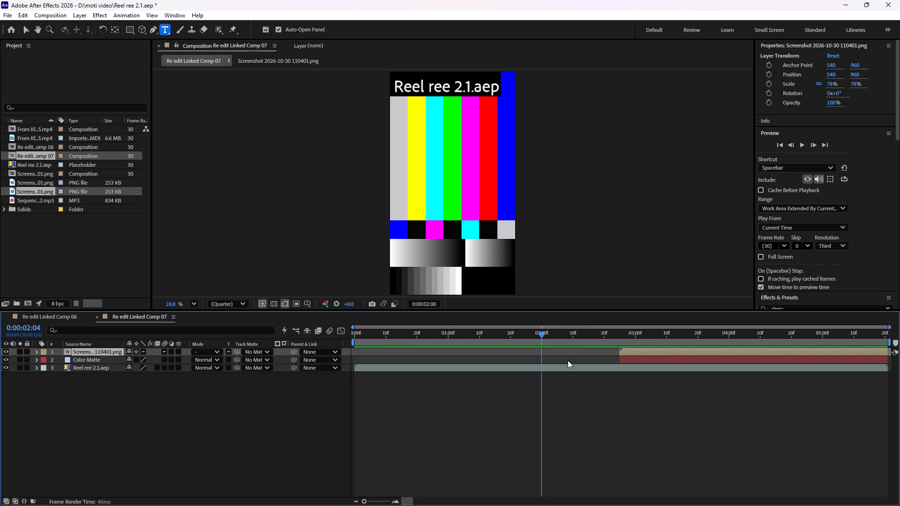
{"action": "left_click_drag", "start_coordinate": [568, 360], "coordinate": [525, 355]}
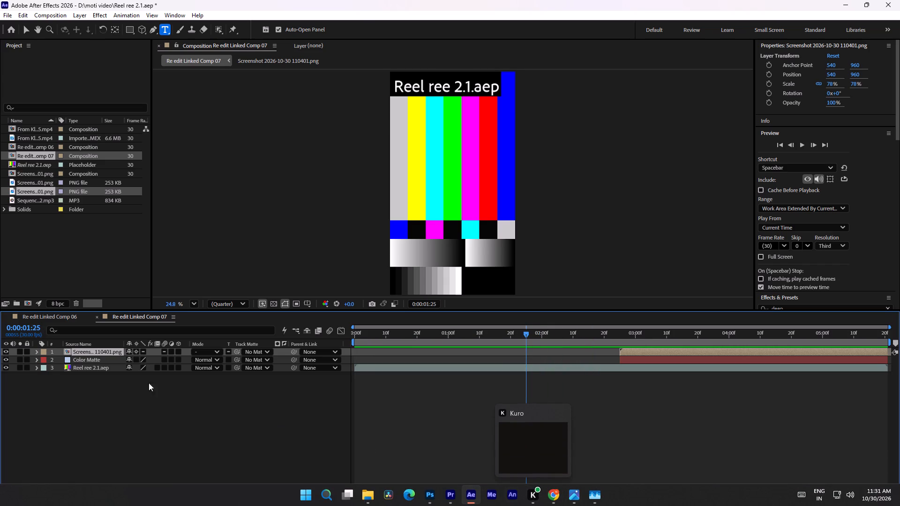
{"action": "left_click", "coordinate": [51, 317]}
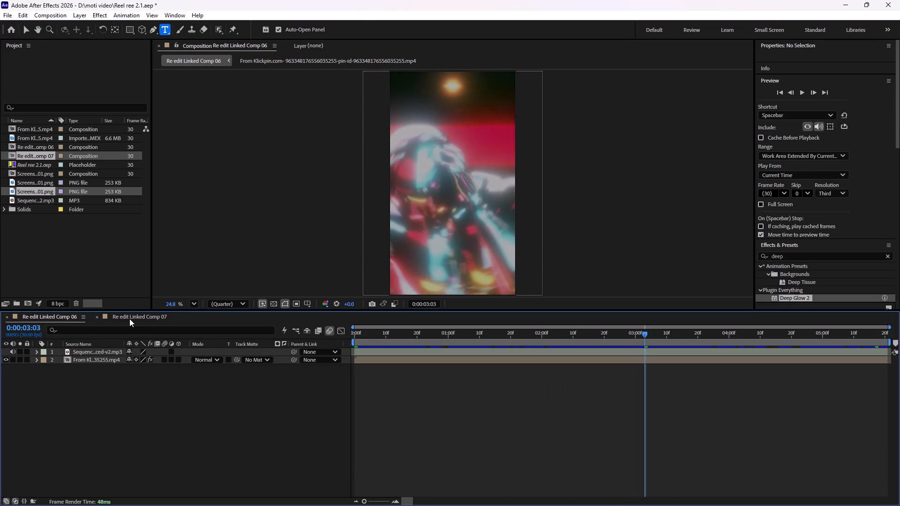
{"action": "left_click", "coordinate": [130, 317]}
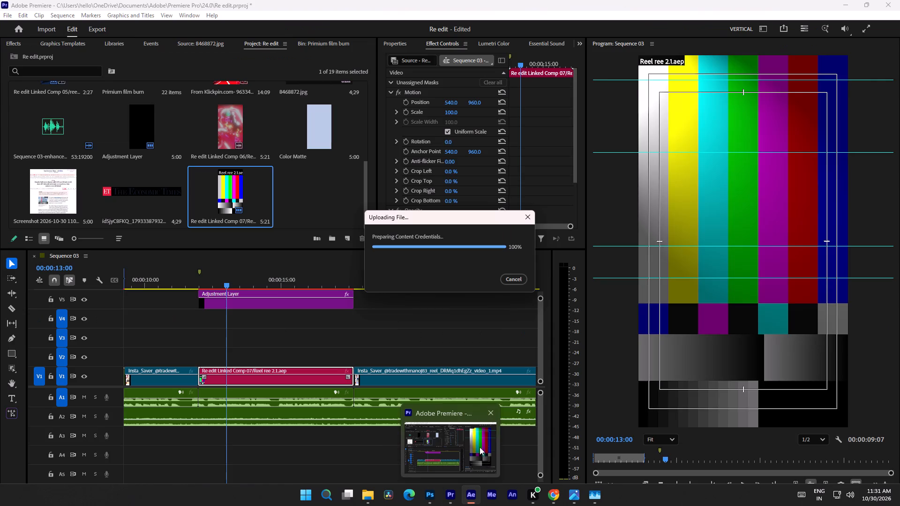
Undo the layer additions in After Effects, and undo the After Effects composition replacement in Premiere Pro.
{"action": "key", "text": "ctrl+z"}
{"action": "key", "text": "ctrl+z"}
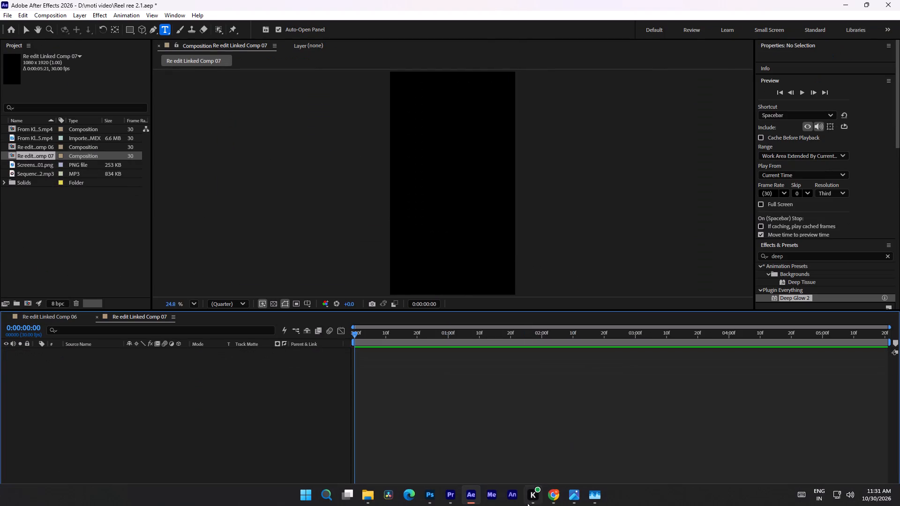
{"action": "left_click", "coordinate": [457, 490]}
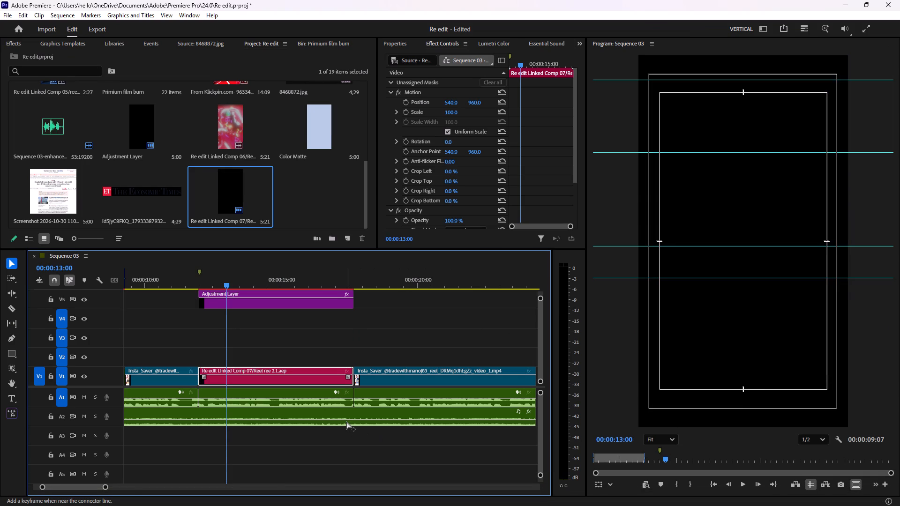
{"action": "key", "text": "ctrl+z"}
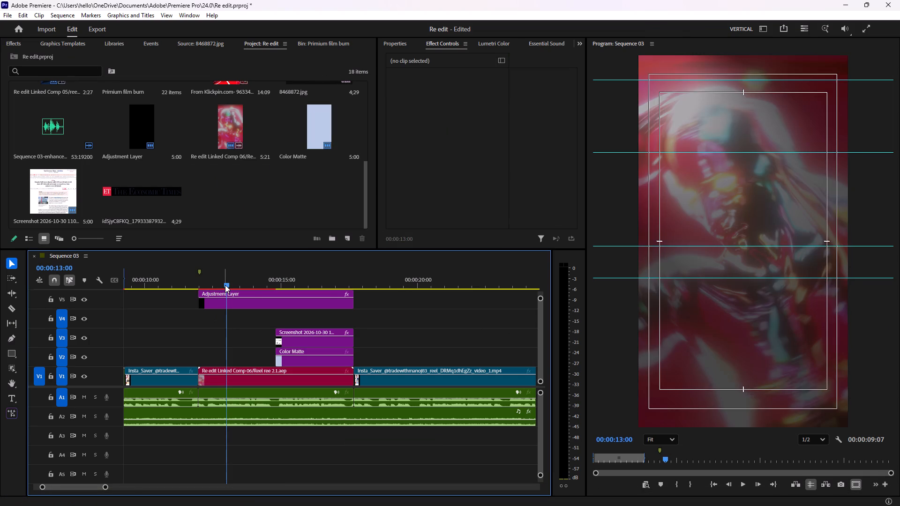
Split the Re edit Linked Comp 06 clip where the Color Matte begins and delete the part beneath the matte.
{"action": "left_click_drag", "start_coordinate": [225, 285], "coordinate": [267, 289]}
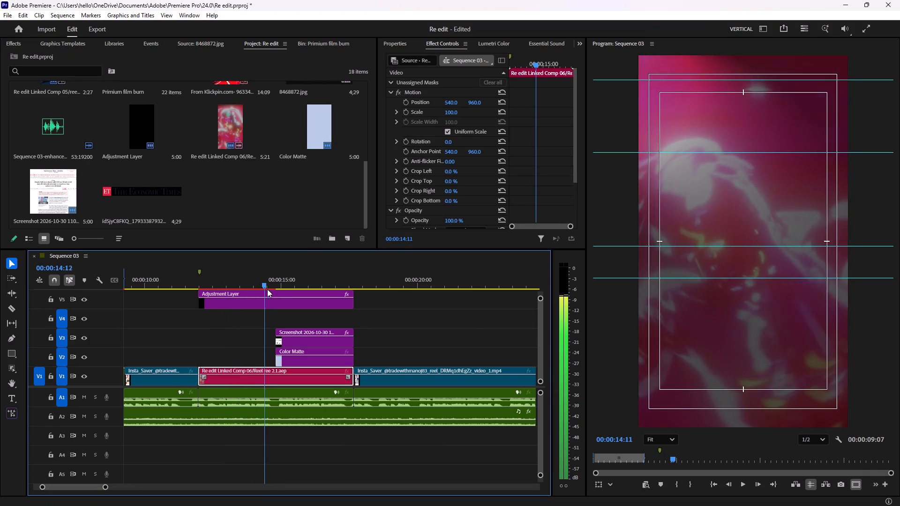
{"action": "left_click_drag", "start_coordinate": [267, 289], "coordinate": [270, 290]}
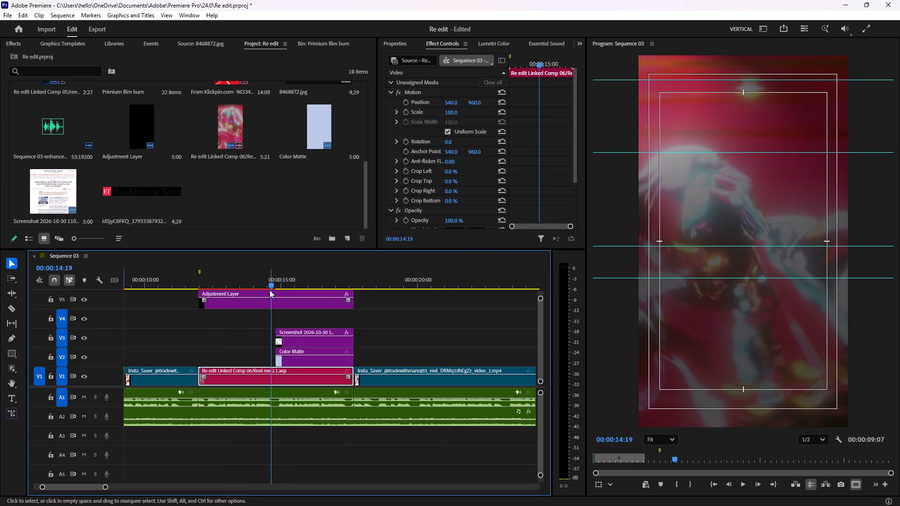
{"action": "key", "text": "c"}
{"action": "left_click", "coordinate": [278, 375]}
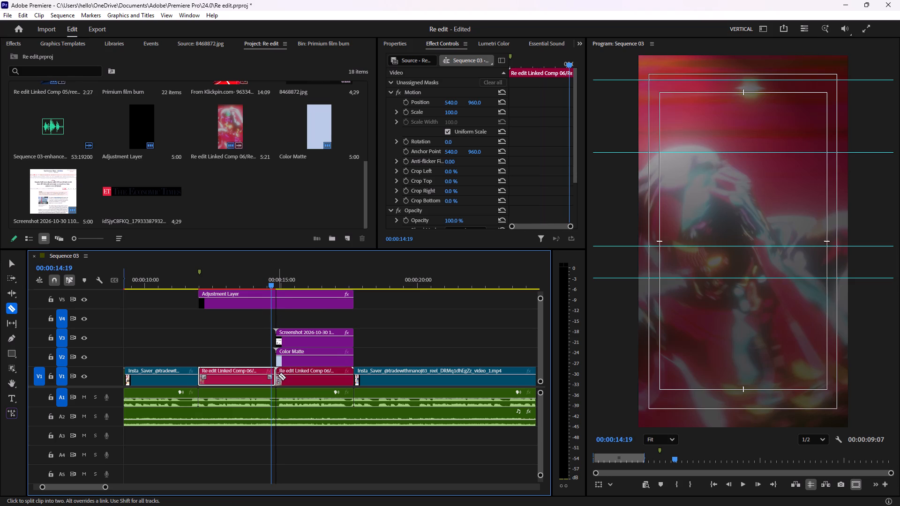
{"action": "key", "text": "v"}
{"action": "left_click", "coordinate": [291, 377]}
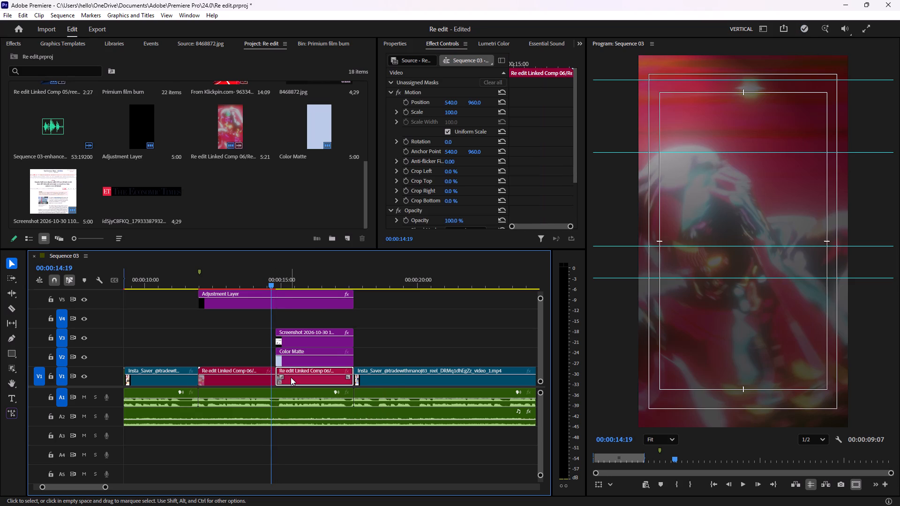
{"action": "key", "text": "BackSpace"}
Move the Screenshot and Color Matte clips down one track, onto V2 and V1.
{"action": "left_click_drag", "start_coordinate": [286, 322], "coordinate": [304, 372]}
{"action": "left_click_drag", "start_coordinate": [308, 341], "coordinate": [307, 353]}
Scrub between about 00:00:13:27 and 00:00:15:26 to preview the cut from the linked comp to the news screenshot.
{"action": "left_click_drag", "start_coordinate": [271, 282], "coordinate": [247, 287]}
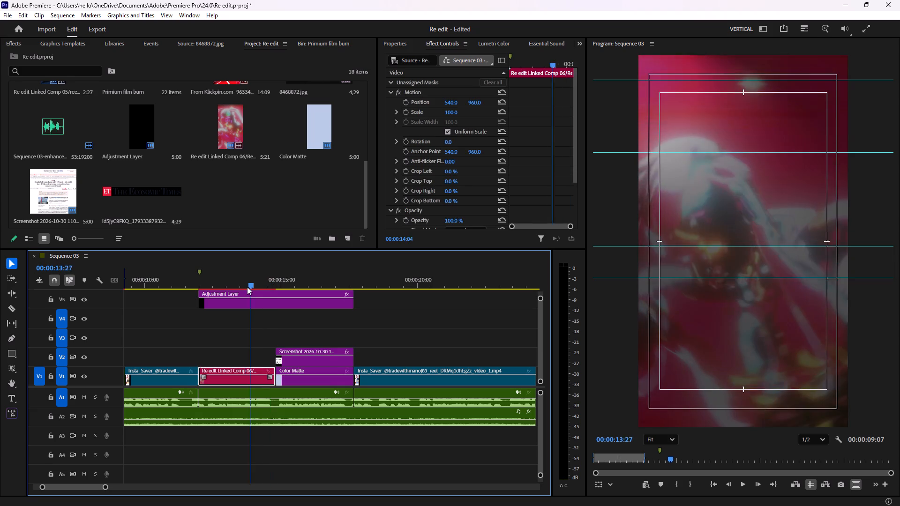
{"action": "left_click_drag", "start_coordinate": [247, 287], "coordinate": [296, 293]}
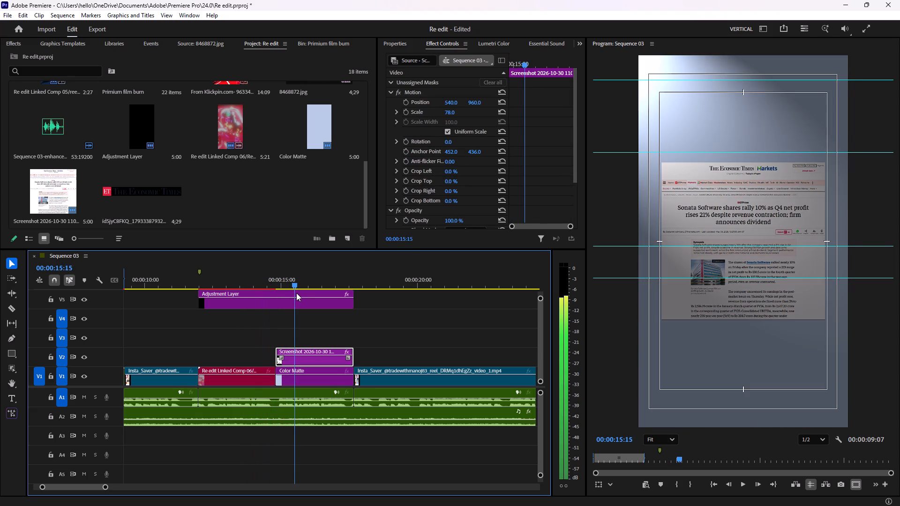
{"action": "left_click_drag", "start_coordinate": [296, 293], "coordinate": [257, 291]}
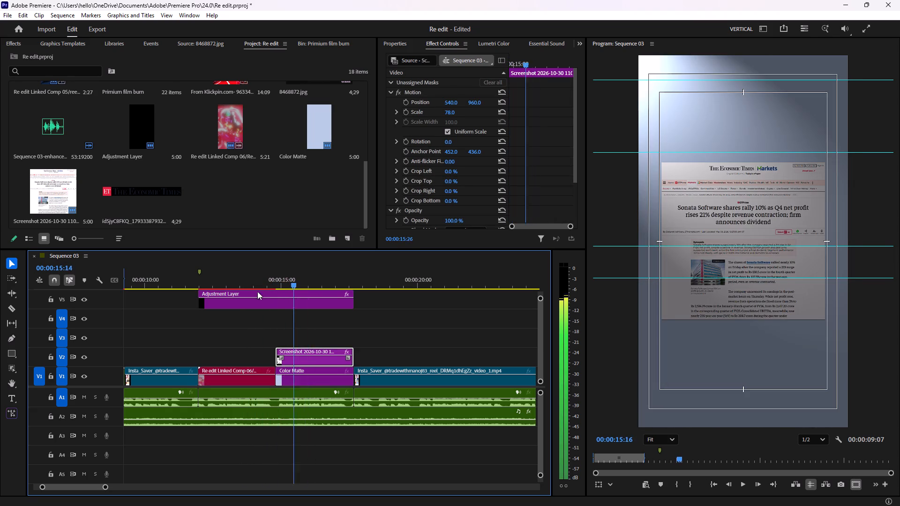
{"action": "left_click_drag", "start_coordinate": [257, 291], "coordinate": [263, 288]}
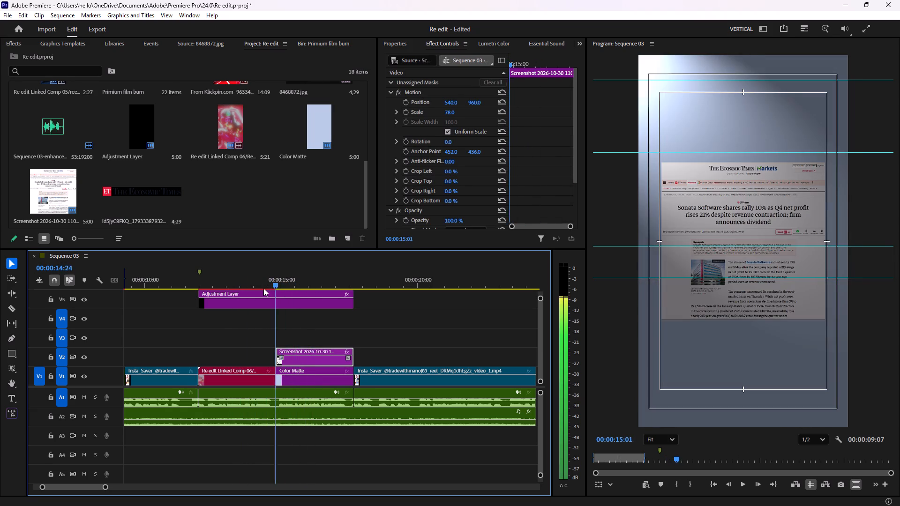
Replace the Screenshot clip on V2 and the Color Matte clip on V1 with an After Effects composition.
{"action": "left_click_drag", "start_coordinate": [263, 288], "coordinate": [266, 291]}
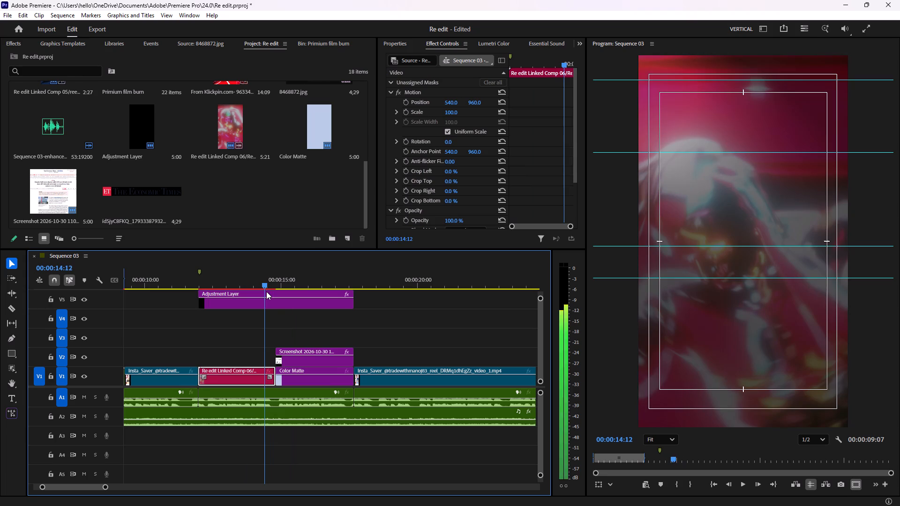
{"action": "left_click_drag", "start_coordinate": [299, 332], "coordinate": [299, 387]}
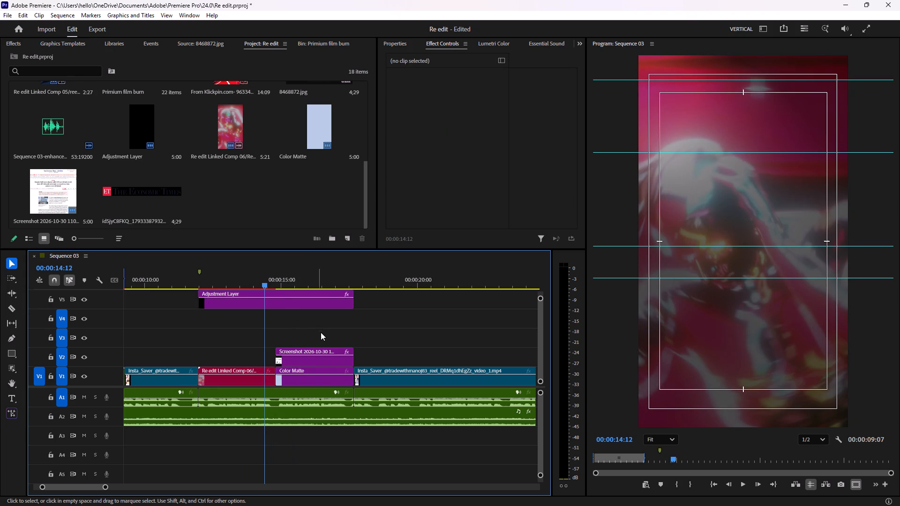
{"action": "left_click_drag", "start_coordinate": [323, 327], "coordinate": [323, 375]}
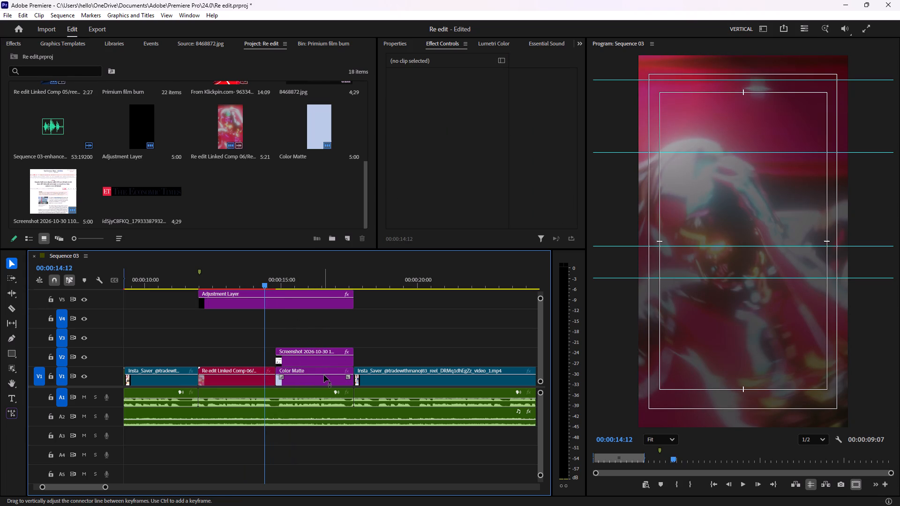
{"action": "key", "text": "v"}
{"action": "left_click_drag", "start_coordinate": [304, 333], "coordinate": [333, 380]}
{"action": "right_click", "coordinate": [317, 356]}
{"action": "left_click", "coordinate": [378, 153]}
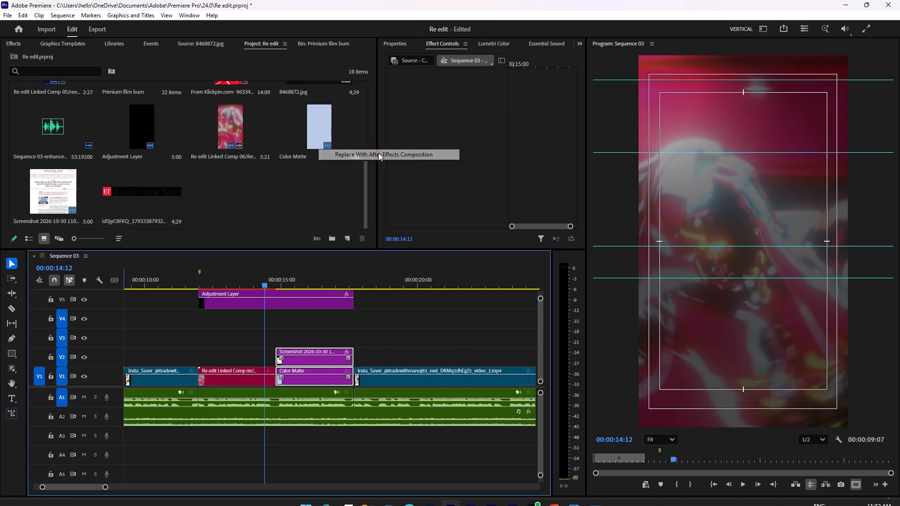
Switch to After Effects, close the Re edit Linked Comp 07 timeline and show Re edit Linked Comp 06.
{"action": "left_click", "coordinate": [470, 494]}
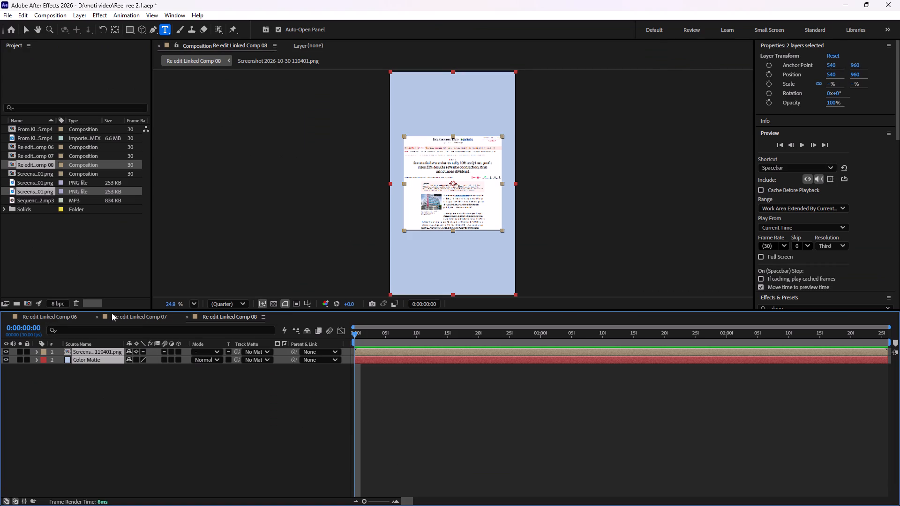
{"action": "left_click", "coordinate": [99, 315]}
{"action": "left_click", "coordinate": [58, 315]}
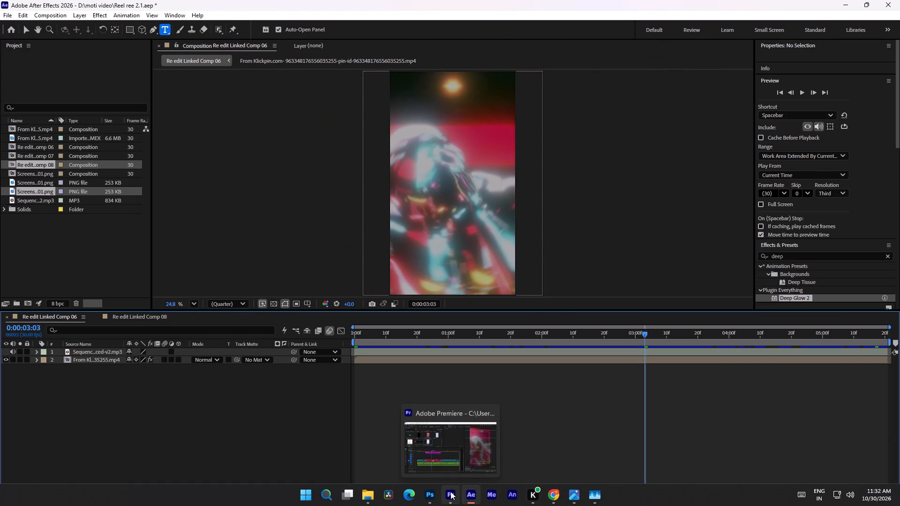
Return to Premiere Pro and scrub between about 00:00:14:09 and 00:00:15:06 to preview the cut into the new linked comp.
{"action": "left_click", "coordinate": [450, 491]}
{"action": "left_click_drag", "start_coordinate": [262, 282], "coordinate": [260, 282]}
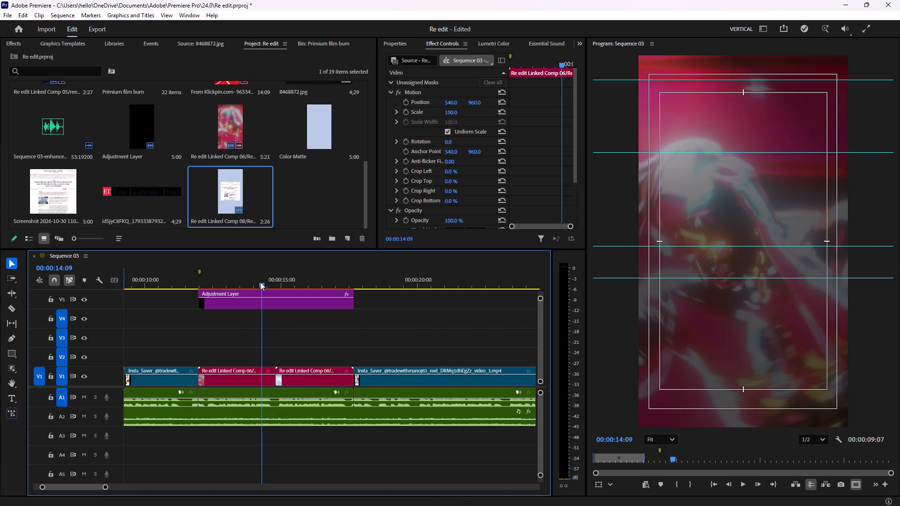
{"action": "left_click_drag", "start_coordinate": [260, 282], "coordinate": [287, 286]}
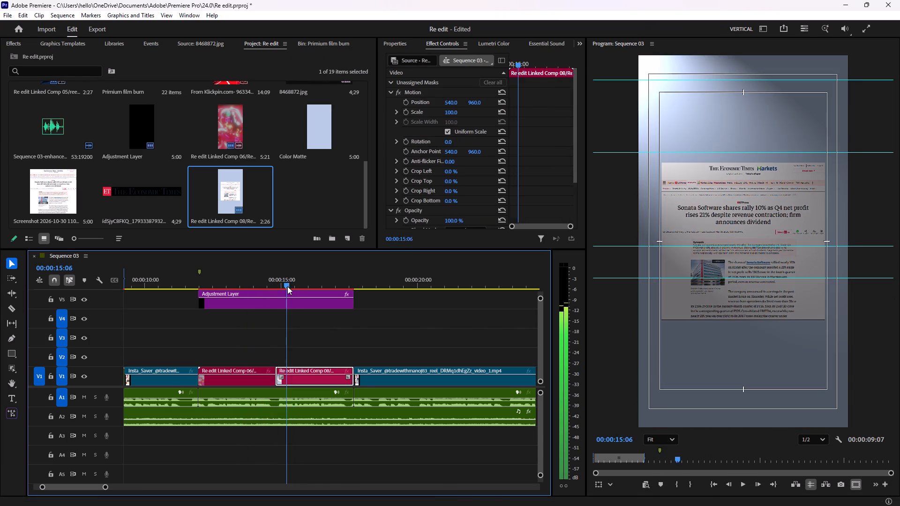
{"action": "left_click_drag", "start_coordinate": [287, 286], "coordinate": [286, 289]}
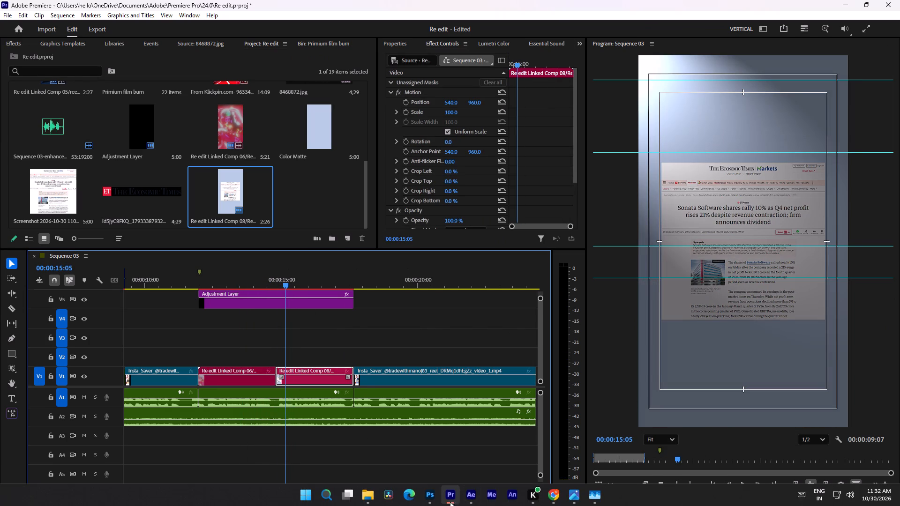
Examine the news screenshot closely in After Effects' Re edit Linked Comp 08 and scrub through its opening frames.
{"action": "left_click", "coordinate": [472, 499]}
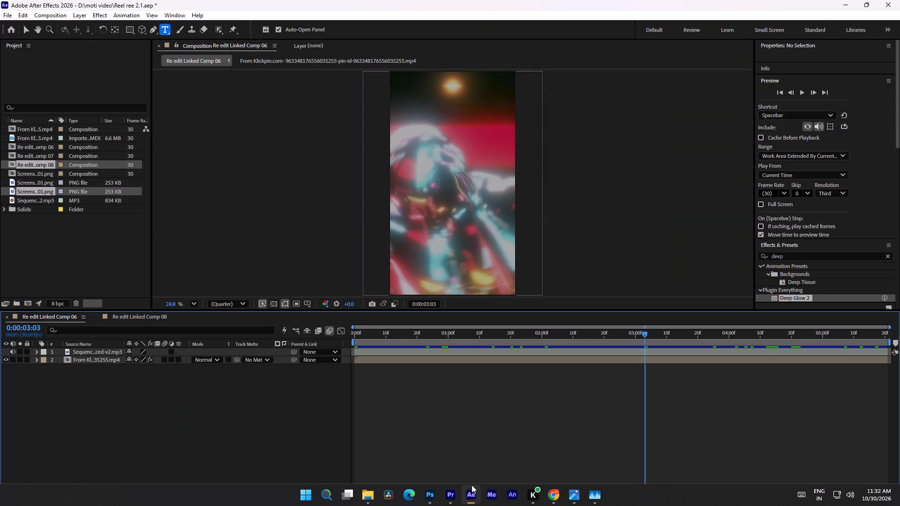
{"action": "left_click", "coordinate": [124, 316]}
{"action": "scroll", "coordinate": [432, 233], "scroll_direction": "up", "scroll_amount": 3}
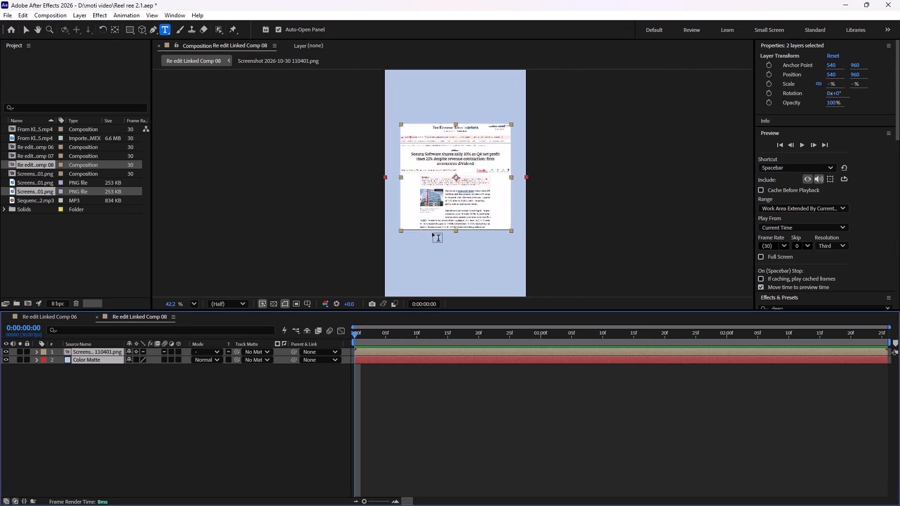
{"action": "scroll", "coordinate": [432, 233], "scroll_direction": "up", "scroll_amount": 3}
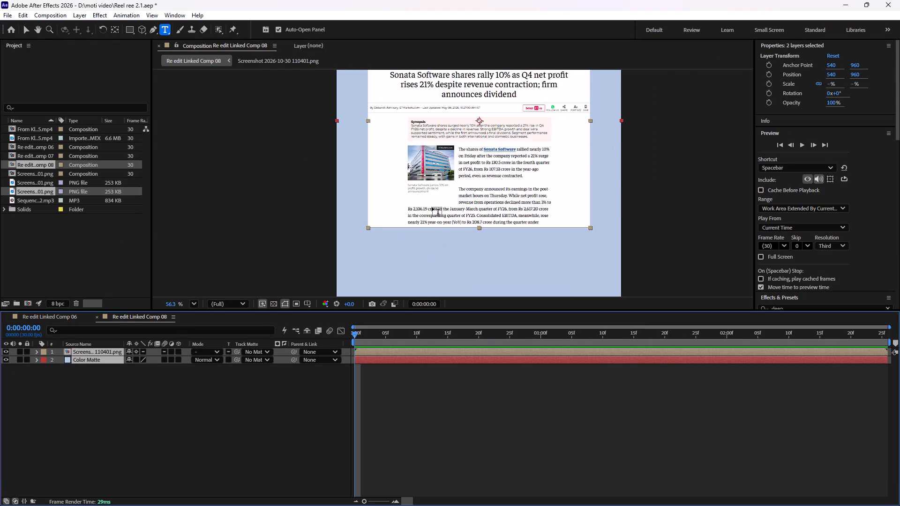
{"action": "key", "text": "space"}
{"action": "key", "text": "space"}
{"action": "key", "text": "space"}
{"action": "key", "text": "space"}
{"action": "key", "text": "space"}
{"action": "key", "text": "space"}
{"action": "key", "text": "space"}
{"action": "key", "text": "space"}
{"action": "key", "text": "space"}
{"action": "key", "text": "space"}
{"action": "key", "text": "space"}
{"action": "key", "text": "space"}
{"action": "key", "text": "space"}
{"action": "key", "text": "space"}
{"action": "key", "text": "space"}
{"action": "key", "text": "space"}
{"action": "key", "text": "space"}
{"action": "key", "text": "space"}
{"action": "key", "text": "space"}
{"action": "key", "text": "space"}
{"action": "left_click_drag", "start_coordinate": [445, 208], "coordinate": [425, 291]}
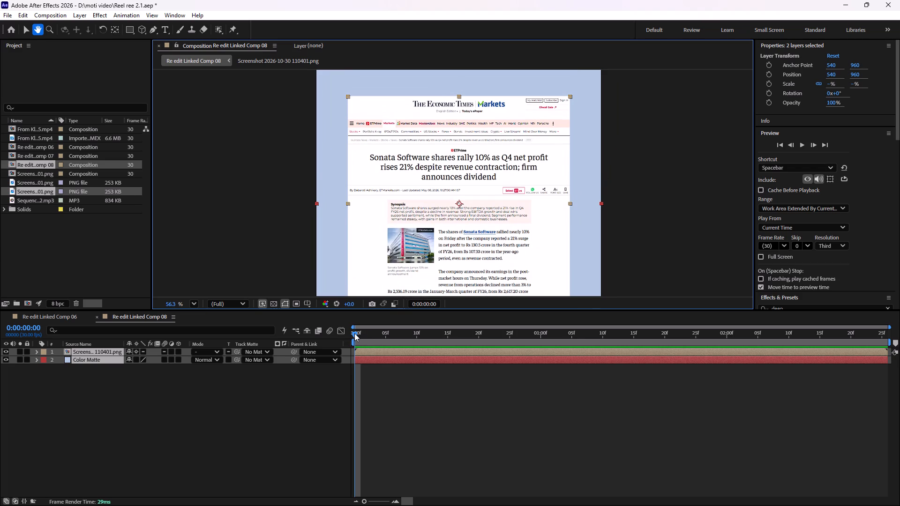
{"action": "left_click_drag", "start_coordinate": [354, 333], "coordinate": [433, 342]}
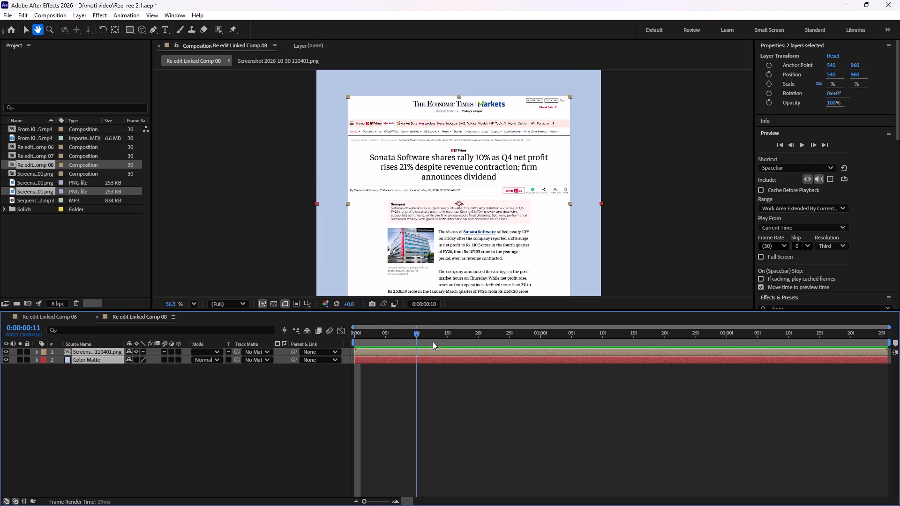
{"action": "left_click_drag", "start_coordinate": [433, 342], "coordinate": [380, 341]}
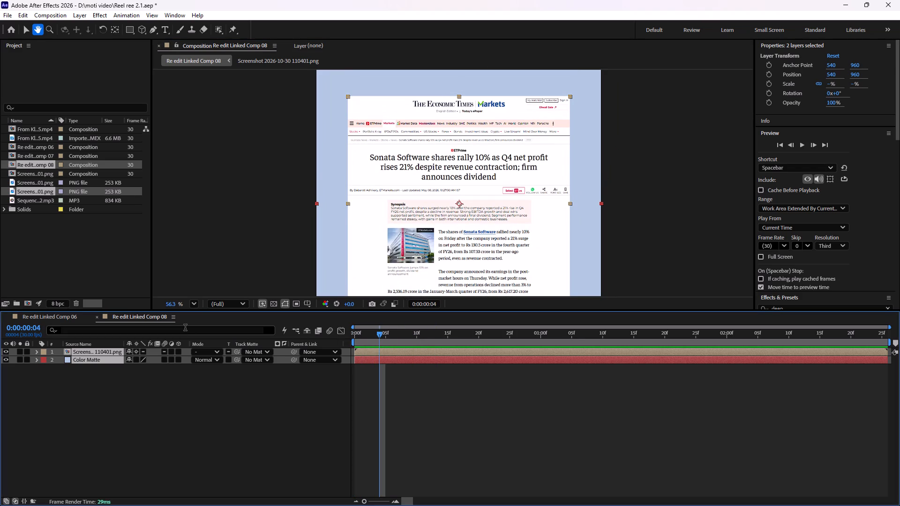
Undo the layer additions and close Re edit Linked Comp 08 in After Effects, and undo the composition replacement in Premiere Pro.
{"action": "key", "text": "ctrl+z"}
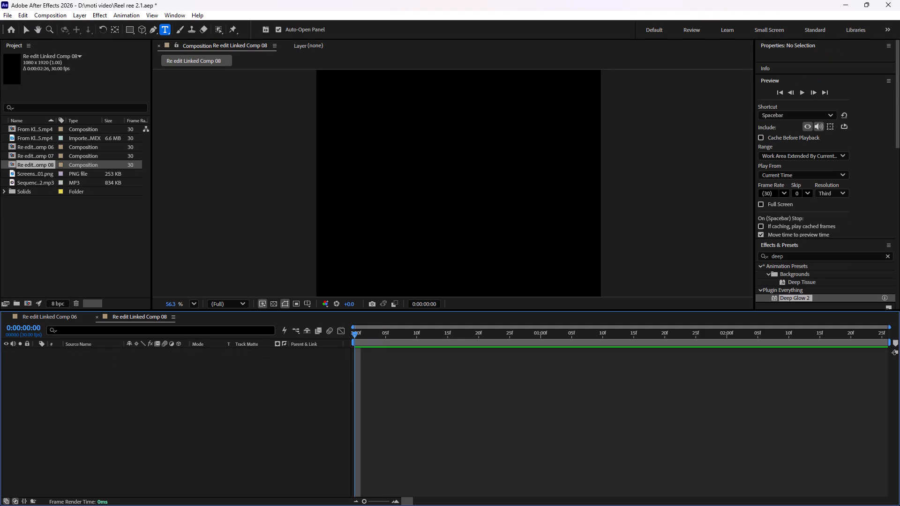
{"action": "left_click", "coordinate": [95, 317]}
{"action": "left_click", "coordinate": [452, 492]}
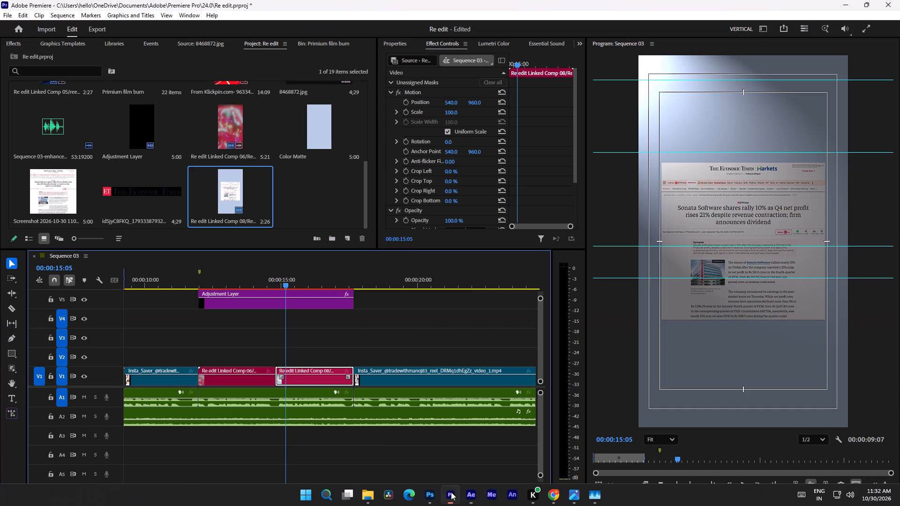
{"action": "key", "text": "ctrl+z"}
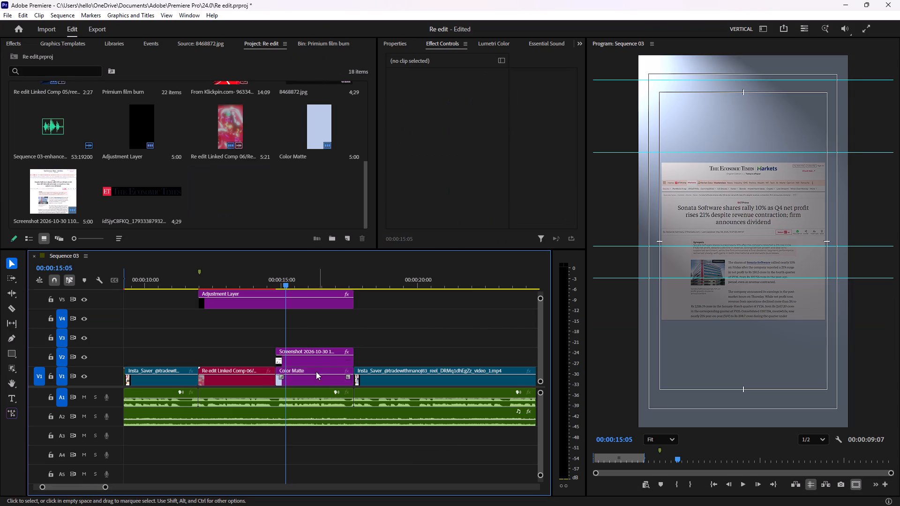
Position the playhead at 00:00:14:29, just after the start of the Screenshot clip.
{"action": "left_click_drag", "start_coordinate": [282, 283], "coordinate": [281, 283]}
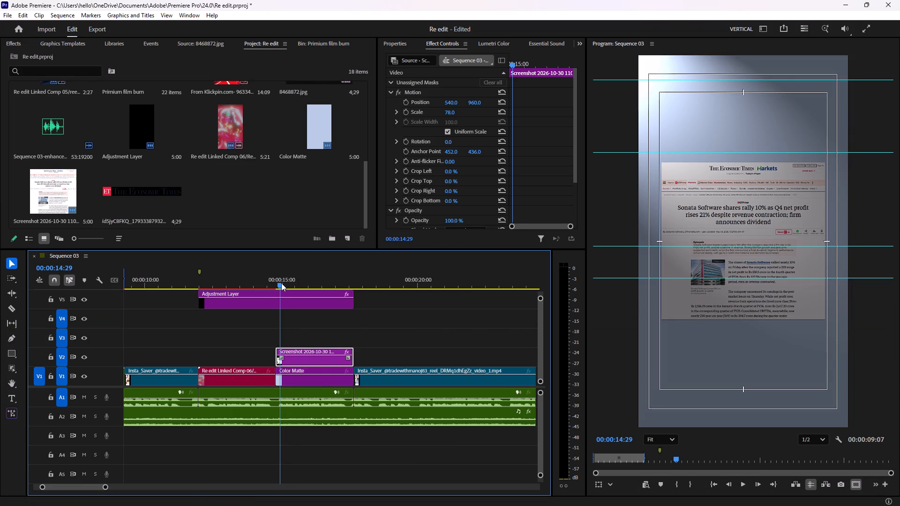
{"action": "left_click_drag", "start_coordinate": [281, 283], "coordinate": [282, 290]}
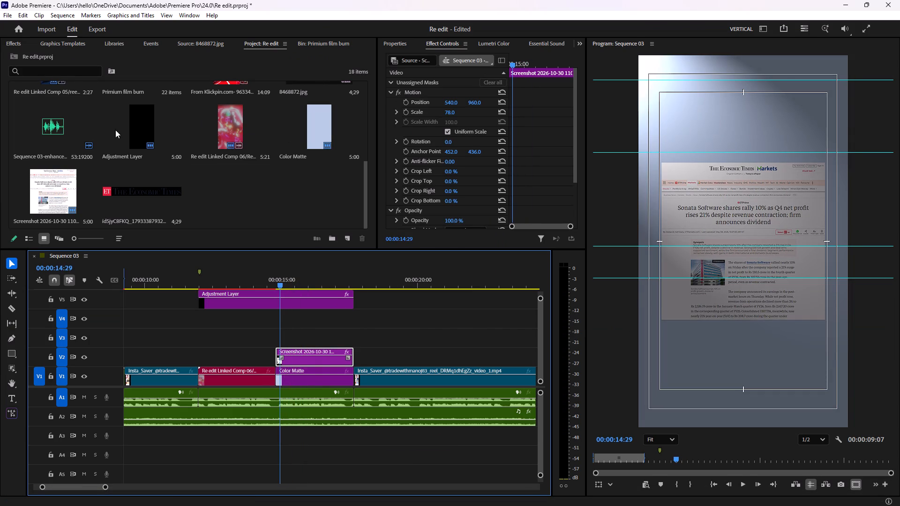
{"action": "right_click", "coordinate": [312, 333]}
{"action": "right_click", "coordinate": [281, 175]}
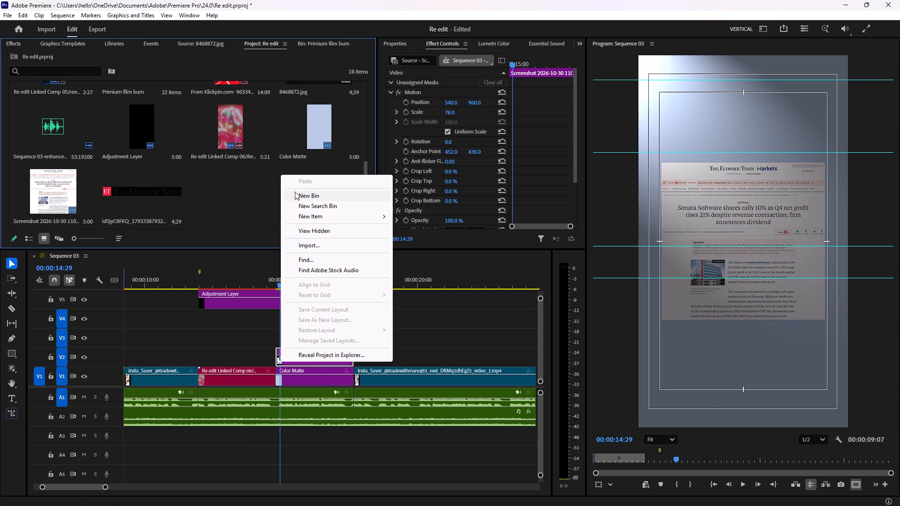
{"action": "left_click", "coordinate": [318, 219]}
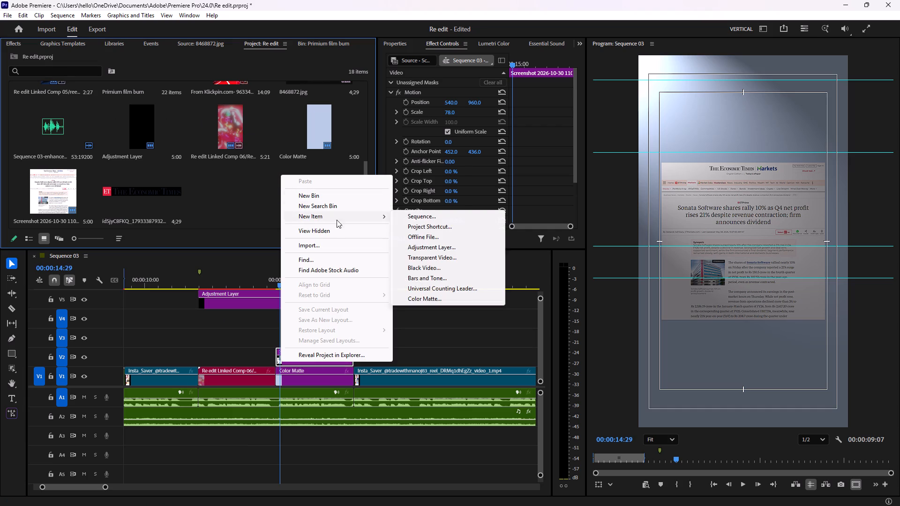
Draw a thin rectangle shape across the first line of the article headline, "Sonata Software shares rally 10% as Q4 net profit".
{"action": "left_click", "coordinate": [10, 352]}
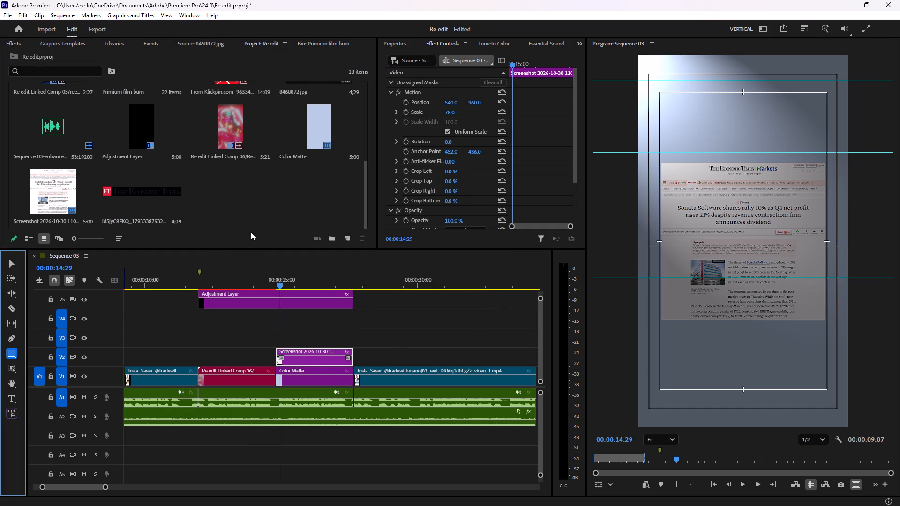
{"action": "scroll", "coordinate": [701, 215], "scroll_direction": "up", "scroll_amount": 3}
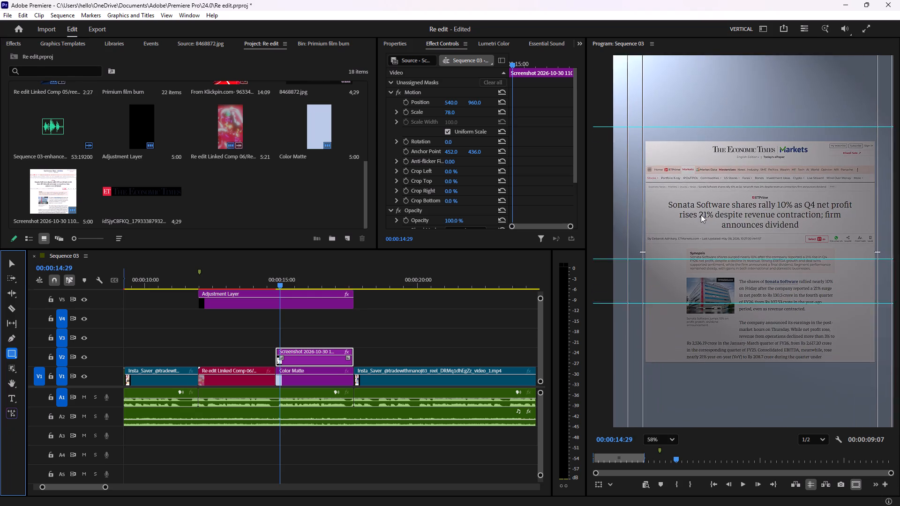
{"action": "scroll", "coordinate": [701, 215], "scroll_direction": "up", "scroll_amount": 2}
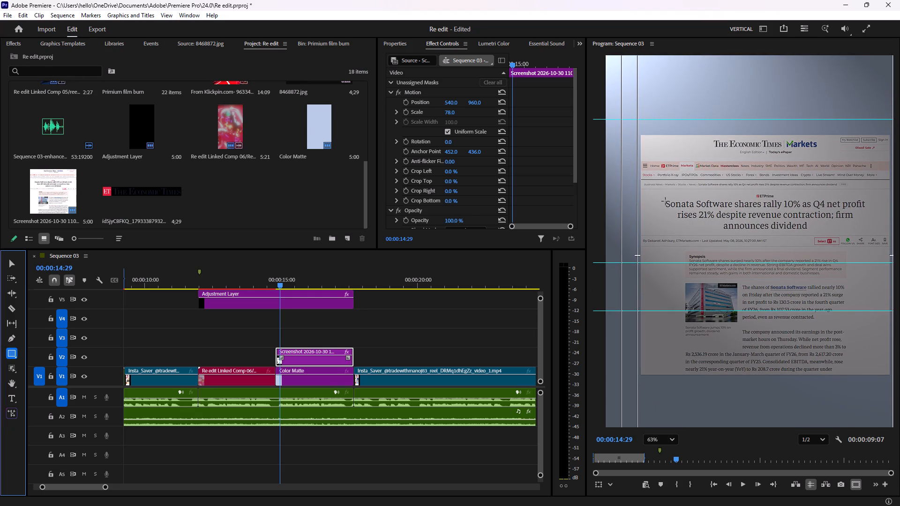
{"action": "left_click_drag", "start_coordinate": [665, 201], "coordinate": [786, 208]}
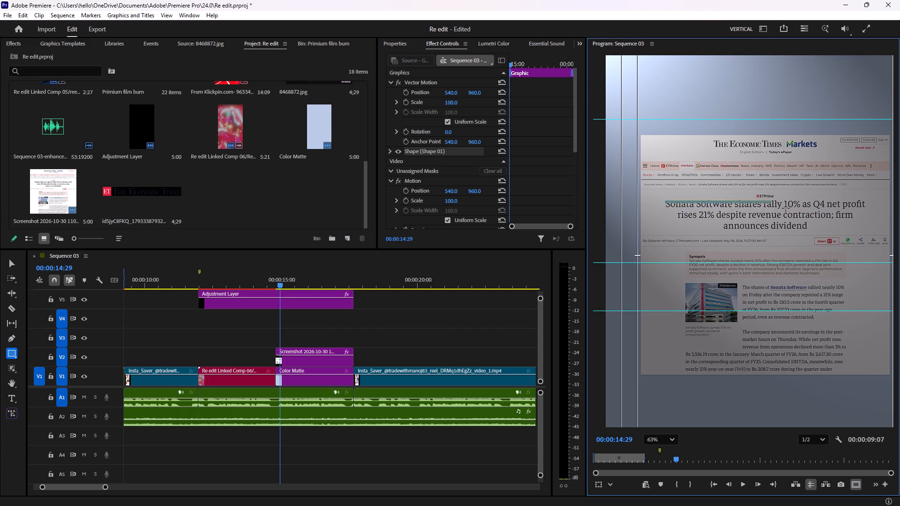
{"action": "left_click_drag", "start_coordinate": [786, 208], "coordinate": [865, 210]}
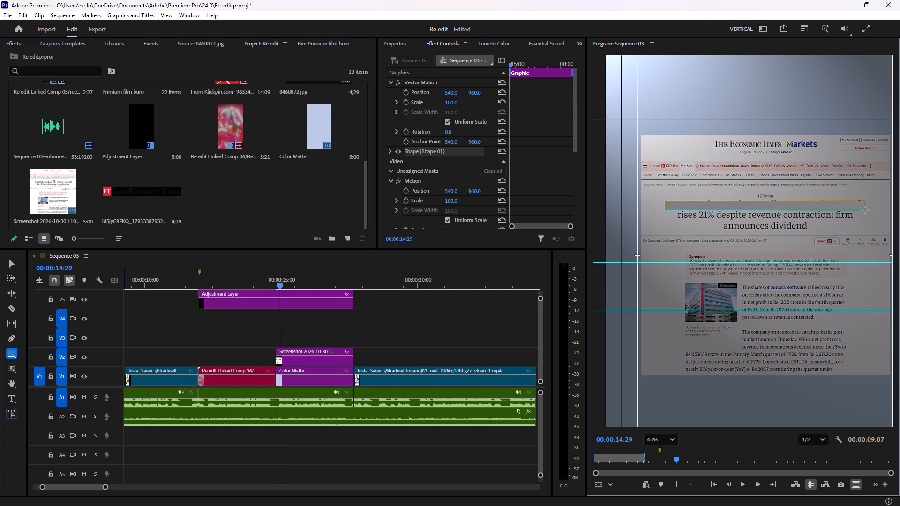
{"action": "left_click_drag", "start_coordinate": [865, 210], "coordinate": [872, 211]}
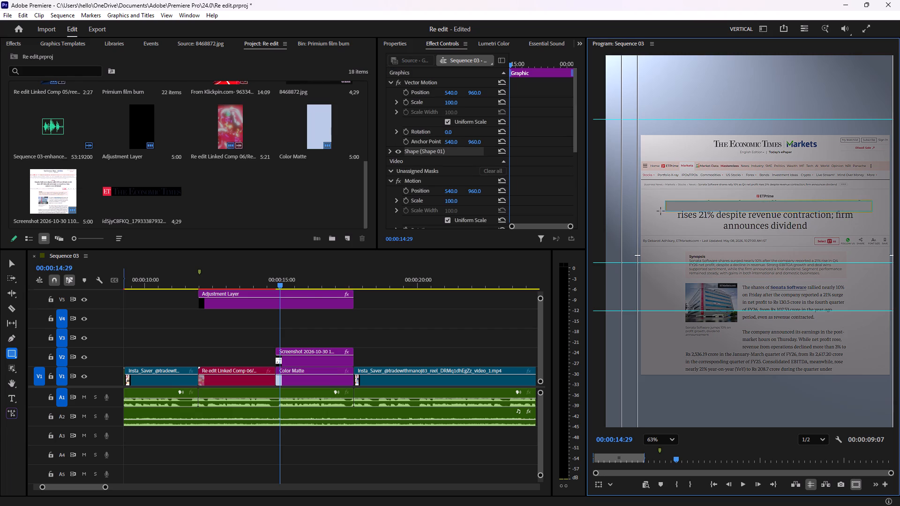
Change the fill colour of the rectangle over the headline to a dark red.
{"action": "left_click", "coordinate": [389, 150]}
{"action": "left_click", "coordinate": [415, 198]}
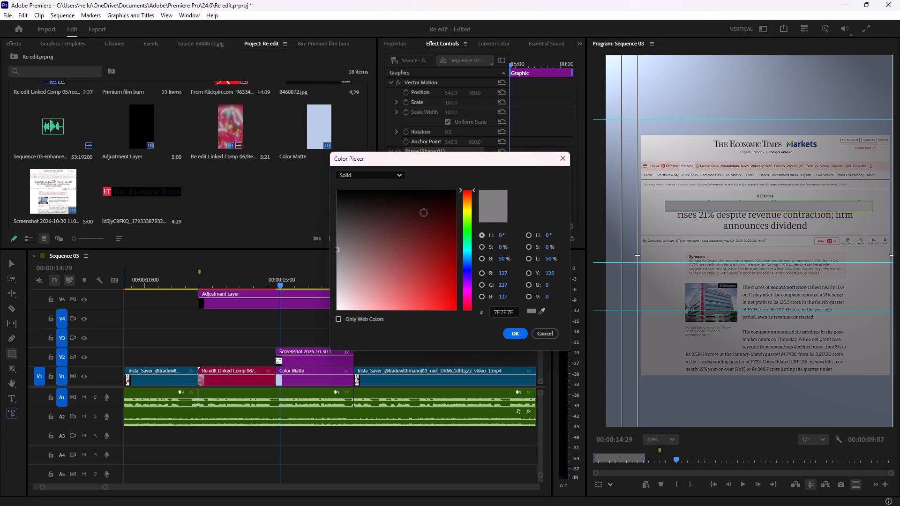
{"action": "left_click_drag", "start_coordinate": [406, 236], "coordinate": [422, 253]}
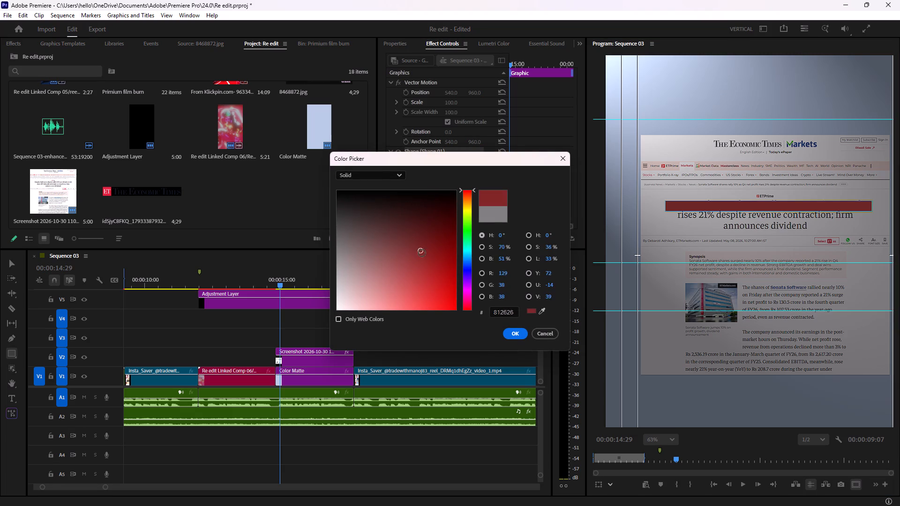
{"action": "left_click_drag", "start_coordinate": [422, 253], "coordinate": [430, 244]}
{"action": "left_click", "coordinate": [510, 333]}
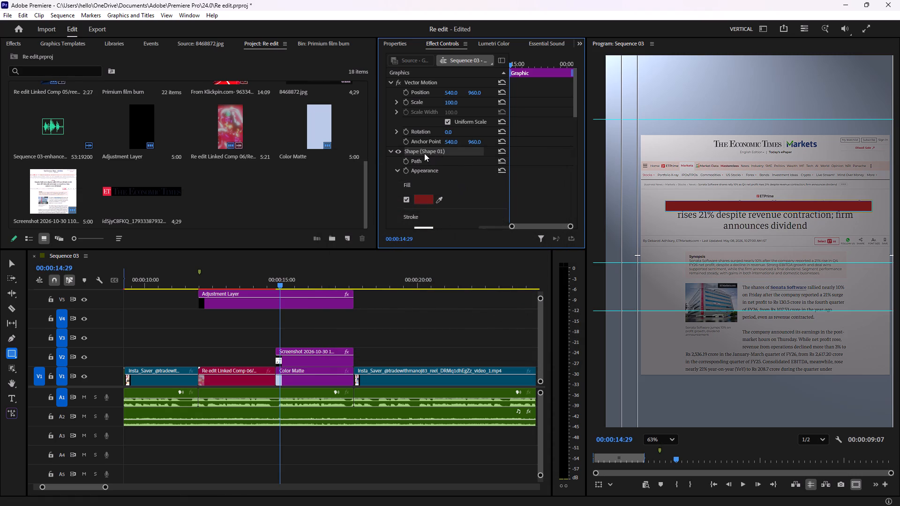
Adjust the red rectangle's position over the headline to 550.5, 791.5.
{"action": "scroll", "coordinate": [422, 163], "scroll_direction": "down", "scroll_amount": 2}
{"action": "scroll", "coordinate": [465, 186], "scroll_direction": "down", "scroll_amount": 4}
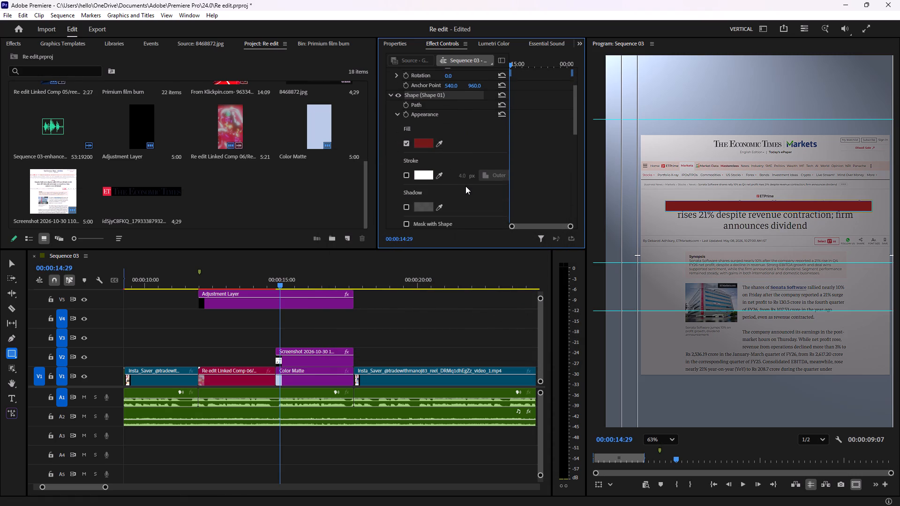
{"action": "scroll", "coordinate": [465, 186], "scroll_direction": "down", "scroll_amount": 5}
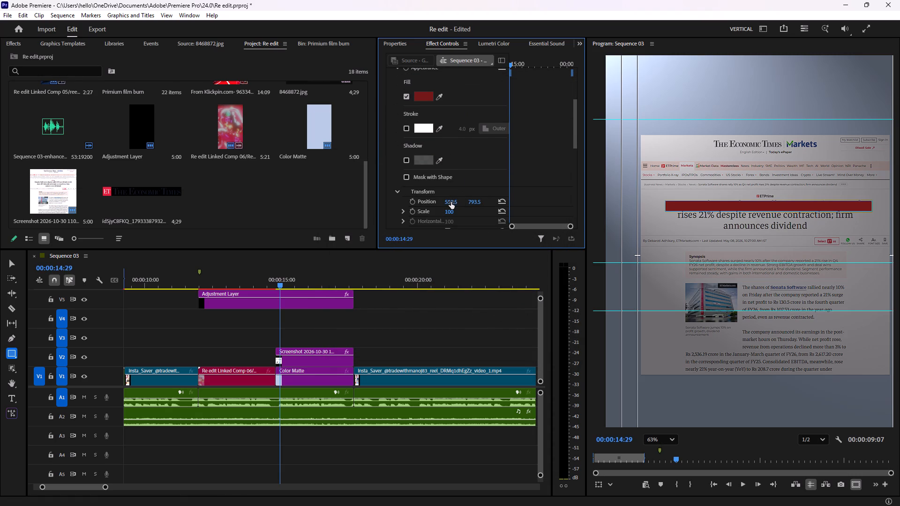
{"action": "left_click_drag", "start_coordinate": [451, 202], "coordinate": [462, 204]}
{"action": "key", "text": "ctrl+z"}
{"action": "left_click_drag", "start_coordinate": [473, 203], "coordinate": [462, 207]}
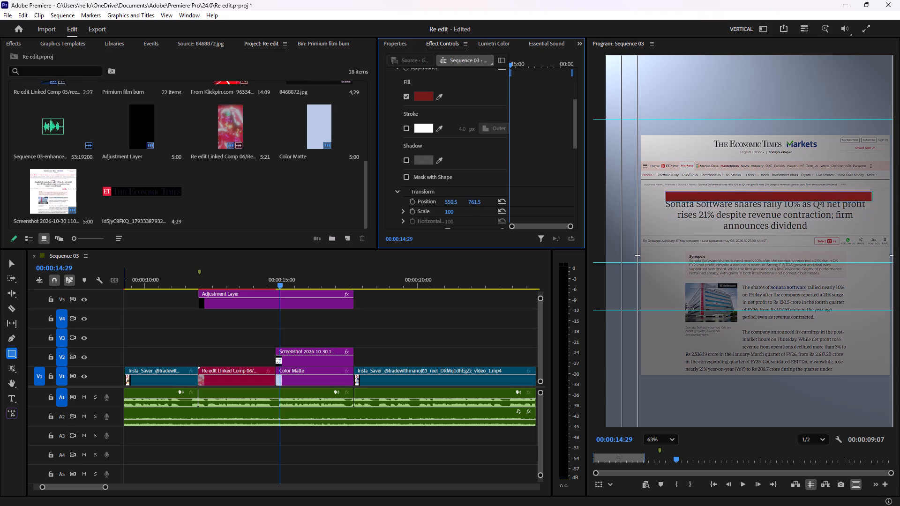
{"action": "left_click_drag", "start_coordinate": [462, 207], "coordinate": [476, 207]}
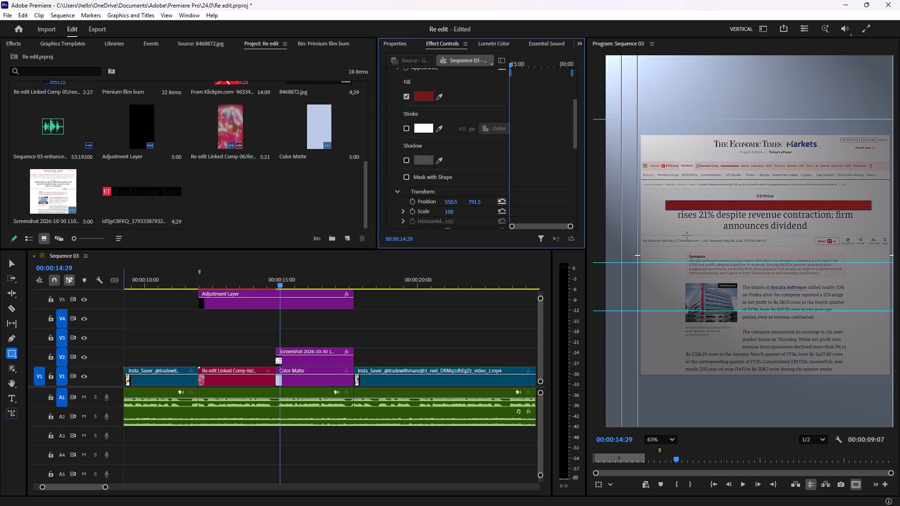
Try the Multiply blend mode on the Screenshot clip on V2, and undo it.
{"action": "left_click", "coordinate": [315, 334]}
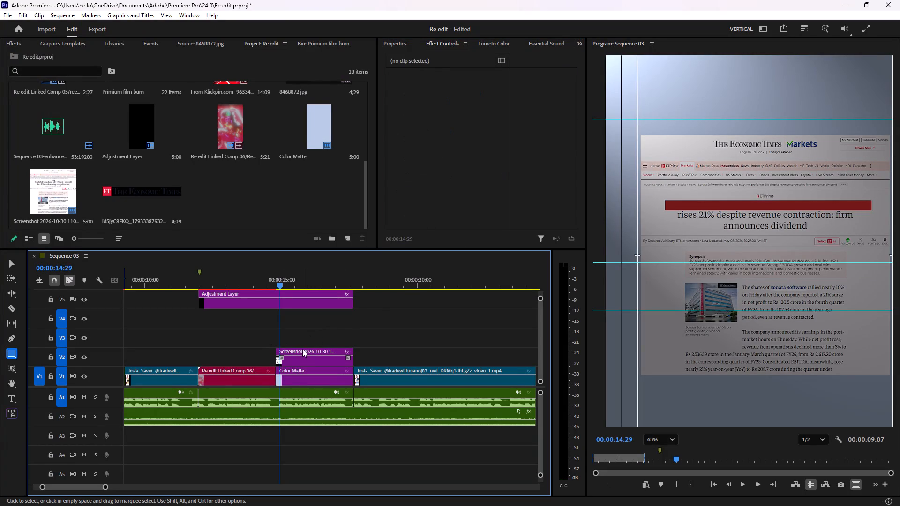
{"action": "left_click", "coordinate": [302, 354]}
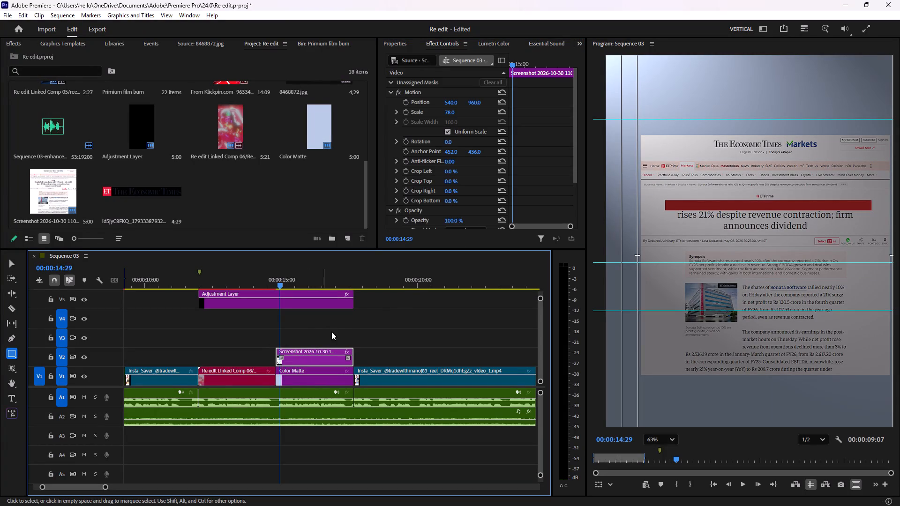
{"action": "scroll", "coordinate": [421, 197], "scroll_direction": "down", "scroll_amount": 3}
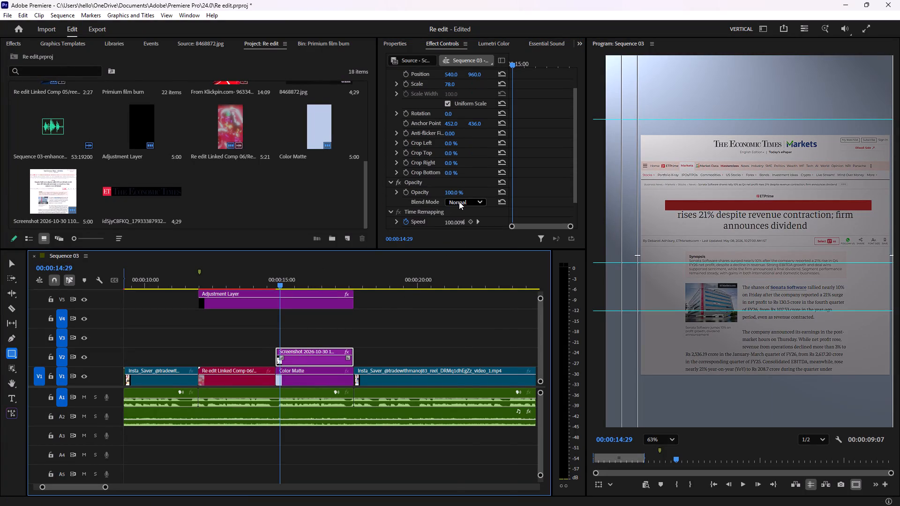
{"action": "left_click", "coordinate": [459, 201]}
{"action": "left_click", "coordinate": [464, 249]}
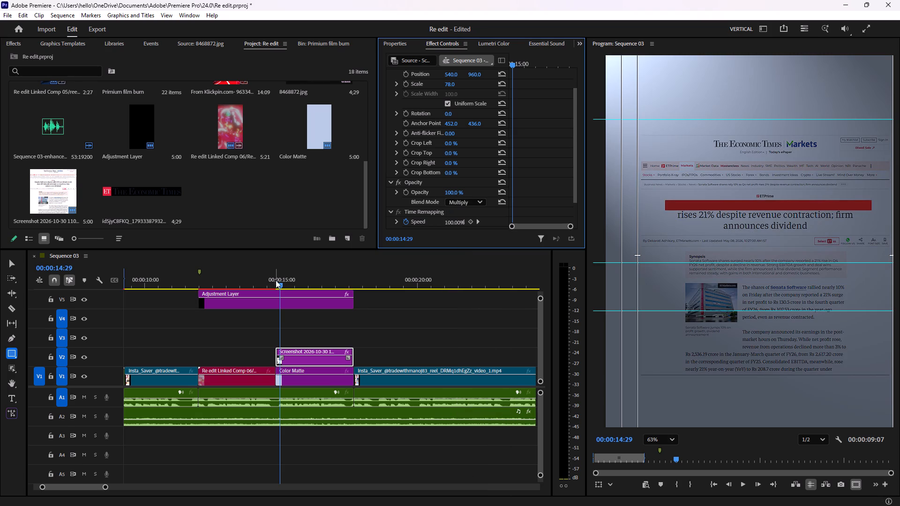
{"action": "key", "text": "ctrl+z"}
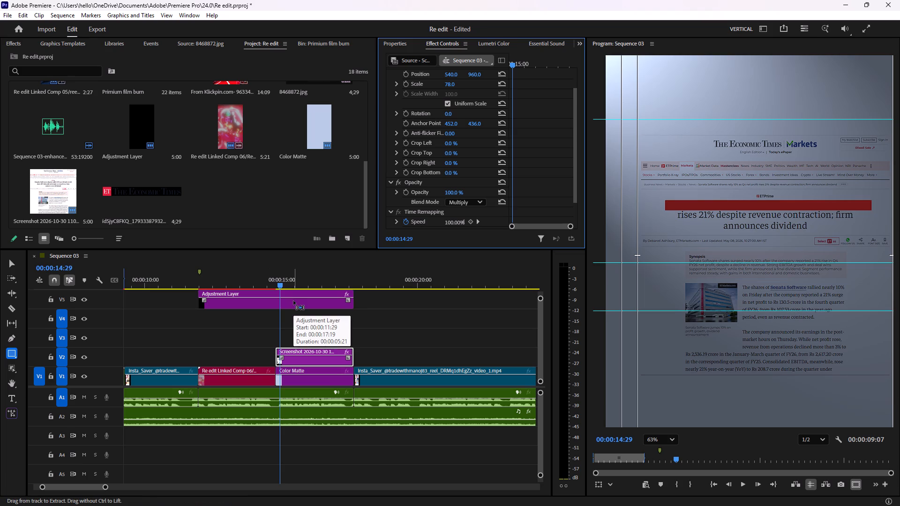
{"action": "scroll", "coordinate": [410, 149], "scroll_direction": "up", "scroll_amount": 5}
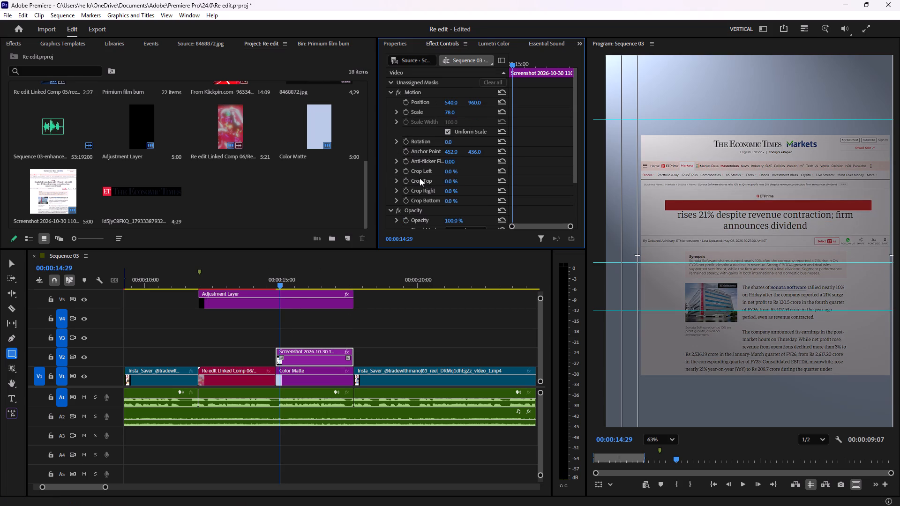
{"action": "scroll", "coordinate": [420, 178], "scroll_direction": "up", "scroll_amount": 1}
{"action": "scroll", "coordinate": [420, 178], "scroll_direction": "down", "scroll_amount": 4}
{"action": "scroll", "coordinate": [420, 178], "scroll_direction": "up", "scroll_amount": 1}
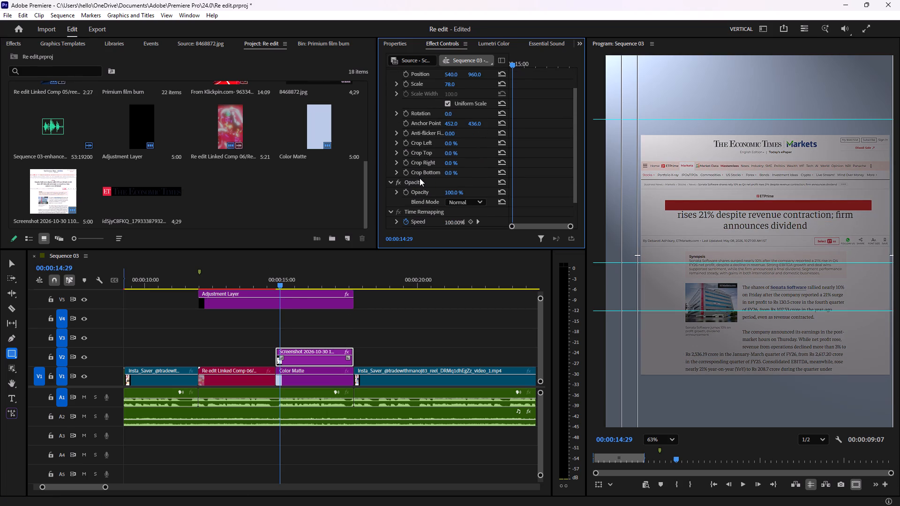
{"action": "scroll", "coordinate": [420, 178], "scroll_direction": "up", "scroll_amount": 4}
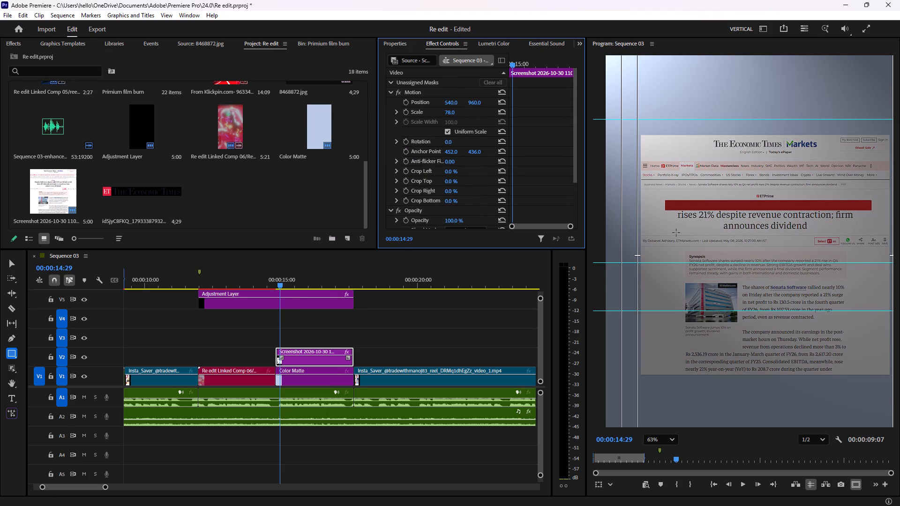
Delete the red rectangle, Shape 01, covering the first line of the article headline.
{"action": "key", "text": "v"}
{"action": "left_click", "coordinate": [695, 204]}
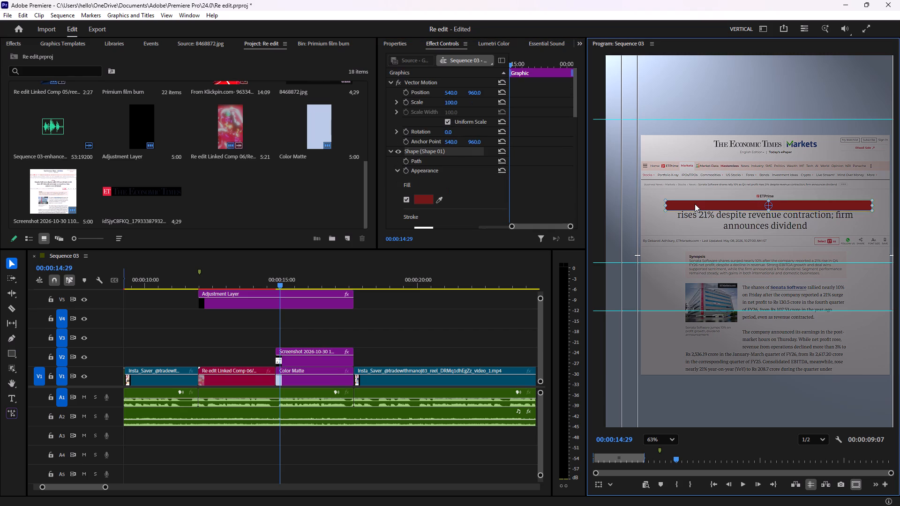
{"action": "scroll", "coordinate": [456, 180], "scroll_direction": "up", "scroll_amount": 6}
{"action": "scroll", "coordinate": [456, 186], "scroll_direction": "down", "scroll_amount": 6}
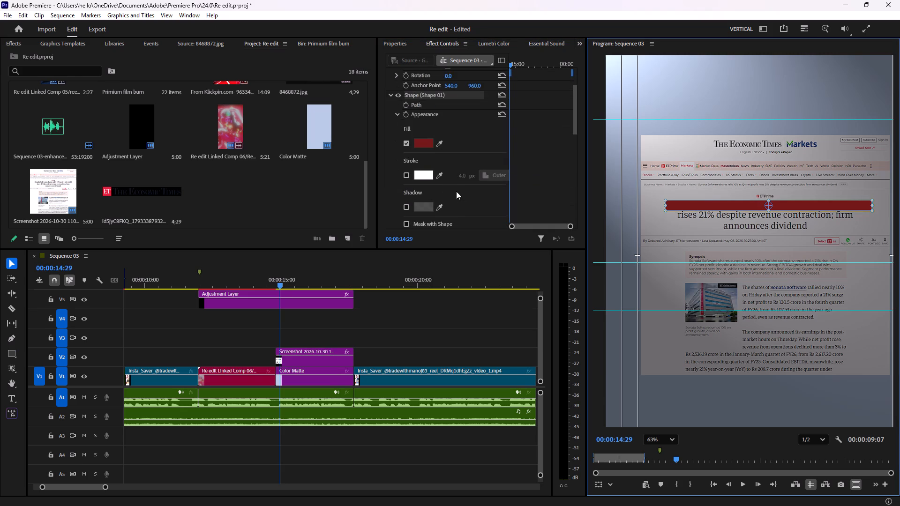
{"action": "scroll", "coordinate": [456, 191], "scroll_direction": "down", "scroll_amount": 11}
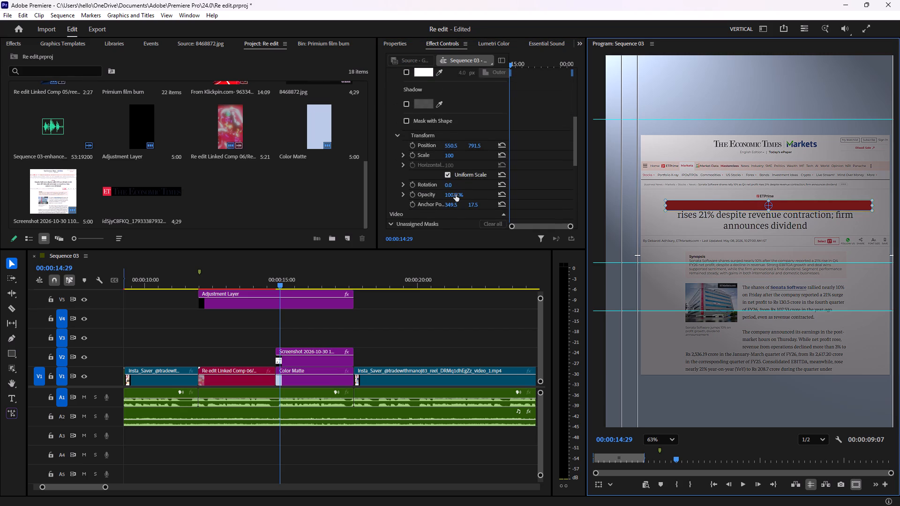
{"action": "scroll", "coordinate": [456, 194], "scroll_direction": "down", "scroll_amount": 1}
{"action": "scroll", "coordinate": [456, 194], "scroll_direction": "up", "scroll_amount": 15}
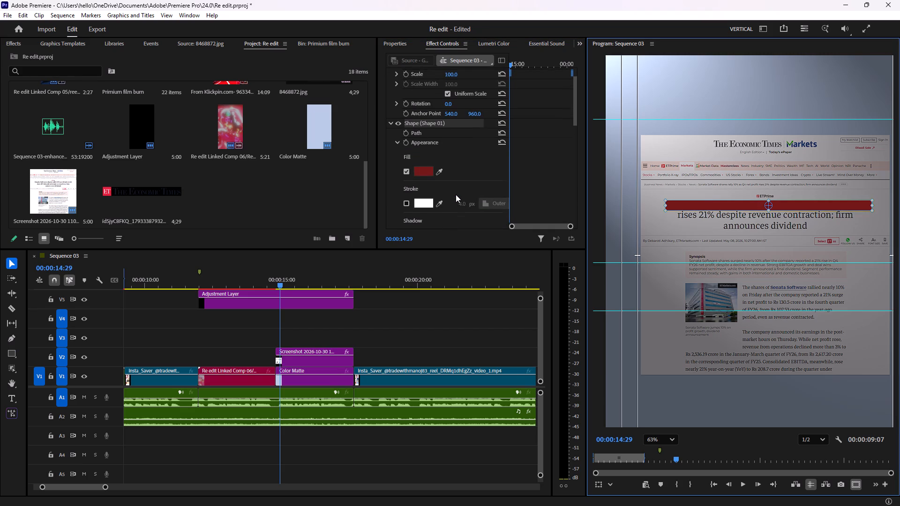
{"action": "left_click", "coordinate": [434, 125]}
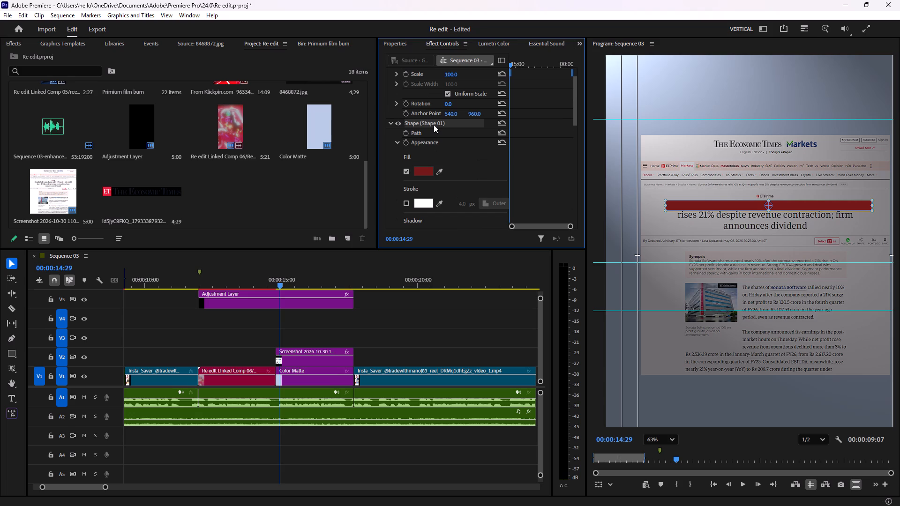
{"action": "key", "text": "BackSpace"}
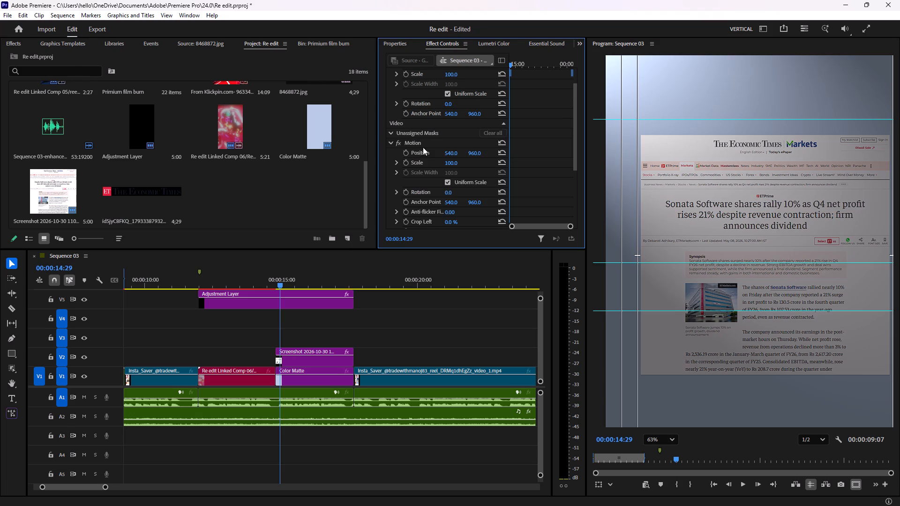
{"action": "scroll", "coordinate": [413, 158], "scroll_direction": "up", "scroll_amount": 5}
{"action": "left_click", "coordinate": [300, 331]}
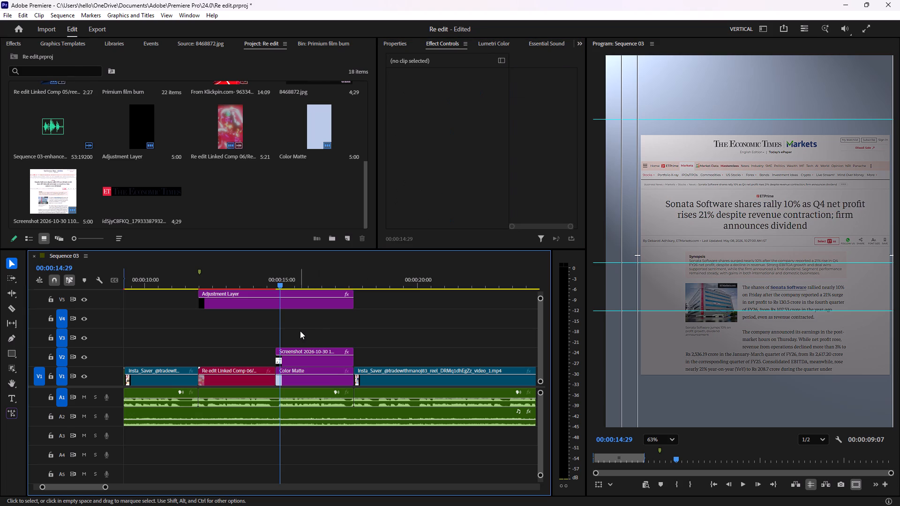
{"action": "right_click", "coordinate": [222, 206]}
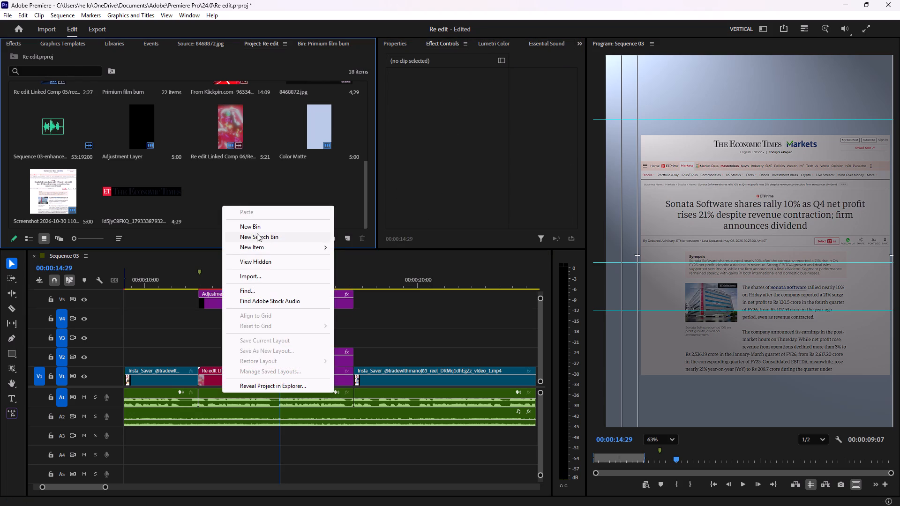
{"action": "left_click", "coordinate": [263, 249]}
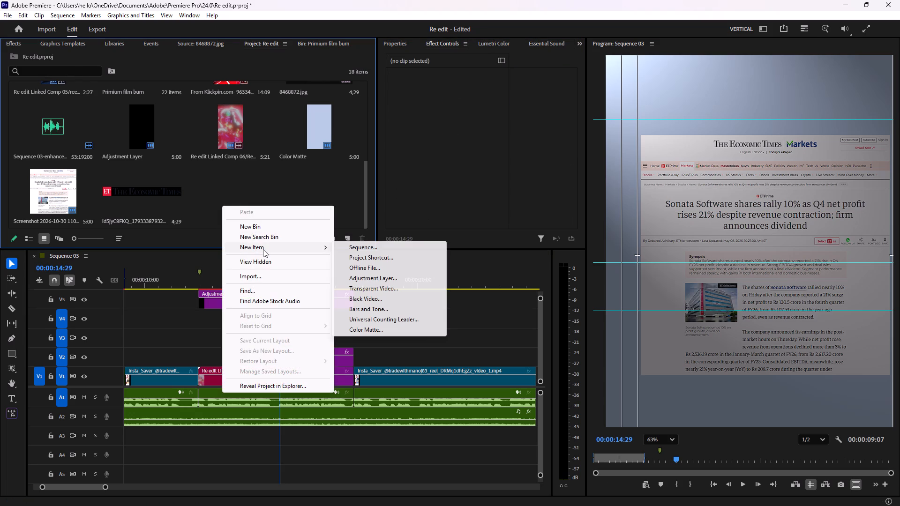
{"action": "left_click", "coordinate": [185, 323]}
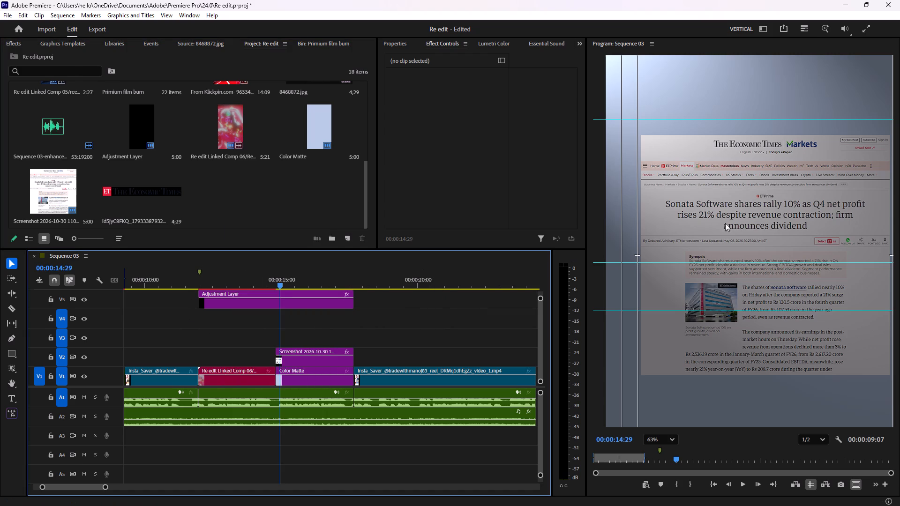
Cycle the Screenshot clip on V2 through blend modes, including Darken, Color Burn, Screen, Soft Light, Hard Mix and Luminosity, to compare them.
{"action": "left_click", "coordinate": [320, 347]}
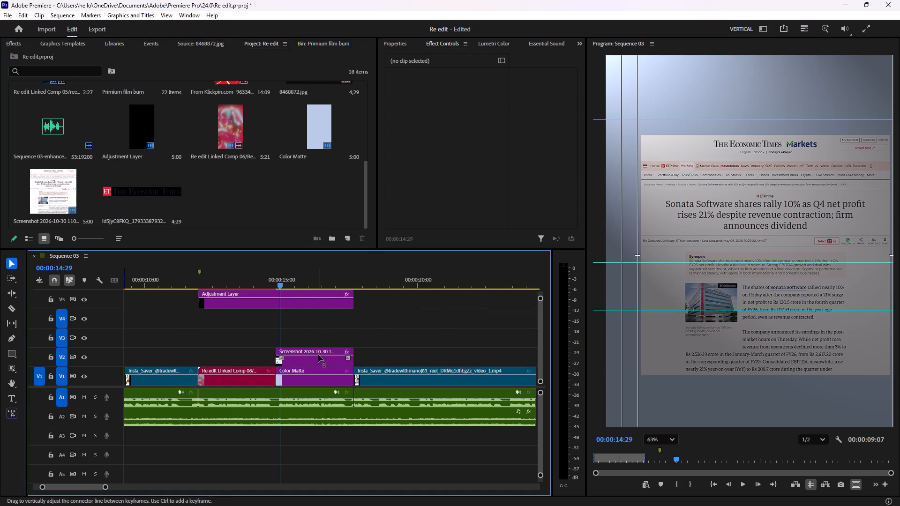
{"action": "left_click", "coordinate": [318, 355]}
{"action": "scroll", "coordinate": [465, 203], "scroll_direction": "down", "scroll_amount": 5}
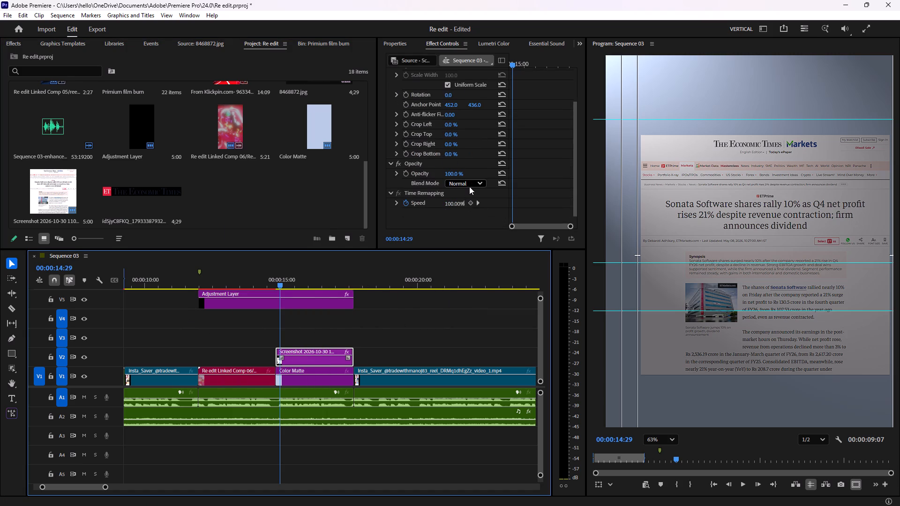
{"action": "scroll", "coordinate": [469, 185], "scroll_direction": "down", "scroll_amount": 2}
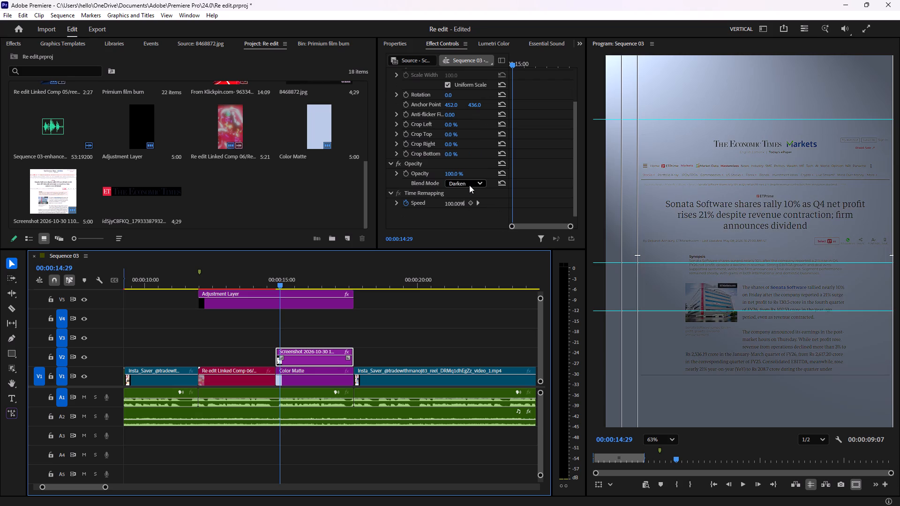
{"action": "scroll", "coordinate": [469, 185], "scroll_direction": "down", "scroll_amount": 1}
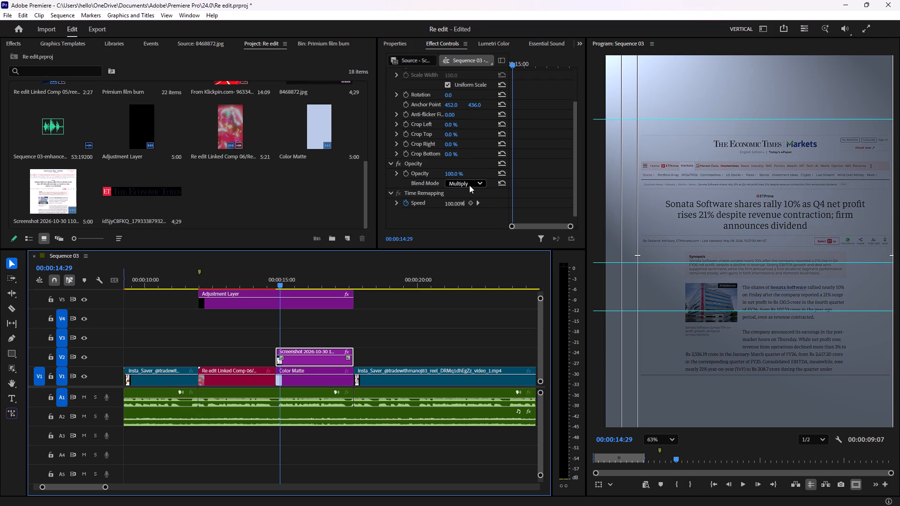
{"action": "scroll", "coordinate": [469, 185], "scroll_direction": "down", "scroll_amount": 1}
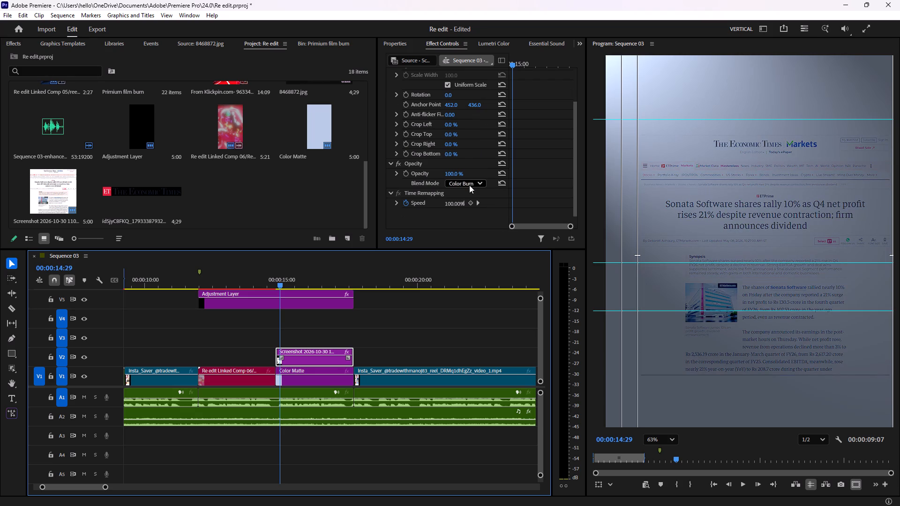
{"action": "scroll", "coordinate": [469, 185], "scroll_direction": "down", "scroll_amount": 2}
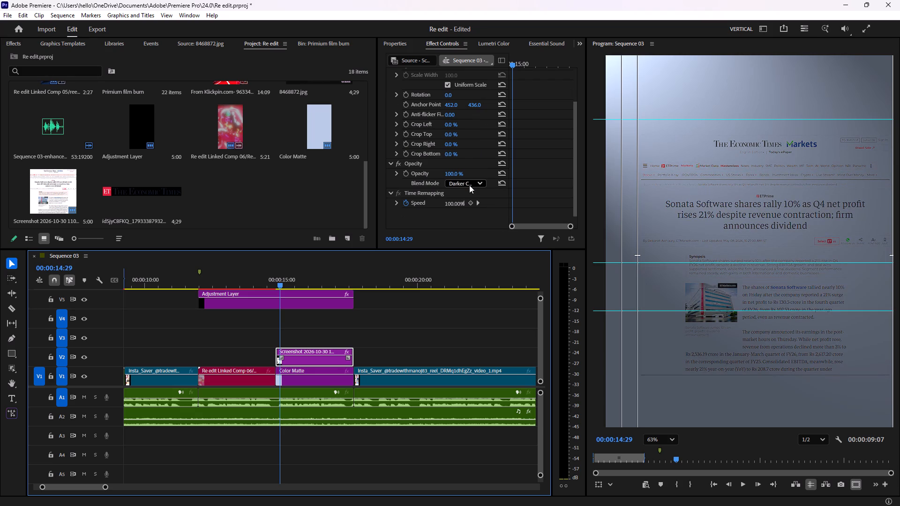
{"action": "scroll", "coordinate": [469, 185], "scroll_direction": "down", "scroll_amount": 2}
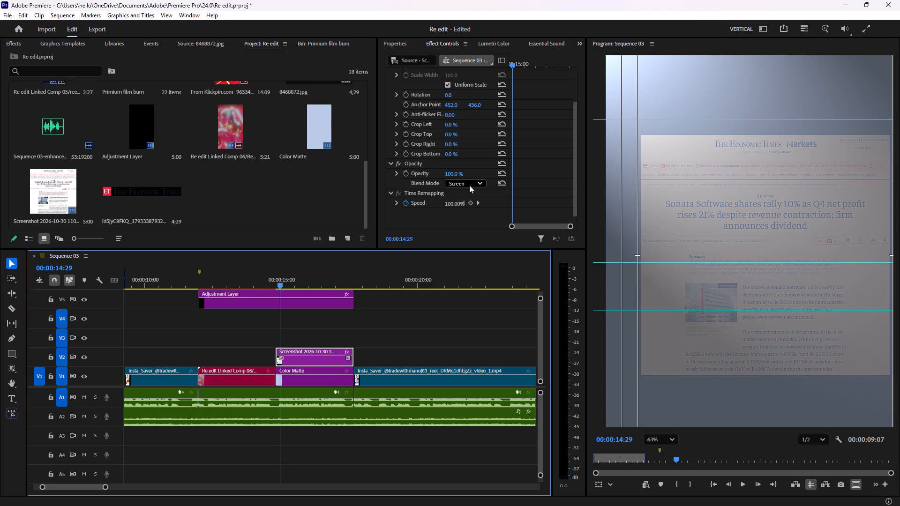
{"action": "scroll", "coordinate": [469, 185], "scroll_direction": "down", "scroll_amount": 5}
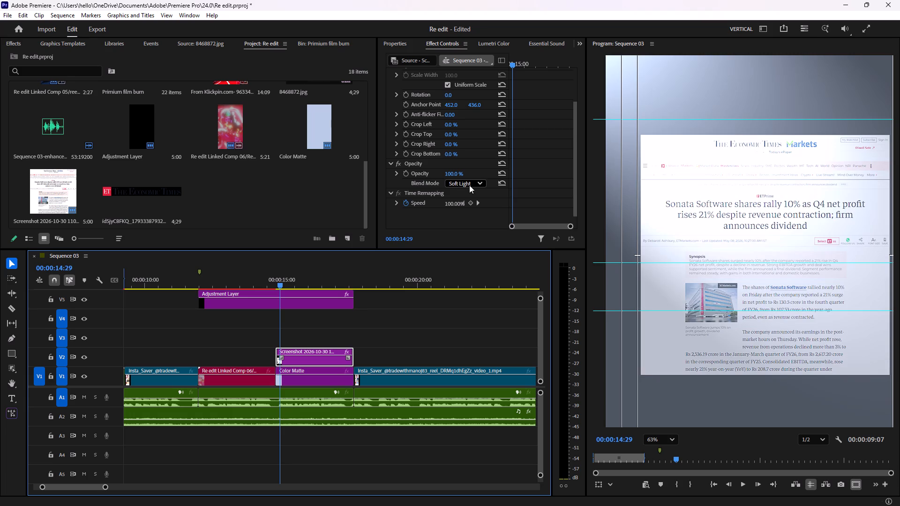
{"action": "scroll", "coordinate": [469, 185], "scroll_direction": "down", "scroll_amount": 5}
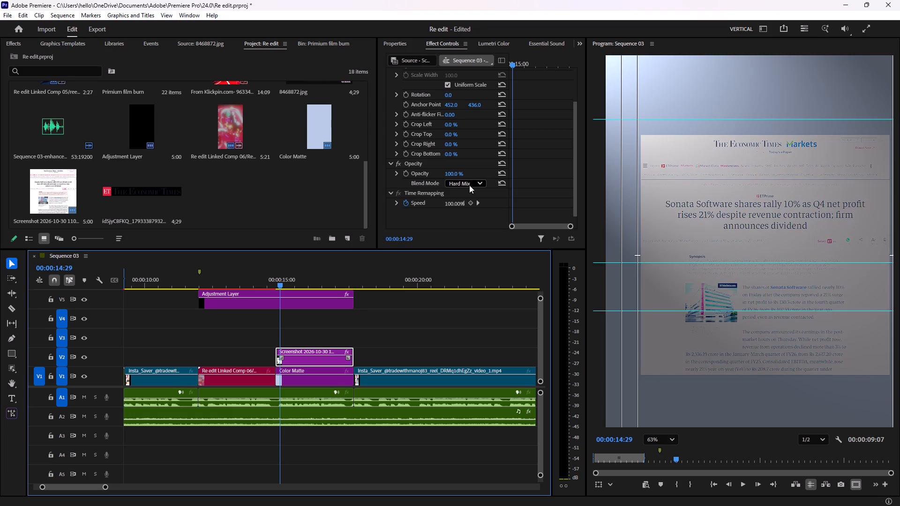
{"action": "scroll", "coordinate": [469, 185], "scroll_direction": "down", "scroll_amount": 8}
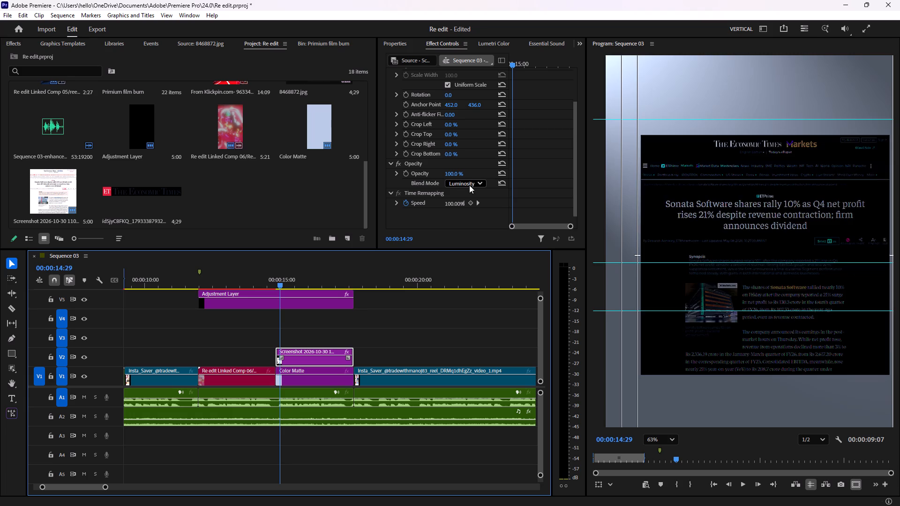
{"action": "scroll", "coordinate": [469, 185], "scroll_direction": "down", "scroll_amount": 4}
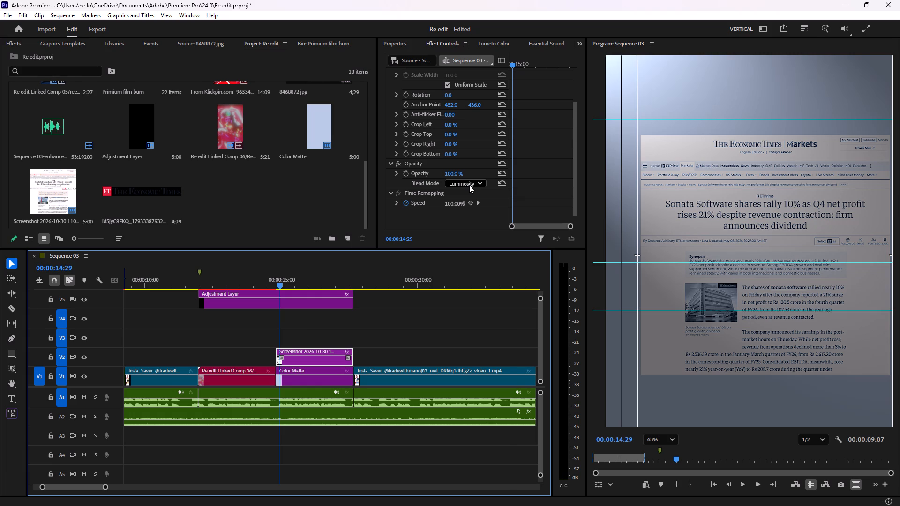
Set the Screenshot clip's blend mode to Multiply.
{"action": "left_click", "coordinate": [469, 185]}
{"action": "left_click", "coordinate": [462, 223]}
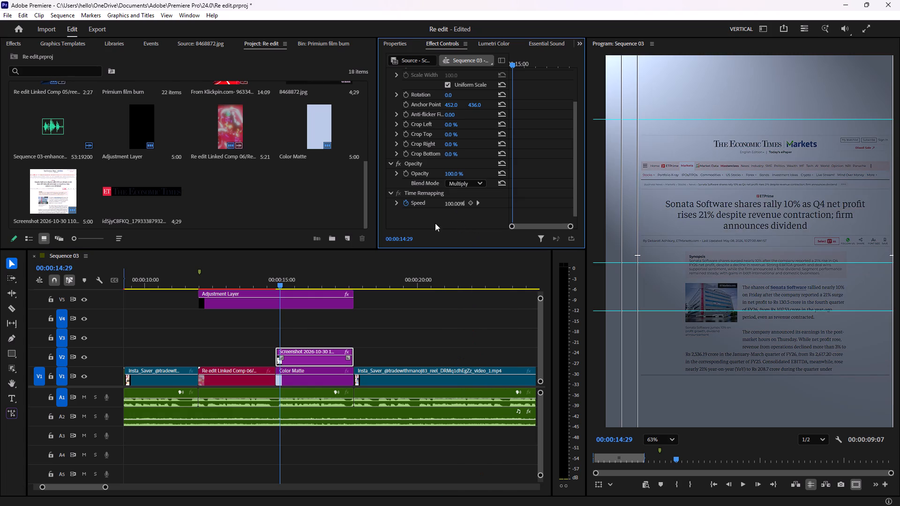
Set the Motion scale of the Screenshot clip on V2 to 100.
{"action": "scroll", "coordinate": [745, 187], "scroll_direction": "down", "scroll_amount": 6}
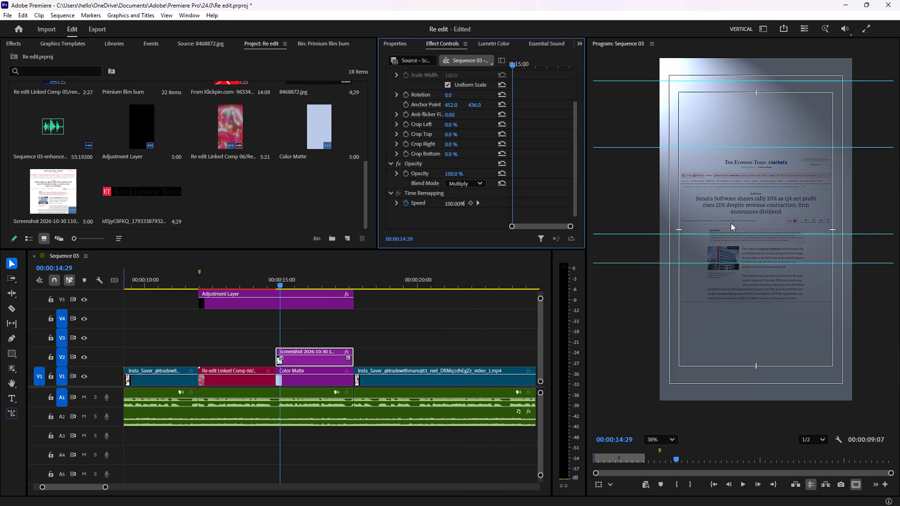
{"action": "scroll", "coordinate": [432, 109], "scroll_direction": "up", "scroll_amount": 3}
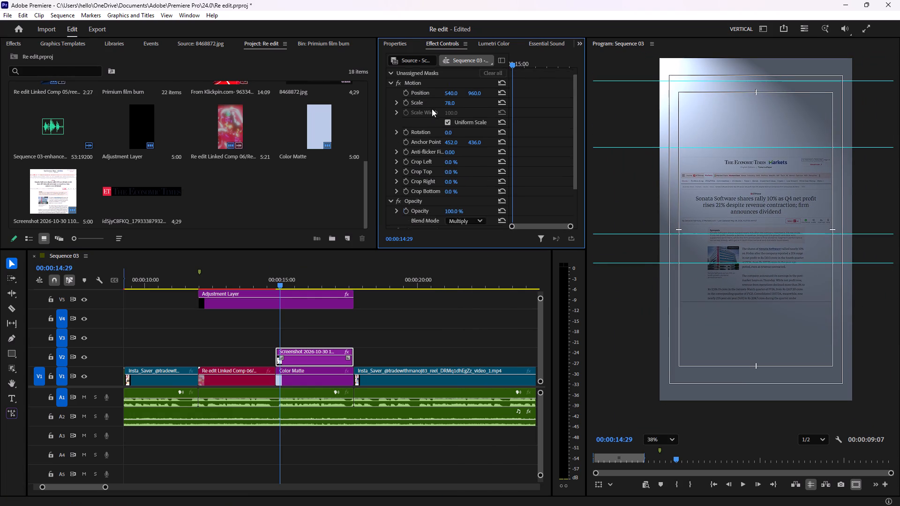
{"action": "scroll", "coordinate": [432, 109], "scroll_direction": "up", "scroll_amount": 6}
{"action": "left_click_drag", "start_coordinate": [449, 112], "coordinate": [463, 114]}
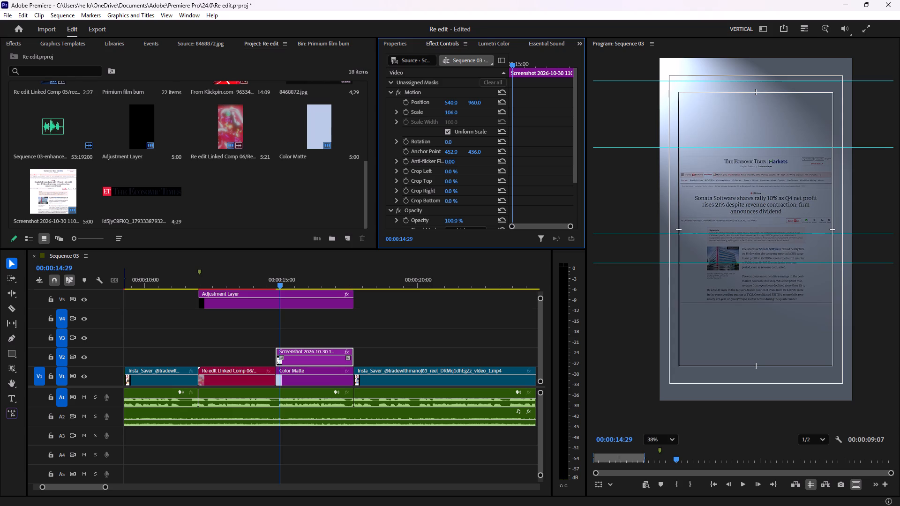
{"action": "left_click_drag", "start_coordinate": [463, 114], "coordinate": [460, 116]}
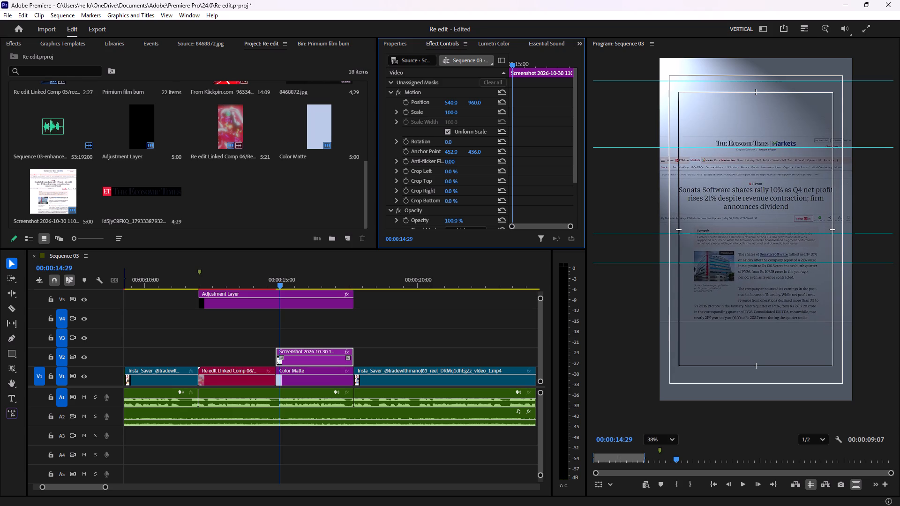
{"action": "left_click_drag", "start_coordinate": [460, 116], "coordinate": [458, 116]}
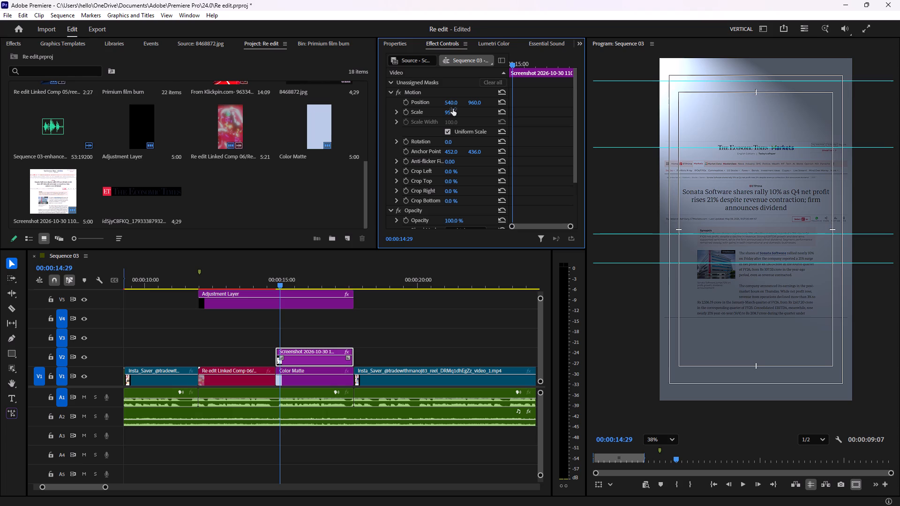
{"action": "left_click", "coordinate": [453, 115]}
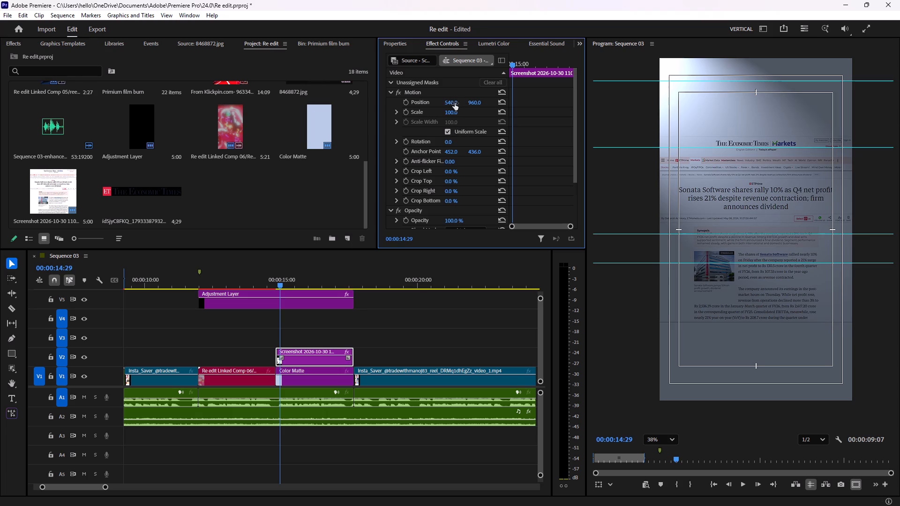
Set the Screenshot clip's vertical Motion position to 815, keeping its horizontal position at 540.
{"action": "left_click_drag", "start_coordinate": [451, 104], "coordinate": [490, 113]}
{"action": "key", "text": "ctrl+z"}
{"action": "left_click_drag", "start_coordinate": [476, 102], "coordinate": [496, 115]}
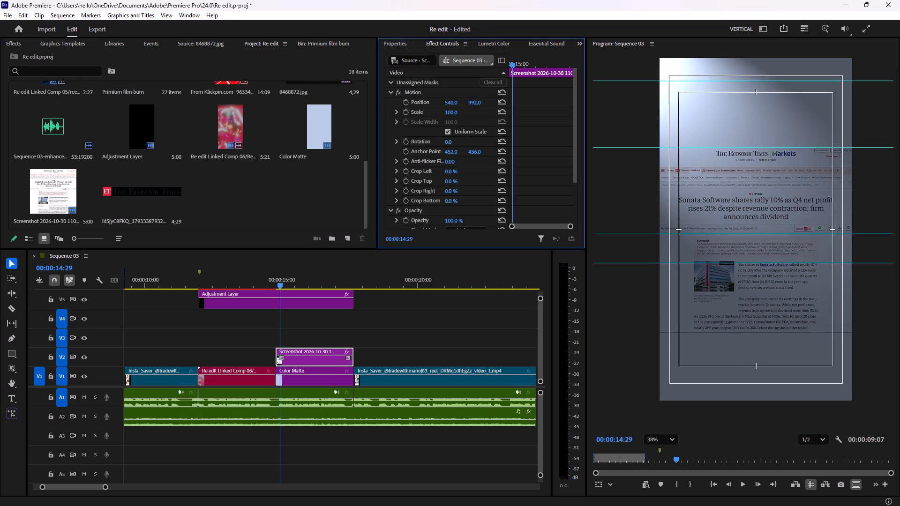
{"action": "left_click_drag", "start_coordinate": [496, 115], "coordinate": [369, 113]}
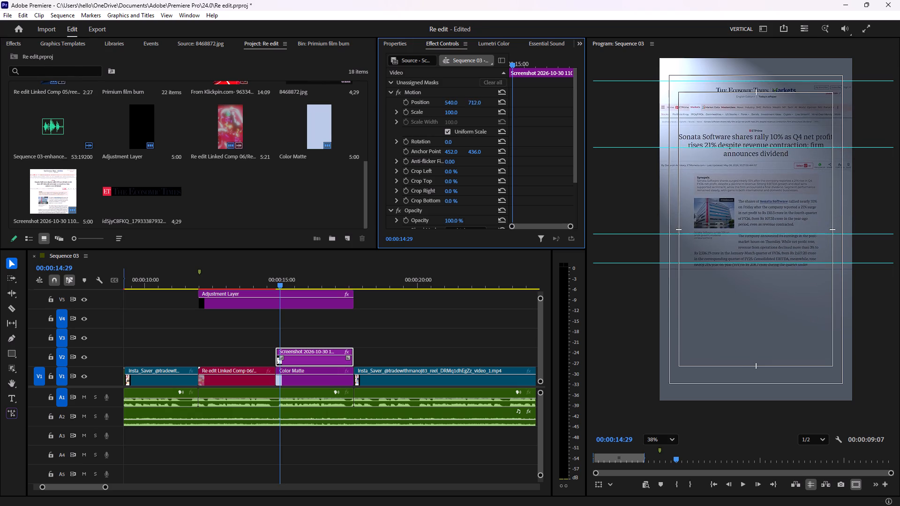
{"action": "left_click_drag", "start_coordinate": [369, 113], "coordinate": [405, 116]}
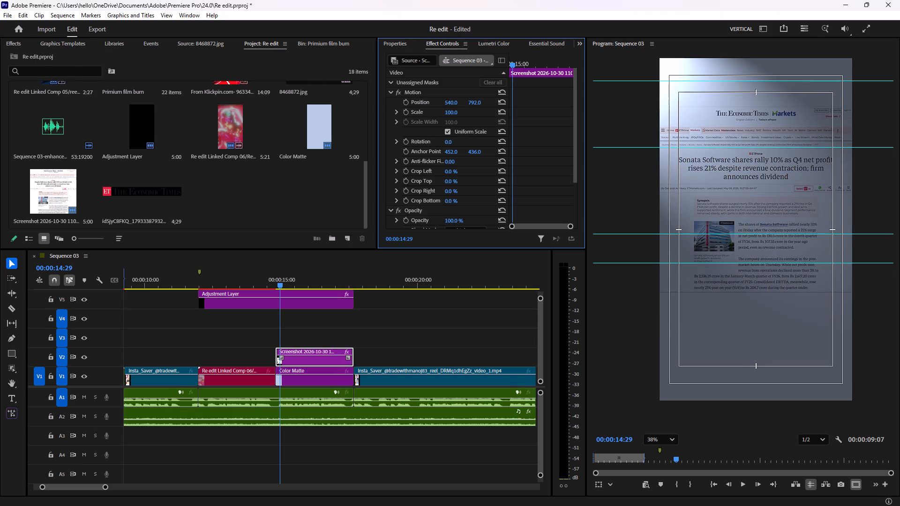
{"action": "left_click_drag", "start_coordinate": [405, 116], "coordinate": [417, 119]}
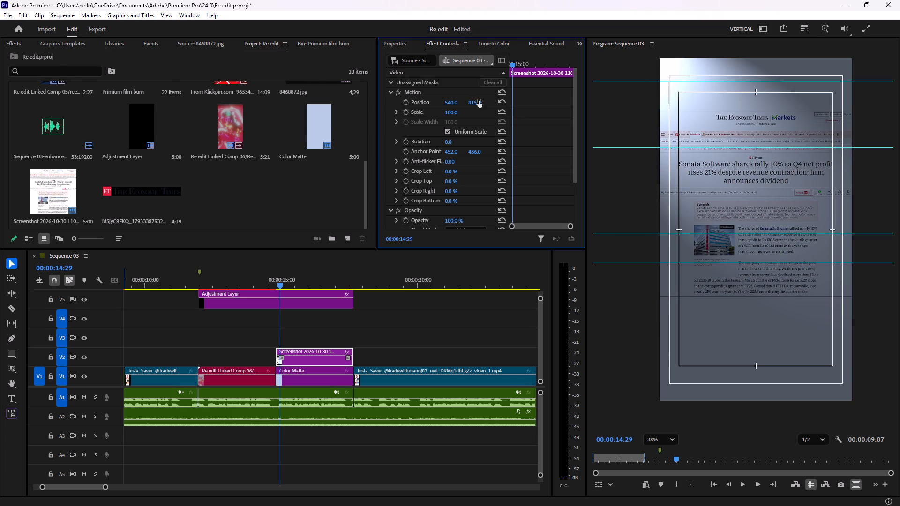
Draw a thin red rectangle across the first line of the article headline, without any clip selected.
{"action": "left_click", "coordinate": [661, 440]}
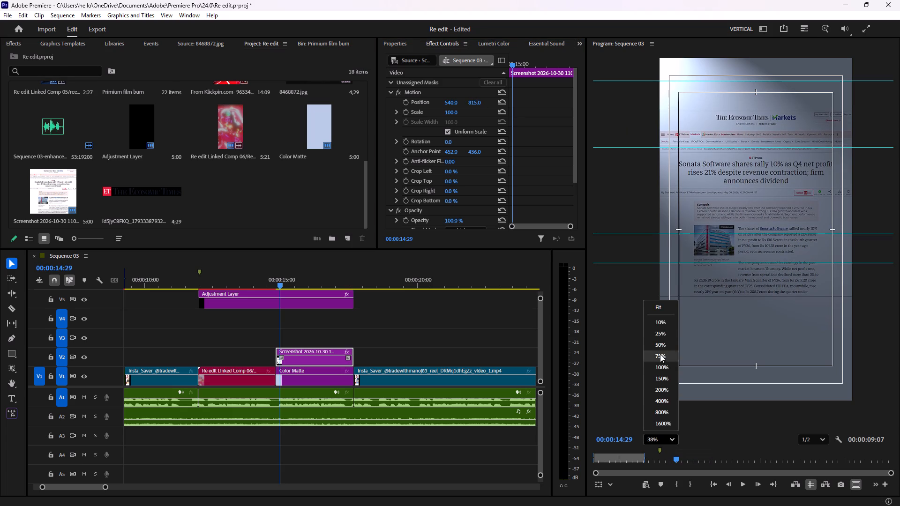
{"action": "left_click", "coordinate": [661, 309]}
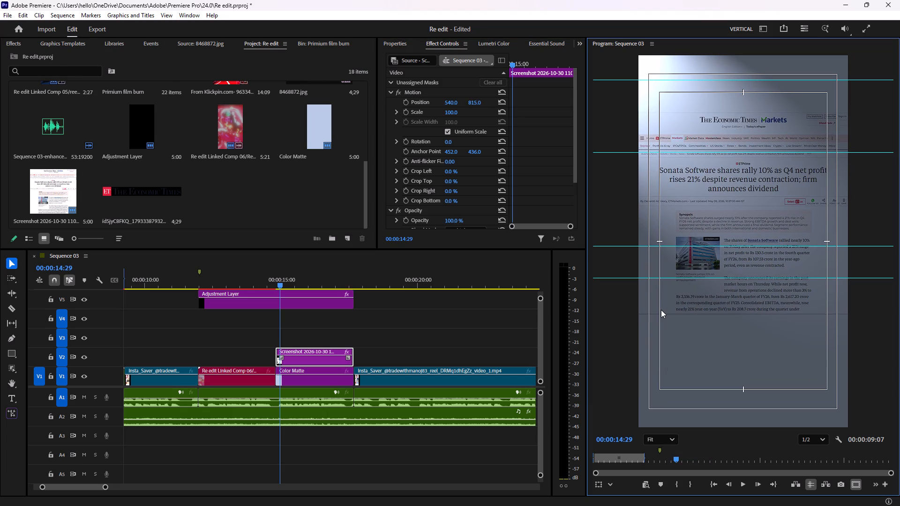
{"action": "left_click", "coordinate": [307, 335]}
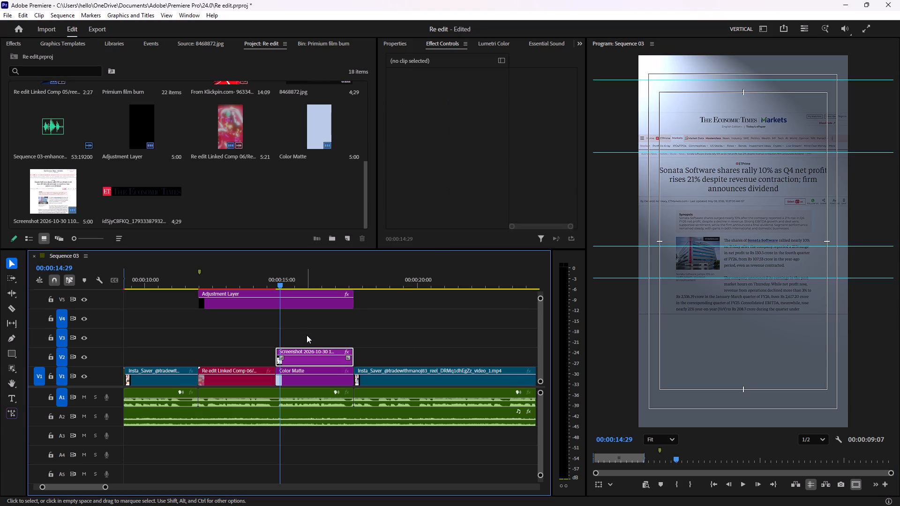
{"action": "left_click", "coordinate": [9, 348]}
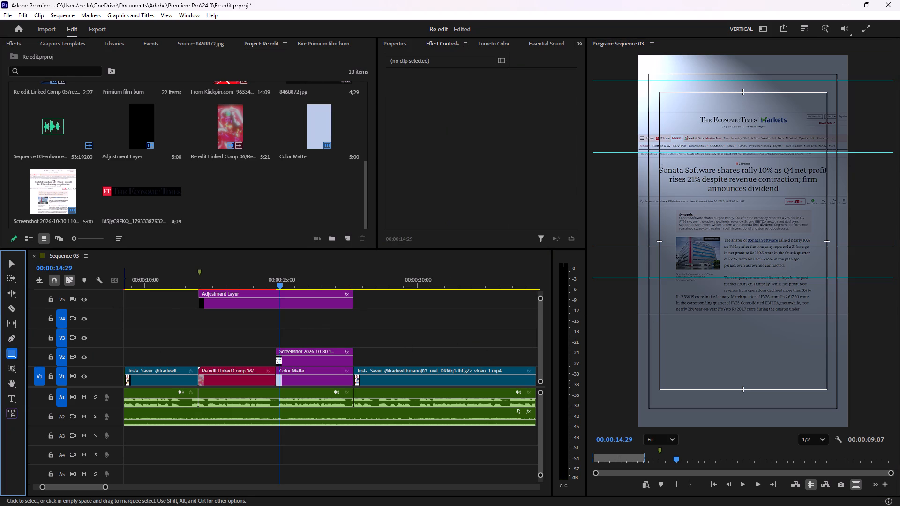
{"action": "left_click_drag", "start_coordinate": [659, 168], "coordinate": [799, 176]}
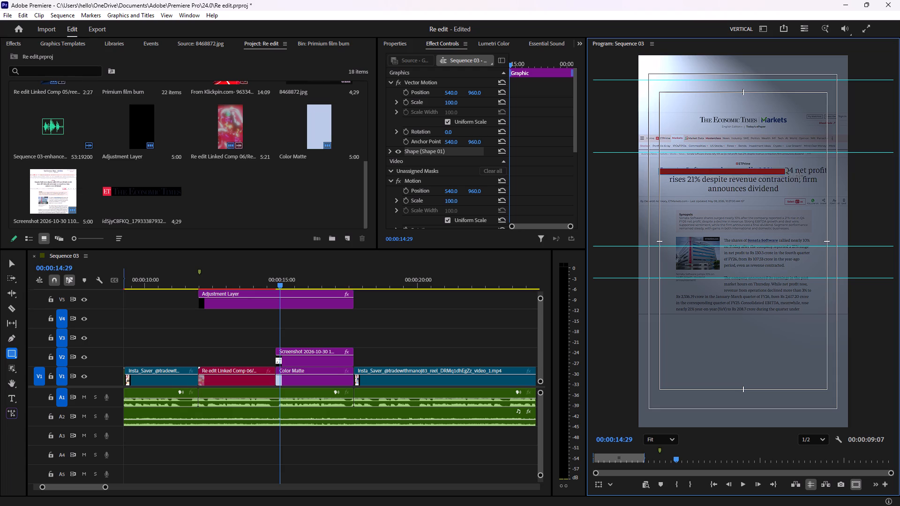
{"action": "left_click_drag", "start_coordinate": [799, 176], "coordinate": [833, 182]}
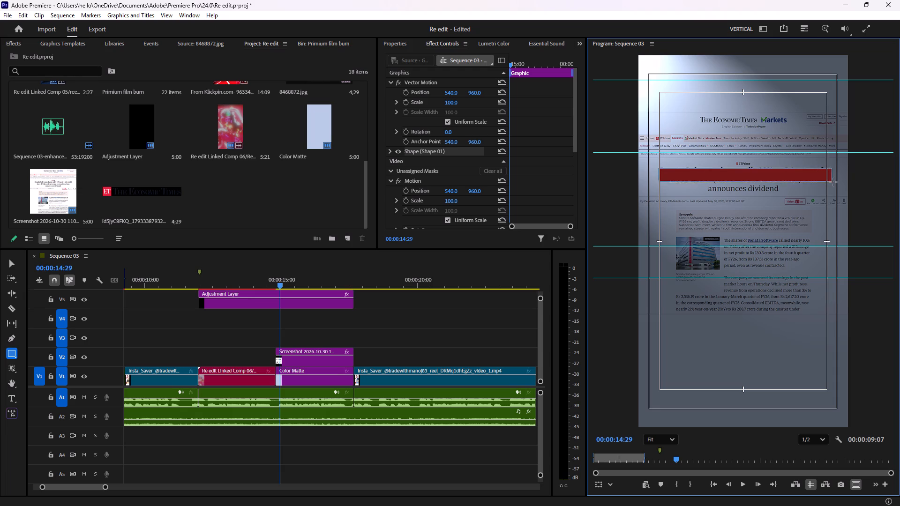
{"action": "left_click_drag", "start_coordinate": [833, 182], "coordinate": [832, 177]}
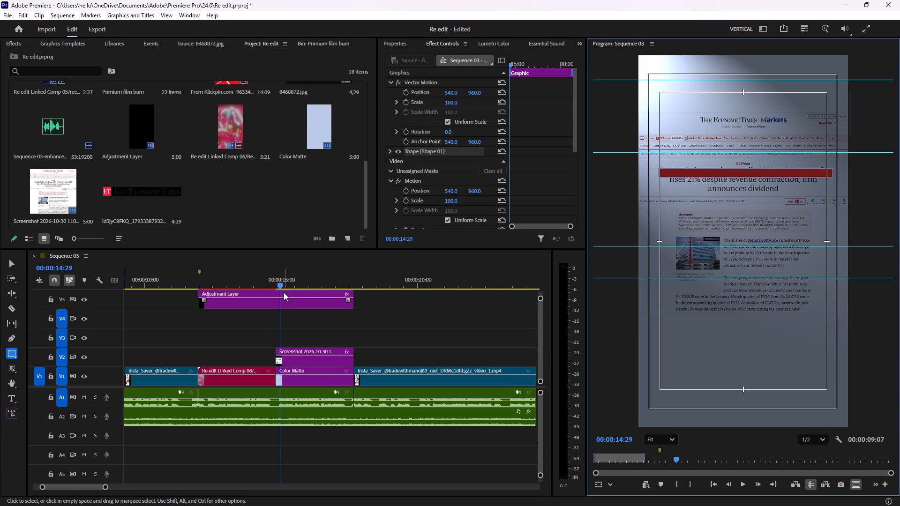
Move the red rectangle's Graphic clip down to V3, directly above the Screenshot clip and below the Adjustment Layer.
{"action": "left_click_drag", "start_coordinate": [282, 284], "coordinate": [293, 290]}
{"action": "scroll", "coordinate": [323, 329], "scroll_direction": "up", "scroll_amount": 4}
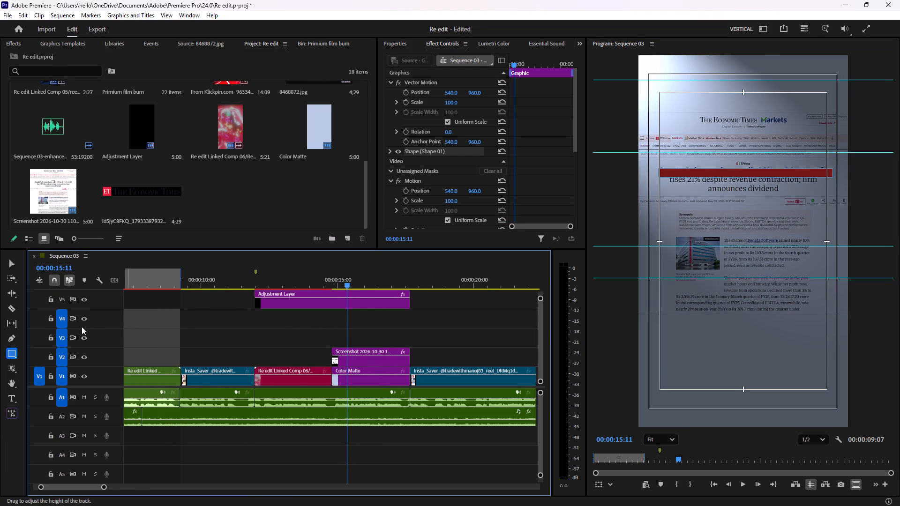
{"action": "scroll", "coordinate": [111, 302], "scroll_direction": "down", "scroll_amount": 2, "text": "alt"}
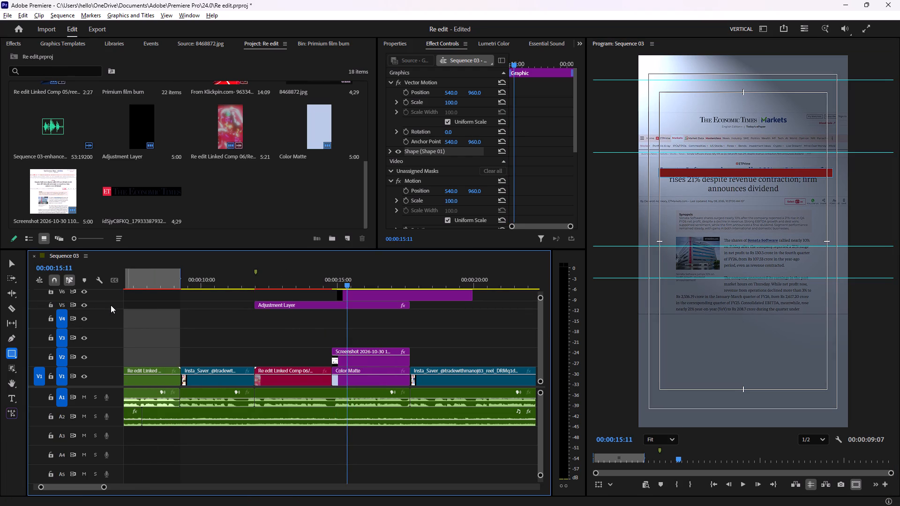
{"action": "scroll", "coordinate": [111, 305], "scroll_direction": "down", "scroll_amount": 3, "text": "alt"}
{"action": "left_click", "coordinate": [377, 294]}
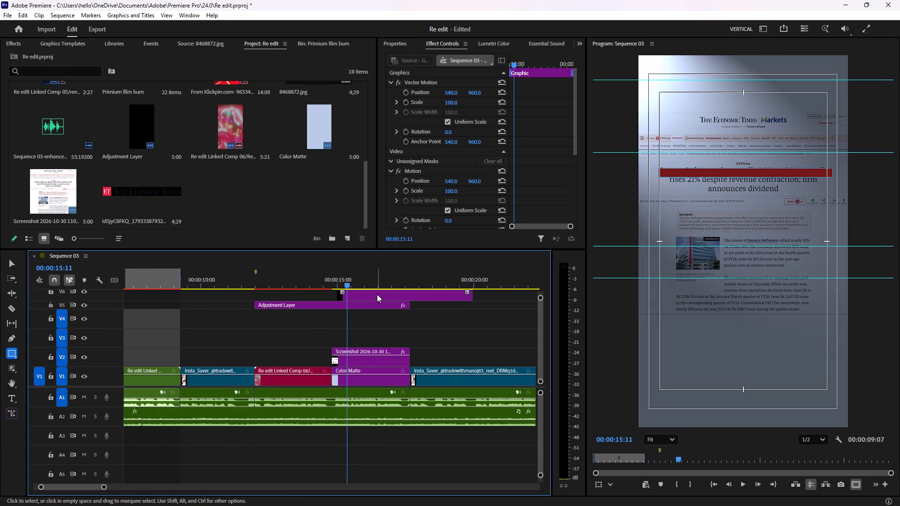
{"action": "left_click_drag", "start_coordinate": [377, 294], "coordinate": [376, 340]}
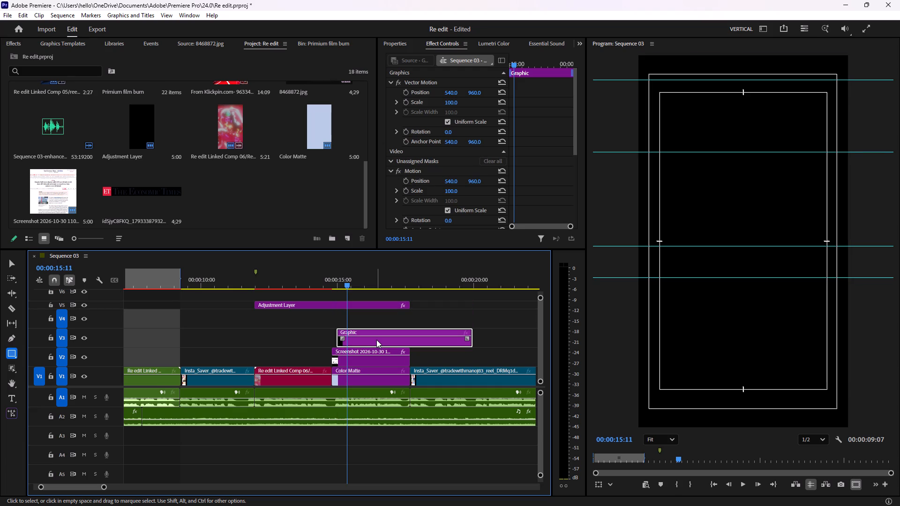
Trim both ends of the Graphic clip on V3 to line up with the Screenshot clip on V2.
{"action": "scroll", "coordinate": [759, 197], "scroll_direction": "up", "scroll_amount": 5, "text": "alt"}
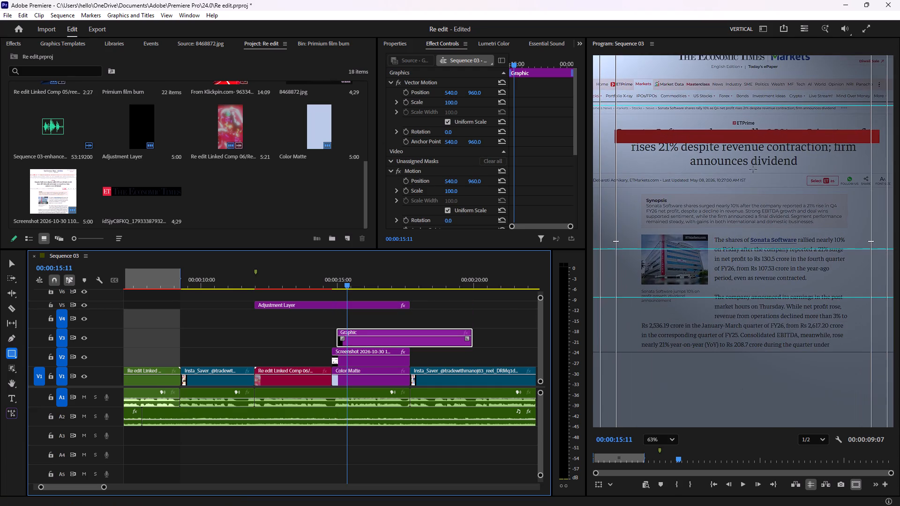
{"action": "scroll", "coordinate": [721, 148], "scroll_direction": "up", "scroll_amount": 2, "text": "alt"}
{"action": "scroll", "coordinate": [679, 174], "scroll_direction": "down", "scroll_amount": 2, "text": "alt"}
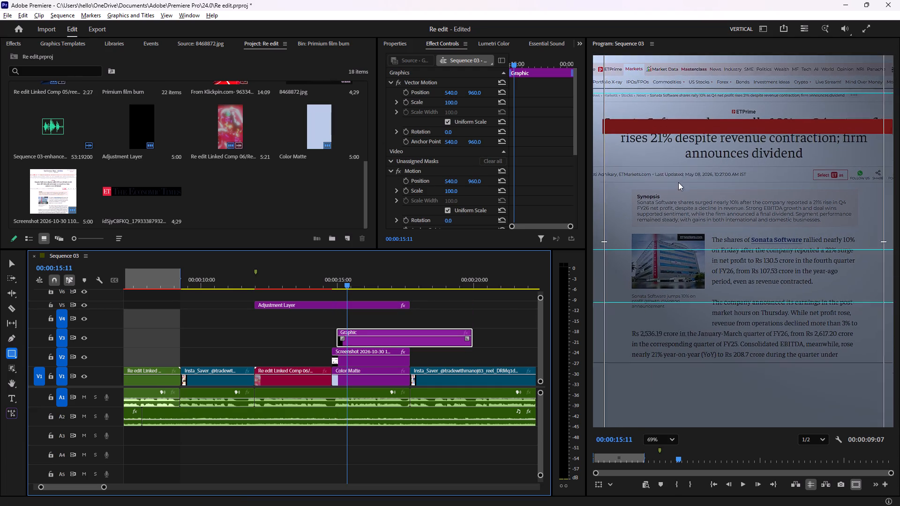
{"action": "scroll", "coordinate": [678, 182], "scroll_direction": "down", "scroll_amount": 1, "text": "alt"}
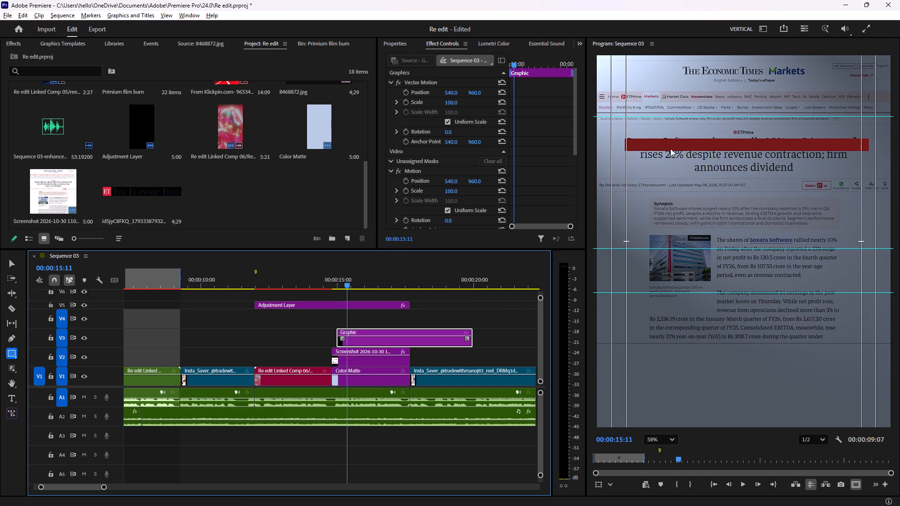
{"action": "left_click", "coordinate": [358, 336]}
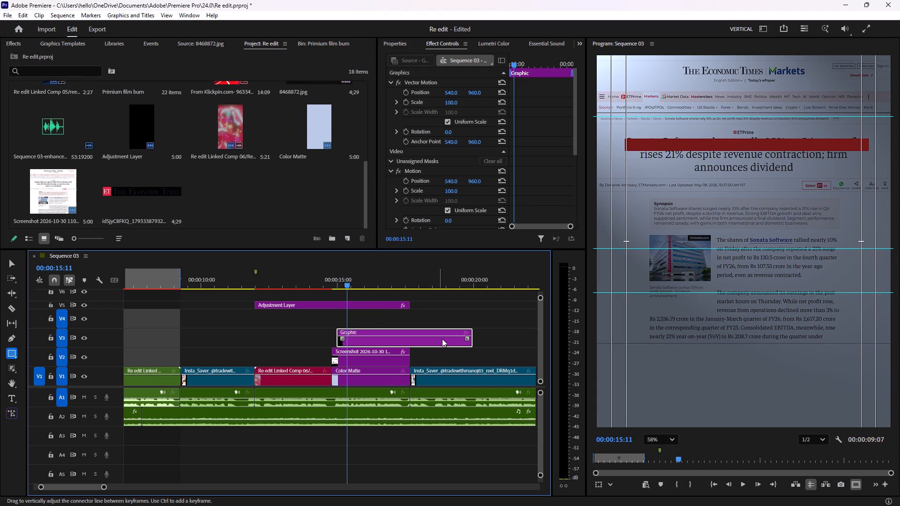
{"action": "left_click_drag", "start_coordinate": [473, 331], "coordinate": [415, 332]}
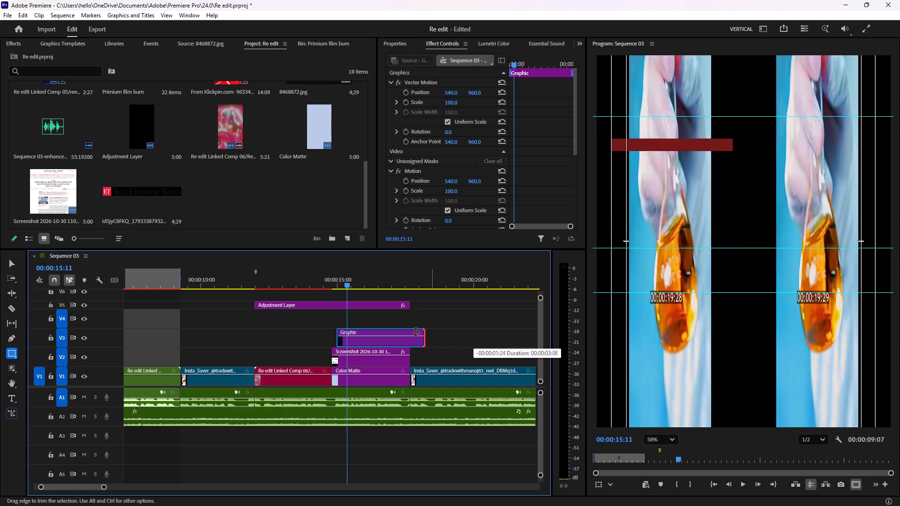
{"action": "left_click_drag", "start_coordinate": [415, 332], "coordinate": [411, 333]}
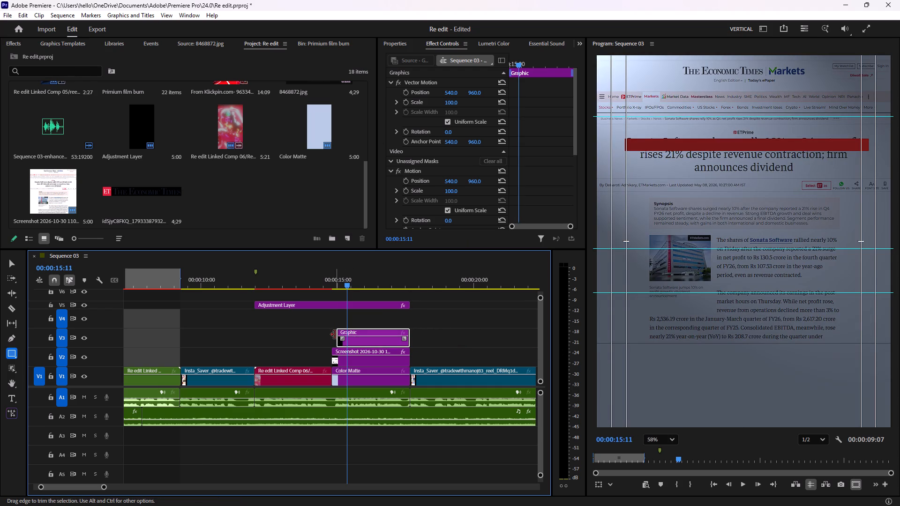
{"action": "left_click", "coordinate": [335, 335]}
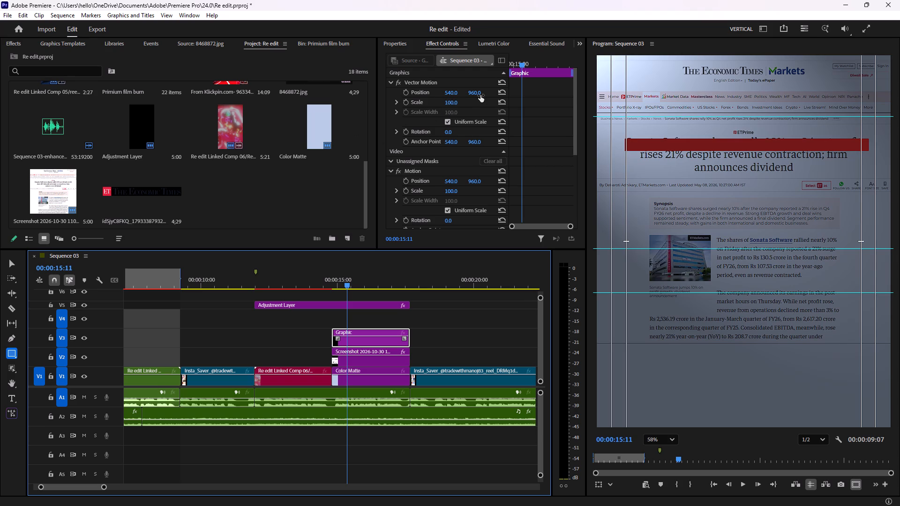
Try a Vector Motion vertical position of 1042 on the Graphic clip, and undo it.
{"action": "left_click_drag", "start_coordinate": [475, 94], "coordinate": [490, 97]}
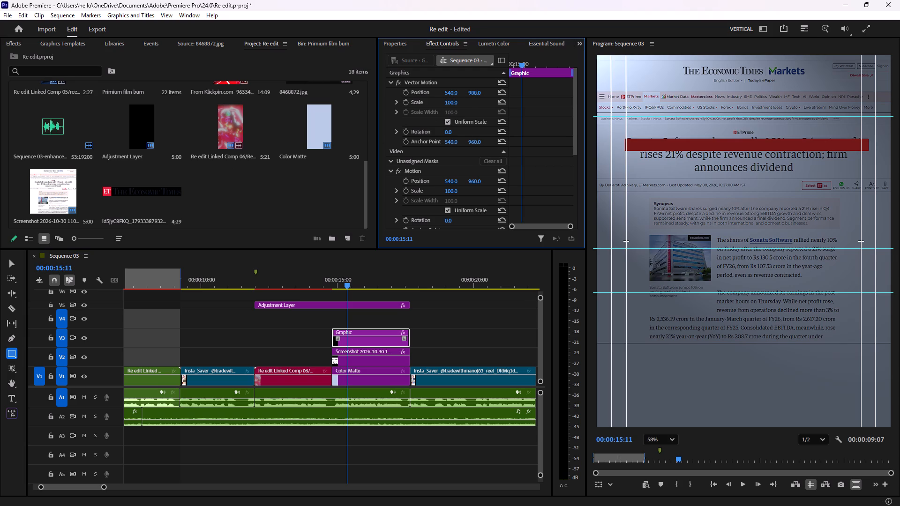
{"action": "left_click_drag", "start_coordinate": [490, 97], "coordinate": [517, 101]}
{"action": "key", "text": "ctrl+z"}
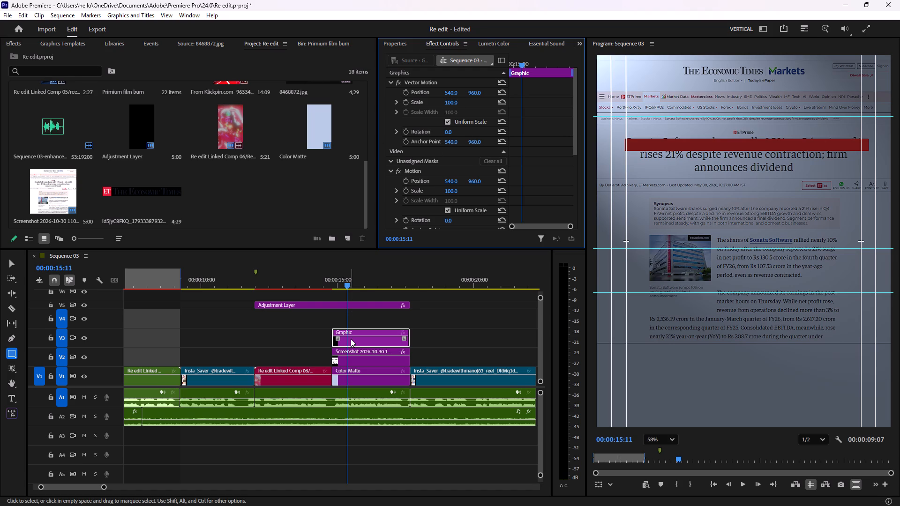
Select the red rectangle, raise its Vector Motion vertical position to 945 over the first headline line, and deselect it.
{"action": "key", "text": "v"}
{"action": "left_click", "coordinate": [678, 144]}
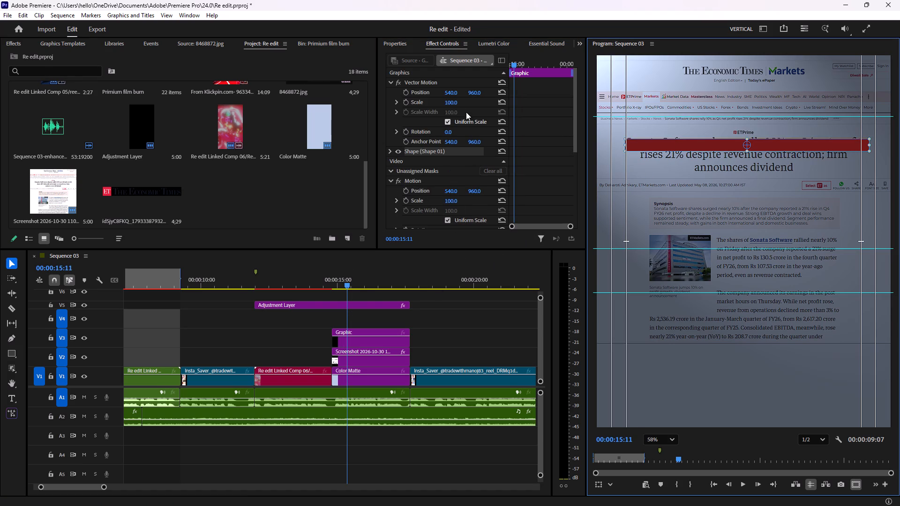
{"action": "left_click_drag", "start_coordinate": [473, 93], "coordinate": [464, 96]}
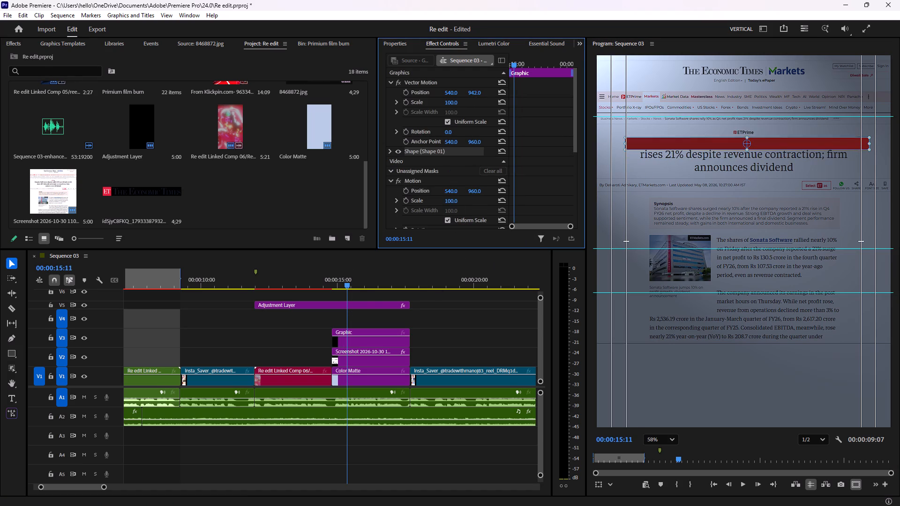
{"action": "left_click_drag", "start_coordinate": [464, 96], "coordinate": [467, 97]}
{"action": "left_click", "coordinate": [696, 225]}
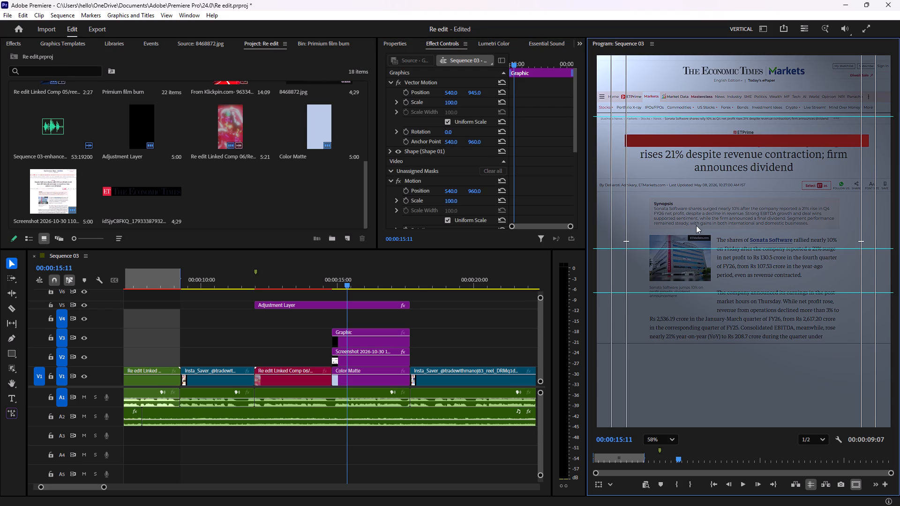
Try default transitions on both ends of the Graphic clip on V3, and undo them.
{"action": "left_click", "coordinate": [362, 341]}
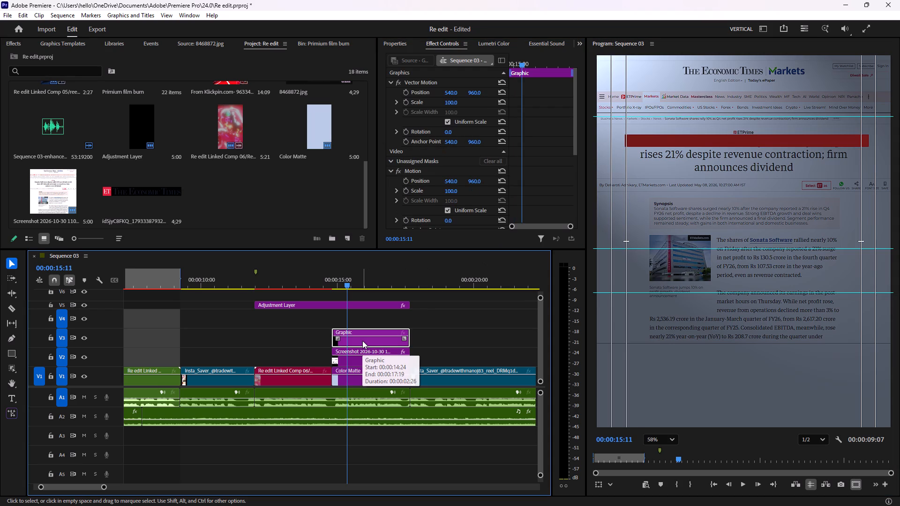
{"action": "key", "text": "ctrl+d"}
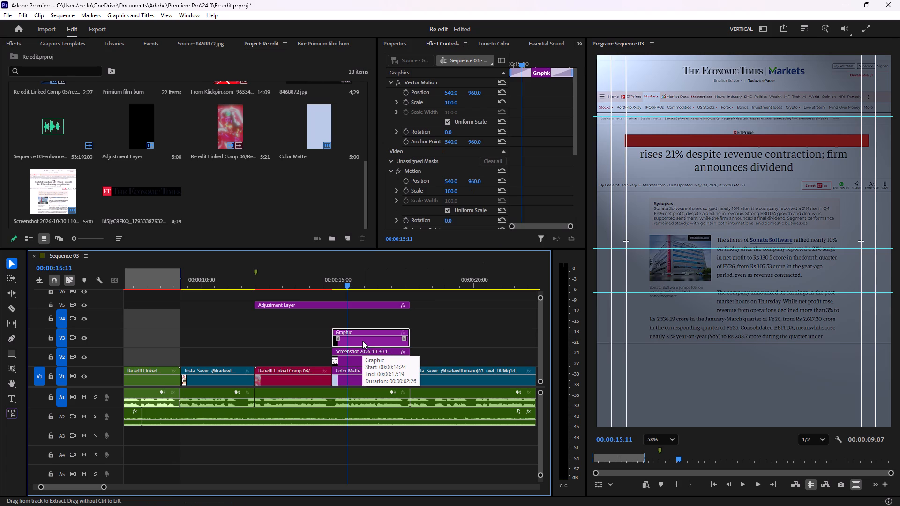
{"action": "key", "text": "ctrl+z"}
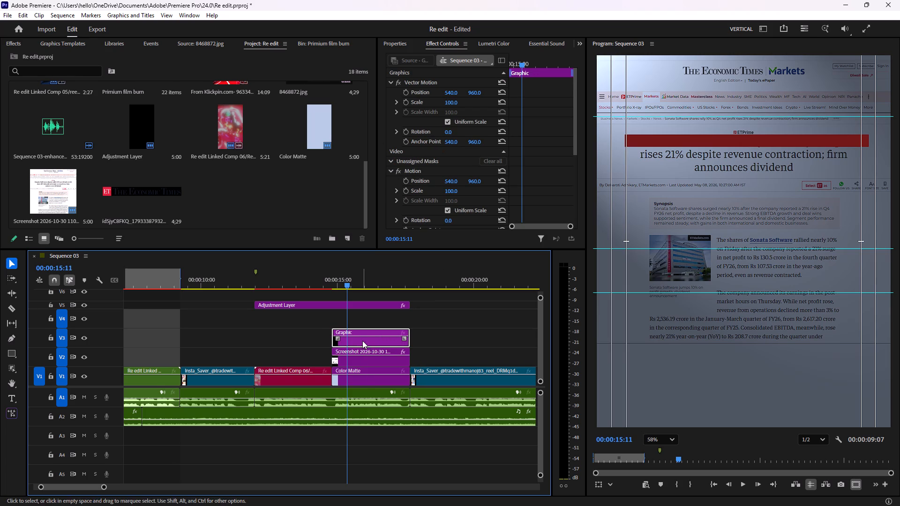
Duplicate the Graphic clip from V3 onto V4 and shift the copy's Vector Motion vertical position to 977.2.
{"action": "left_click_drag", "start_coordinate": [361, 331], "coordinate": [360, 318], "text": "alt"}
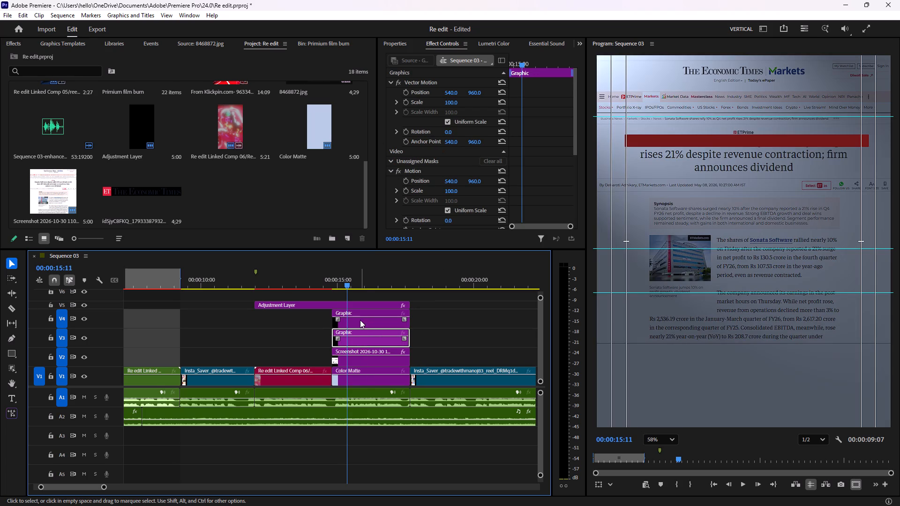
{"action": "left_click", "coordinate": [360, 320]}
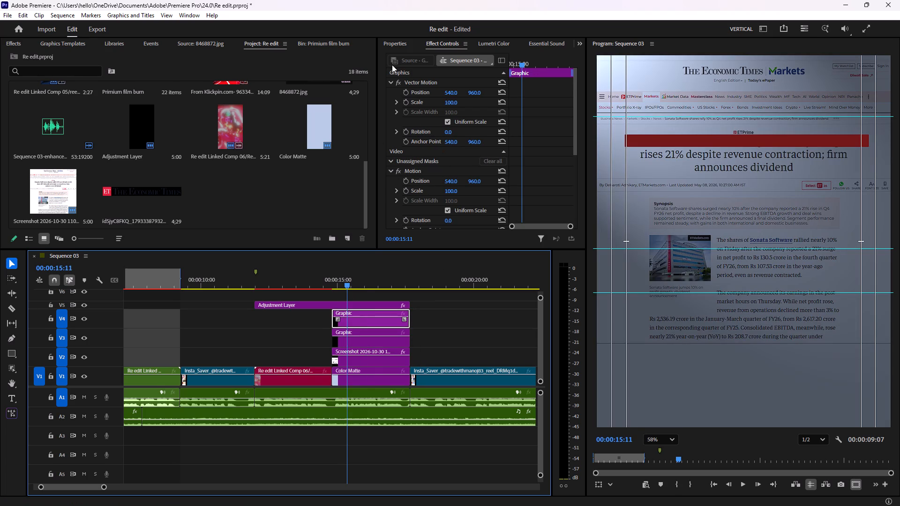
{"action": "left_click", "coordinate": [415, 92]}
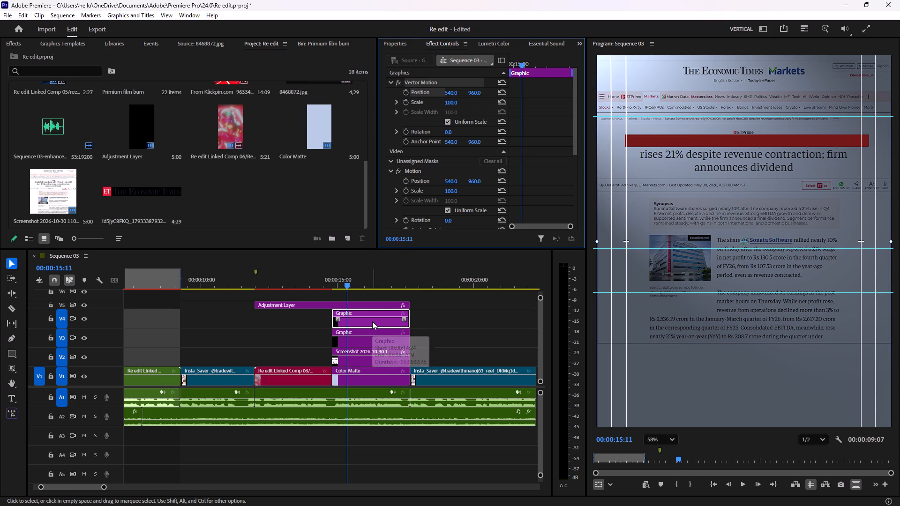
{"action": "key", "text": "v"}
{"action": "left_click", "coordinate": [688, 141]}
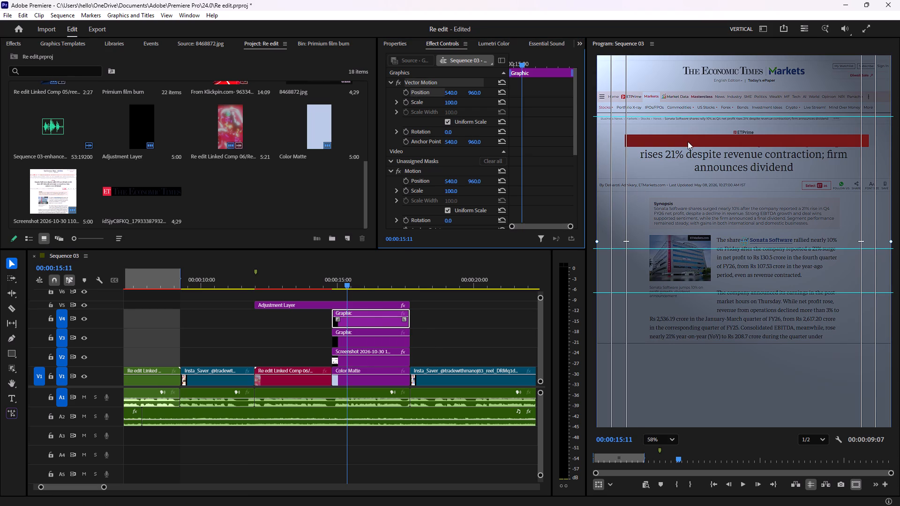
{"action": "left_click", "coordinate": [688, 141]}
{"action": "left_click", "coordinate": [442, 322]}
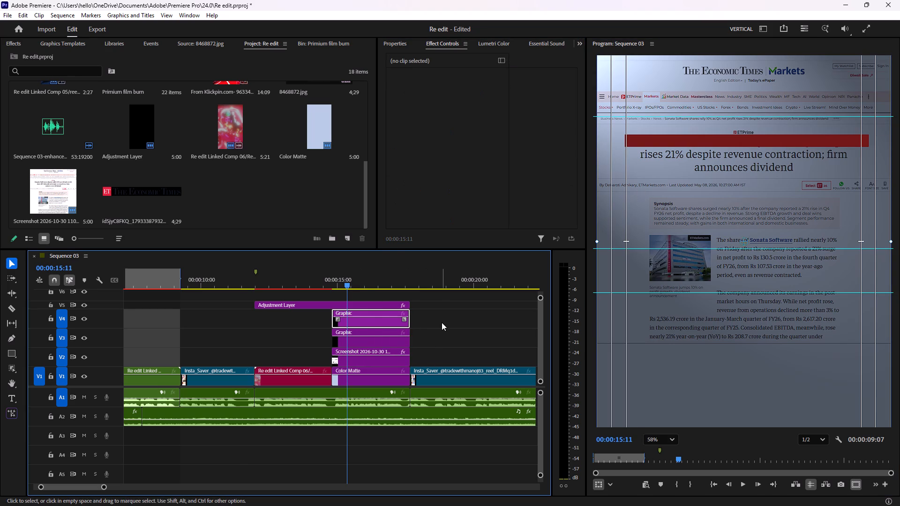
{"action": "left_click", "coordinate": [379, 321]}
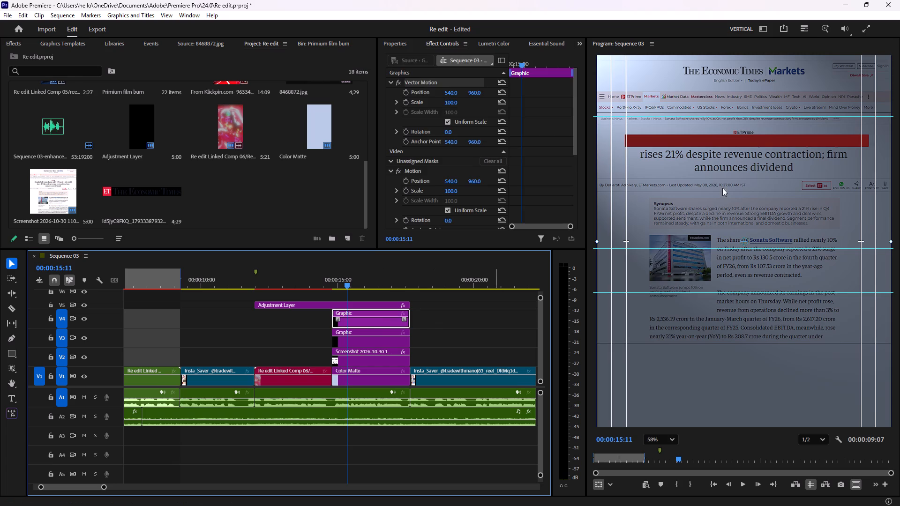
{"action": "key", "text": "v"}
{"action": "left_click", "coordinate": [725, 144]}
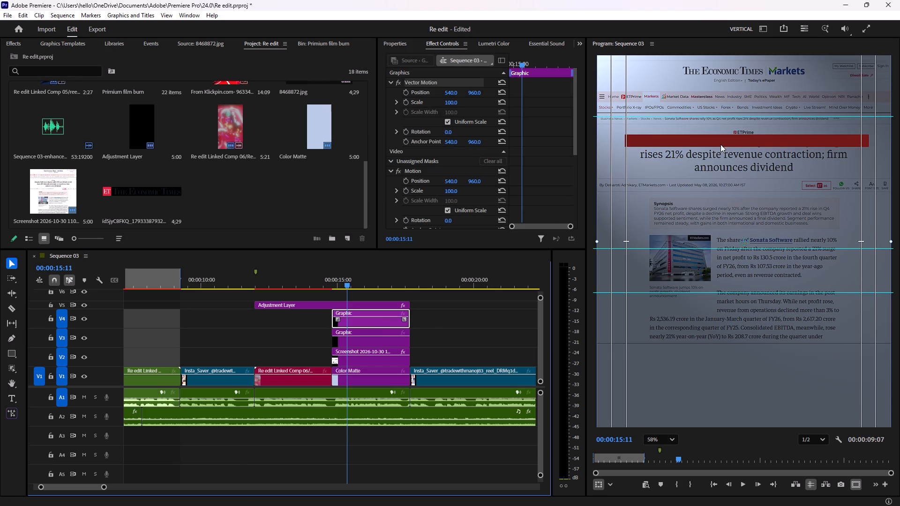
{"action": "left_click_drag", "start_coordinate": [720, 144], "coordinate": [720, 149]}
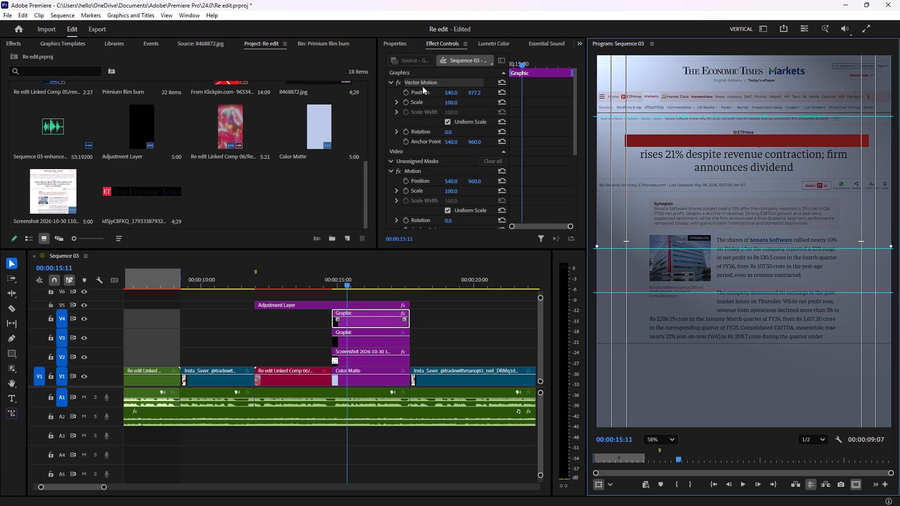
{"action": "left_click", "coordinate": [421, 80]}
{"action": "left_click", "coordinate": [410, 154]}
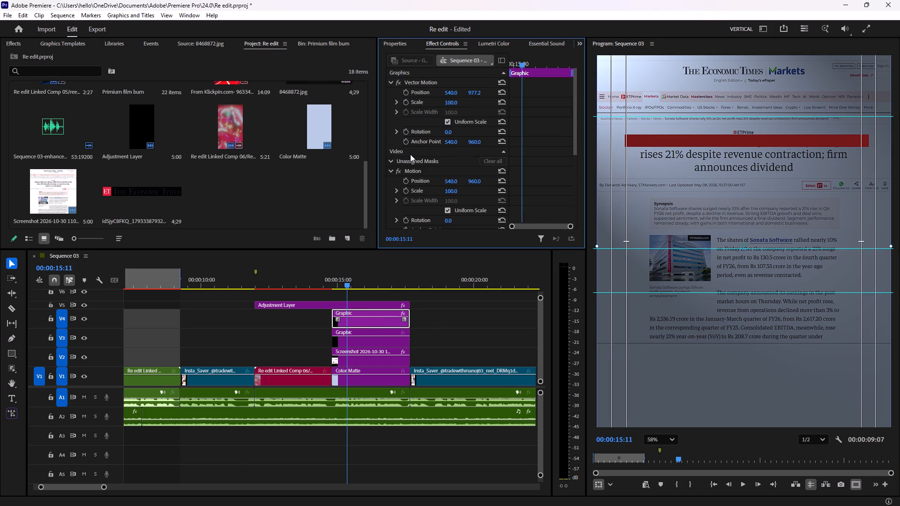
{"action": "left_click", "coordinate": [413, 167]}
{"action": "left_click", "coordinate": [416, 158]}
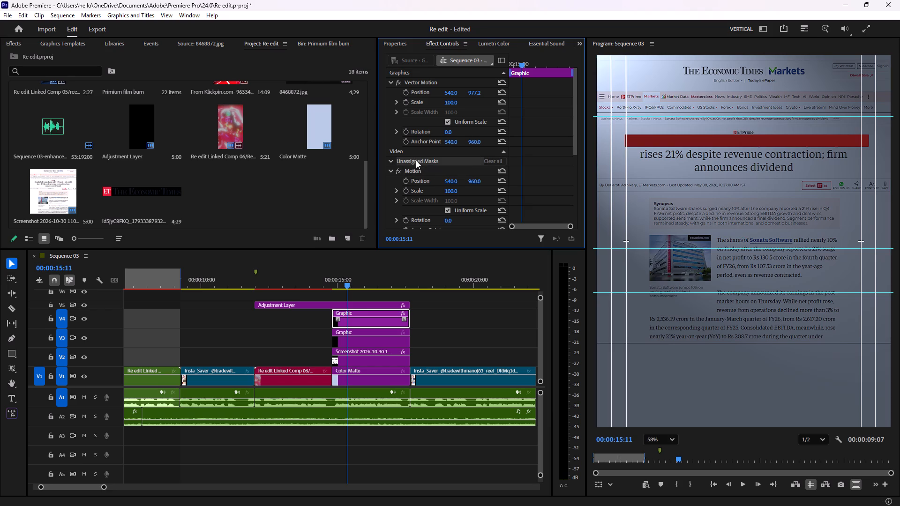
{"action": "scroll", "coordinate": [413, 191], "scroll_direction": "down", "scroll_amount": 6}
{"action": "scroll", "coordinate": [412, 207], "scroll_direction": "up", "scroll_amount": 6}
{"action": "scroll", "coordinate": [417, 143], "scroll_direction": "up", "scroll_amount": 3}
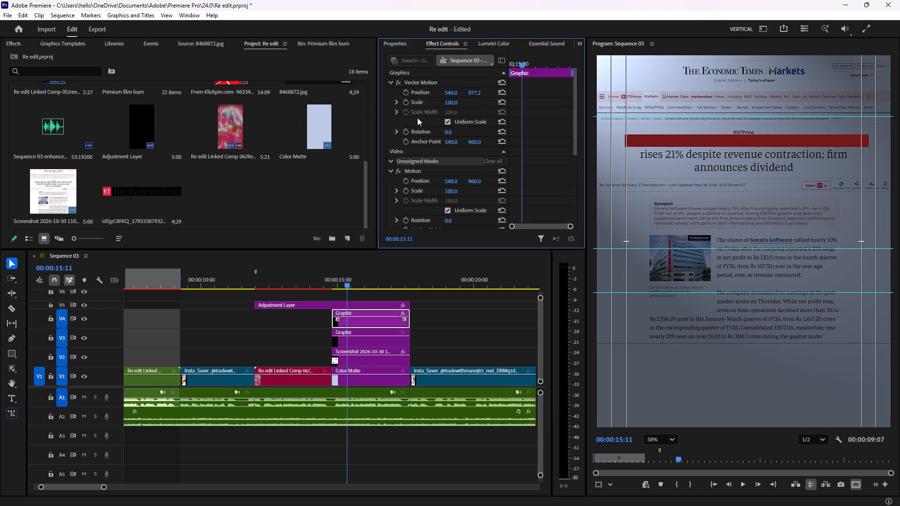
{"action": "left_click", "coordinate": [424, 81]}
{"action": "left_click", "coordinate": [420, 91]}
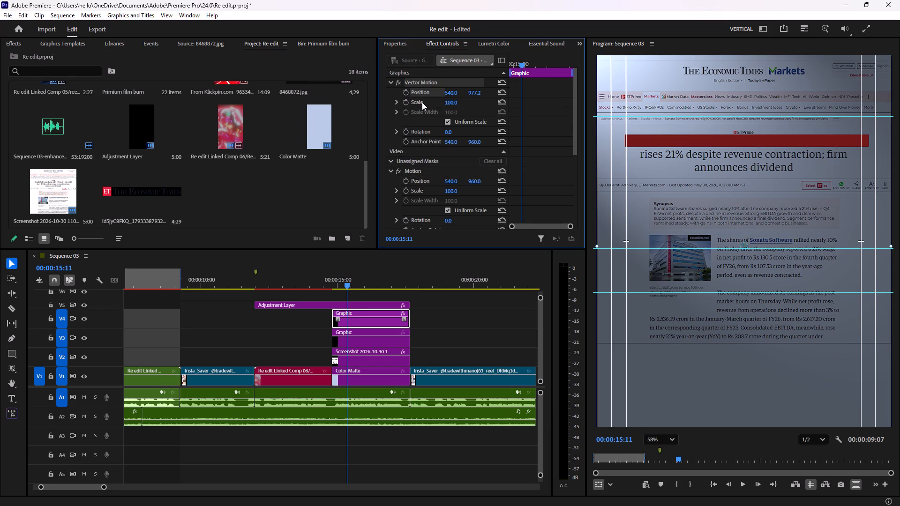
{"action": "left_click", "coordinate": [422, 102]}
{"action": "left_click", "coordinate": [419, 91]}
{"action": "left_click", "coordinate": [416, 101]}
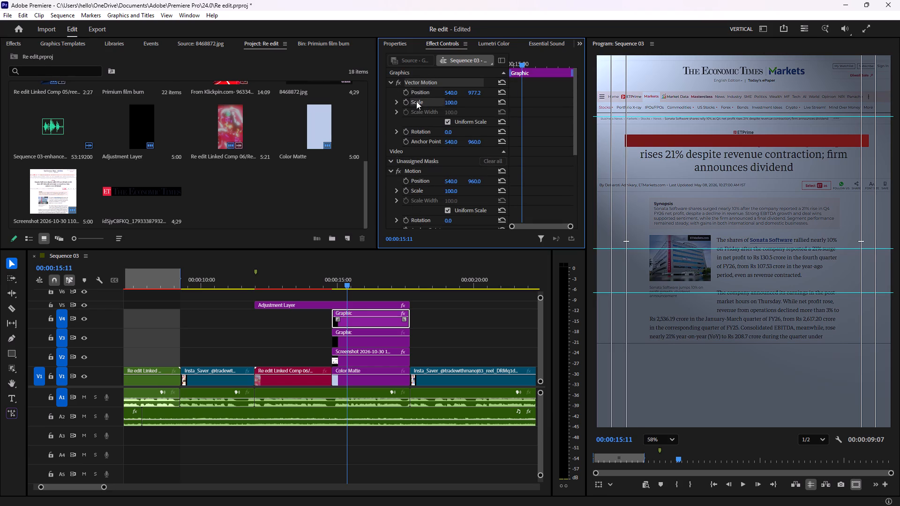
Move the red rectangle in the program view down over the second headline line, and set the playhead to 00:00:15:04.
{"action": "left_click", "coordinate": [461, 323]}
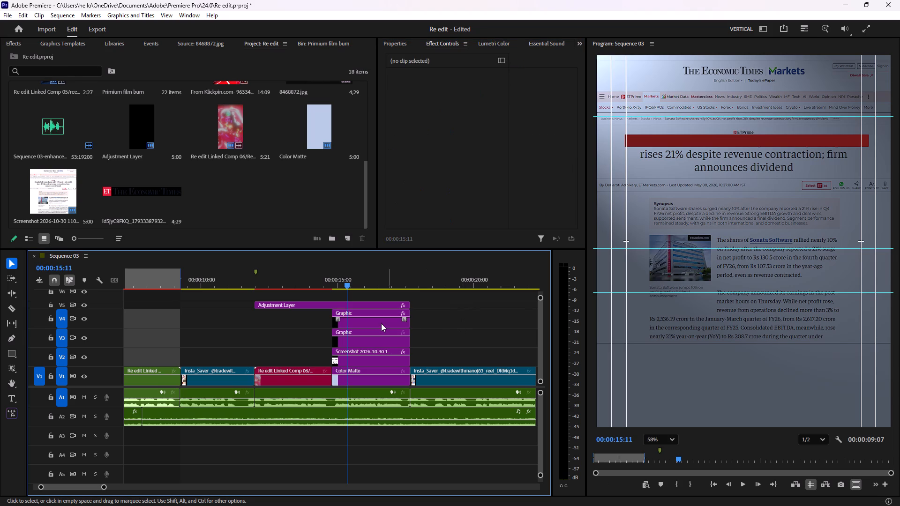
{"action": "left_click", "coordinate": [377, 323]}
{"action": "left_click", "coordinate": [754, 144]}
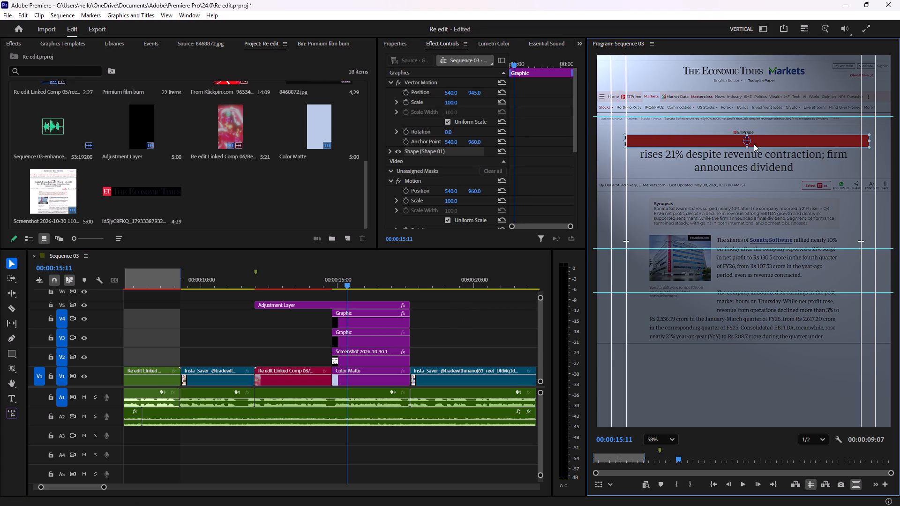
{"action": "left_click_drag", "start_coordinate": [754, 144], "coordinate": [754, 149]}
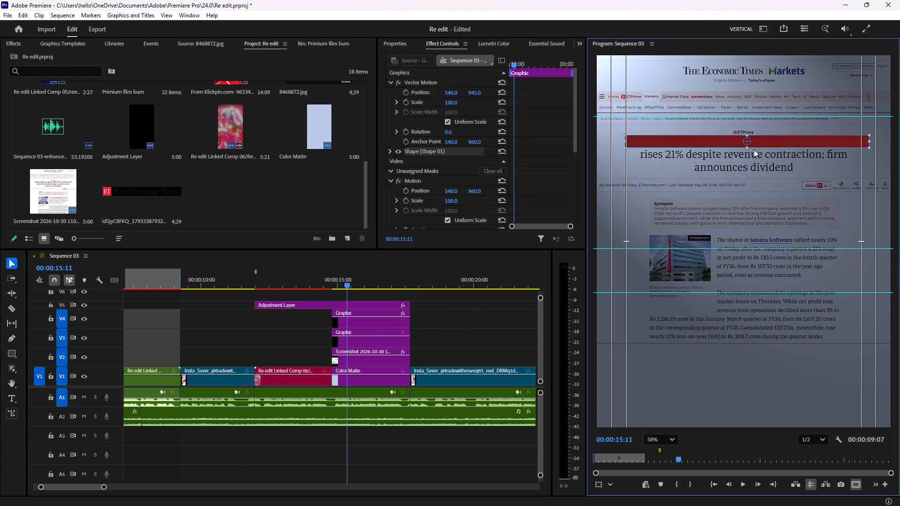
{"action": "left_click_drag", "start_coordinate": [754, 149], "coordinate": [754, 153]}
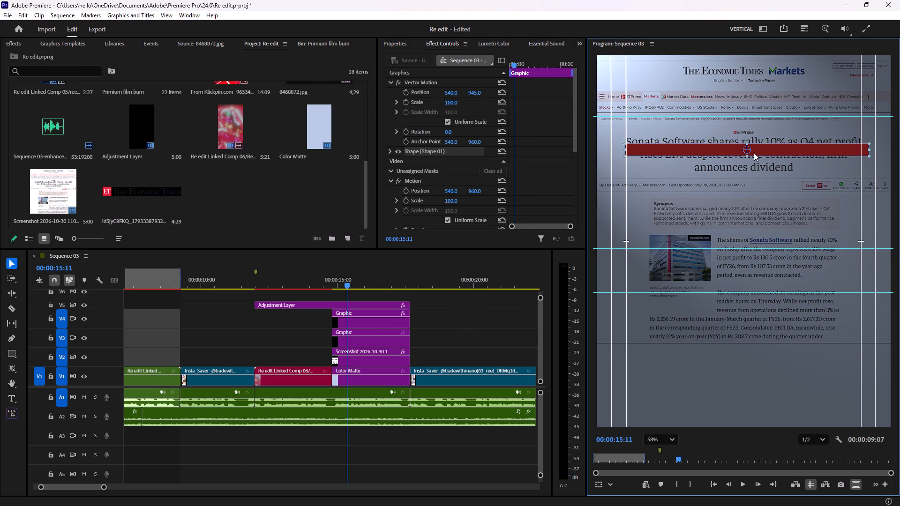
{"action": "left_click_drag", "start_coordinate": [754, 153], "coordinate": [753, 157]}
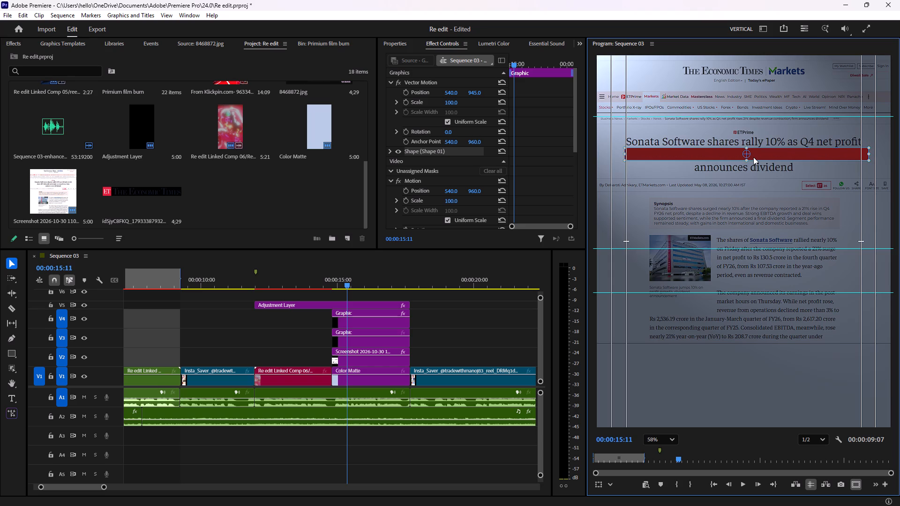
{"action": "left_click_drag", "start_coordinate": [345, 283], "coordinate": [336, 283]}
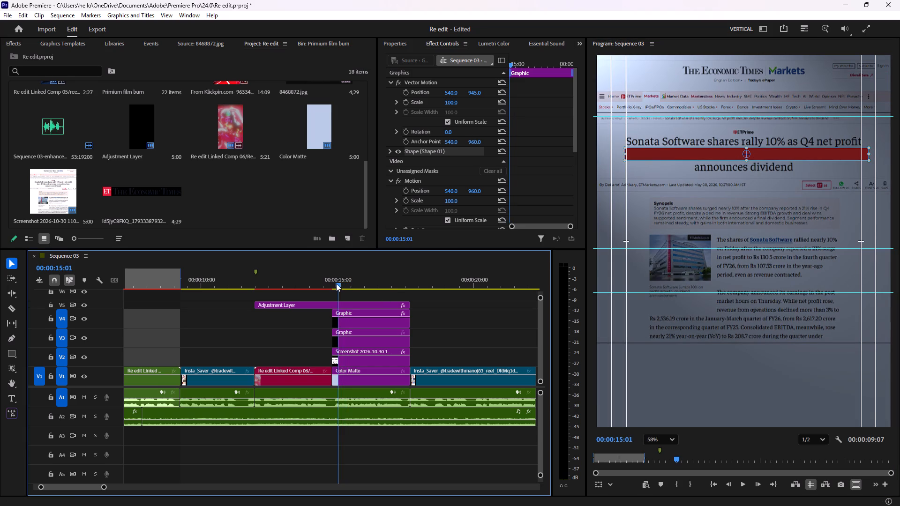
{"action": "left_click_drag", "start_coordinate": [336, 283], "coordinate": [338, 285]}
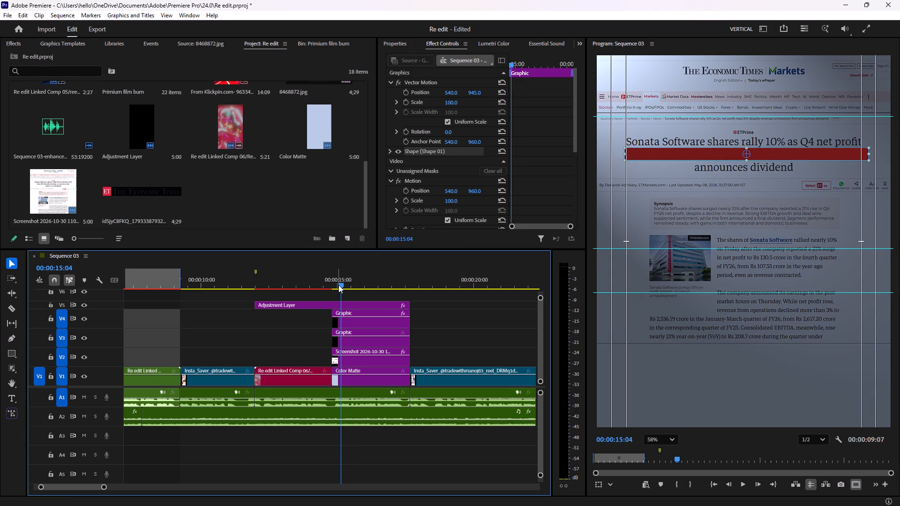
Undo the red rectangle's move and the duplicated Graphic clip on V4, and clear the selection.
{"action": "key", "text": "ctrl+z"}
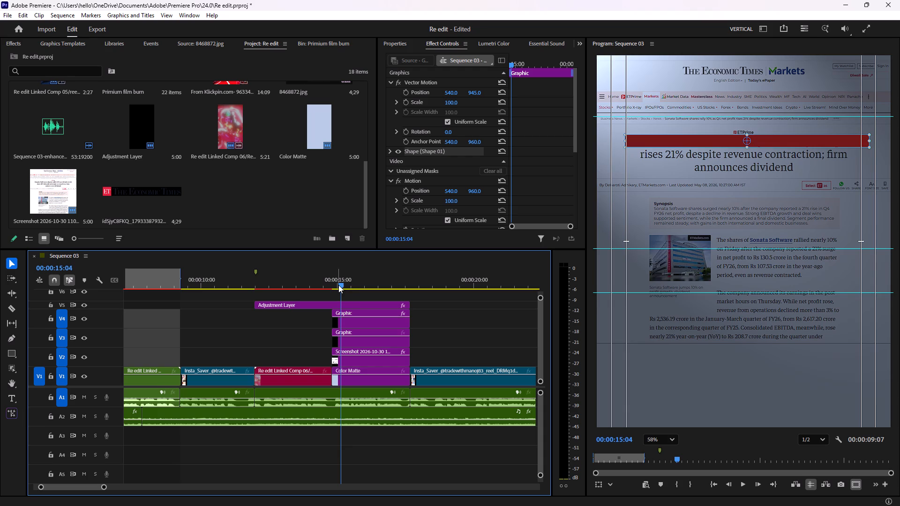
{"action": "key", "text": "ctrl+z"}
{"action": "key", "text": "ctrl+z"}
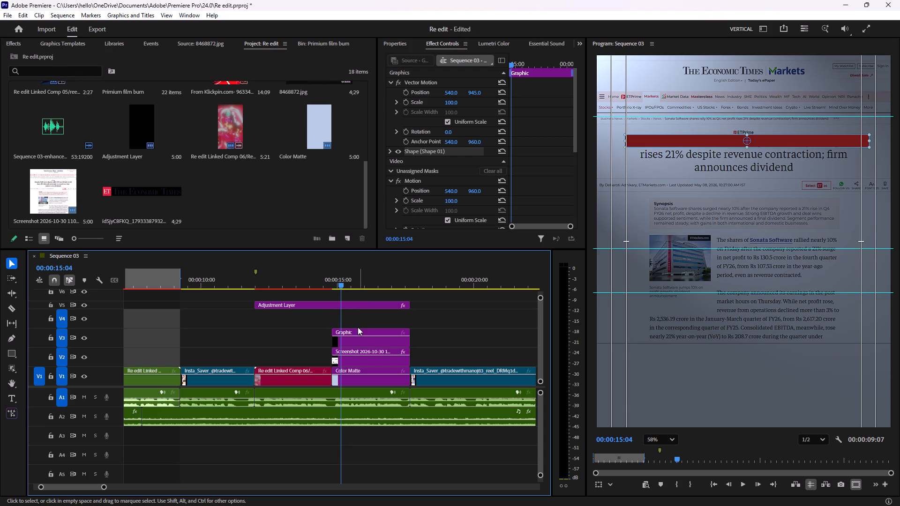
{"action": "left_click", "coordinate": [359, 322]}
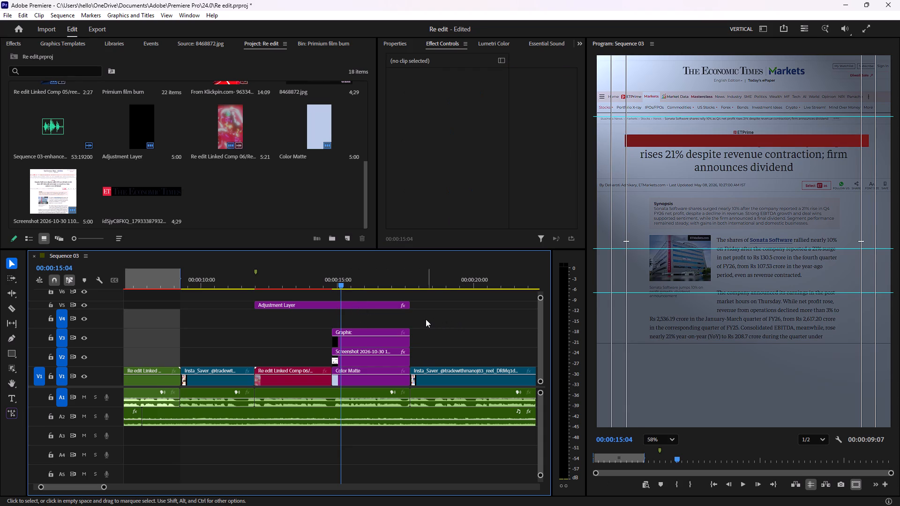
Delete the Graphic clip holding the red rectangle from track V7.
{"action": "left_click", "coordinate": [12, 353]}
{"action": "scroll", "coordinate": [325, 330], "scroll_direction": "up", "scroll_amount": 5}
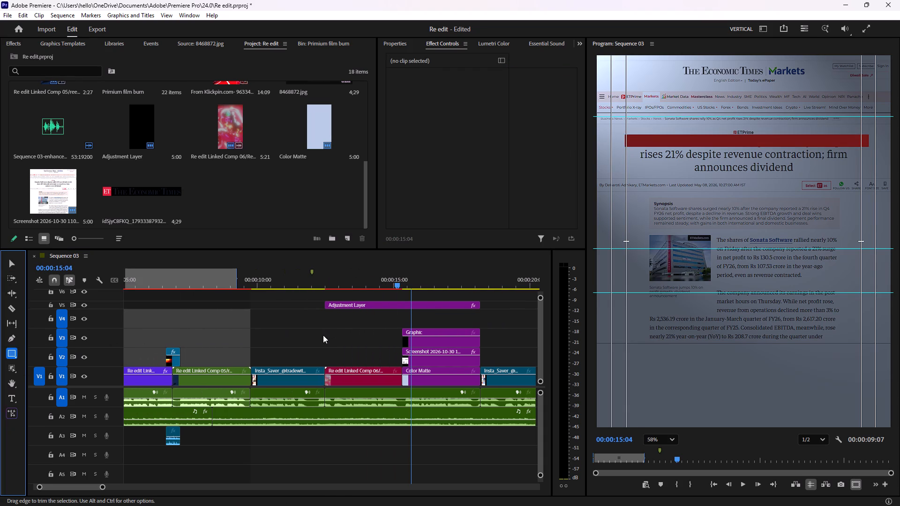
{"action": "scroll", "coordinate": [323, 335], "scroll_direction": "up", "scroll_amount": 1}
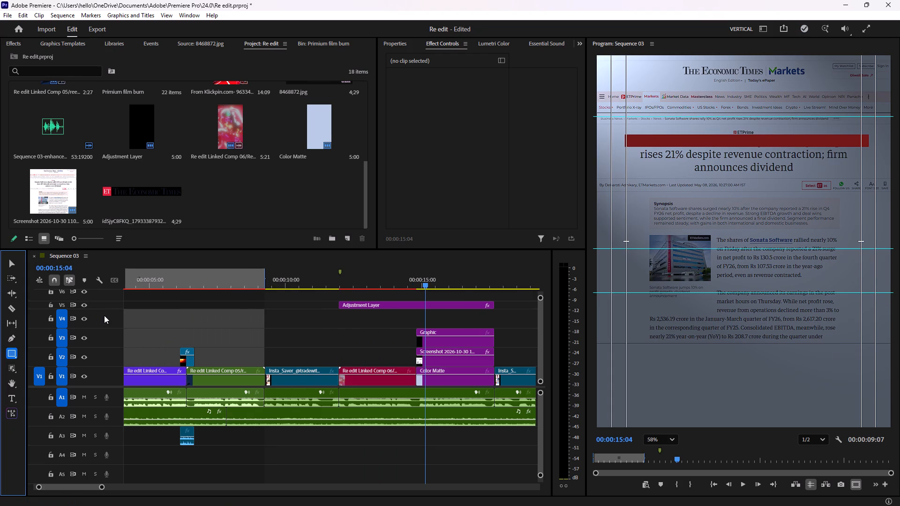
{"action": "scroll", "coordinate": [104, 318], "scroll_direction": "down", "scroll_amount": 5, "text": "alt"}
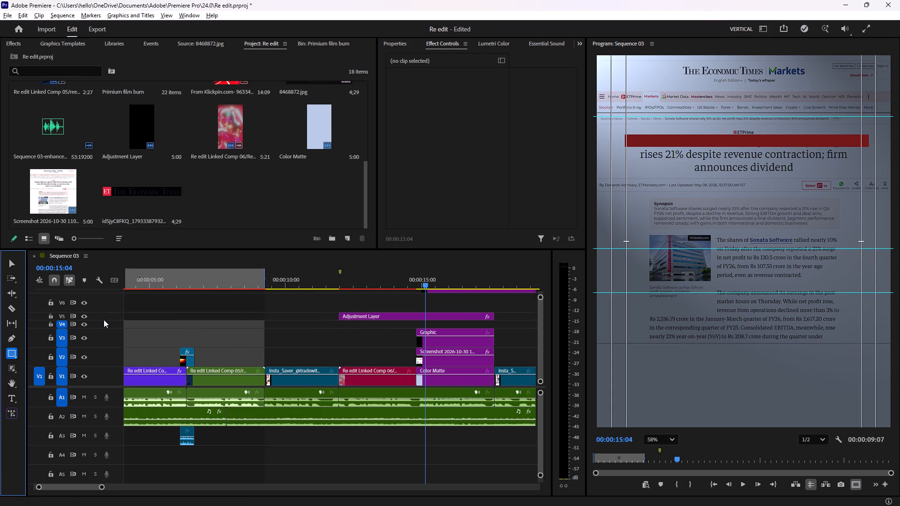
{"action": "scroll", "coordinate": [438, 309], "scroll_direction": "up", "scroll_amount": 4}
{"action": "scroll", "coordinate": [438, 309], "scroll_direction": "down", "scroll_amount": 3}
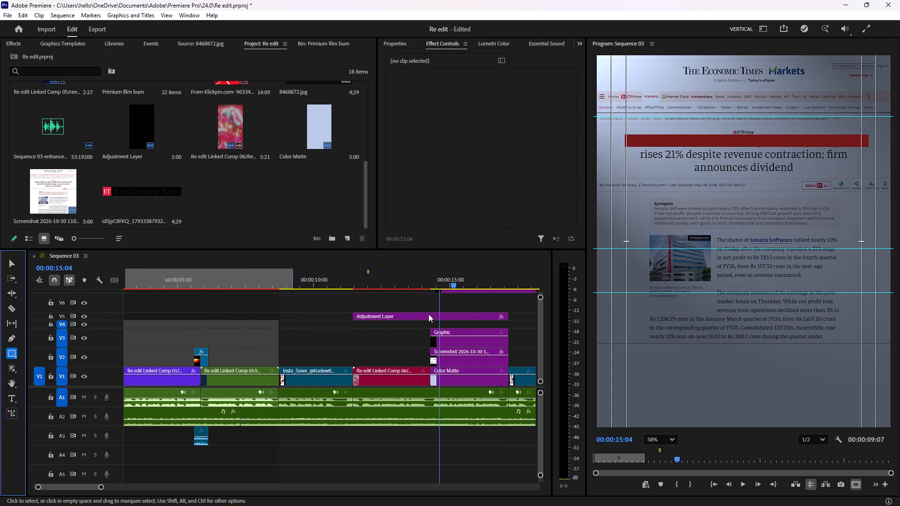
{"action": "scroll", "coordinate": [197, 302], "scroll_direction": "down", "scroll_amount": 4, "text": "alt"}
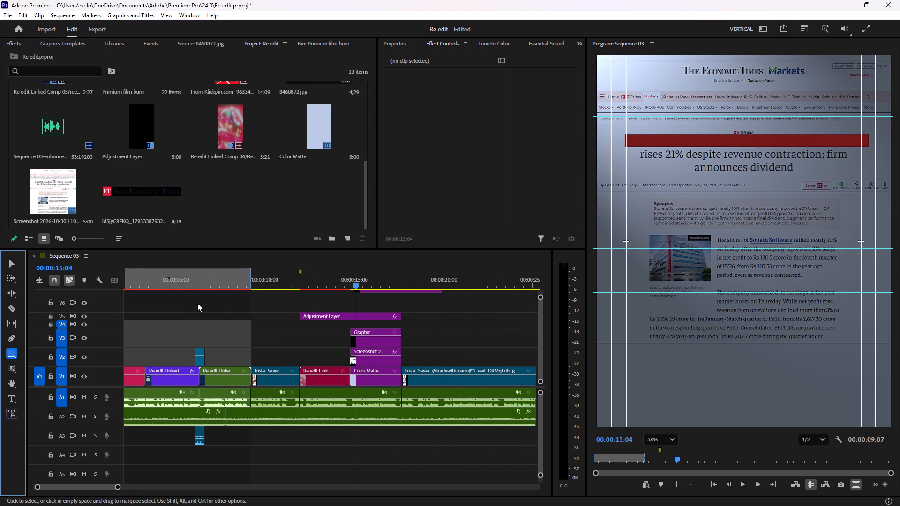
{"action": "scroll", "coordinate": [197, 303], "scroll_direction": "down", "scroll_amount": 1, "text": "alt"}
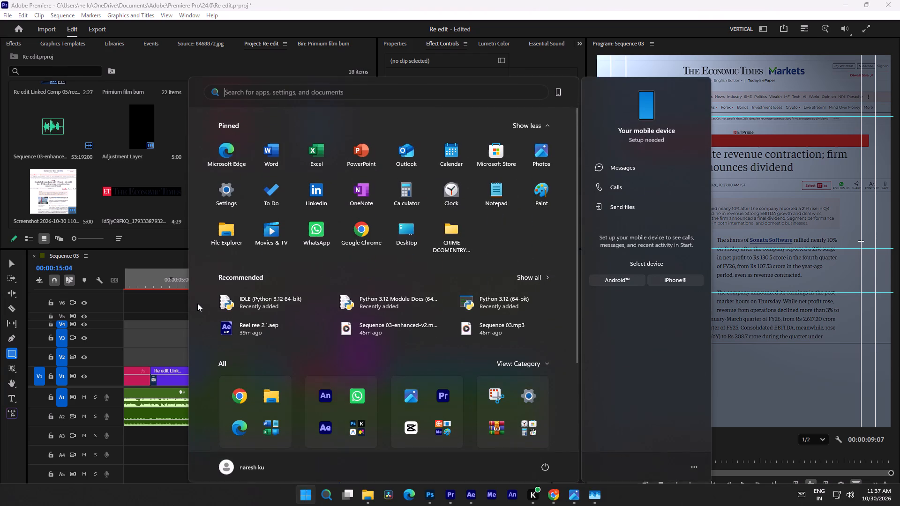
{"action": "left_click", "coordinate": [163, 307]}
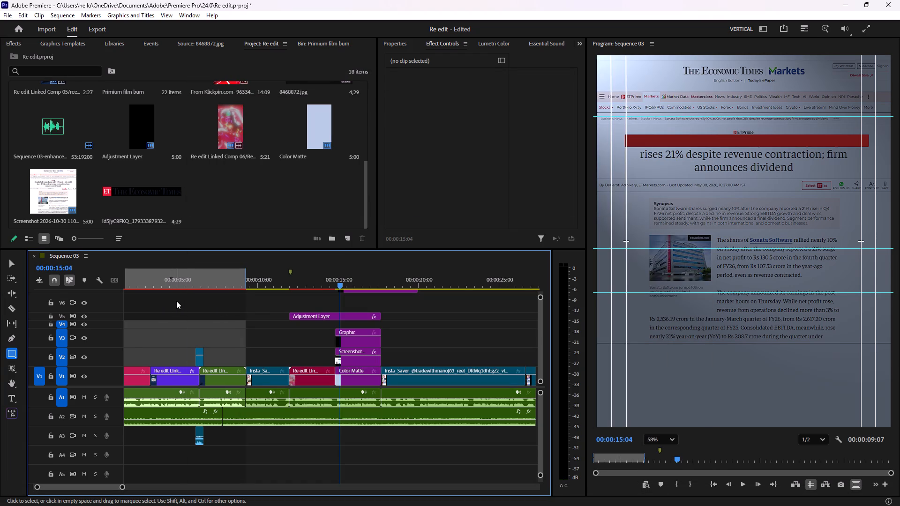
{"action": "scroll", "coordinate": [176, 301], "scroll_direction": "down", "scroll_amount": 3, "text": "ctrl"}
{"action": "scroll", "coordinate": [112, 304], "scroll_direction": "down", "scroll_amount": 4, "text": "ctrl"}
{"action": "scroll", "coordinate": [112, 304], "scroll_direction": "down", "scroll_amount": 2, "text": "alt"}
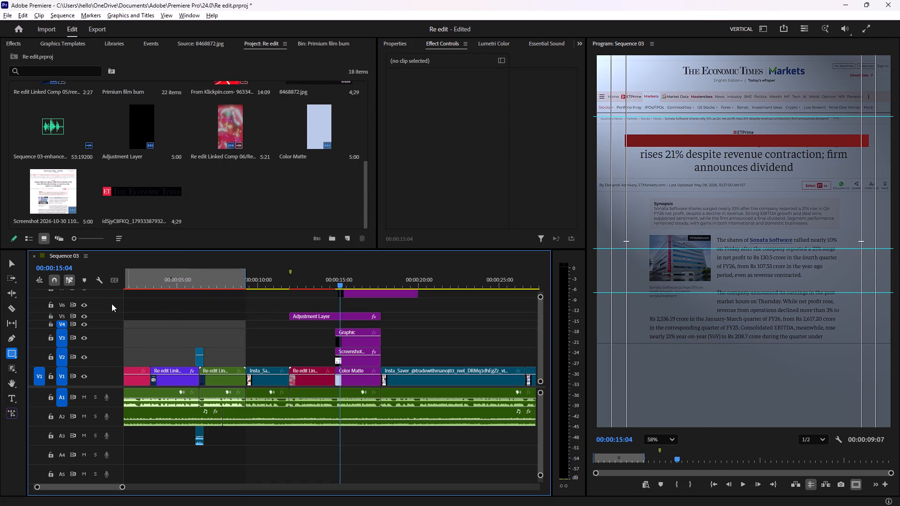
{"action": "scroll", "coordinate": [112, 304], "scroll_direction": "down", "scroll_amount": 2, "text": "alt"}
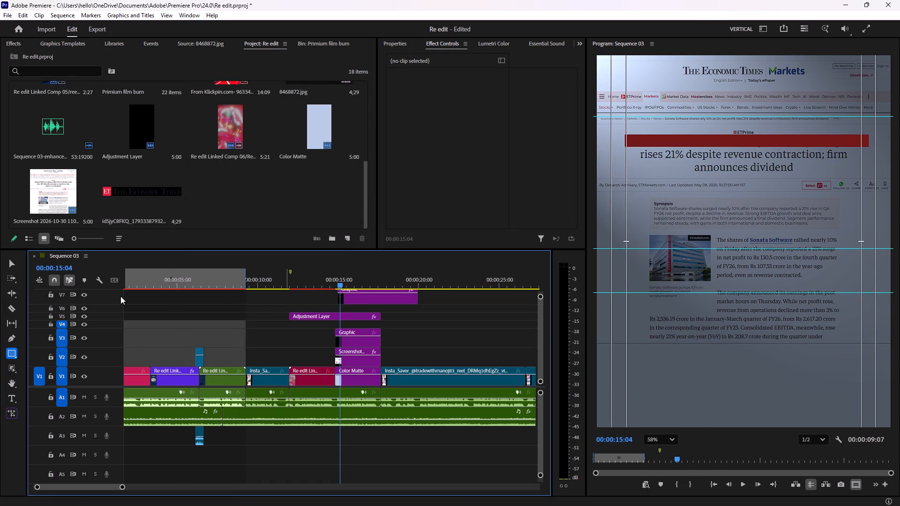
{"action": "scroll", "coordinate": [120, 296], "scroll_direction": "down", "scroll_amount": 7, "text": "alt"}
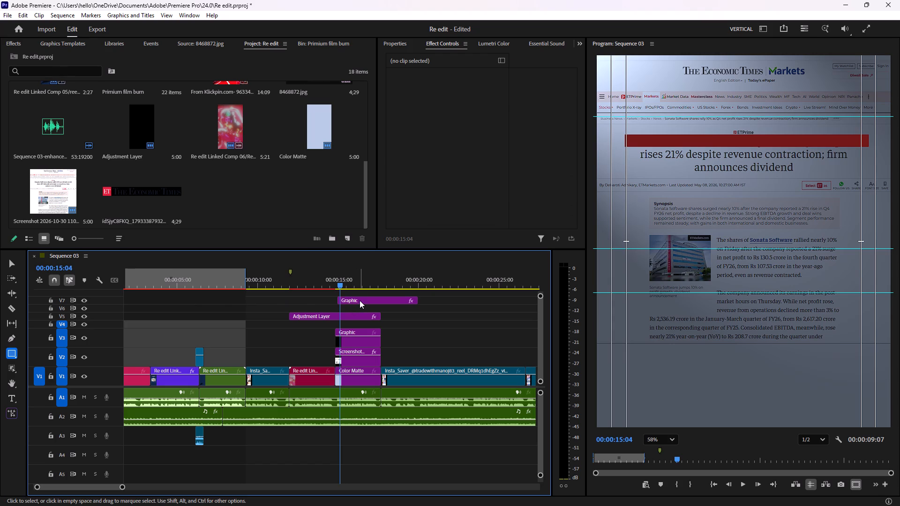
{"action": "left_click", "coordinate": [360, 300]}
{"action": "left_click", "coordinate": [360, 300]}
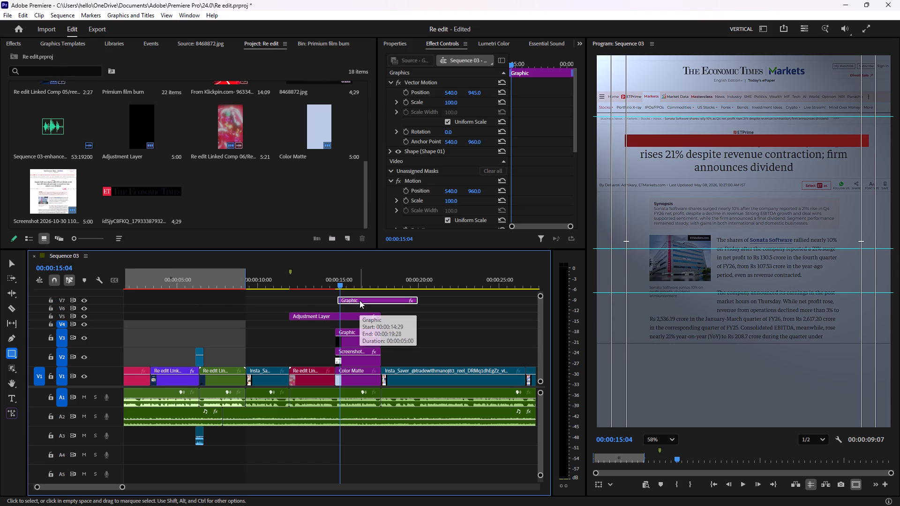
{"action": "key", "text": "BackSpace"}
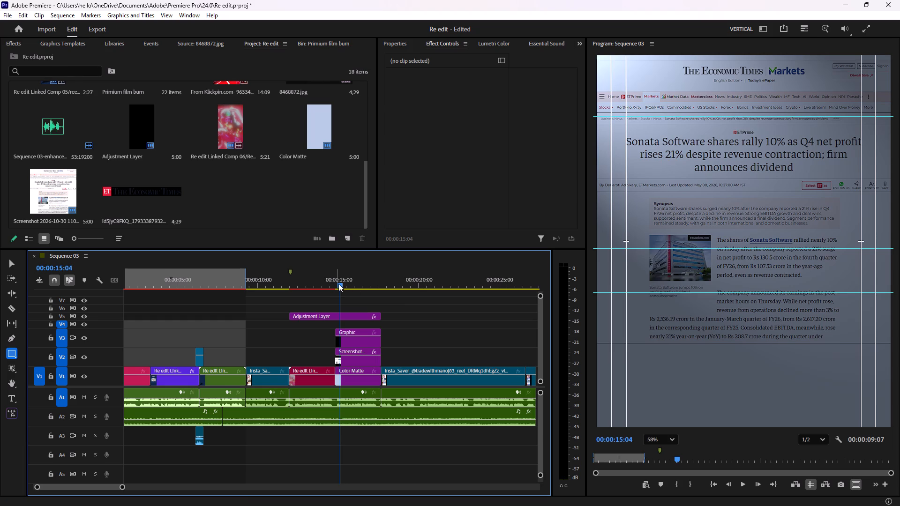
Move the playhead to 00:00:16:07 and delete the Graphic clip from track V3.
{"action": "left_click_drag", "start_coordinate": [338, 283], "coordinate": [357, 285]}
{"action": "left_click", "coordinate": [358, 332]}
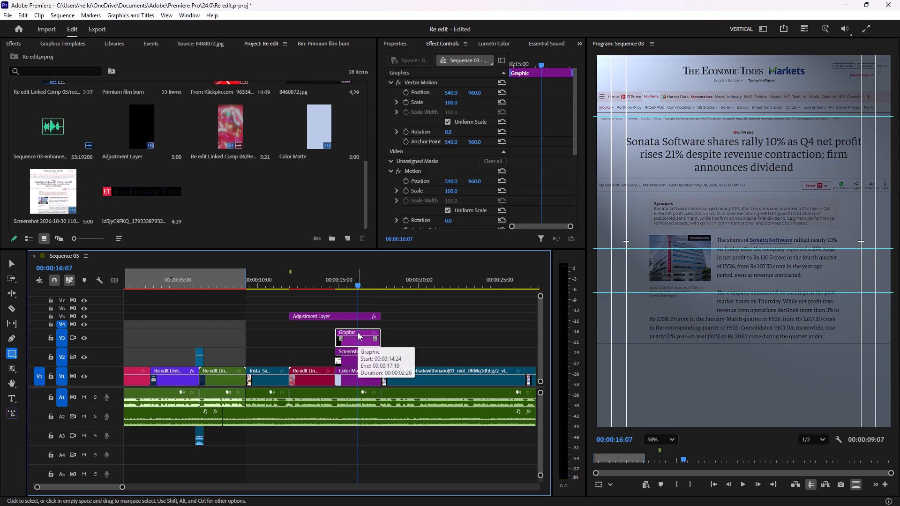
{"action": "key", "text": "BackSpace"}
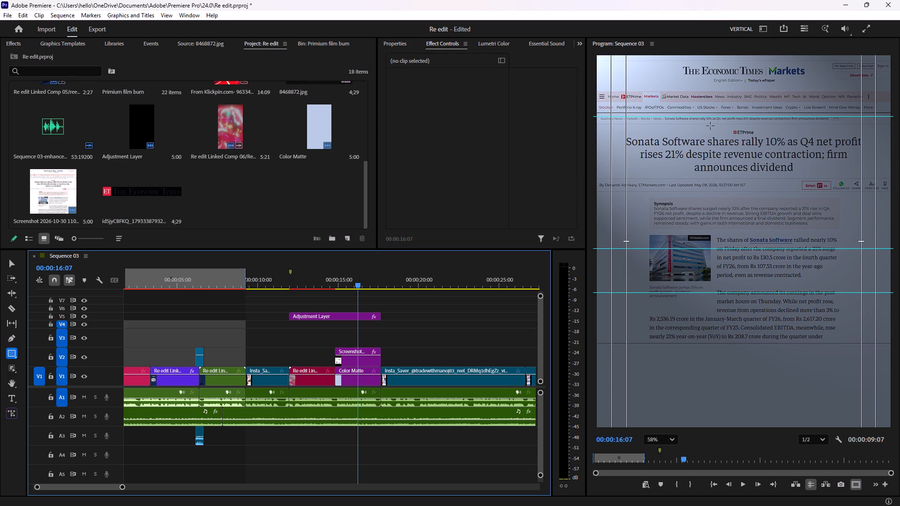
Draw a red rectangle covering the first headline line, "Sonata Software shares rally 10% as Q4 net profit".
{"action": "left_click_drag", "start_coordinate": [625, 136], "coordinate": [860, 150]}
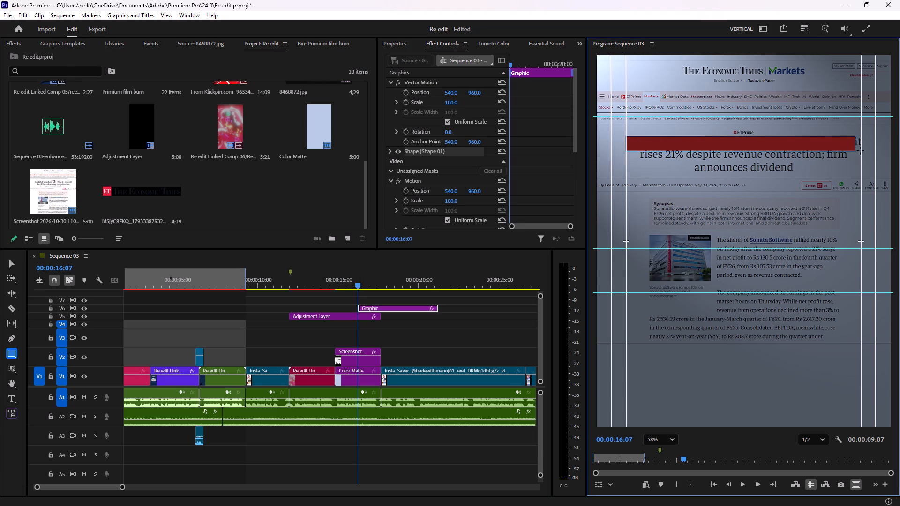
{"action": "left_click_drag", "start_coordinate": [860, 150], "coordinate": [866, 150]}
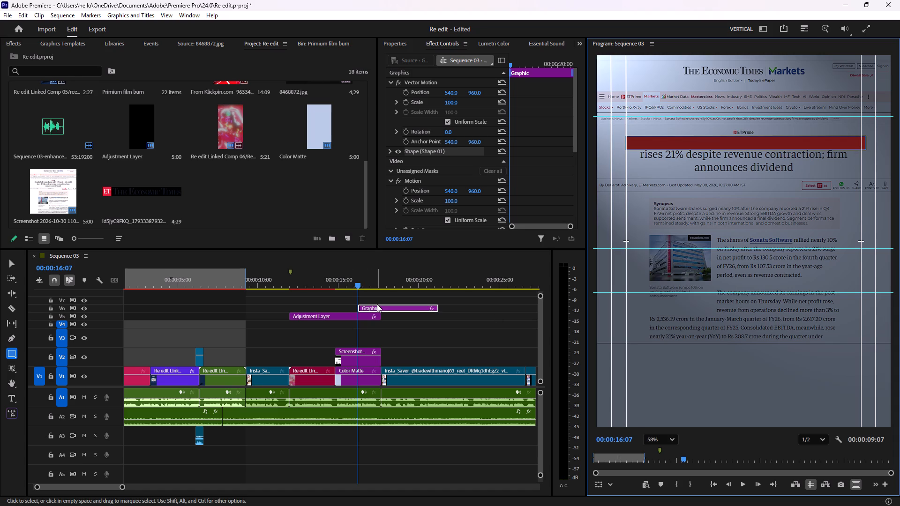
Move the new Graphic clip down to V3 and match its start and end to the Screenshot clip on V2.
{"action": "left_click_drag", "start_coordinate": [377, 304], "coordinate": [363, 303]}
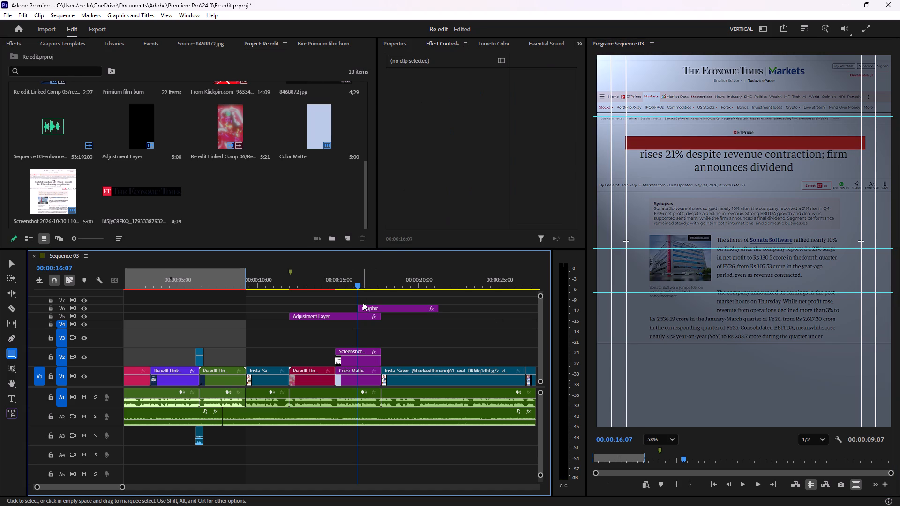
{"action": "left_click", "coordinate": [380, 307]}
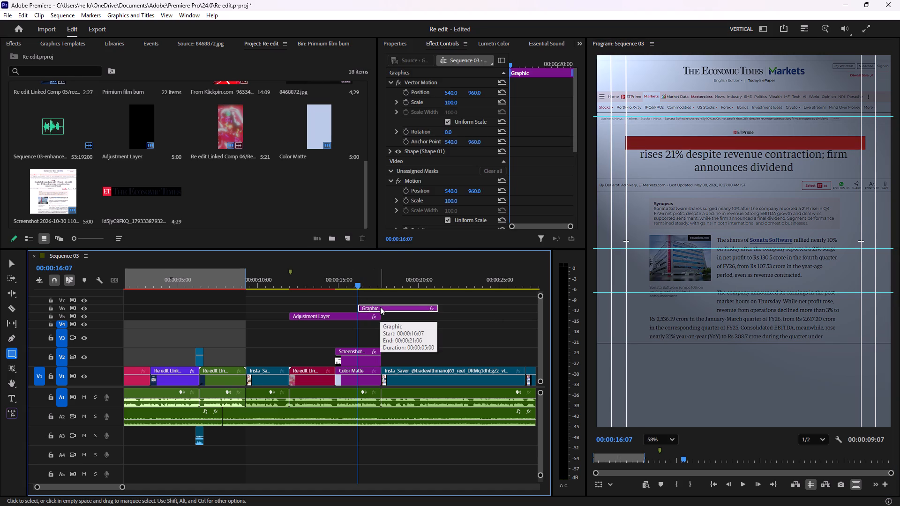
{"action": "left_click_drag", "start_coordinate": [380, 307], "coordinate": [372, 339]}
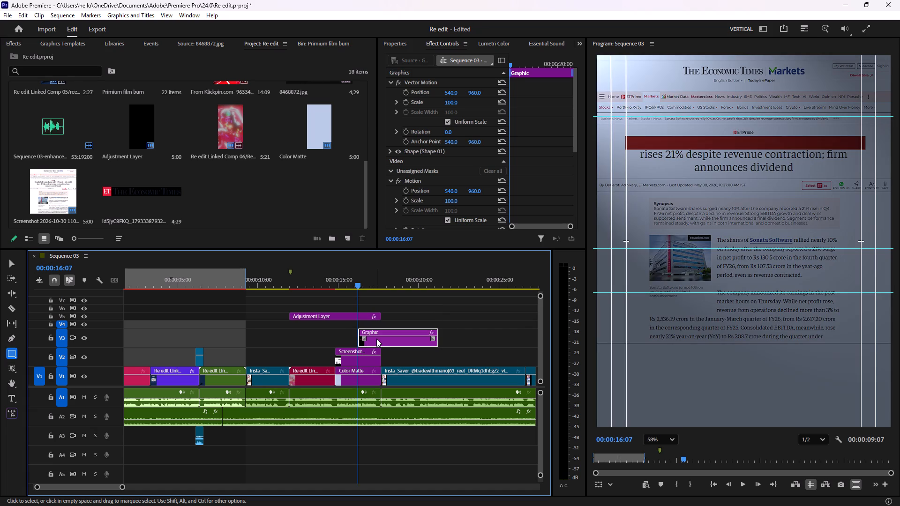
{"action": "left_click_drag", "start_coordinate": [382, 332], "coordinate": [359, 332]}
{"action": "left_click_drag", "start_coordinate": [413, 332], "coordinate": [402, 333]}
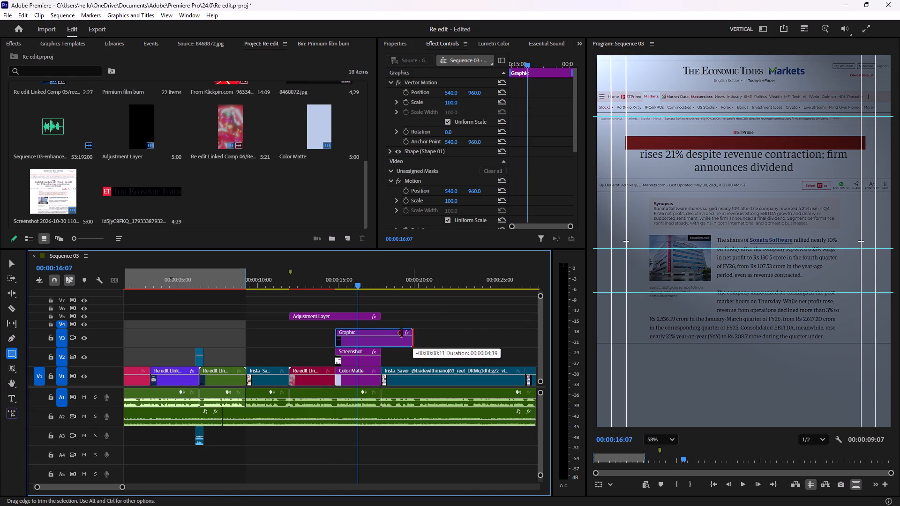
{"action": "left_click_drag", "start_coordinate": [402, 333], "coordinate": [382, 333]}
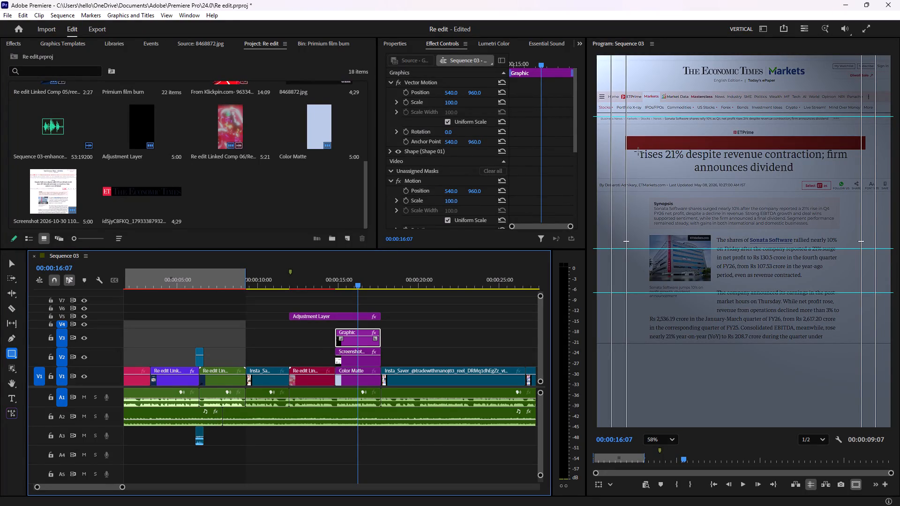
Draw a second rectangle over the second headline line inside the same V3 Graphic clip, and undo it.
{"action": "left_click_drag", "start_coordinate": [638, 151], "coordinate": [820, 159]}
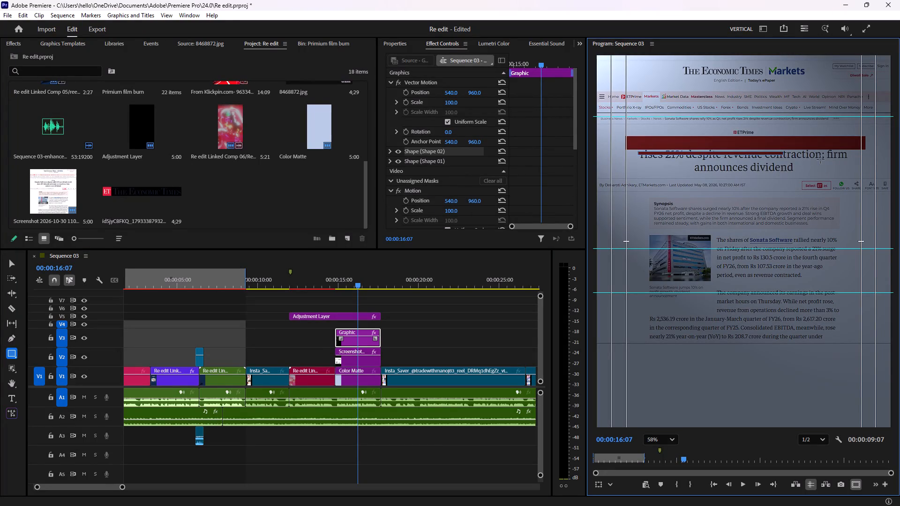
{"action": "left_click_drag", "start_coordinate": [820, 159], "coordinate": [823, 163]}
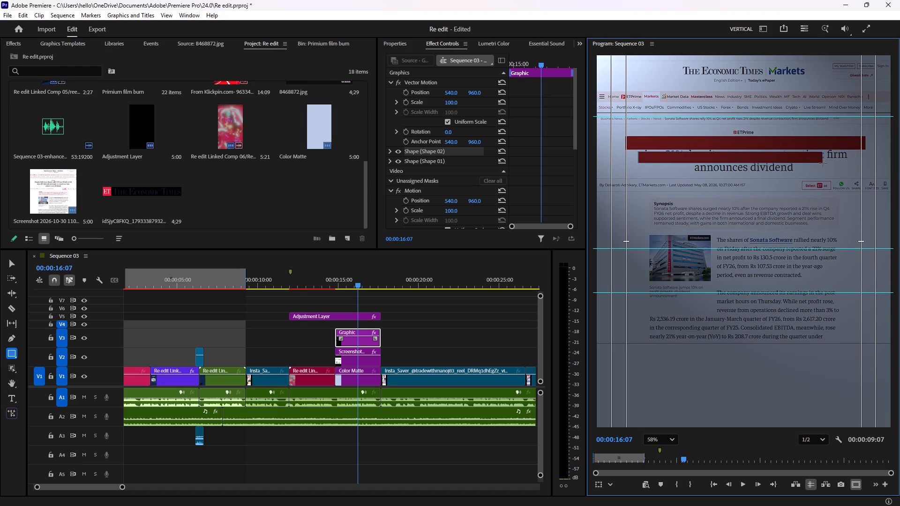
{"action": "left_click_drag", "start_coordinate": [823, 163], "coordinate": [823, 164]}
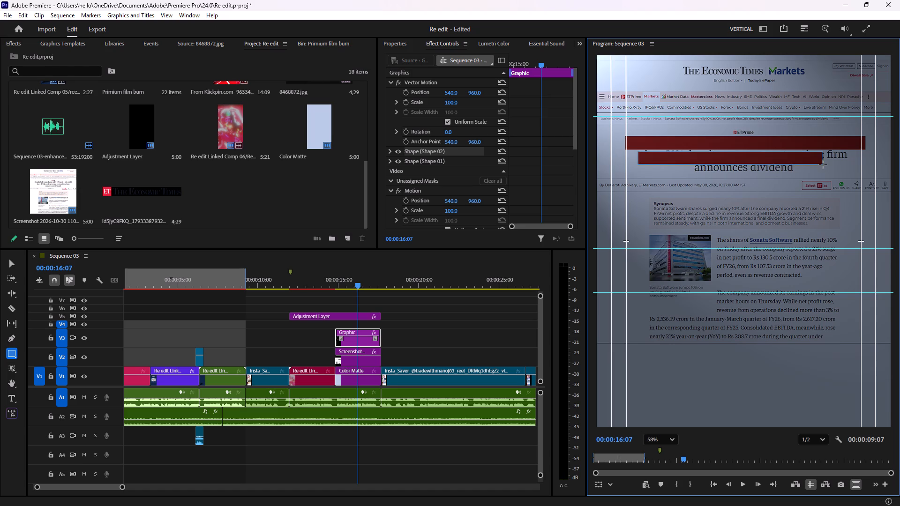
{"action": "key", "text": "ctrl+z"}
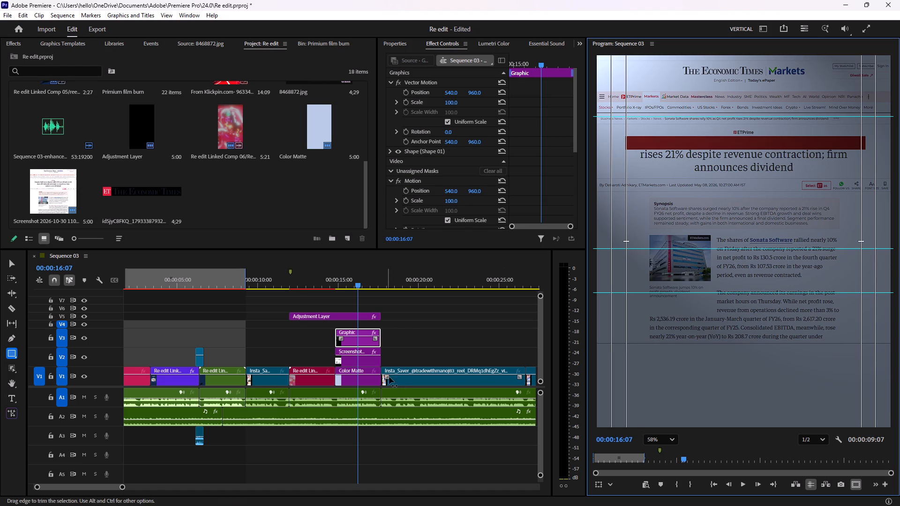
With no clip selected, draw a separate red rectangle graphic and position it over the second headline line, directly below the first rectangle.
{"action": "left_click", "coordinate": [411, 326]}
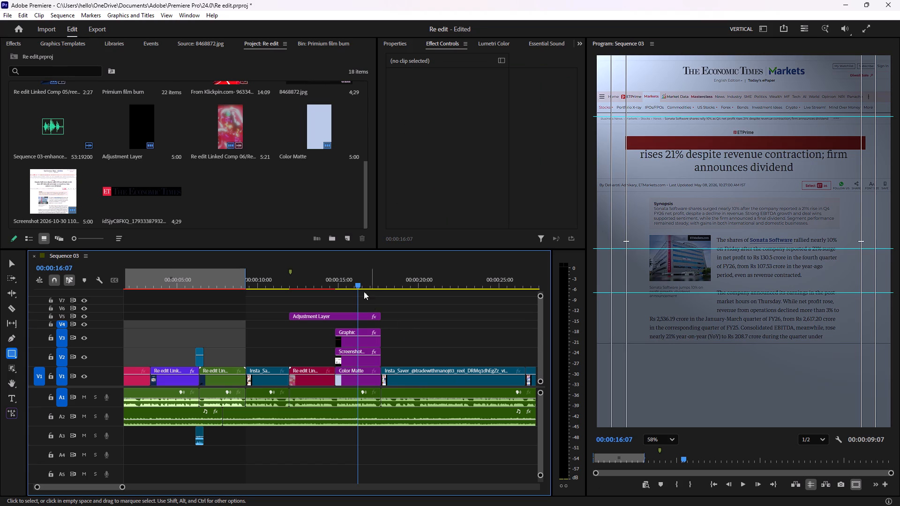
{"action": "left_click", "coordinate": [12, 268]}
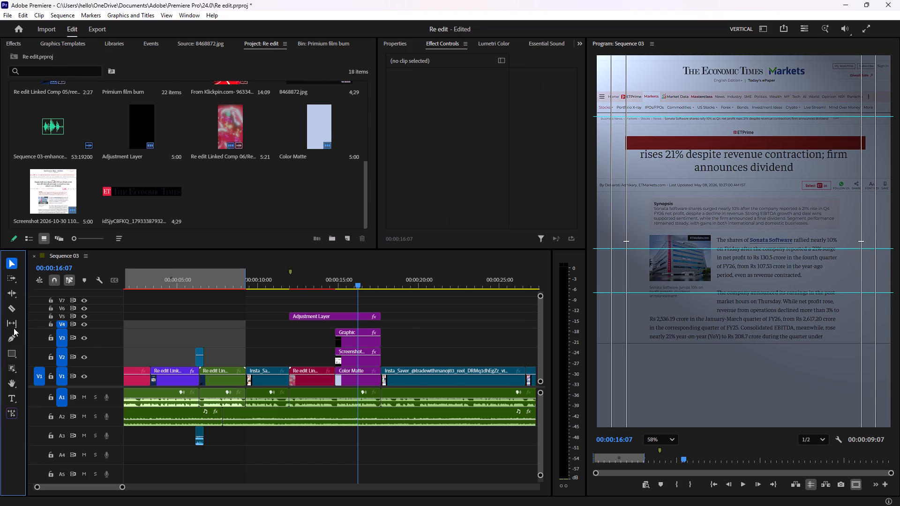
{"action": "left_click", "coordinate": [13, 353]}
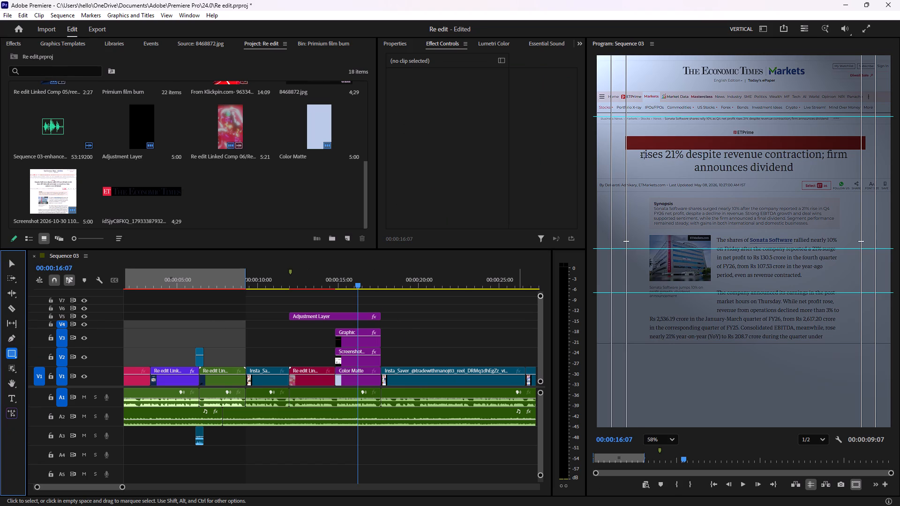
{"action": "left_click_drag", "start_coordinate": [643, 153], "coordinate": [831, 163]}
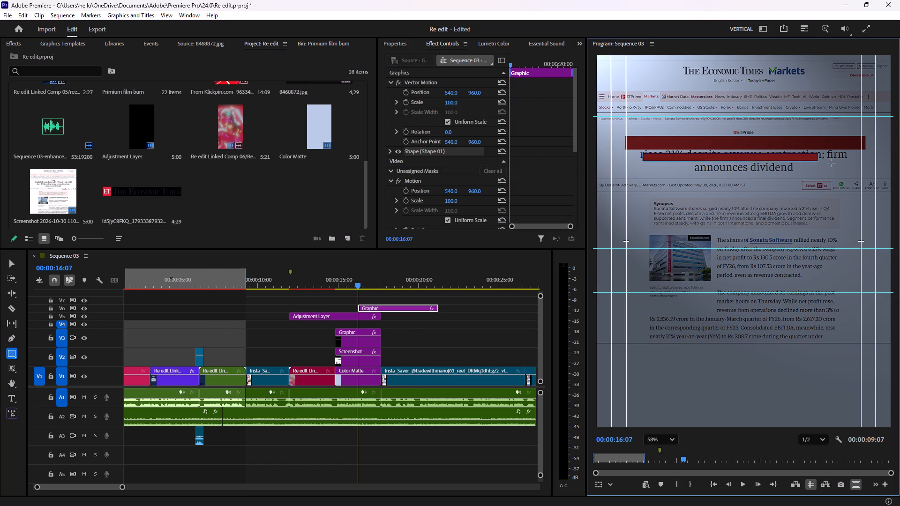
{"action": "left_click_drag", "start_coordinate": [831, 163], "coordinate": [848, 163]}
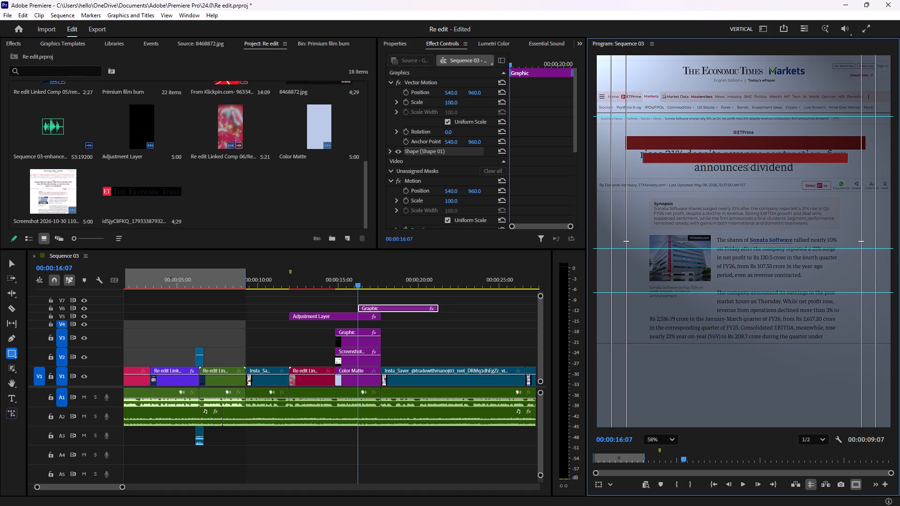
{"action": "key", "text": "v"}
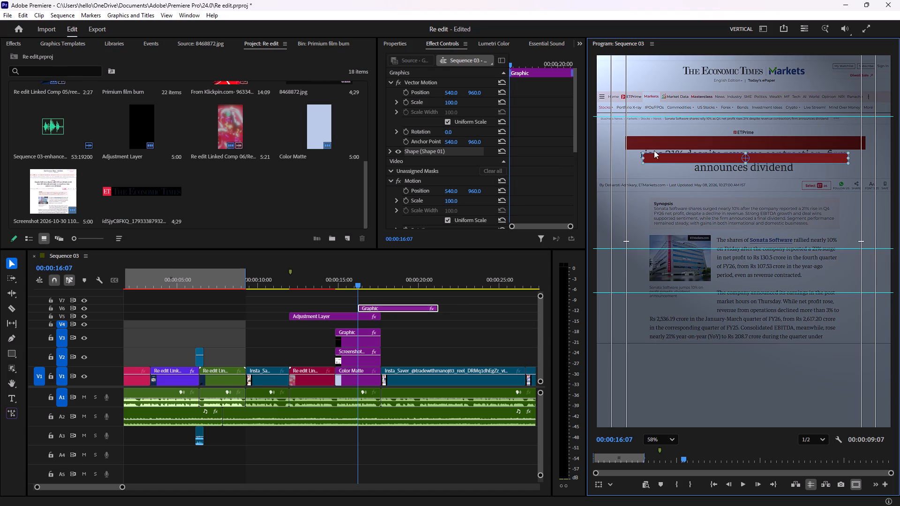
{"action": "left_click", "coordinate": [662, 158]}
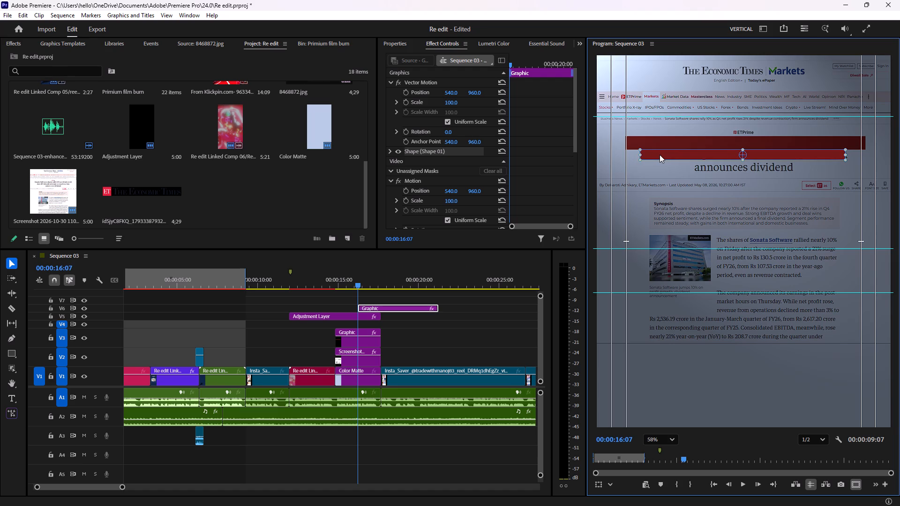
{"action": "scroll", "coordinate": [673, 171], "scroll_direction": "up", "scroll_amount": 5}
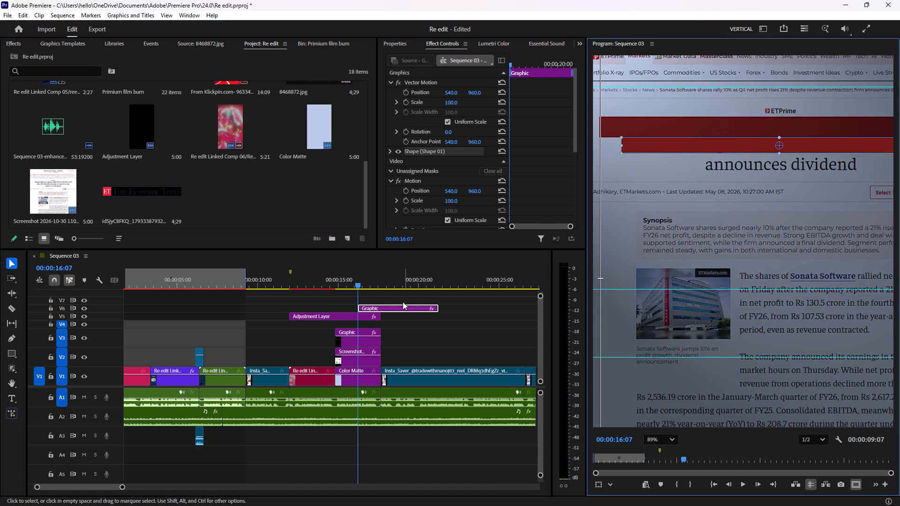
Move the second rectangle's Graphic clip down to V4 and match its start and end to the Graphic clip on V3.
{"action": "left_click_drag", "start_coordinate": [392, 308], "coordinate": [388, 324]}
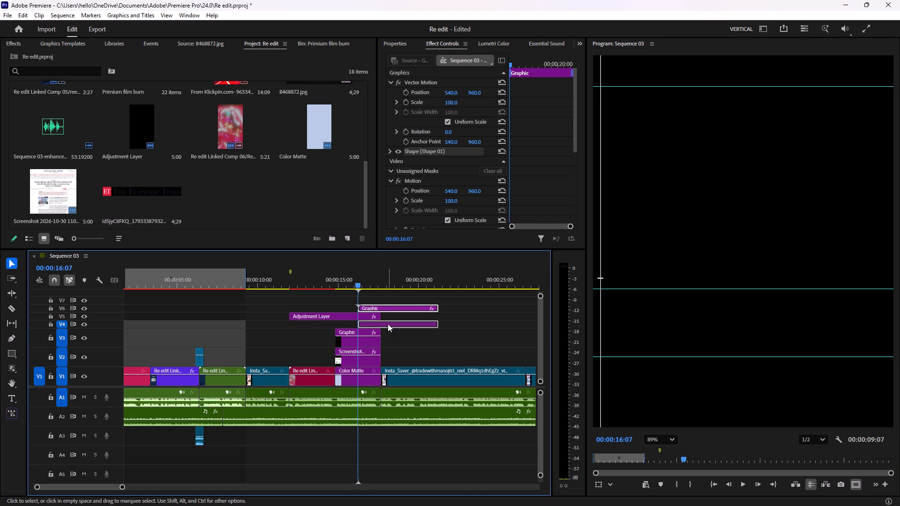
{"action": "left_click_drag", "start_coordinate": [382, 322], "coordinate": [362, 322]}
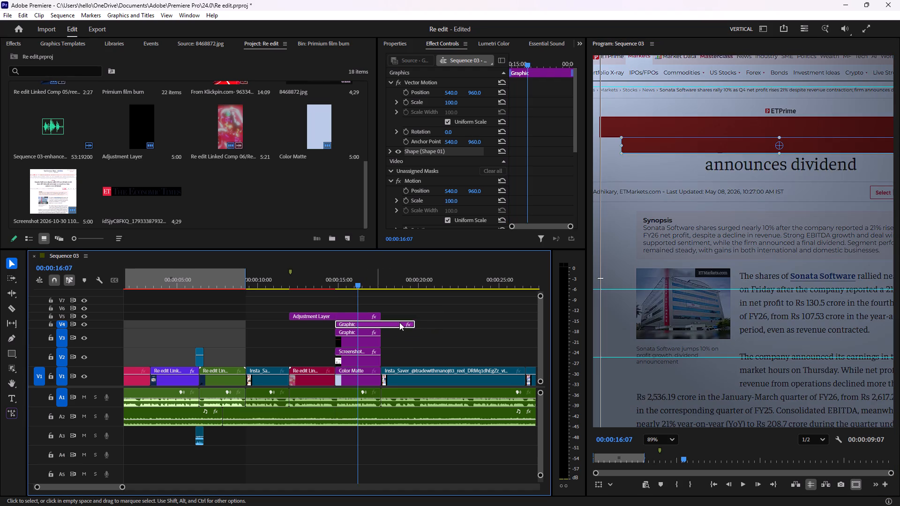
{"action": "left_click_drag", "start_coordinate": [412, 321], "coordinate": [382, 322]}
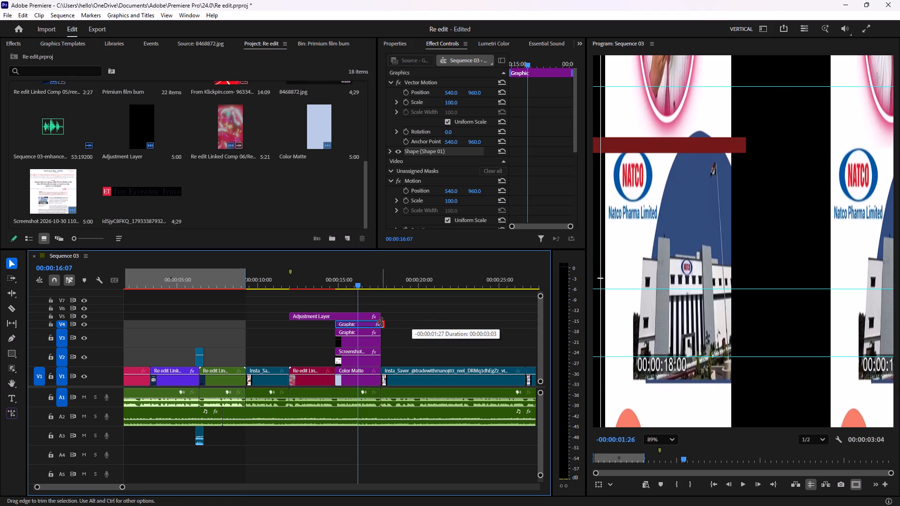
{"action": "left_click_drag", "start_coordinate": [382, 322], "coordinate": [380, 323]}
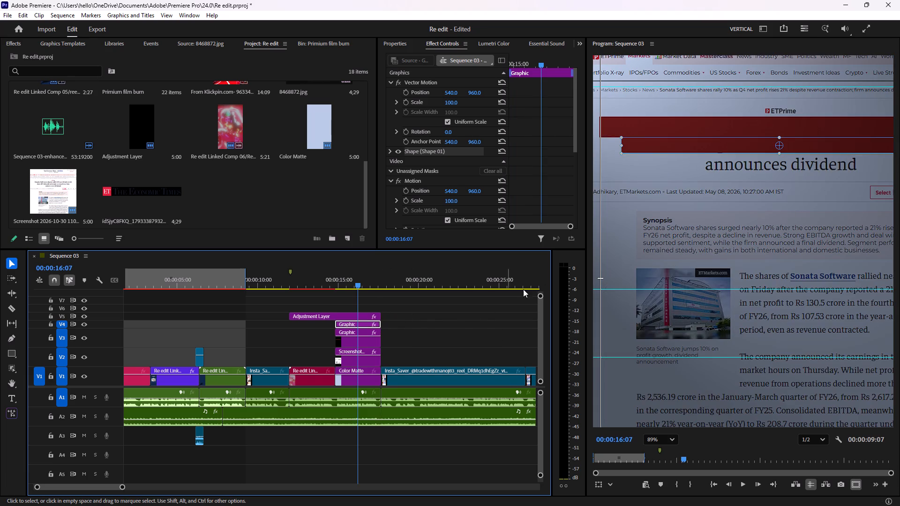
Change the fill colour of the rectangle on V4 to dark green.
{"action": "left_click", "coordinate": [389, 152]}
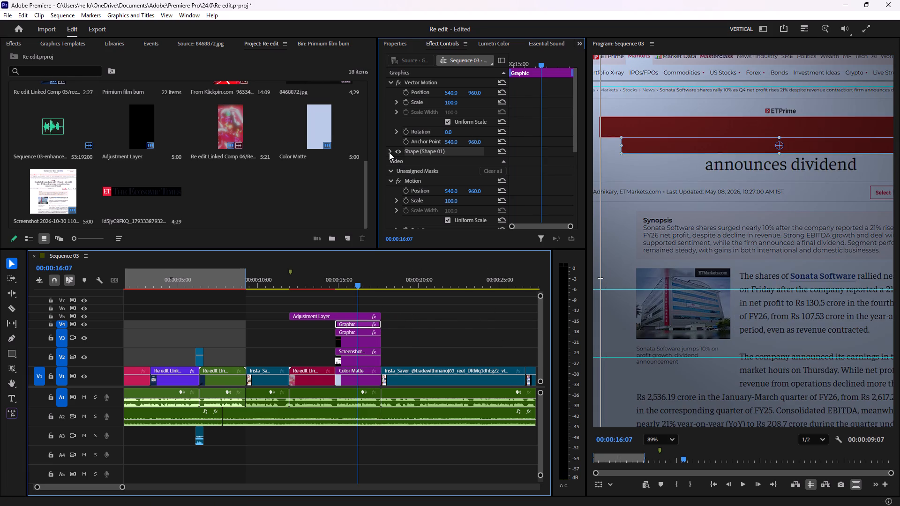
{"action": "left_click", "coordinate": [427, 200]}
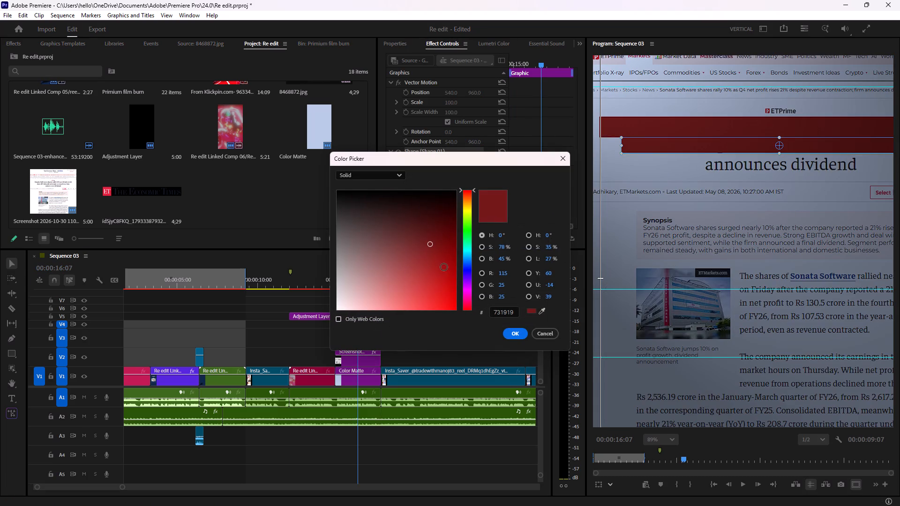
{"action": "left_click_drag", "start_coordinate": [475, 188], "coordinate": [473, 204]}
{"action": "left_click_drag", "start_coordinate": [473, 204], "coordinate": [473, 206]}
{"action": "left_click_drag", "start_coordinate": [471, 187], "coordinate": [471, 219]}
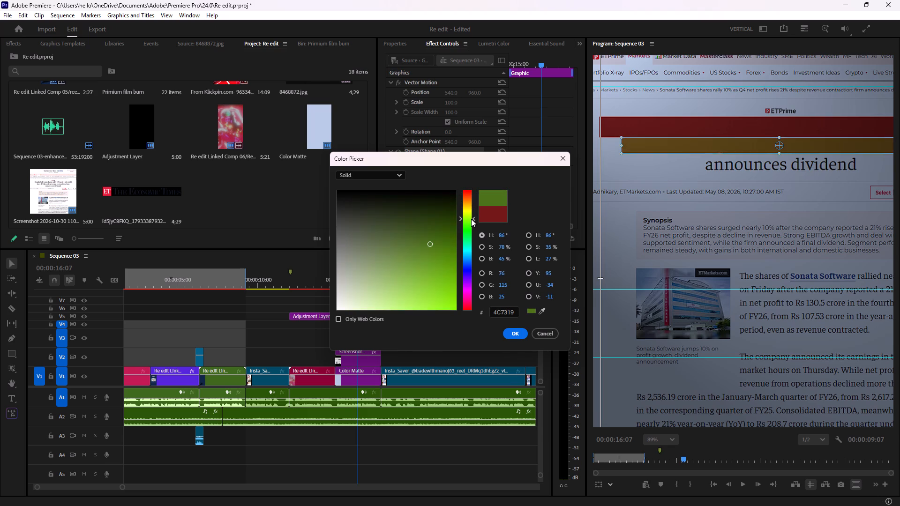
{"action": "left_click_drag", "start_coordinate": [471, 219], "coordinate": [471, 228]}
{"action": "left_click", "coordinate": [515, 332]}
Set the blend mode of the V3 Graphic clip, the red rectangle over the first headline line, to Multiply.
{"action": "left_click", "coordinate": [360, 345]}
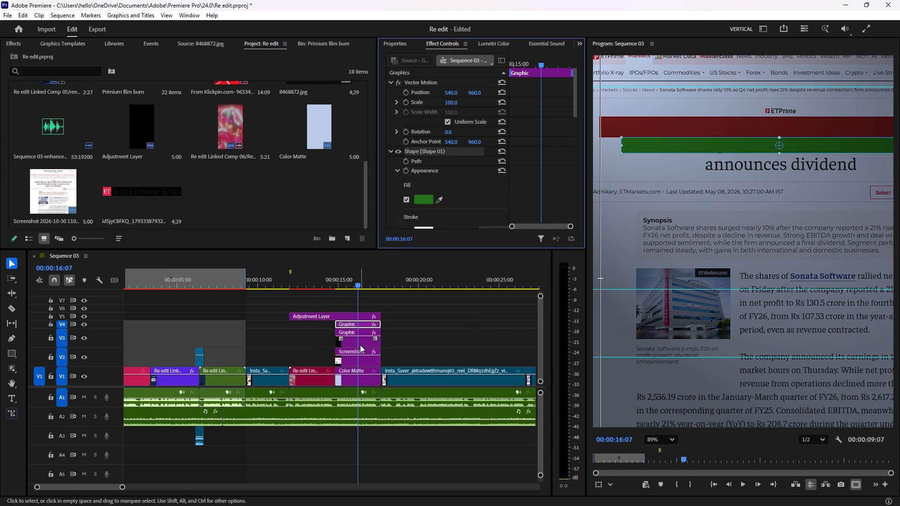
{"action": "left_click", "coordinate": [389, 152]}
{"action": "scroll", "coordinate": [420, 179], "scroll_direction": "down", "scroll_amount": 6}
{"action": "scroll", "coordinate": [459, 190], "scroll_direction": "down", "scroll_amount": 8}
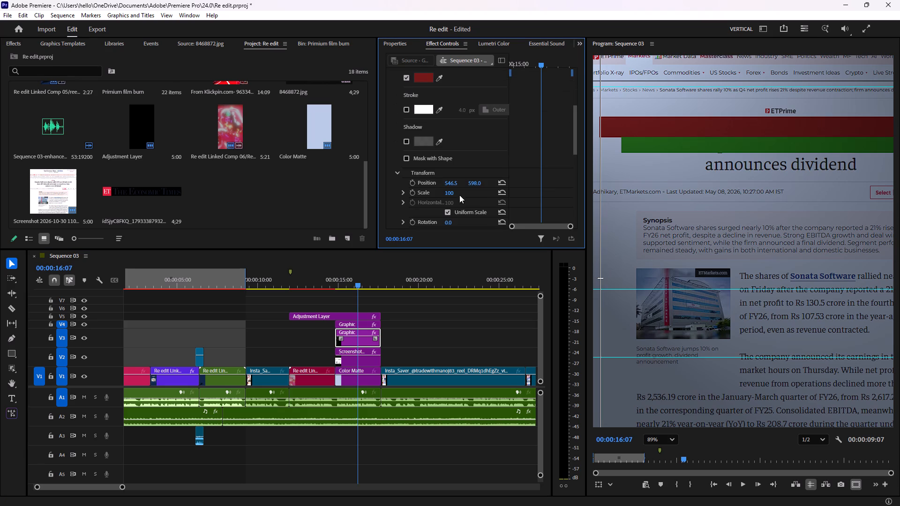
{"action": "scroll", "coordinate": [419, 175], "scroll_direction": "up", "scroll_amount": 5}
{"action": "scroll", "coordinate": [397, 112], "scroll_direction": "up", "scroll_amount": 4}
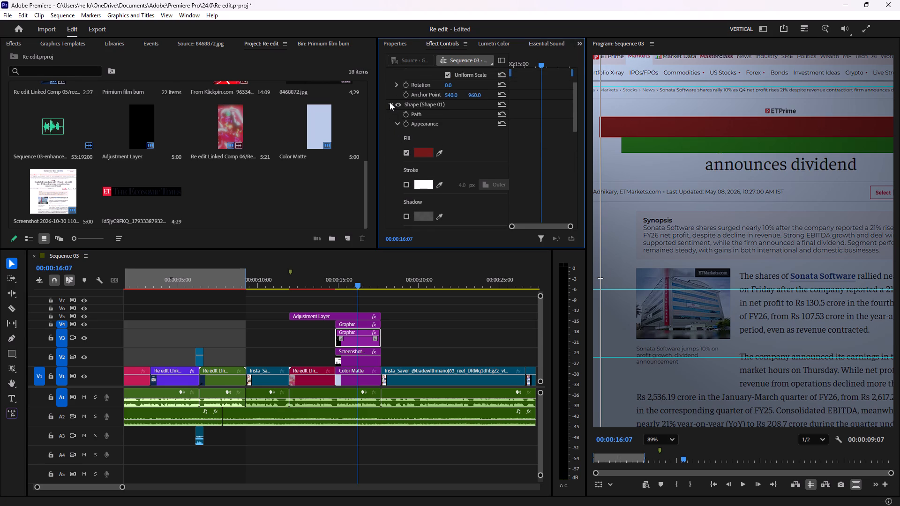
{"action": "left_click", "coordinate": [390, 102]}
{"action": "scroll", "coordinate": [476, 182], "scroll_direction": "down", "scroll_amount": 4}
{"action": "scroll", "coordinate": [421, 182], "scroll_direction": "down", "scroll_amount": 6}
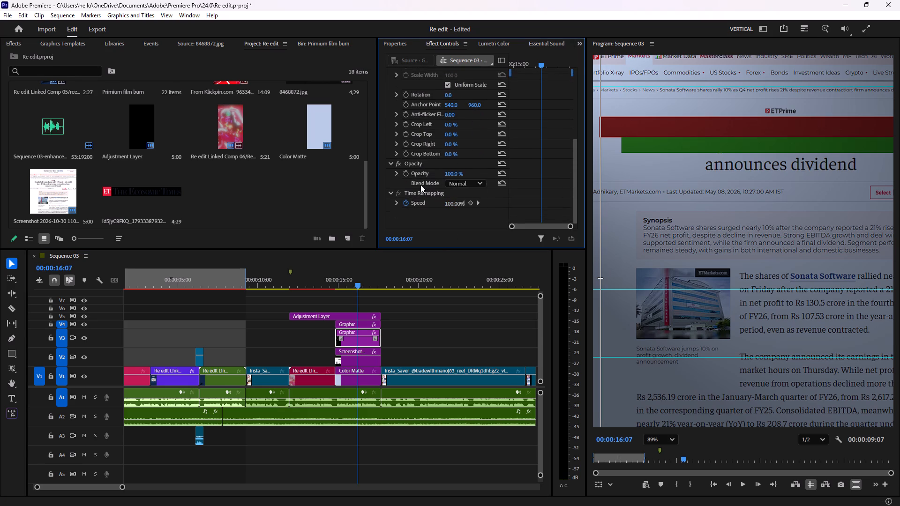
{"action": "left_click", "coordinate": [451, 184]}
{"action": "left_click", "coordinate": [459, 227]}
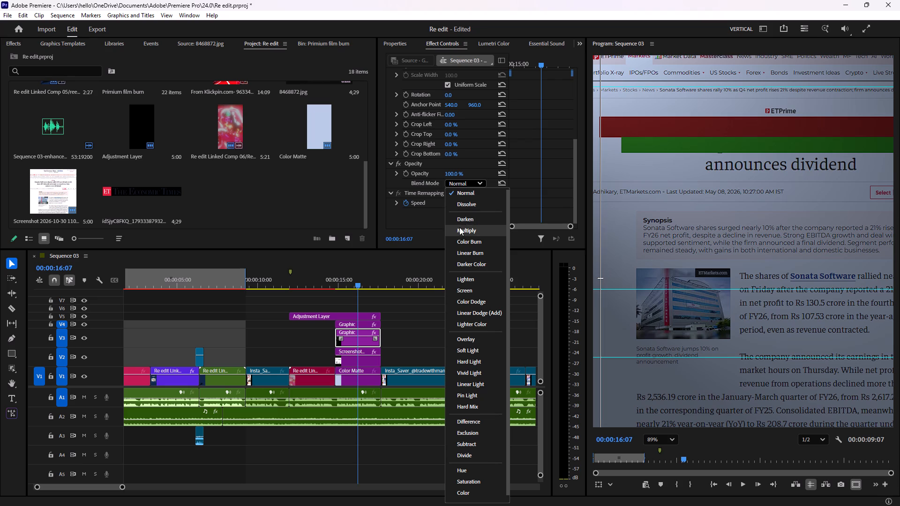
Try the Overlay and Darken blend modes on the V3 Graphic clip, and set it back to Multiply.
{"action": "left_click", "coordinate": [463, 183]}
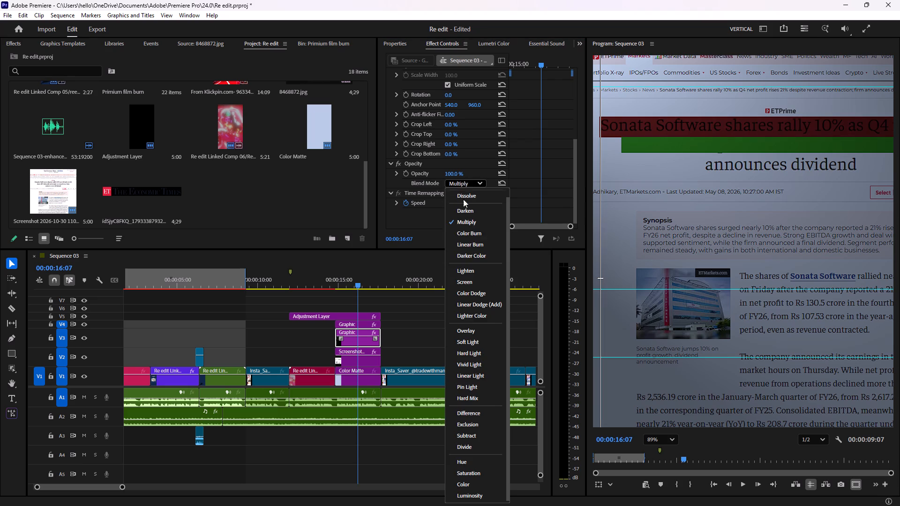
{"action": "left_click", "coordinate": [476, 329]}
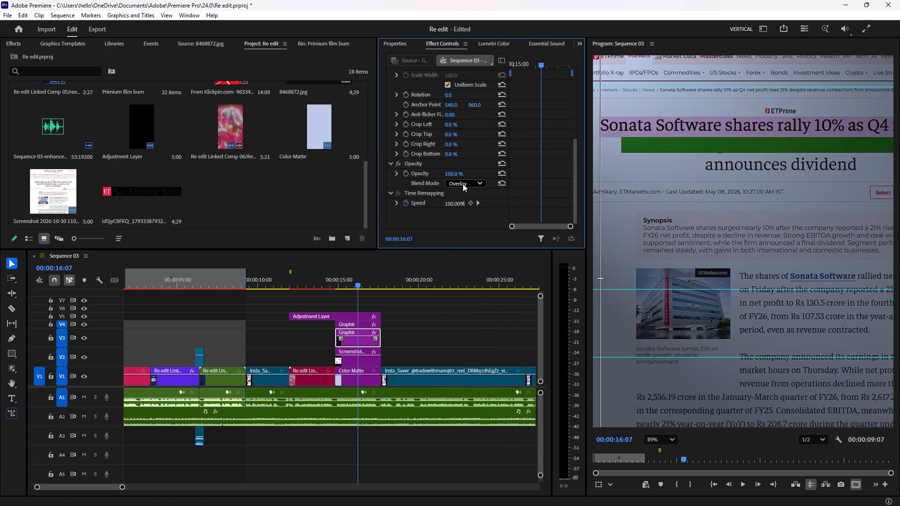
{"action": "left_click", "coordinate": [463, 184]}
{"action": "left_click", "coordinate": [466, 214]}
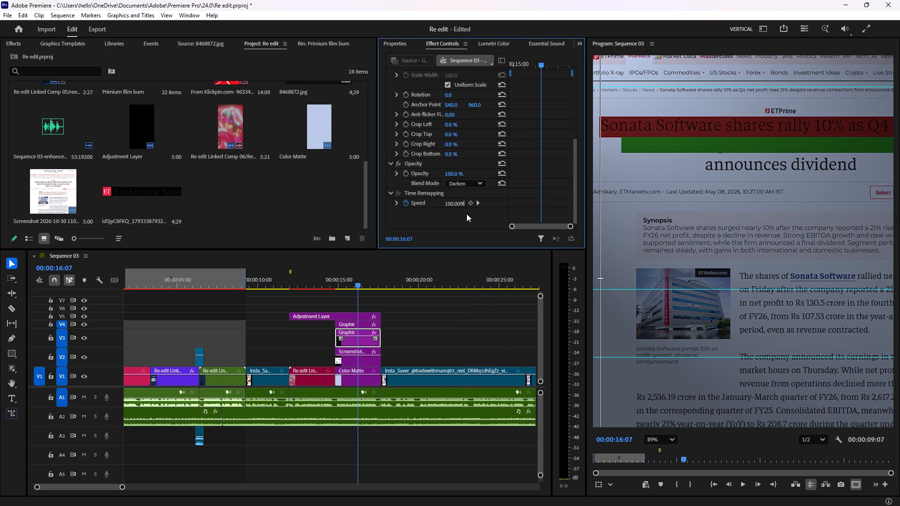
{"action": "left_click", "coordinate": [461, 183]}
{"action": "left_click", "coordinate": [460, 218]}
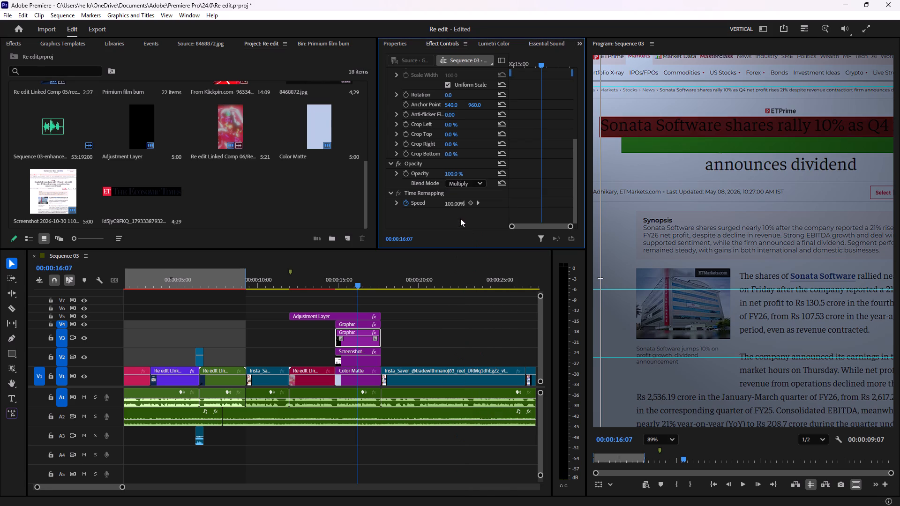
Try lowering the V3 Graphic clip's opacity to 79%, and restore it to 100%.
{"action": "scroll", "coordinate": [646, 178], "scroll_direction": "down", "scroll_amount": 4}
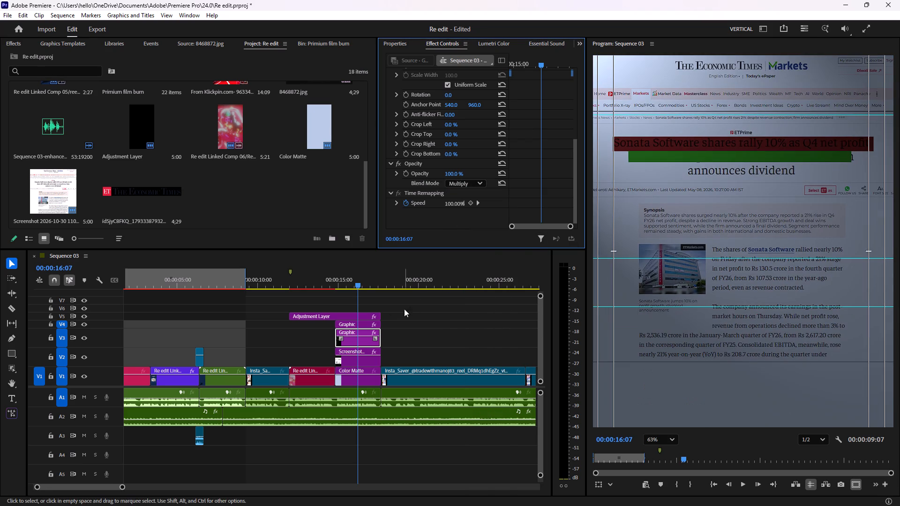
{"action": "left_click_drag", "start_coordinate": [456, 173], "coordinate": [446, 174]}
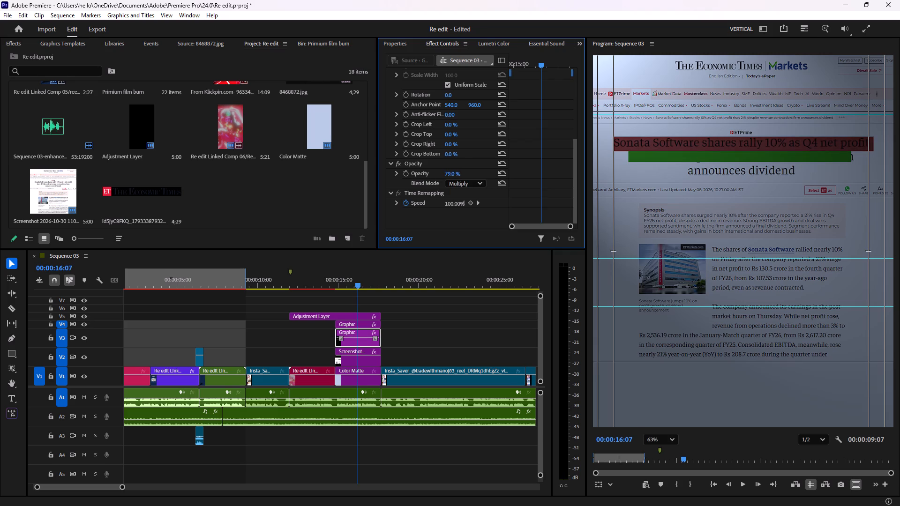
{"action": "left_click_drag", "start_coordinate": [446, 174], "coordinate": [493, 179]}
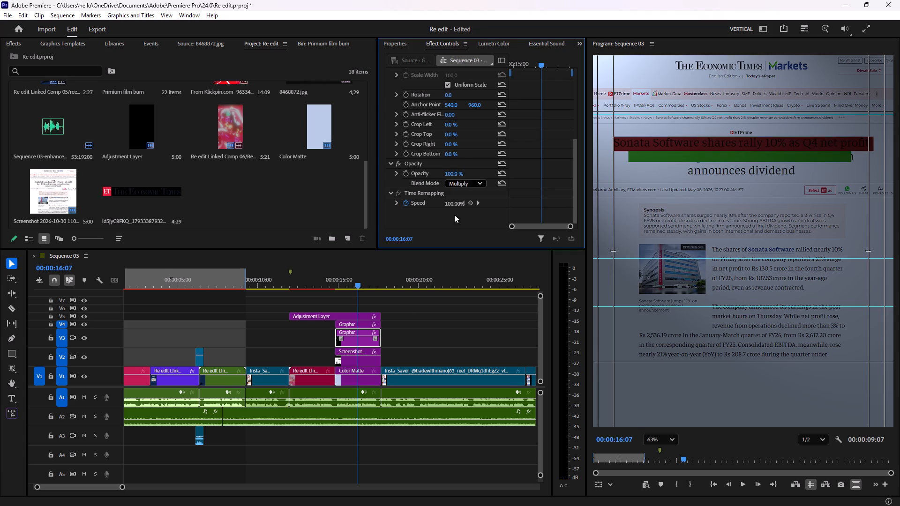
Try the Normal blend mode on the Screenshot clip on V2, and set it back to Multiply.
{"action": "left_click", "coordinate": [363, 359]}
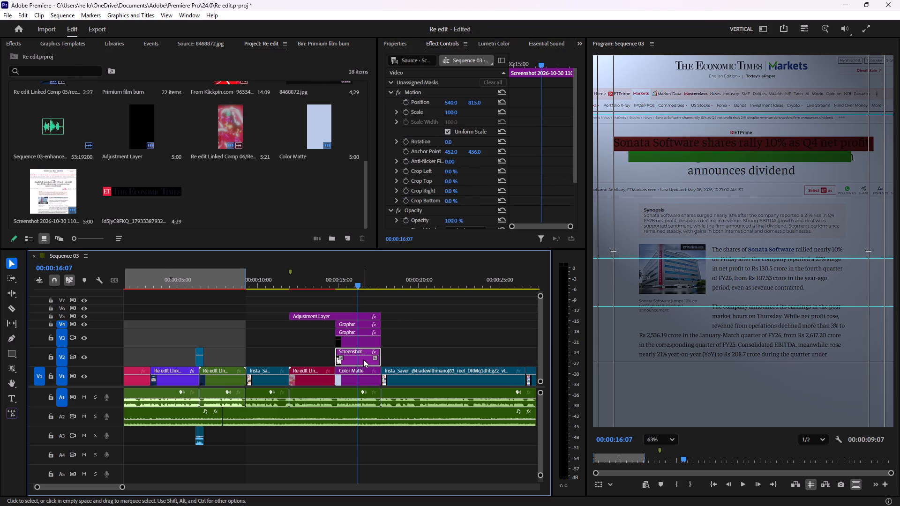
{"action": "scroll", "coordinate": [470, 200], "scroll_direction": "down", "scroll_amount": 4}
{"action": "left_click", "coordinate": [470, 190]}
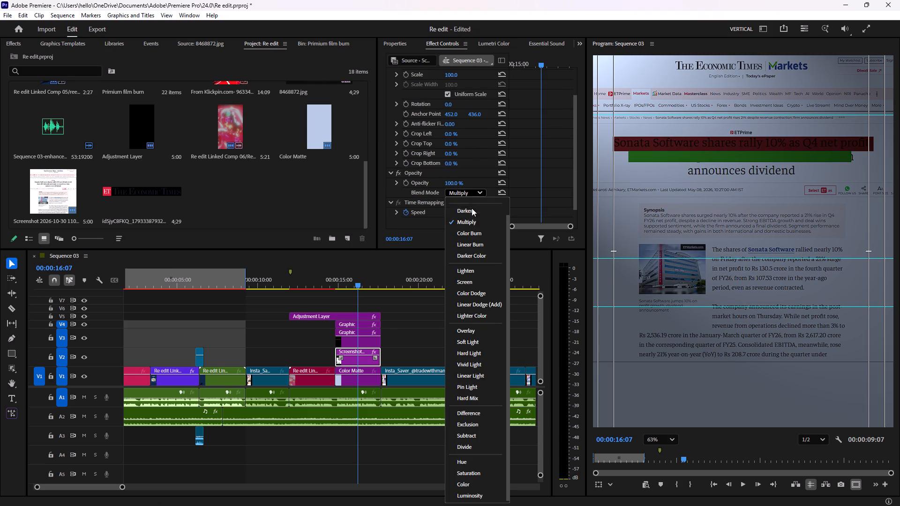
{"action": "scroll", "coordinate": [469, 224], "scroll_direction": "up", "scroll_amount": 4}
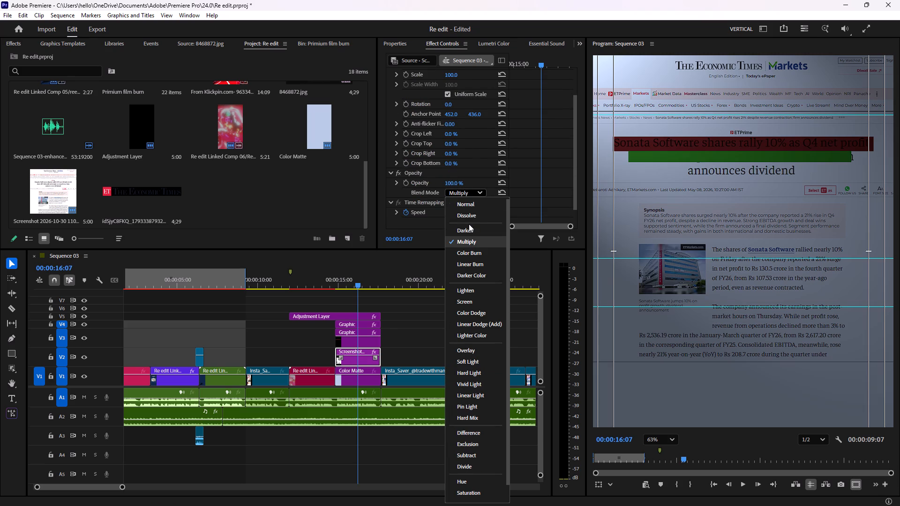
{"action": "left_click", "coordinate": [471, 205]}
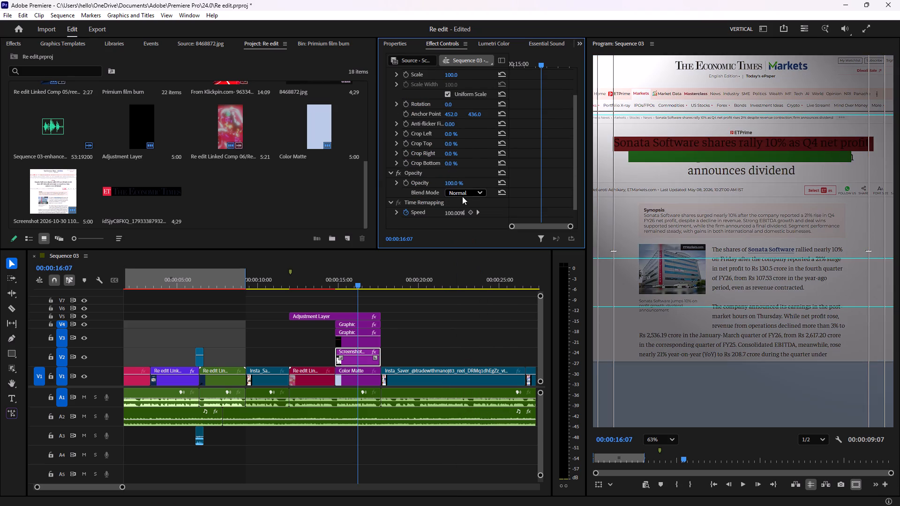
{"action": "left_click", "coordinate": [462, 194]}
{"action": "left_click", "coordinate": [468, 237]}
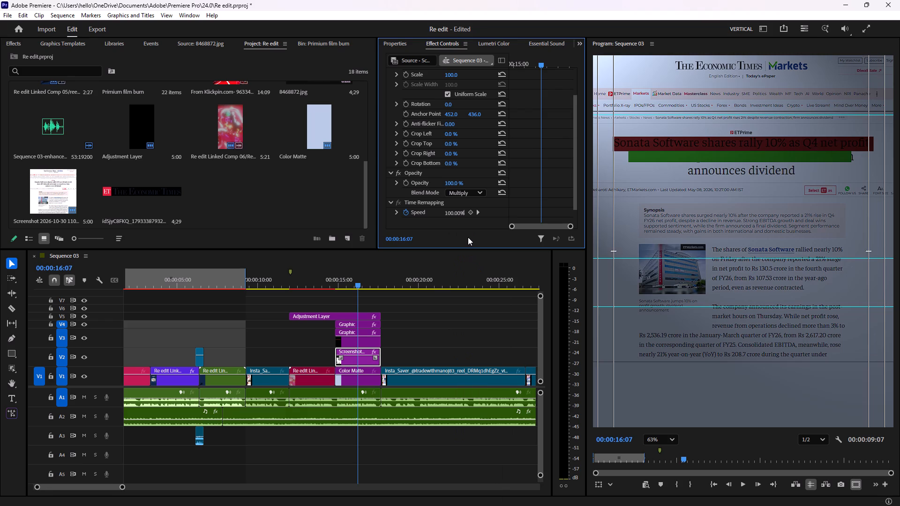
Hide the V5 track so the headline highlights can be viewed without the Adjustment Layer.
{"action": "scroll", "coordinate": [652, 191], "scroll_direction": "down", "scroll_amount": 3}
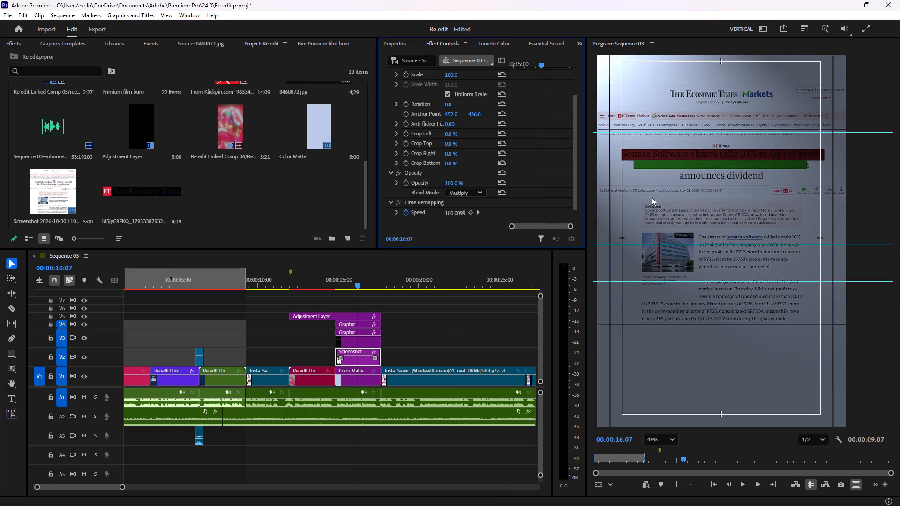
{"action": "scroll", "coordinate": [652, 197], "scroll_direction": "down", "scroll_amount": 3}
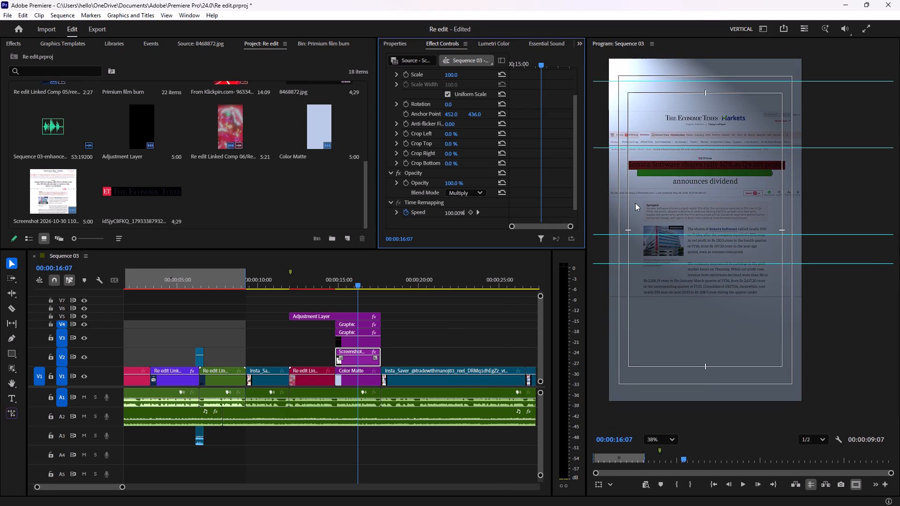
{"action": "scroll", "coordinate": [649, 183], "scroll_direction": "up", "scroll_amount": 5}
{"action": "scroll", "coordinate": [649, 183], "scroll_direction": "down", "scroll_amount": 4}
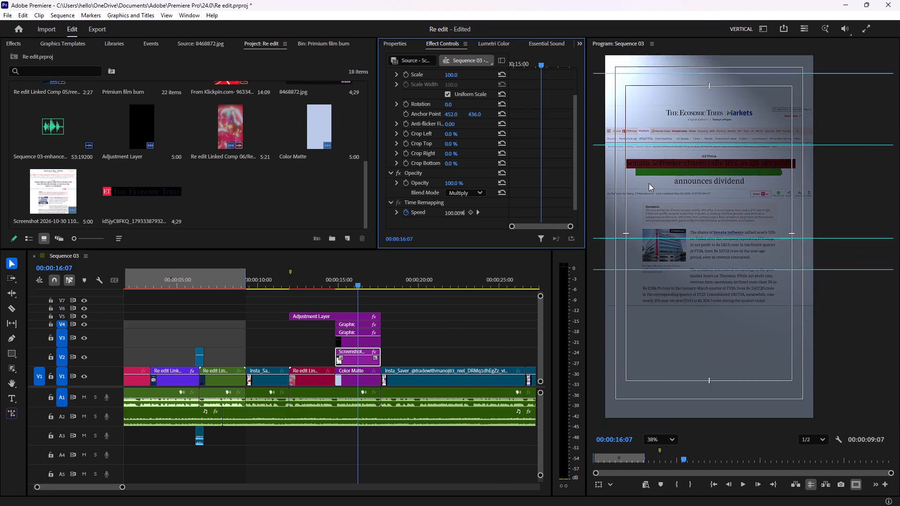
{"action": "scroll", "coordinate": [649, 183], "scroll_direction": "down", "scroll_amount": 2}
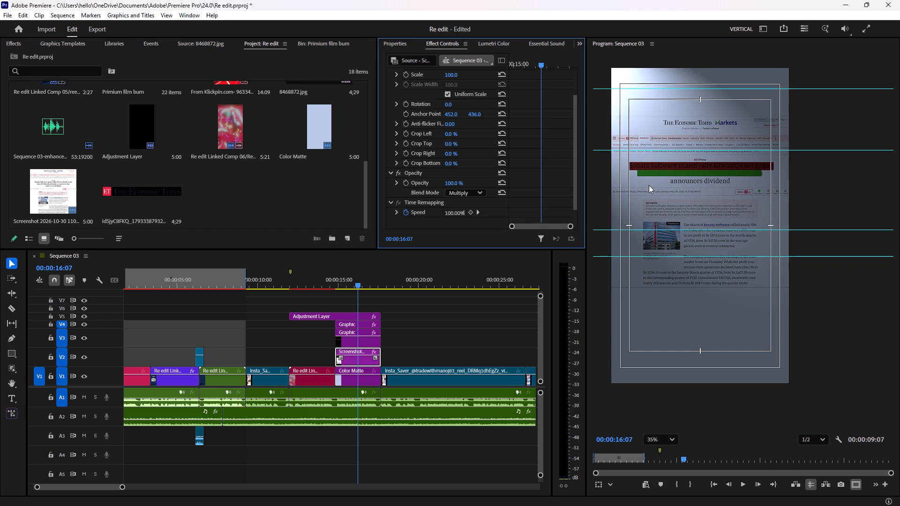
{"action": "left_click", "coordinate": [86, 318]}
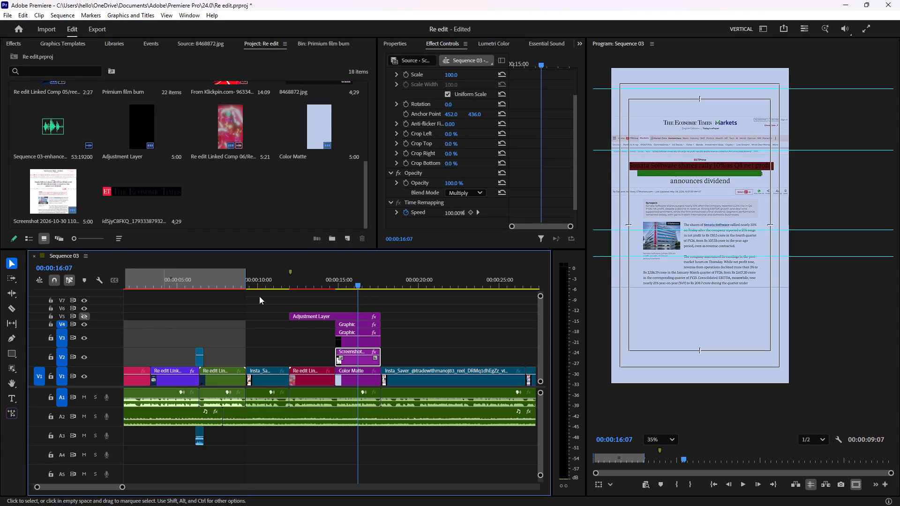
{"action": "scroll", "coordinate": [681, 189], "scroll_direction": "up", "scroll_amount": 6}
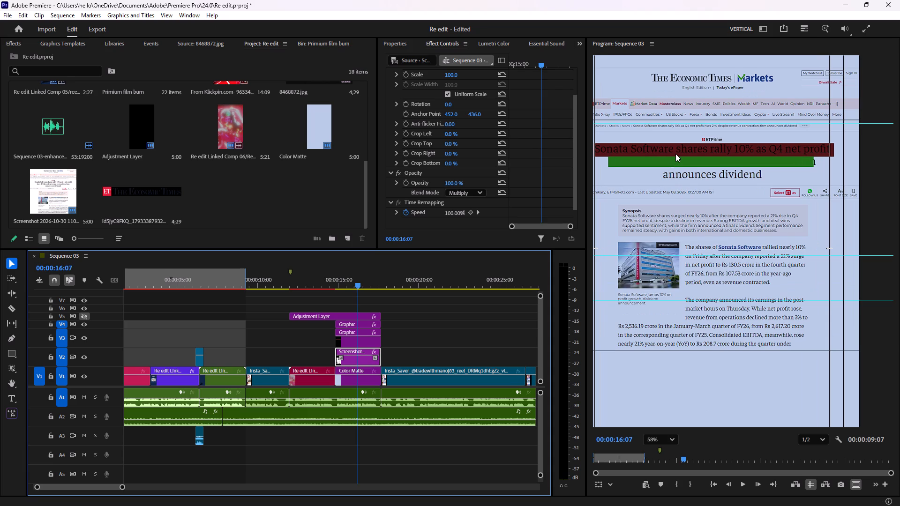
{"action": "scroll", "coordinate": [675, 154], "scroll_direction": "up", "scroll_amount": 3}
{"action": "scroll", "coordinate": [675, 154], "scroll_direction": "down", "scroll_amount": 4}
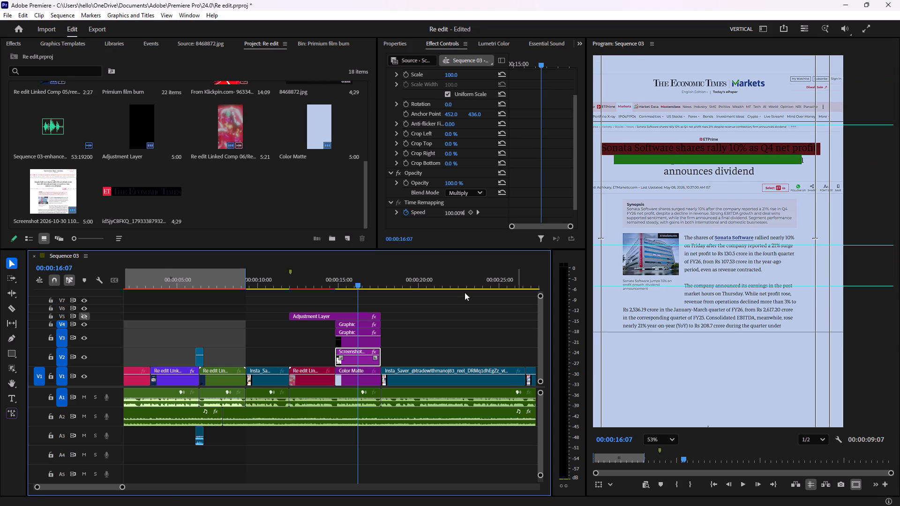
Set the blend mode of the Graphic clip on V3 to Darken, keeping its opacity at 100%.
{"action": "left_click", "coordinate": [358, 325]}
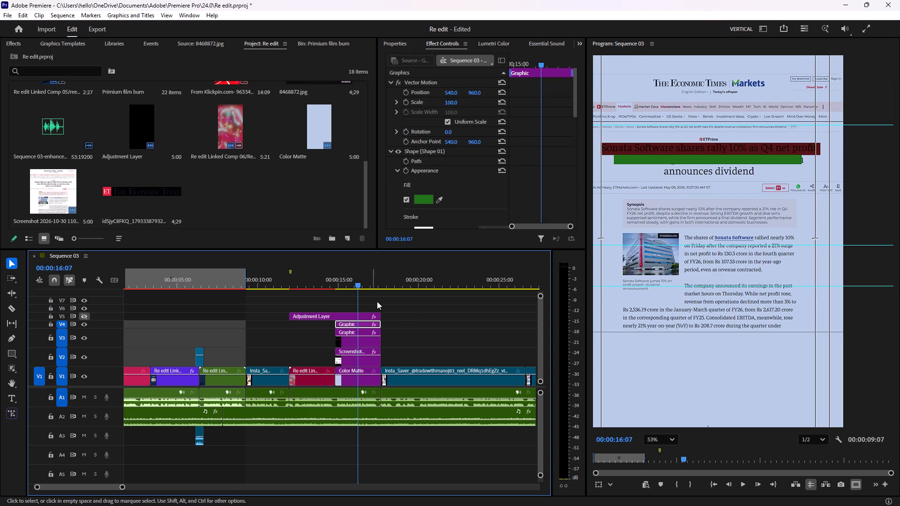
{"action": "scroll", "coordinate": [478, 178], "scroll_direction": "down", "scroll_amount": 14}
{"action": "scroll", "coordinate": [477, 184], "scroll_direction": "down", "scroll_amount": 8}
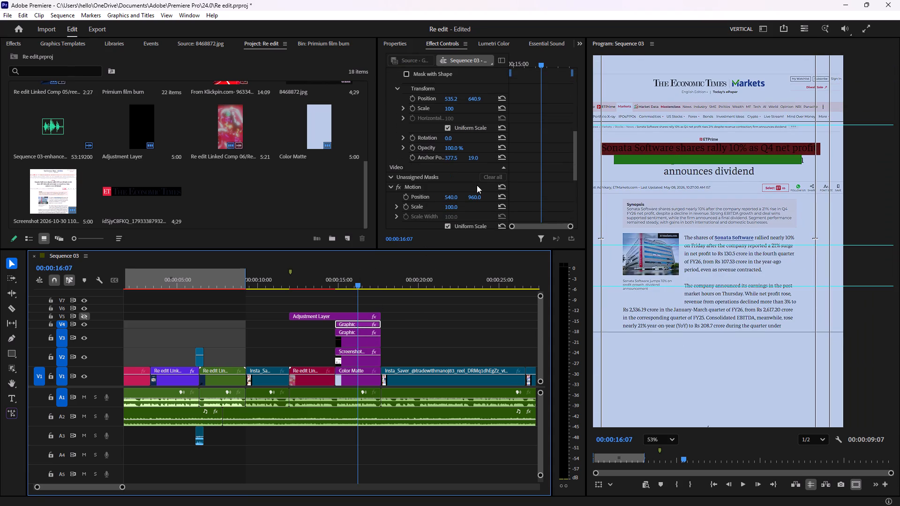
{"action": "left_click", "coordinate": [360, 334]}
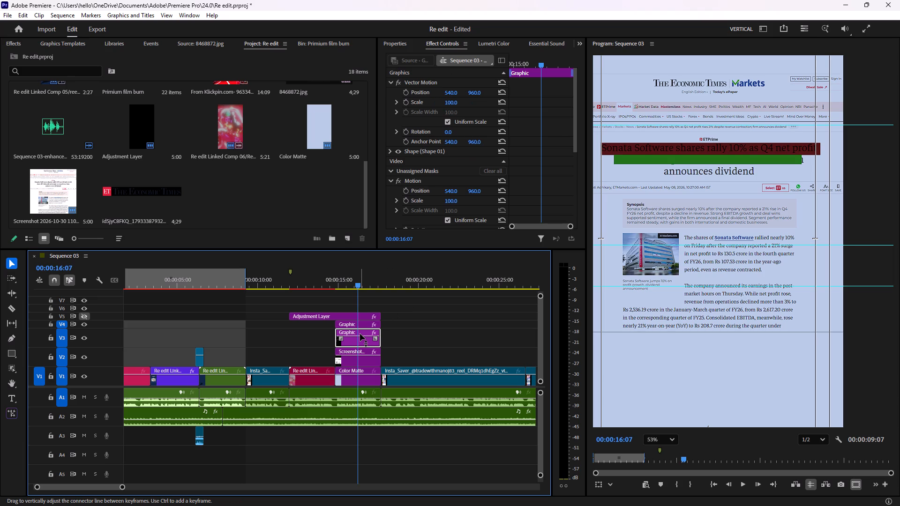
{"action": "scroll", "coordinate": [432, 186], "scroll_direction": "down", "scroll_amount": 8}
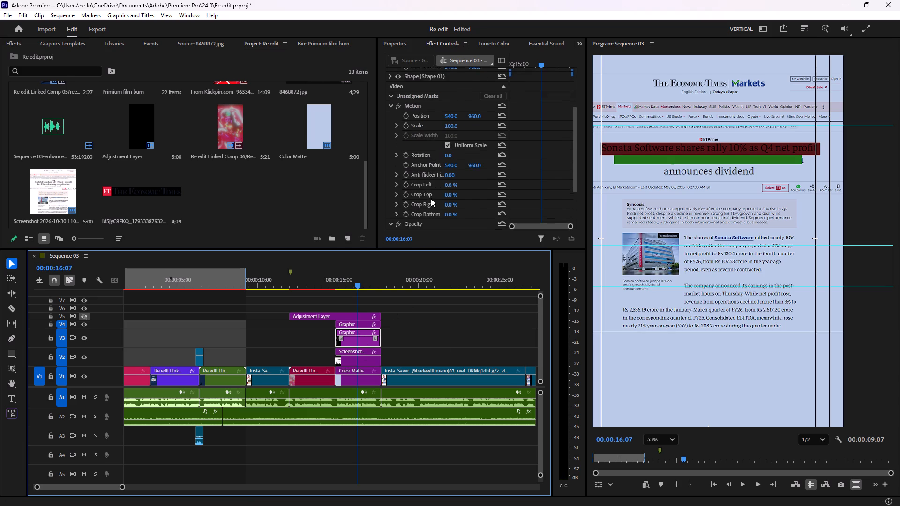
{"action": "scroll", "coordinate": [431, 199], "scroll_direction": "down", "scroll_amount": 3}
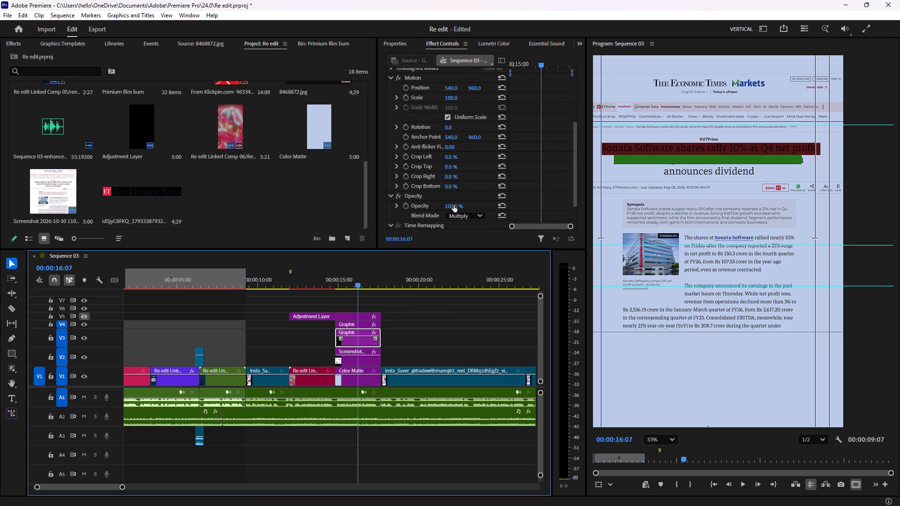
{"action": "left_click_drag", "start_coordinate": [454, 205], "coordinate": [508, 207]}
{"action": "left_click", "coordinate": [452, 215]}
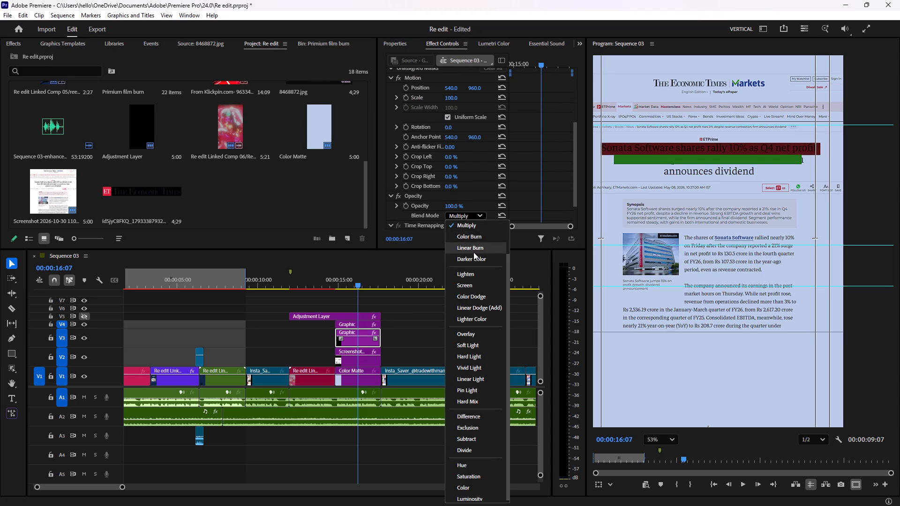
{"action": "scroll", "coordinate": [473, 252], "scroll_direction": "up", "scroll_amount": 5}
{"action": "left_click", "coordinate": [472, 252]}
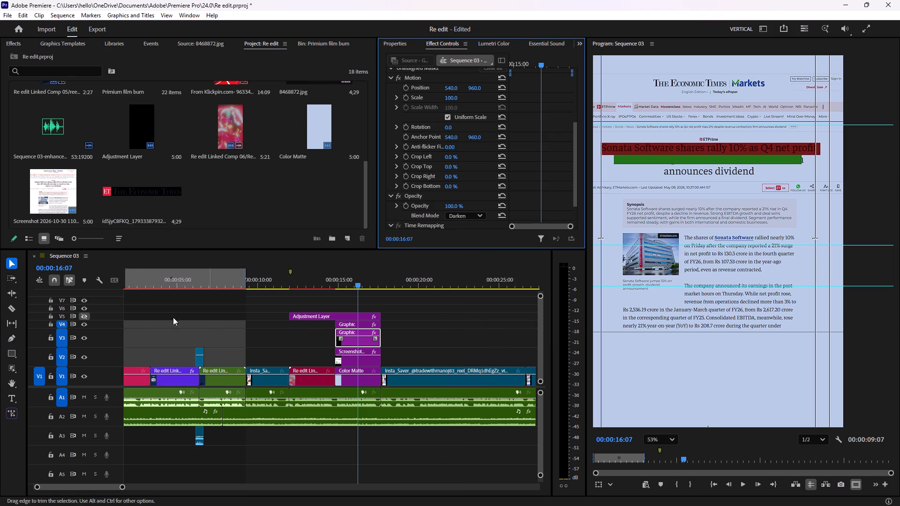
Make the V5 track visible again, toggling it to compare the headline with and without the Adjustment Layer.
{"action": "left_click", "coordinate": [86, 317]}
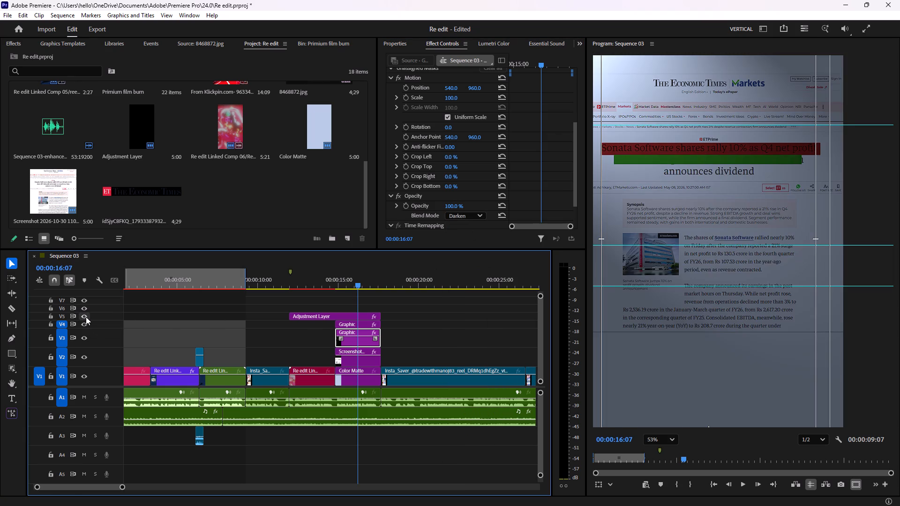
{"action": "left_click", "coordinate": [86, 317]}
{"action": "left_click", "coordinate": [86, 317]}
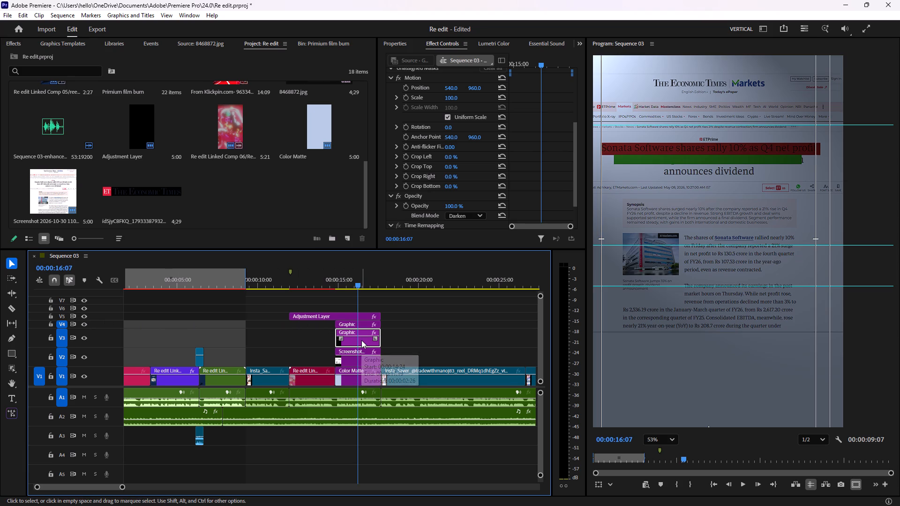
Set the blend mode of the Graphic clip on V4 to Multiply.
{"action": "left_click", "coordinate": [366, 322]}
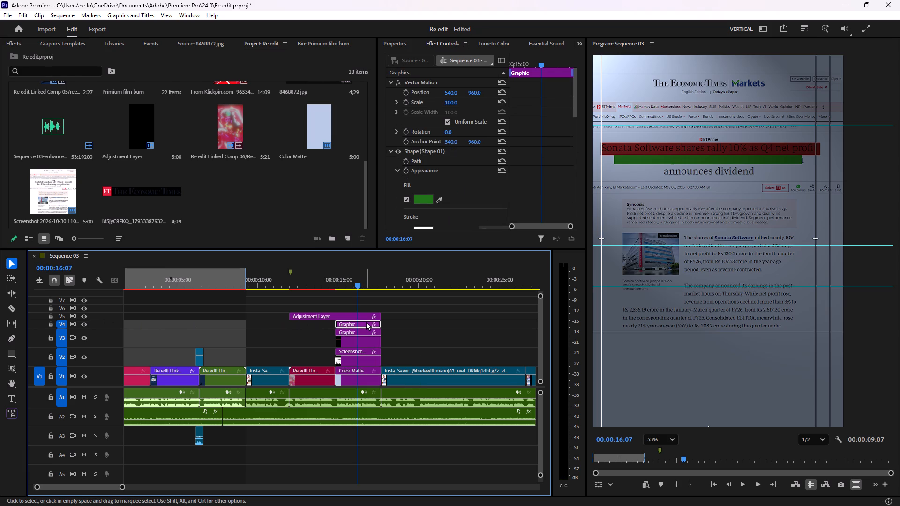
{"action": "scroll", "coordinate": [462, 206], "scroll_direction": "down", "scroll_amount": 20}
{"action": "scroll", "coordinate": [462, 206], "scroll_direction": "down", "scroll_amount": 2}
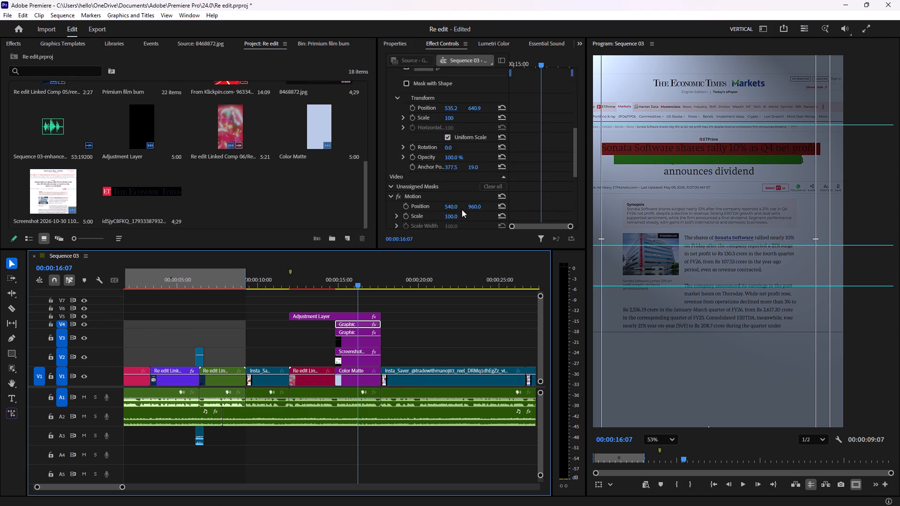
{"action": "scroll", "coordinate": [462, 209], "scroll_direction": "down", "scroll_amount": 14}
{"action": "left_click", "coordinate": [464, 193]}
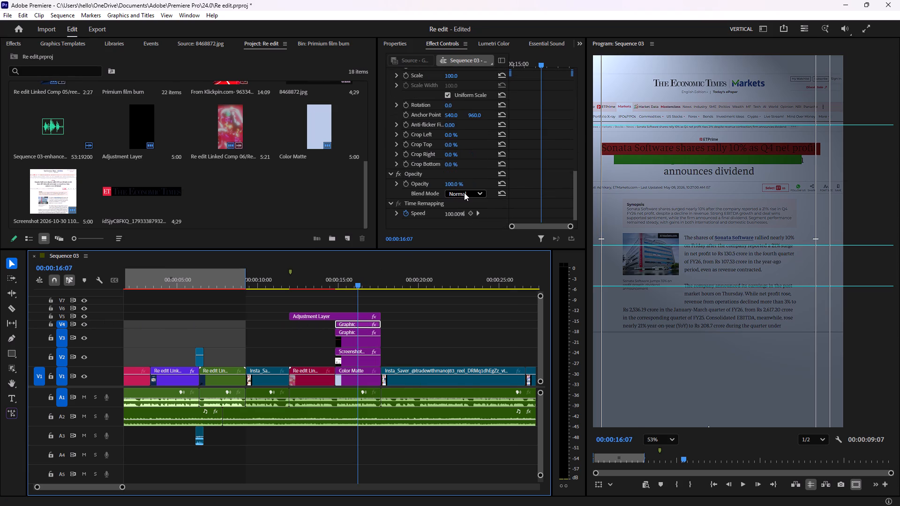
{"action": "left_click", "coordinate": [464, 240]}
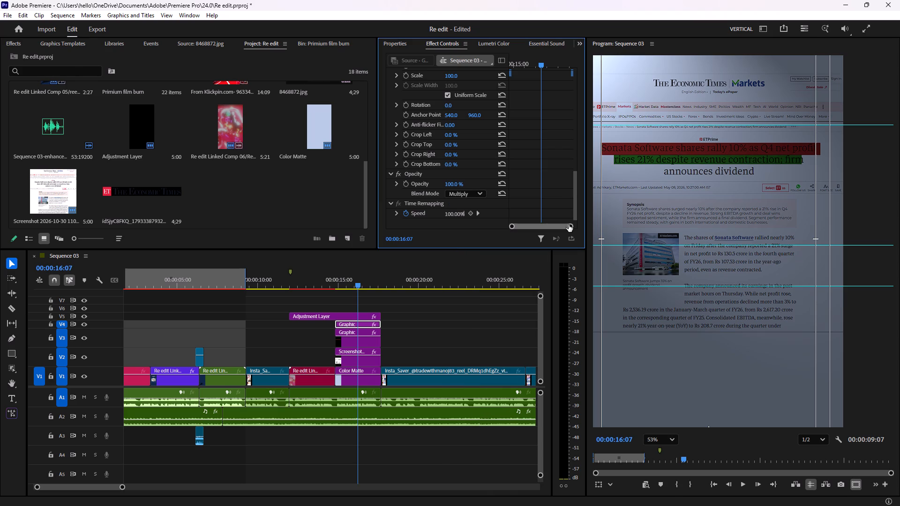
Extend the right end of the green highlight on V4 so it fully covers the word "firm" in the second headline line.
{"action": "left_click", "coordinate": [356, 323]}
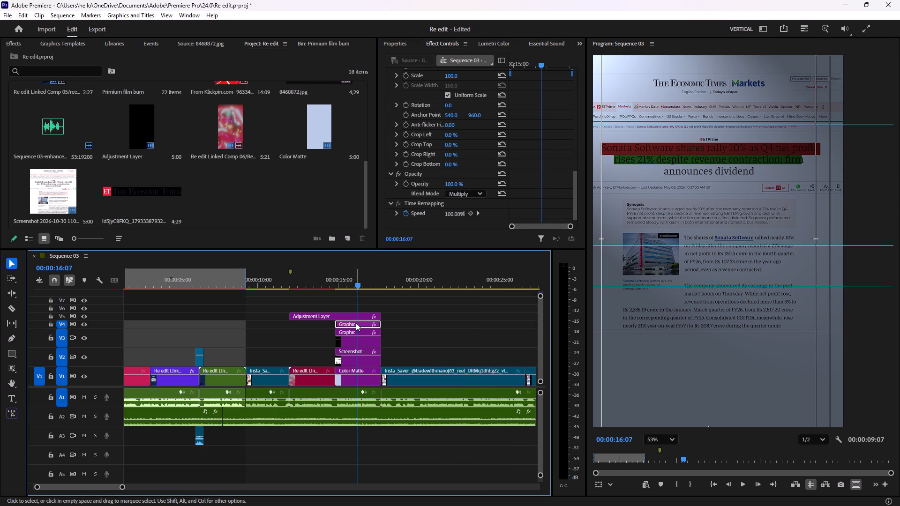
{"action": "key", "text": "v"}
{"action": "left_click", "coordinate": [675, 159]}
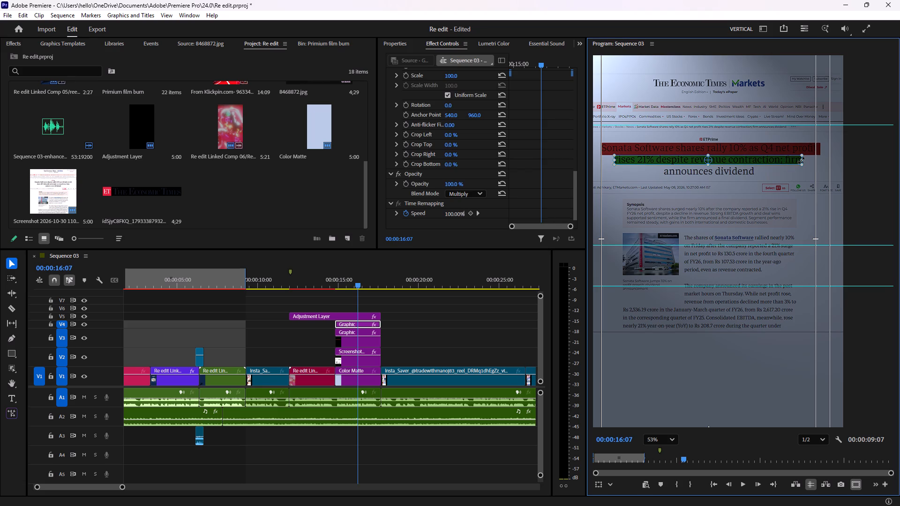
{"action": "scroll", "coordinate": [801, 160], "scroll_direction": "up", "scroll_amount": 5, "text": "alt"}
{"action": "scroll", "coordinate": [841, 112], "scroll_direction": "up", "scroll_amount": 5, "text": "alt"}
{"action": "scroll", "coordinate": [838, 114], "scroll_direction": "up", "scroll_amount": 1}
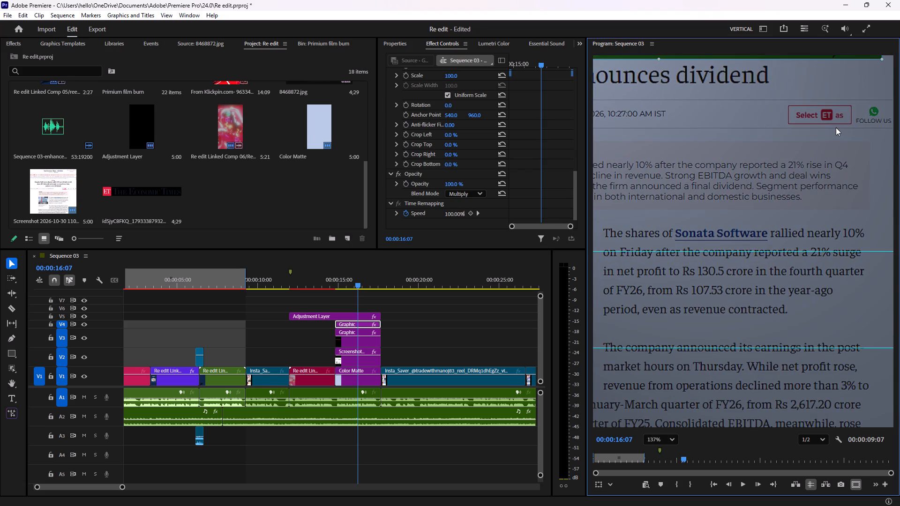
{"action": "key", "text": "space"}
{"action": "key", "text": "space"}
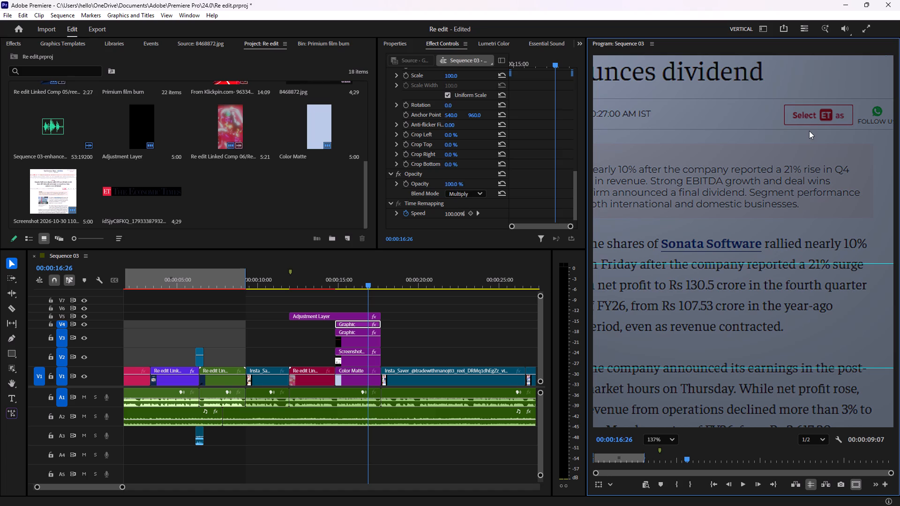
{"action": "type", "text": "hh"}
{"action": "key", "text": "space"}
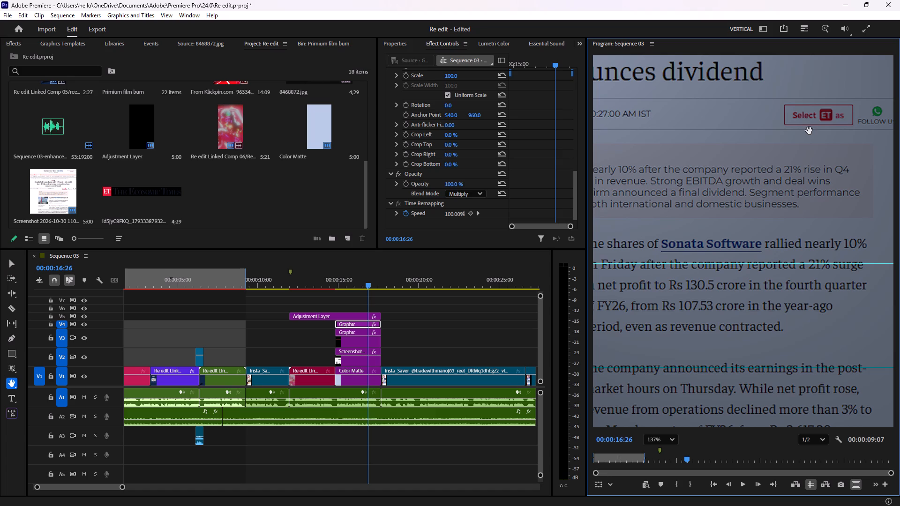
{"action": "key", "text": "space"}
{"action": "left_click_drag", "start_coordinate": [809, 131], "coordinate": [736, 325]}
{"action": "key", "text": "v"}
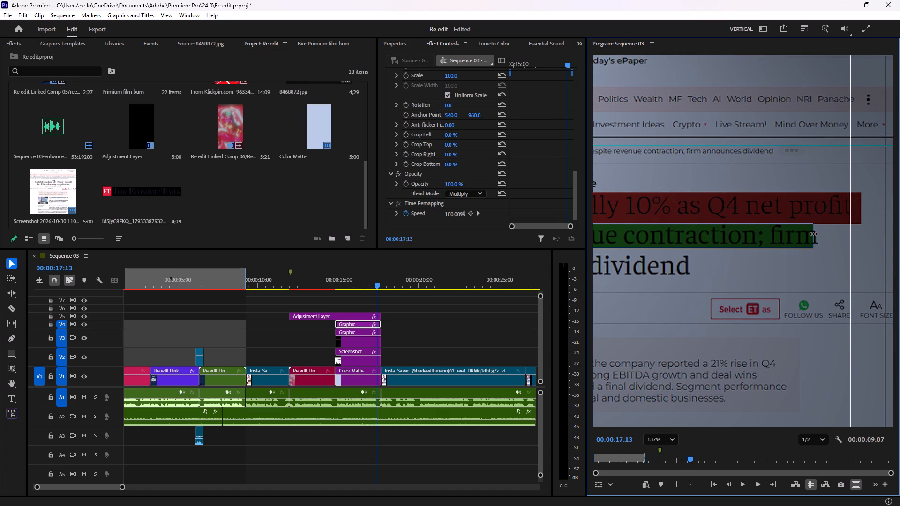
{"action": "left_click_drag", "start_coordinate": [813, 235], "coordinate": [824, 235]}
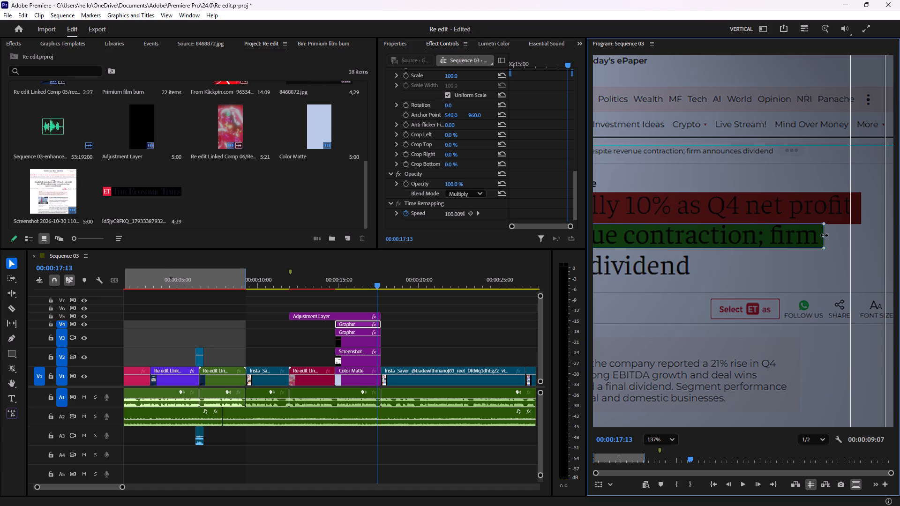
Reduce the height of the red highlight rectangle on V3 slightly from its bottom edge, clear of the green one.
{"action": "left_click", "coordinate": [838, 208]}
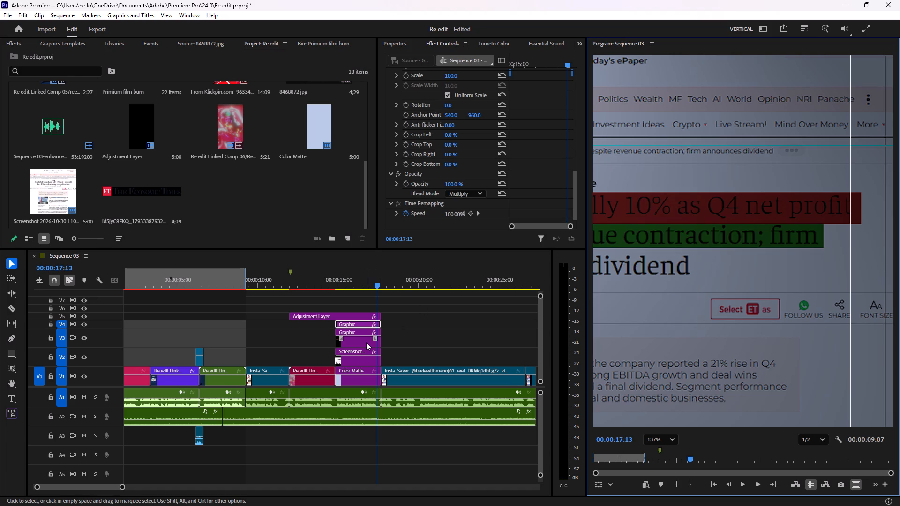
{"action": "left_click", "coordinate": [366, 342]}
{"action": "left_click", "coordinate": [738, 207]}
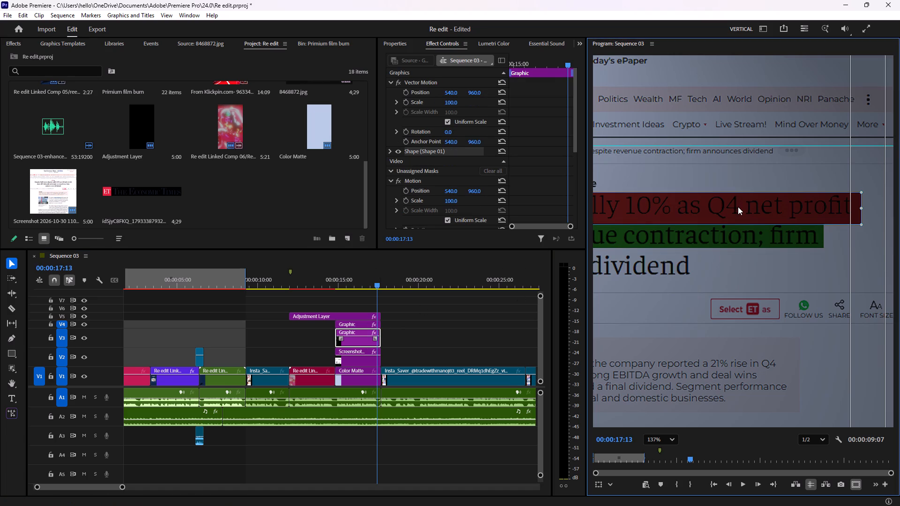
{"action": "left_click", "coordinate": [865, 227]}
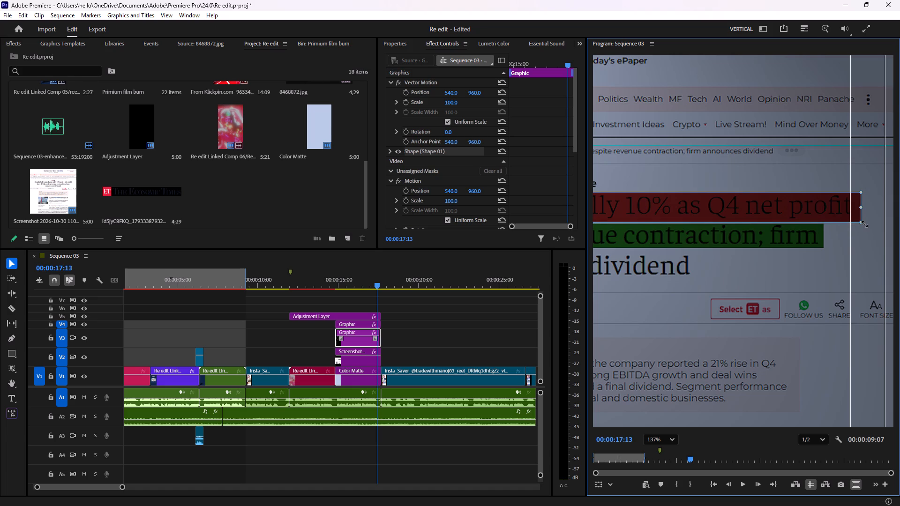
Move the red highlight on V3 up slightly by setting its Vector Motion vertical position to 958.
{"action": "left_click", "coordinate": [782, 208]}
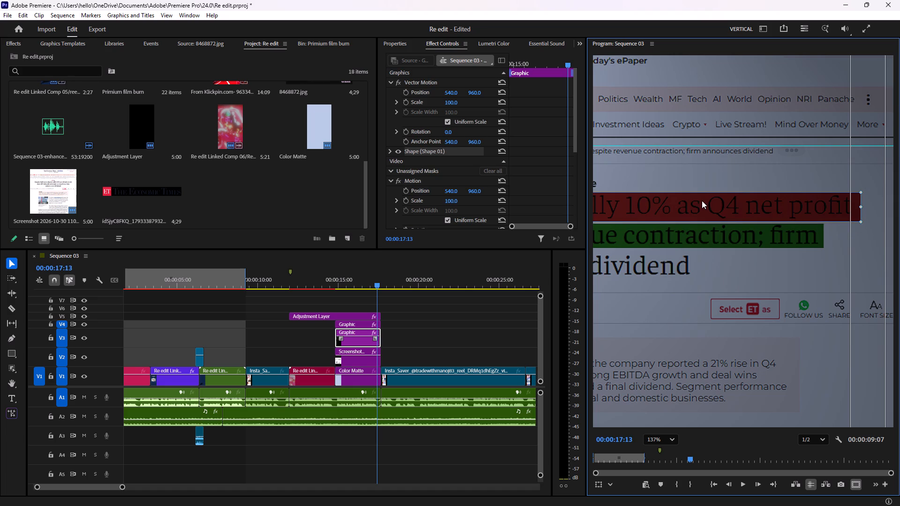
{"action": "key", "text": "Up"}
{"action": "key", "text": "Up"}
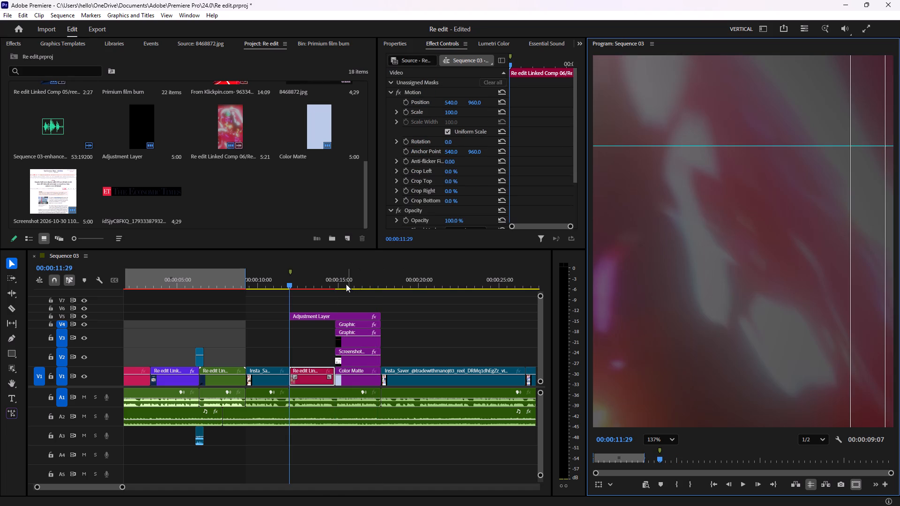
{"action": "left_click_drag", "start_coordinate": [290, 289], "coordinate": [343, 292]}
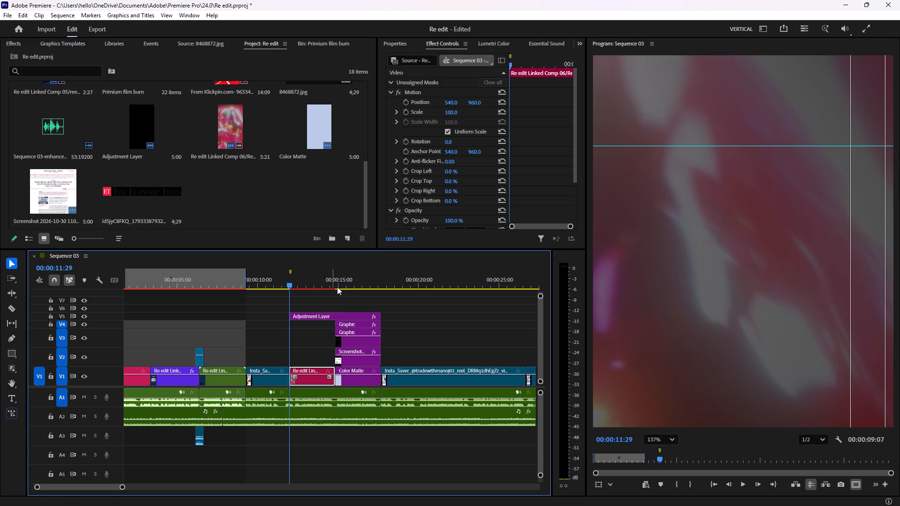
{"action": "left_click", "coordinate": [355, 285]}
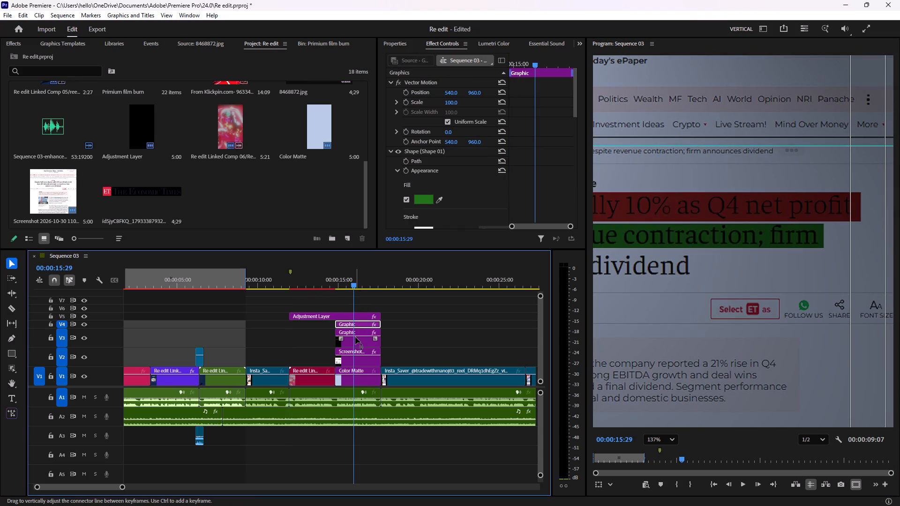
{"action": "left_click", "coordinate": [355, 337]}
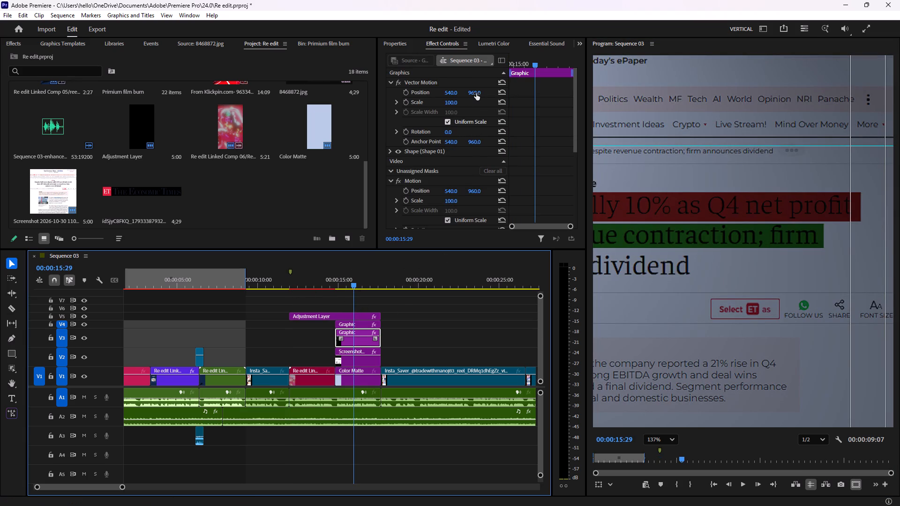
{"action": "left_click", "coordinate": [476, 93]}
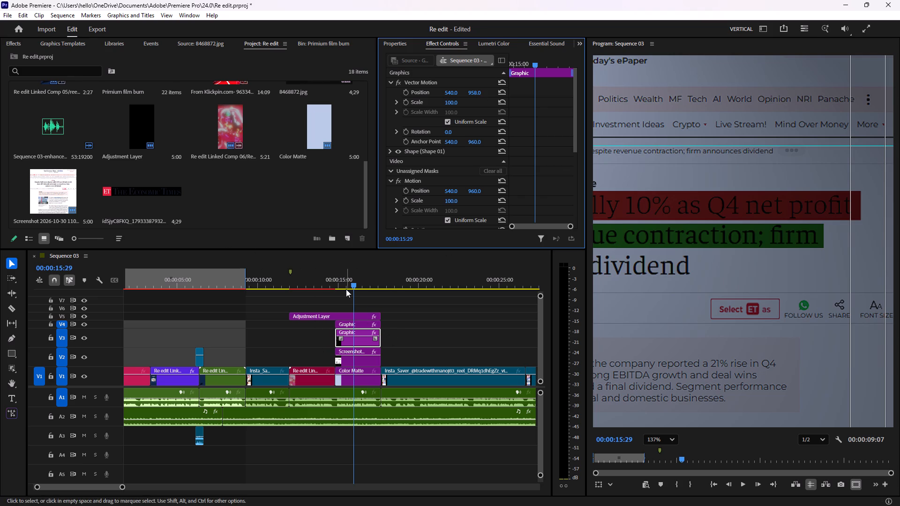
Fit the whole frame in the Program view and scrub the cut from the Re edit Linked Comp clip into the screenshot section.
{"action": "left_click_drag", "start_coordinate": [350, 280], "coordinate": [314, 281]}
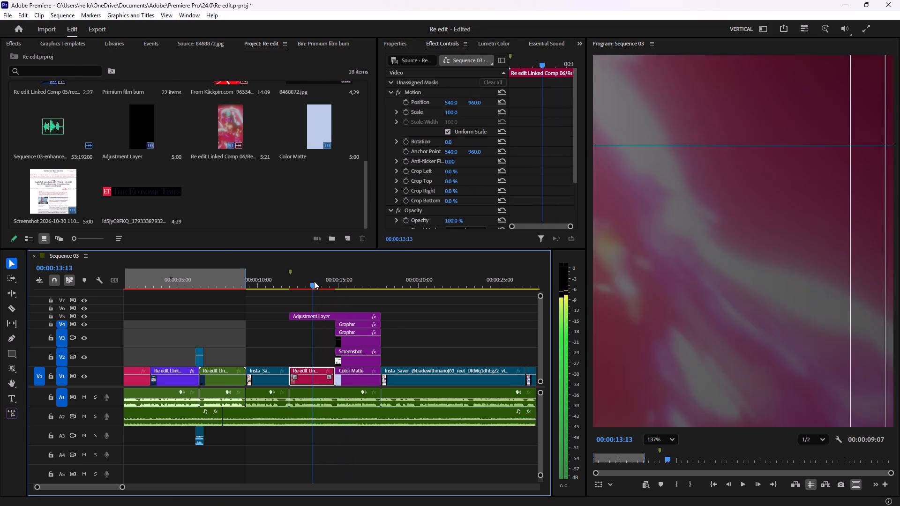
{"action": "left_click_drag", "start_coordinate": [314, 281], "coordinate": [309, 281]}
{"action": "left_click", "coordinate": [656, 439]}
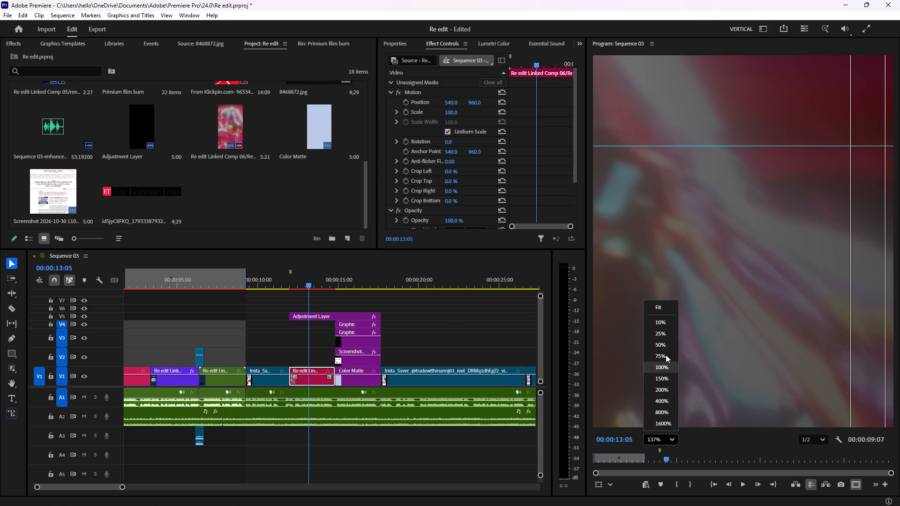
{"action": "left_click", "coordinate": [657, 300]}
{"action": "left_click", "coordinate": [657, 305]}
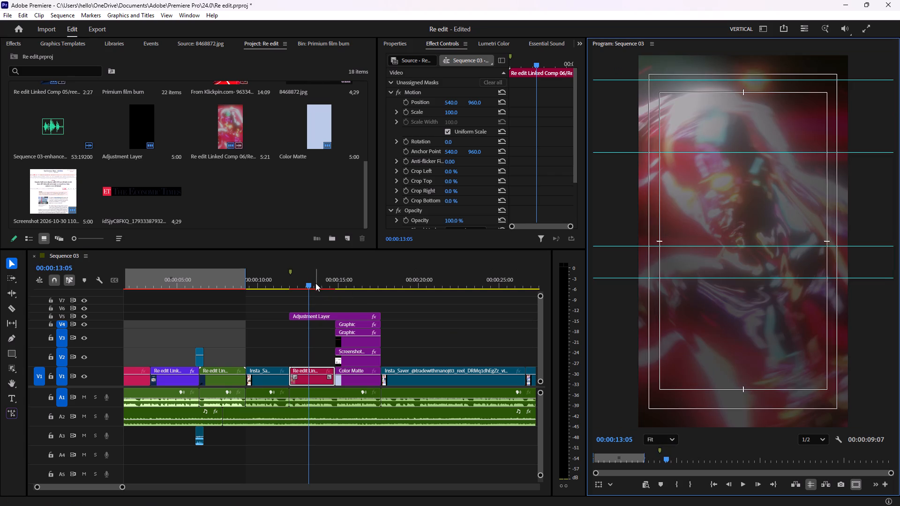
{"action": "left_click_drag", "start_coordinate": [308, 283], "coordinate": [329, 285]}
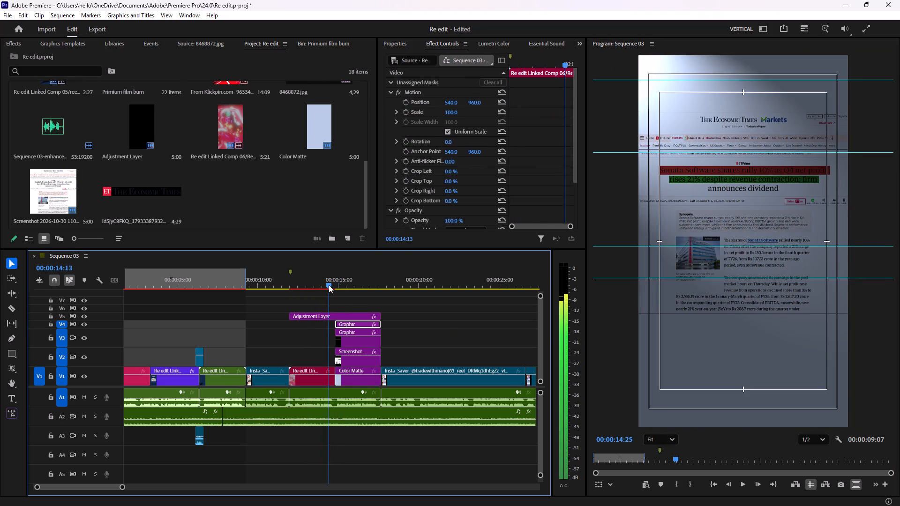
{"action": "left_click_drag", "start_coordinate": [329, 285], "coordinate": [335, 287]}
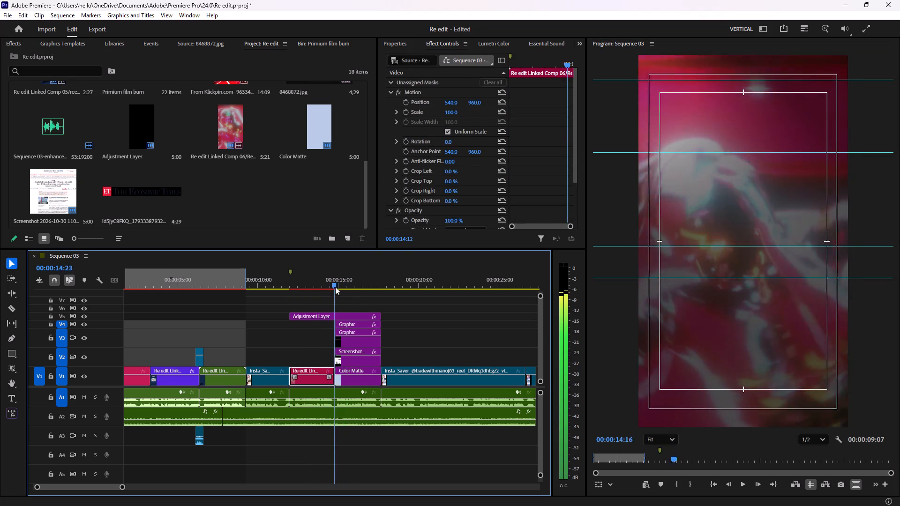
{"action": "left_click_drag", "start_coordinate": [335, 287], "coordinate": [330, 286]}
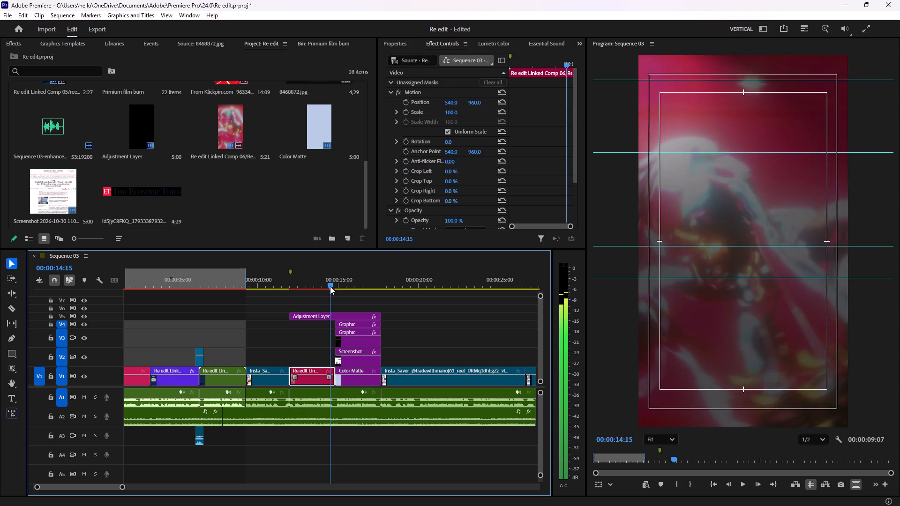
Play back the cut from the Re edit Linked Comp 06 clip into the highlighted Economic Times screenshot.
{"action": "left_click_drag", "start_coordinate": [330, 286], "coordinate": [321, 287]}
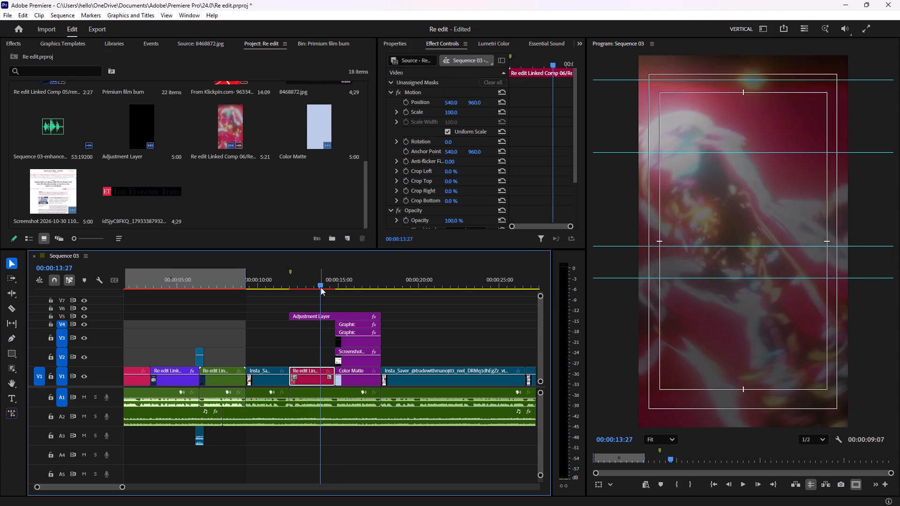
{"action": "key", "text": "space"}
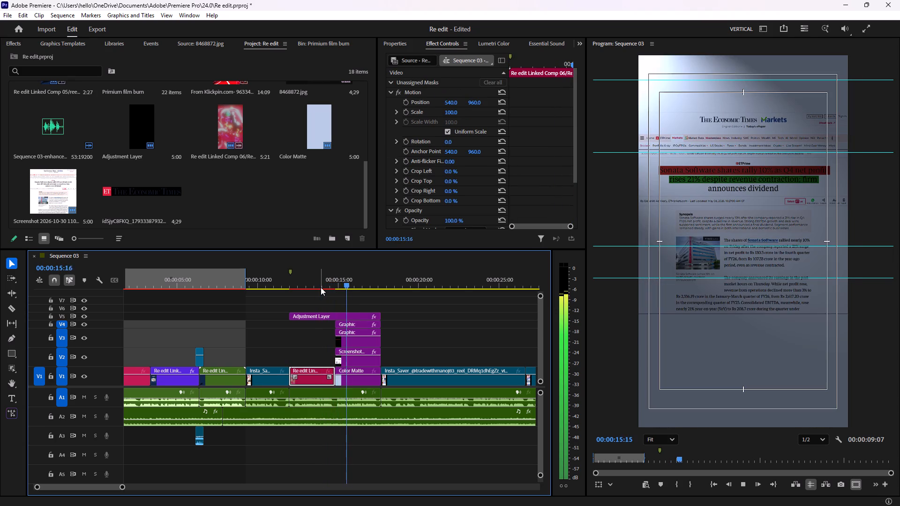
{"action": "key", "text": "space"}
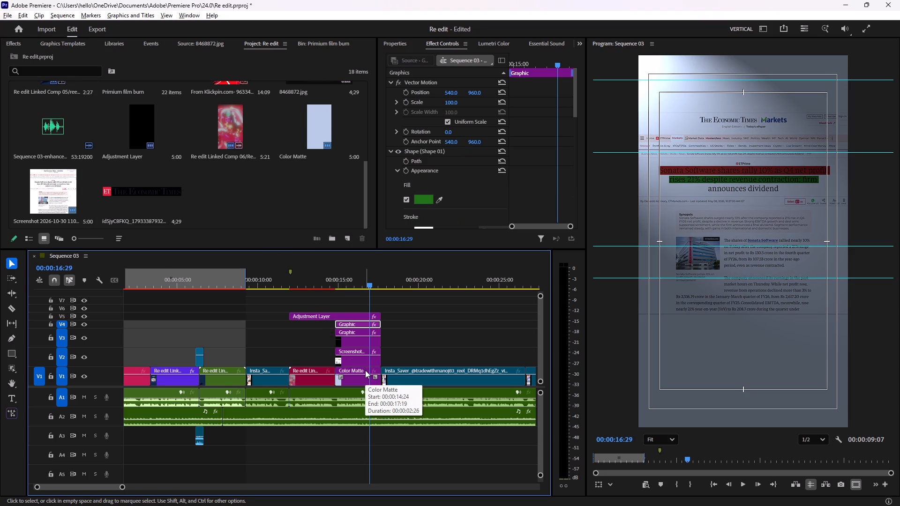
Trim the start of both highlight Graphic clips on V3 and V4 so they begin at 00:00:15:05, after the screenshot appears.
{"action": "scroll", "coordinate": [365, 370], "scroll_direction": "up", "scroll_amount": 7, "text": "ctrl"}
{"action": "scroll", "coordinate": [346, 304], "scroll_direction": "up", "scroll_amount": 6, "text": "ctrl"}
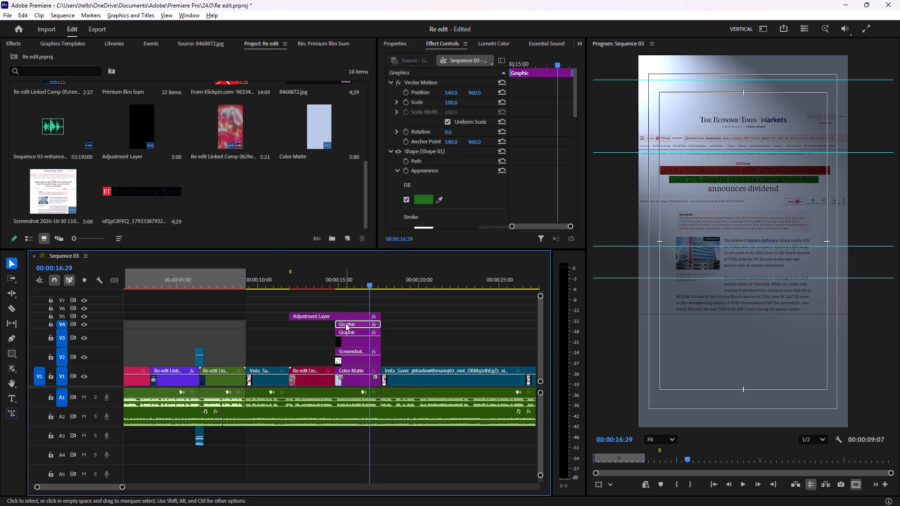
{"action": "scroll", "coordinate": [345, 323], "scroll_direction": "up", "scroll_amount": 16, "text": "alt"}
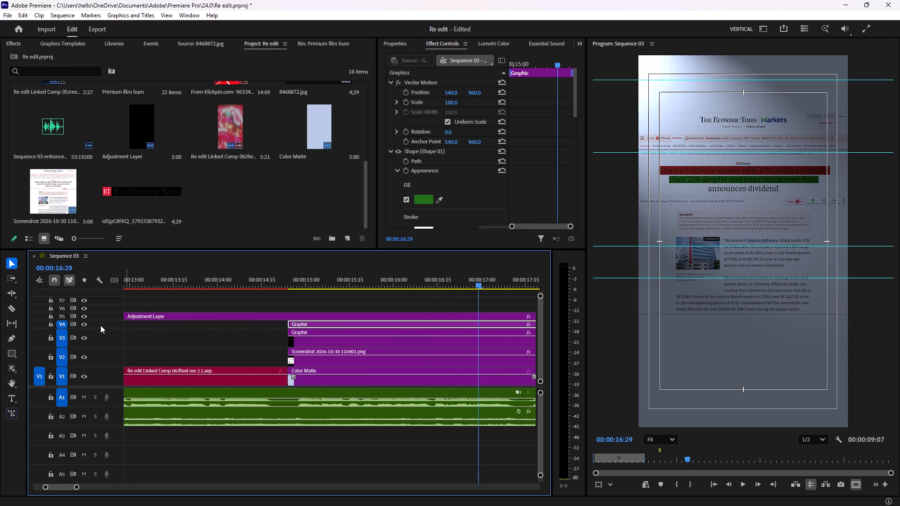
{"action": "scroll", "coordinate": [100, 325], "scroll_direction": "up", "scroll_amount": 3, "text": "alt"}
{"action": "left_click_drag", "start_coordinate": [243, 313], "coordinate": [342, 357]}
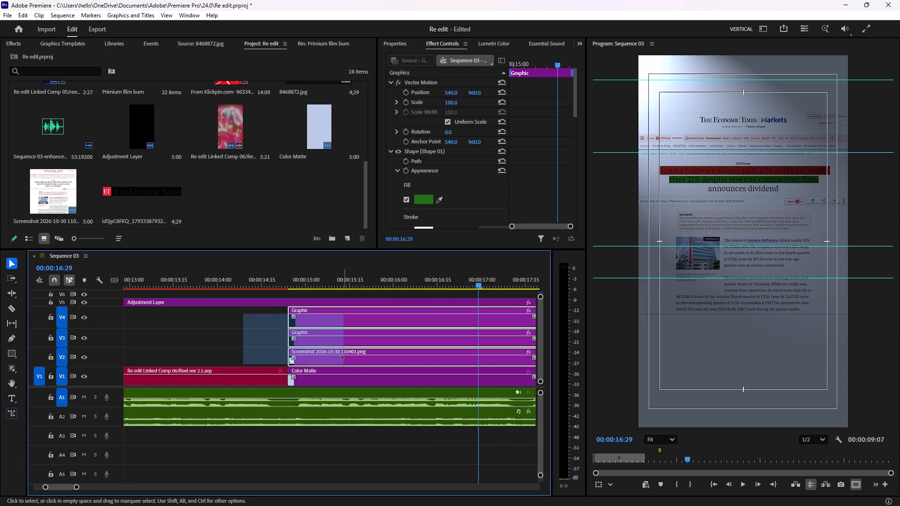
{"action": "left_click_drag", "start_coordinate": [342, 357], "coordinate": [338, 344]}
{"action": "left_click_drag", "start_coordinate": [289, 323], "coordinate": [301, 324]}
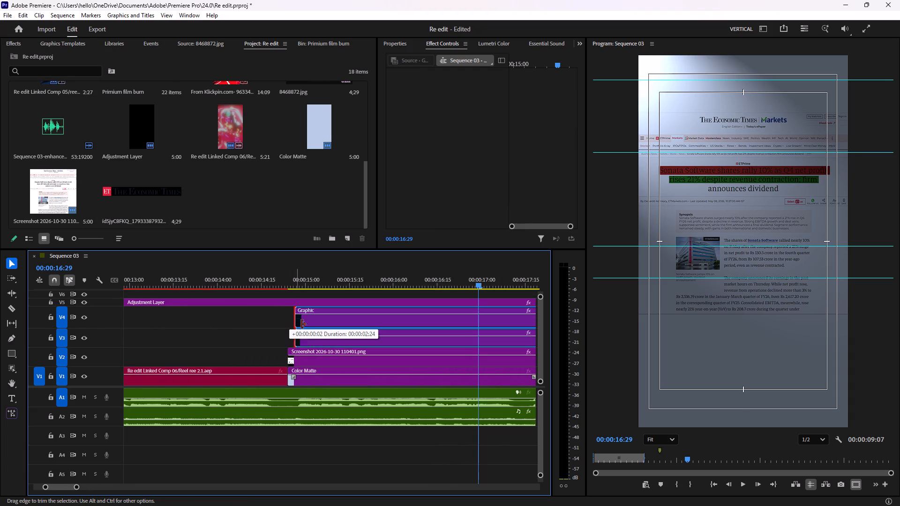
{"action": "left_click_drag", "start_coordinate": [301, 324], "coordinate": [322, 327]}
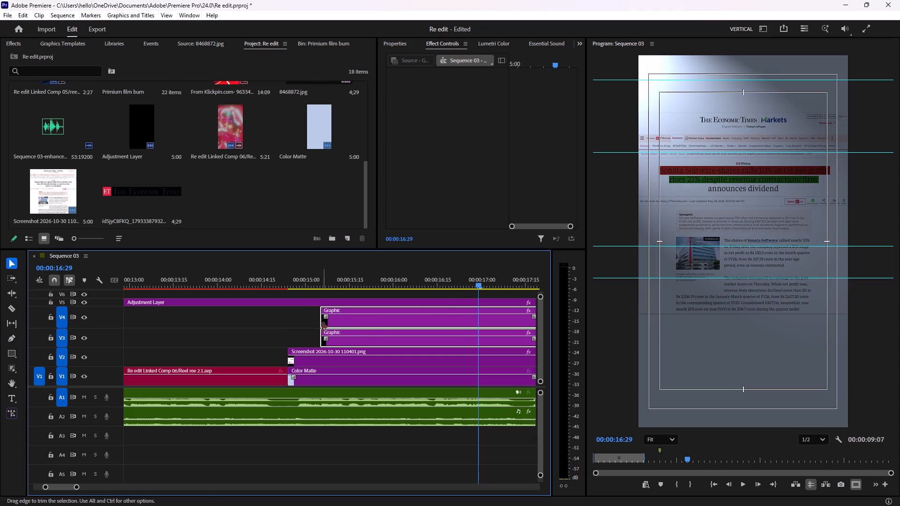
Play back from just before the screenshot clip to review the delayed appearance of the highlights.
{"action": "left_click_drag", "start_coordinate": [479, 286], "coordinate": [281, 290]}
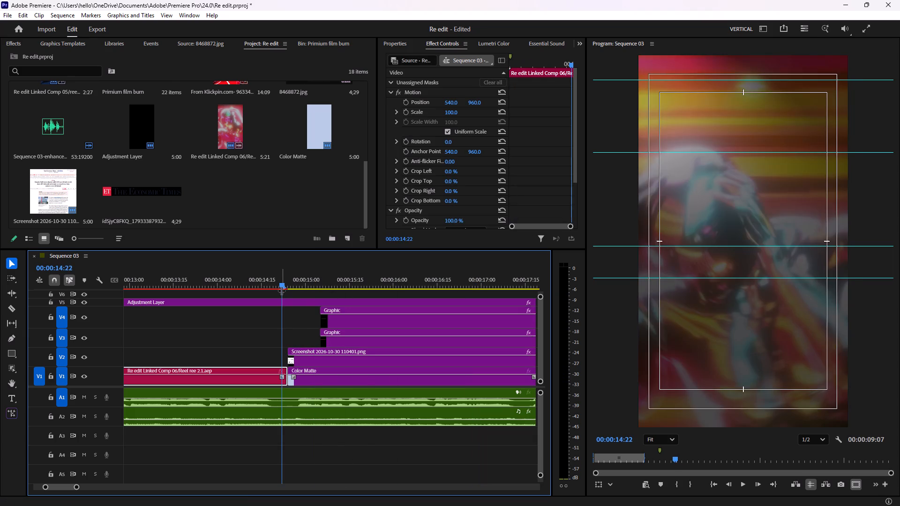
{"action": "key", "text": "space"}
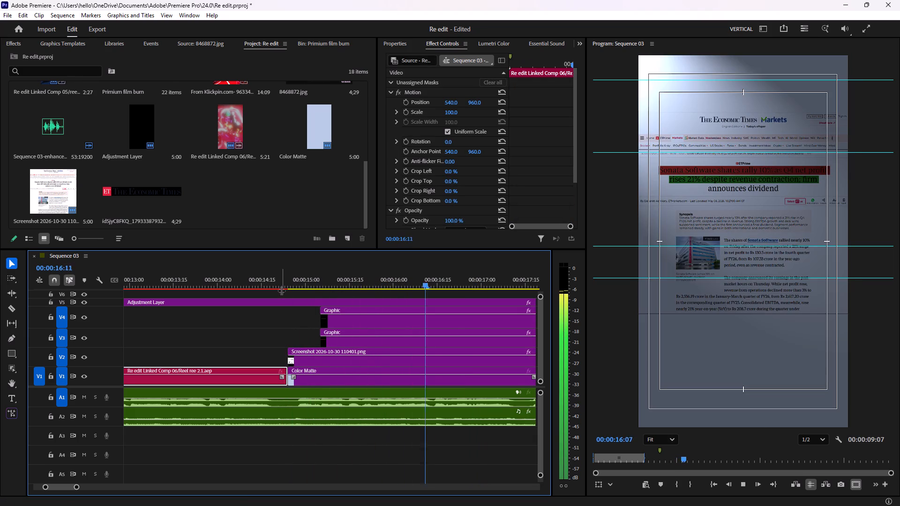
{"action": "key", "text": "space"}
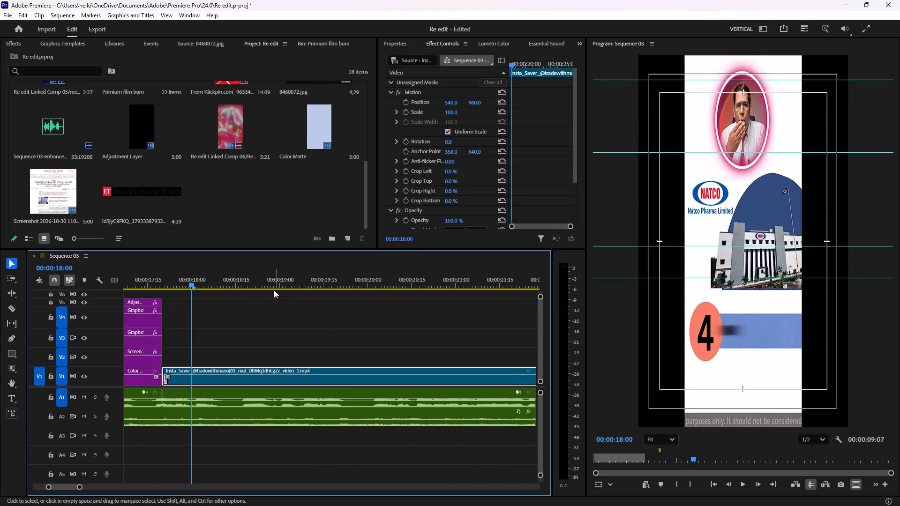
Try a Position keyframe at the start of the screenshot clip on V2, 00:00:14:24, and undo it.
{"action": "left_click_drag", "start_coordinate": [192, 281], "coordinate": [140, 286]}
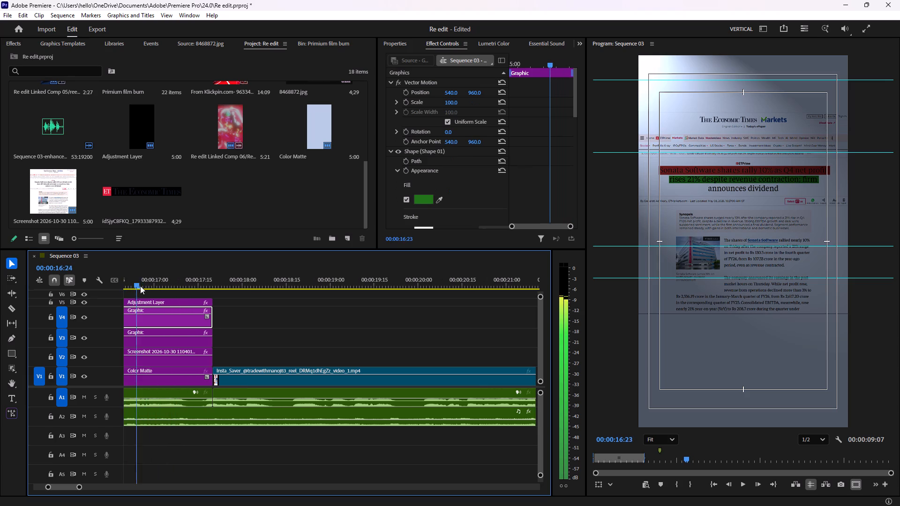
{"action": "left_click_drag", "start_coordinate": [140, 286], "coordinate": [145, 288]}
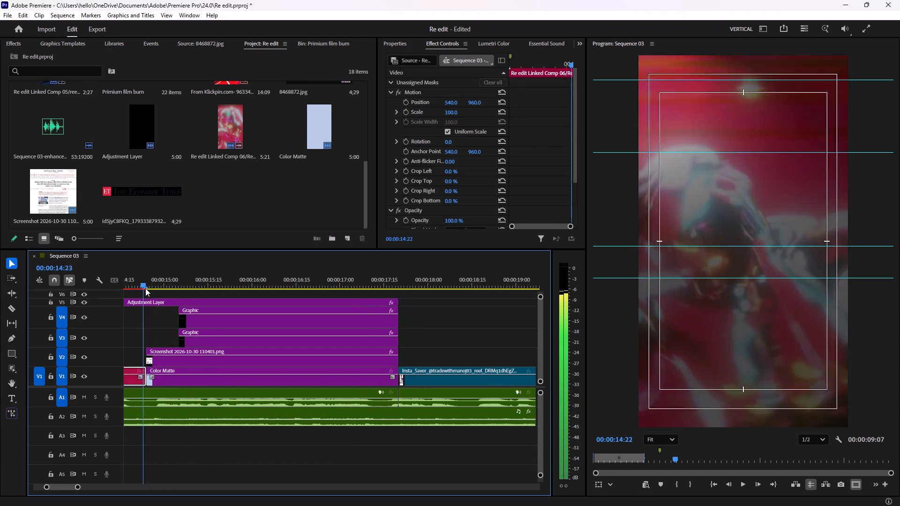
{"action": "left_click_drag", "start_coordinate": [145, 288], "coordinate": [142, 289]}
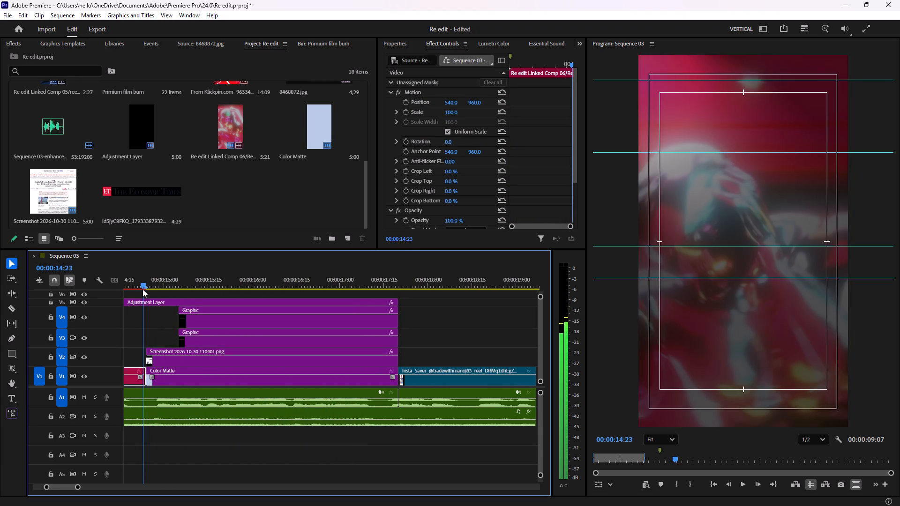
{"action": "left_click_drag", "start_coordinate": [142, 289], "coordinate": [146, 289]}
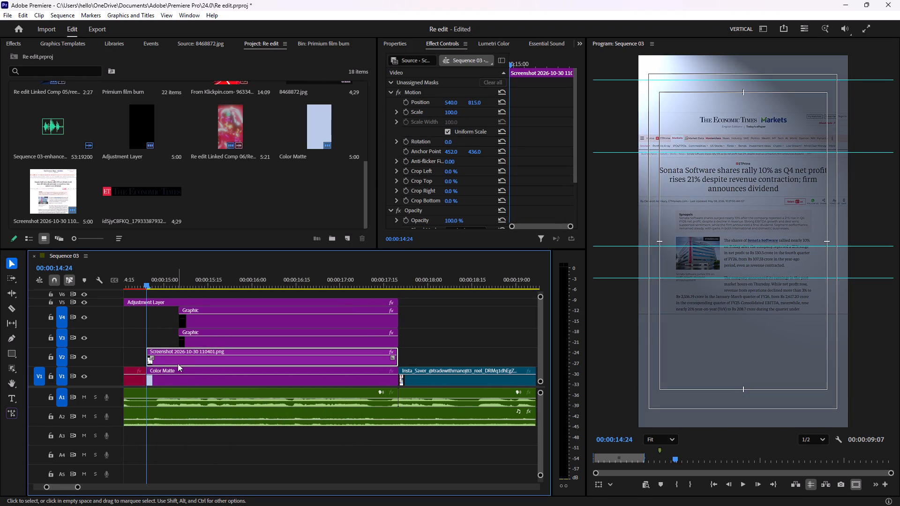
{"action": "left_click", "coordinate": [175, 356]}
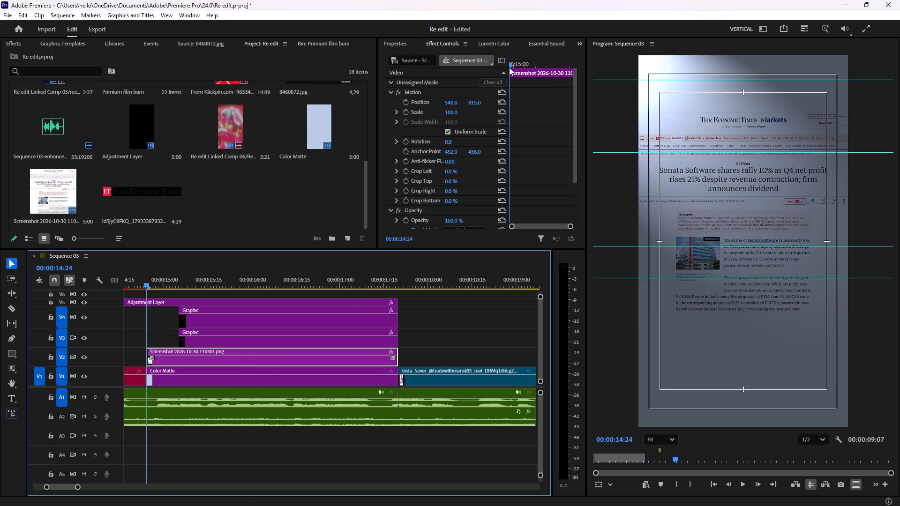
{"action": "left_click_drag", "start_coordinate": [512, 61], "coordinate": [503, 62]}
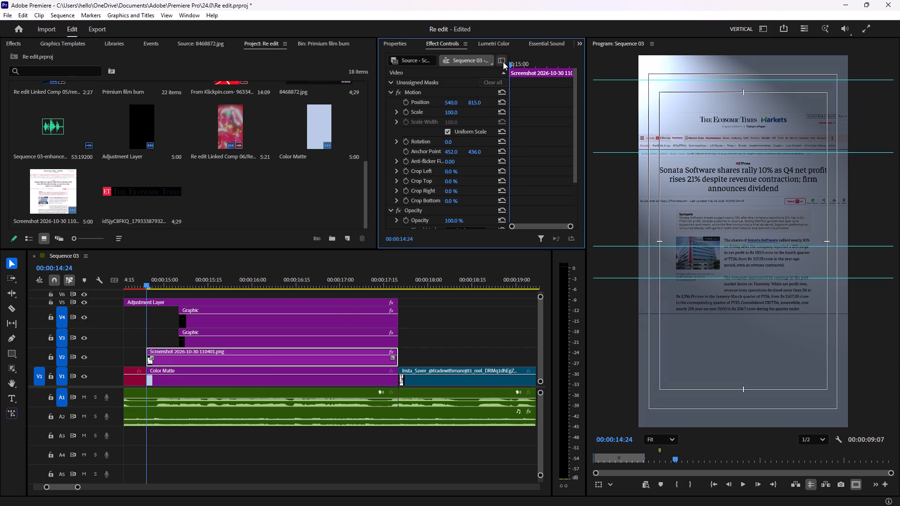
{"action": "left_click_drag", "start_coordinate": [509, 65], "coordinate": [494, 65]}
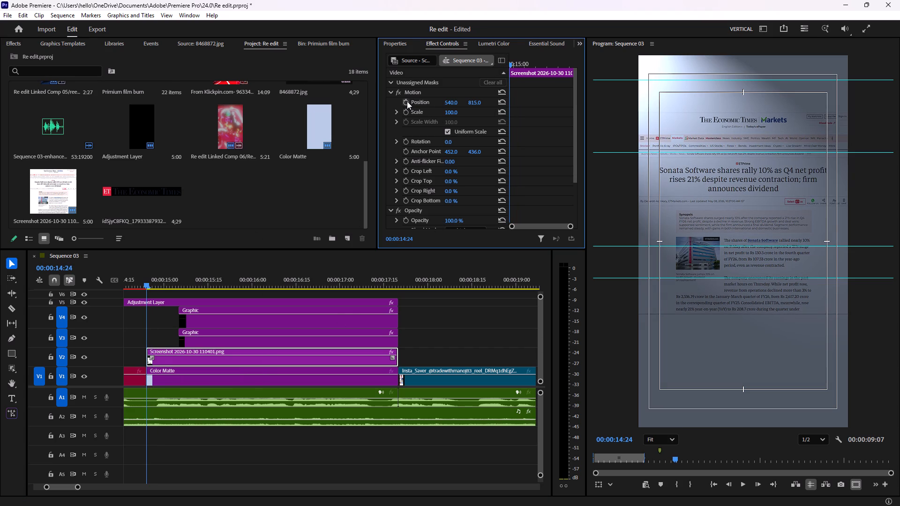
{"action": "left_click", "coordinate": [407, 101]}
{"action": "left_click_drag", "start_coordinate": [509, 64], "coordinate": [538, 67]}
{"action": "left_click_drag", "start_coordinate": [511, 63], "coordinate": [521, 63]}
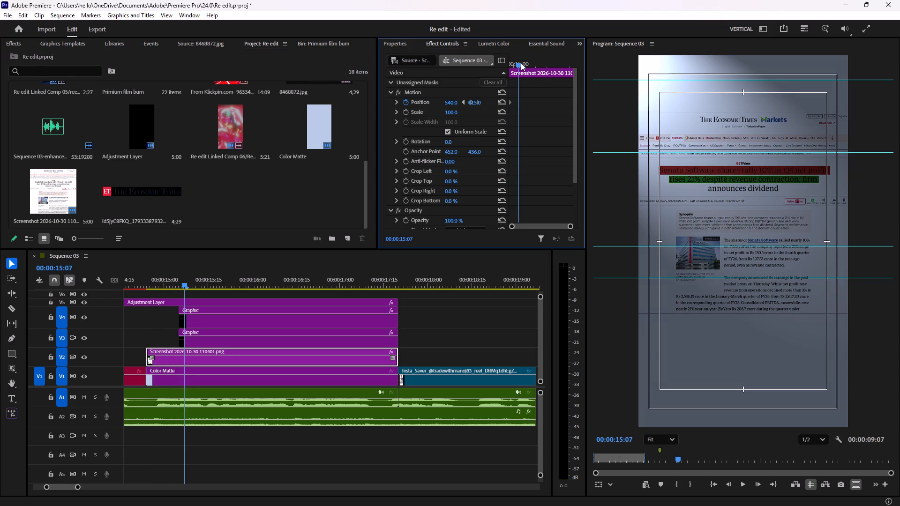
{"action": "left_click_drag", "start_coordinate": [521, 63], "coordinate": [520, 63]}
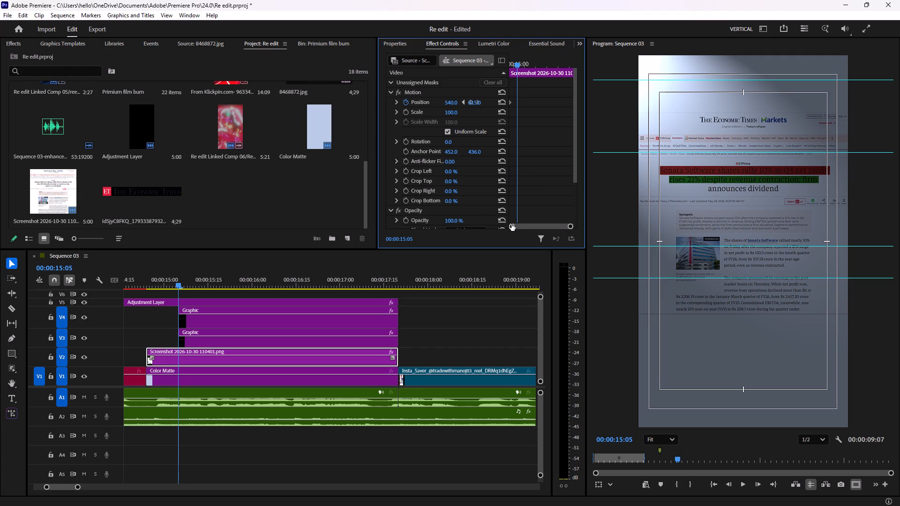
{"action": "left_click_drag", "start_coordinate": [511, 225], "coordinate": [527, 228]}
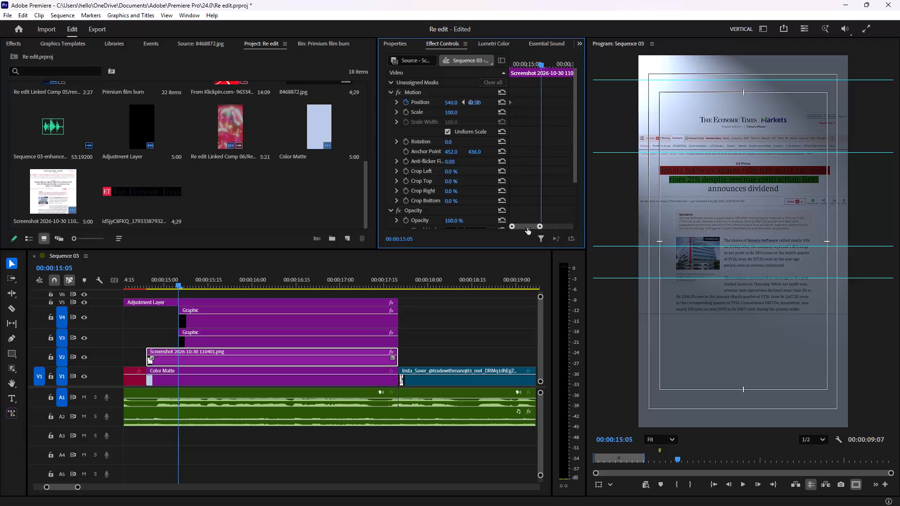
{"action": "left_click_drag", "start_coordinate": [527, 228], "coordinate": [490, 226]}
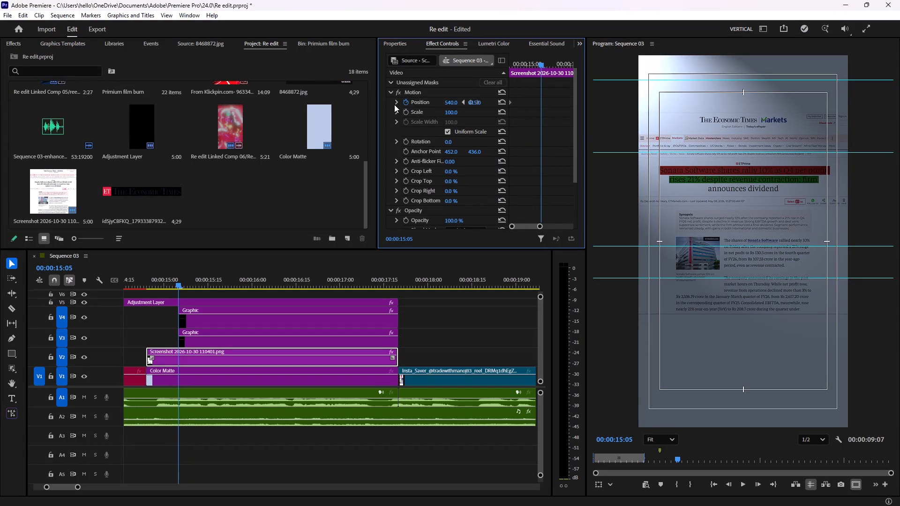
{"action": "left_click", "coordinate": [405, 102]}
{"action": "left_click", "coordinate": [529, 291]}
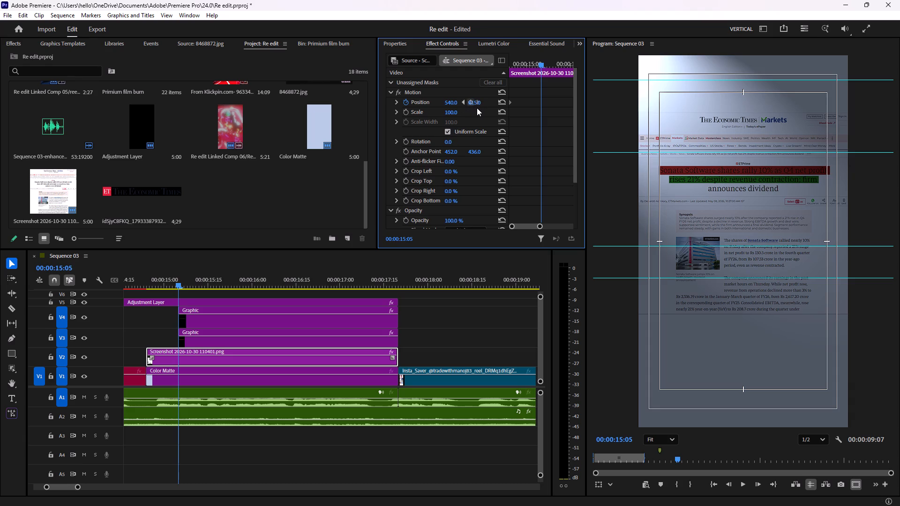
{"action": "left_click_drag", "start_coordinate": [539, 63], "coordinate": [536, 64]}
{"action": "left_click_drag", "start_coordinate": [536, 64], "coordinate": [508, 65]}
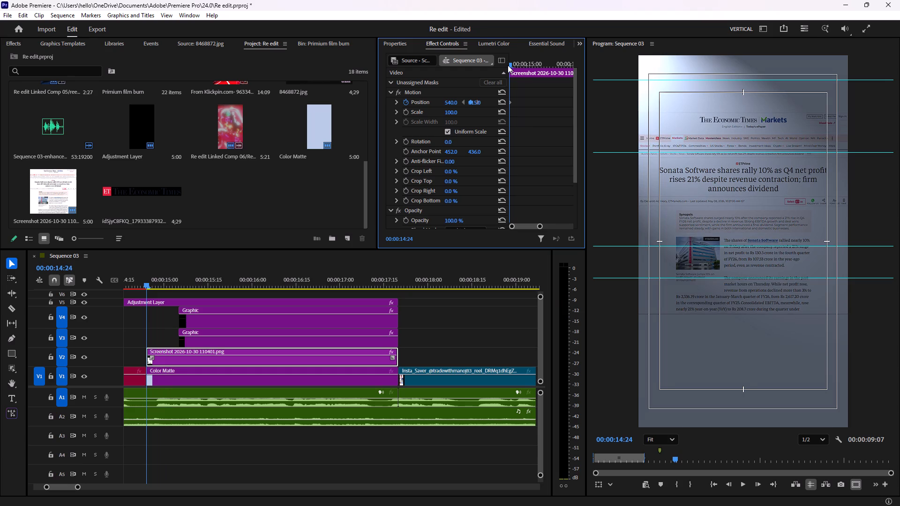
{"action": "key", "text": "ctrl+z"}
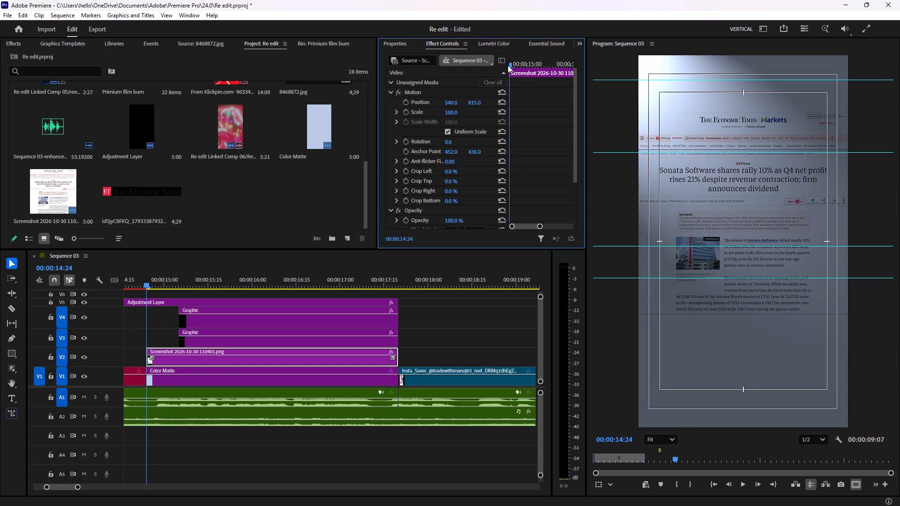
Add a Position keyframe to the screenshot clip on V2 at 00:00:15:05, where the highlights begin.
{"action": "left_click_drag", "start_coordinate": [511, 65], "coordinate": [530, 70]}
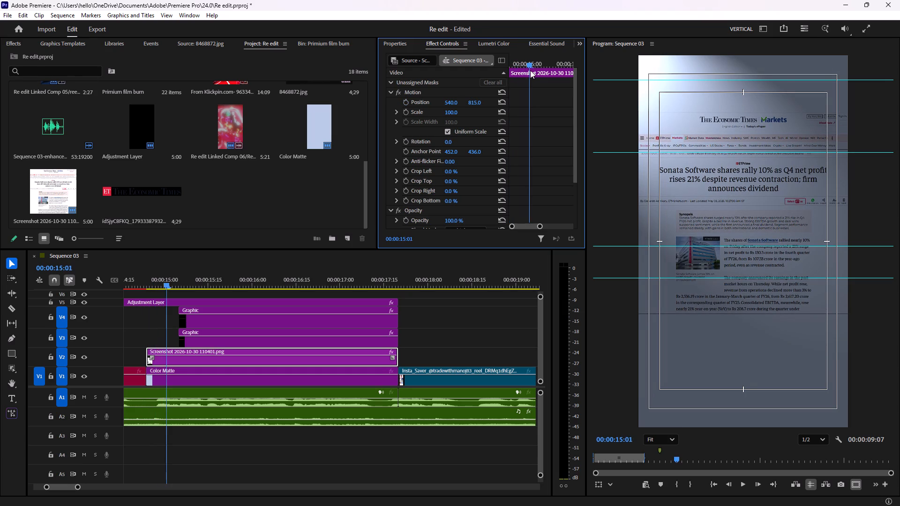
{"action": "left_click_drag", "start_coordinate": [530, 70], "coordinate": [541, 74]}
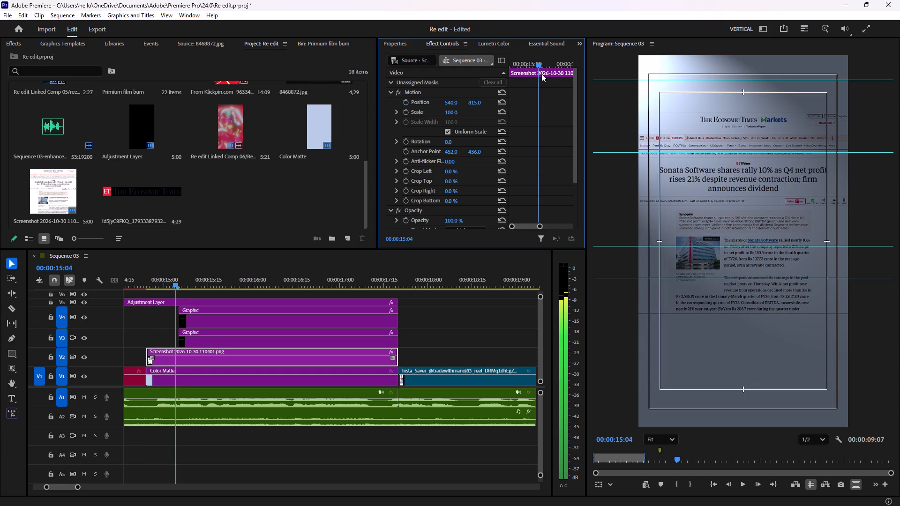
{"action": "left_click_drag", "start_coordinate": [541, 74], "coordinate": [542, 73]}
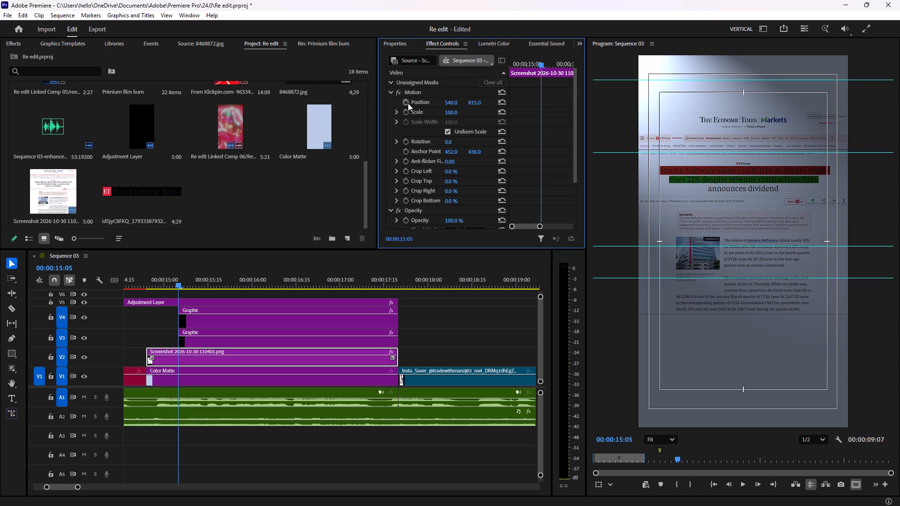
{"action": "left_click", "coordinate": [408, 103]}
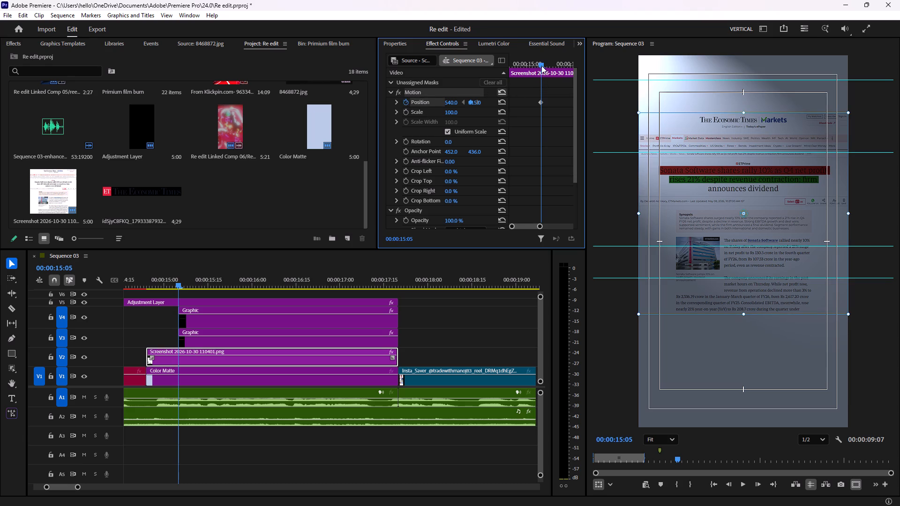
Add a Position keyframe at the screenshot clip's start, 00:00:14:24, with vertical position 2629, placing it below the frame.
{"action": "left_click_drag", "start_coordinate": [541, 66], "coordinate": [492, 67]}
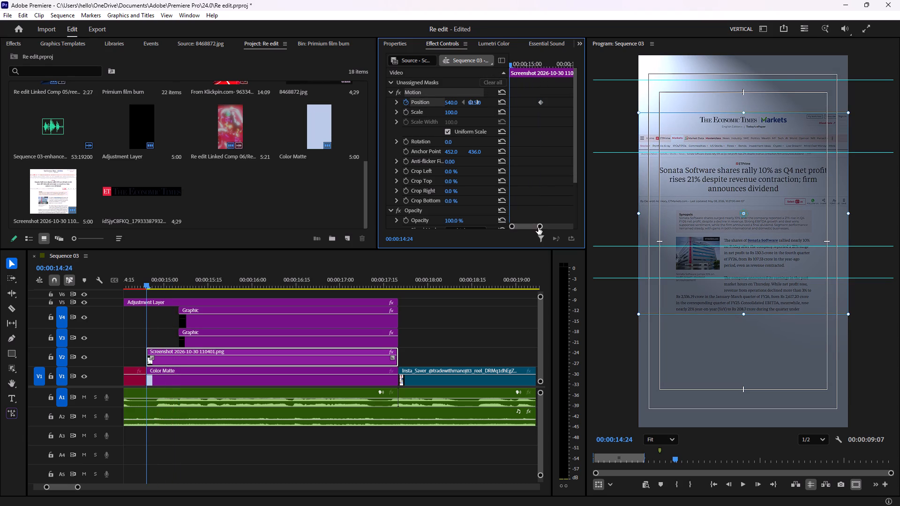
{"action": "left_click_drag", "start_coordinate": [538, 228], "coordinate": [578, 229]}
{"action": "left_click_drag", "start_coordinate": [376, 113], "coordinate": [322, 114]}
{"action": "left_click", "coordinate": [435, 104]}
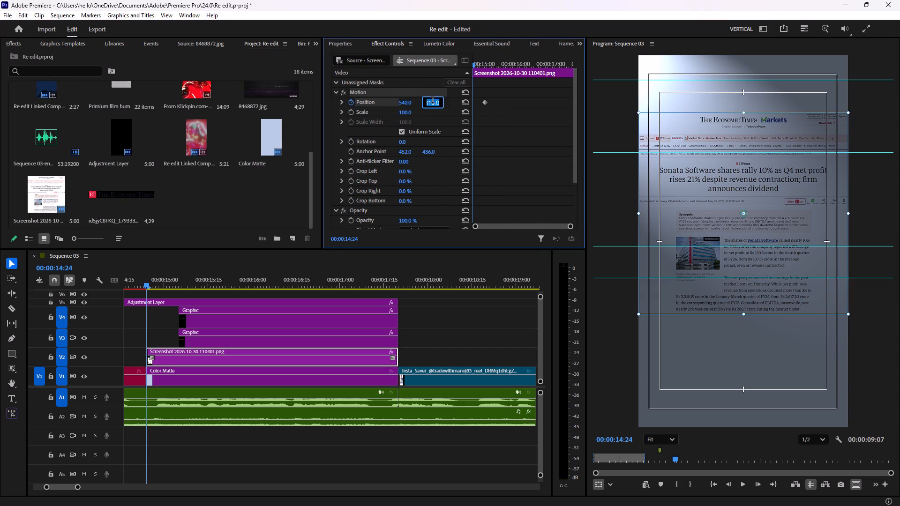
{"action": "left_click", "coordinate": [452, 121]}
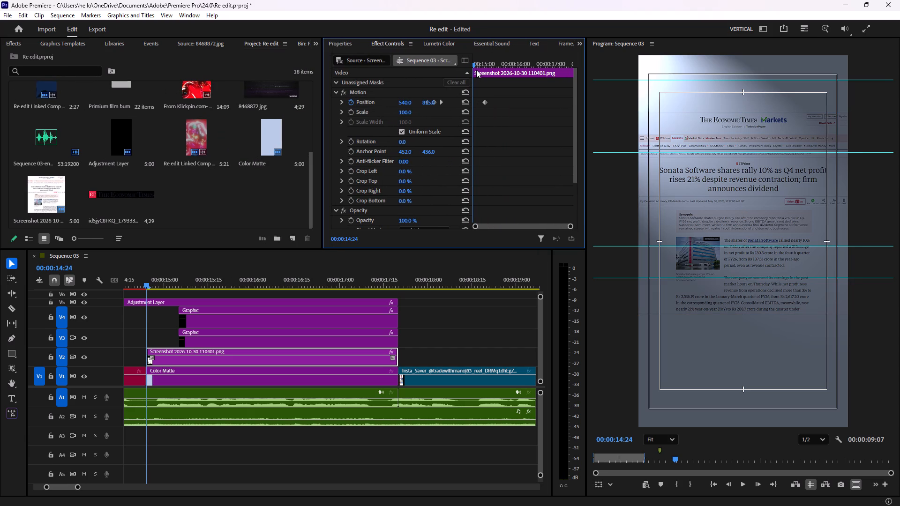
{"action": "left_click_drag", "start_coordinate": [474, 66], "coordinate": [465, 66]}
{"action": "left_click_drag", "start_coordinate": [427, 103], "coordinate": [514, 134]}
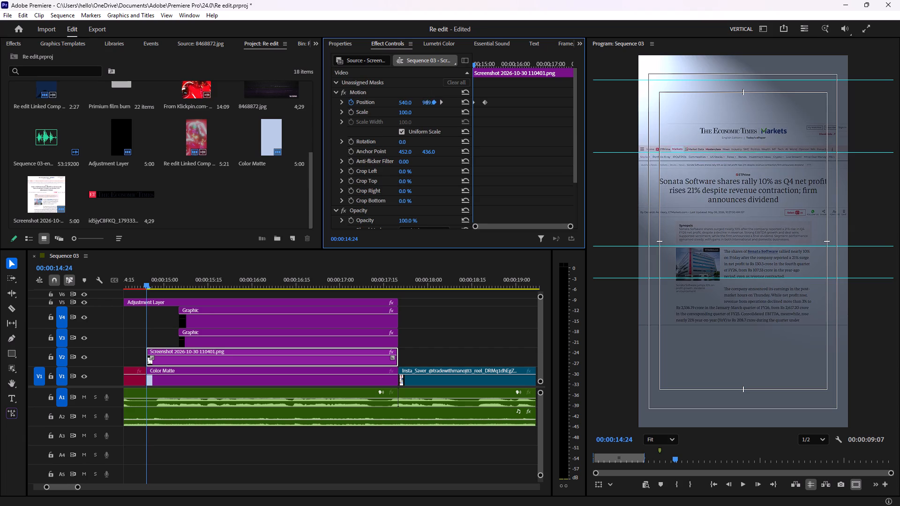
{"action": "left_click_drag", "start_coordinate": [514, 134], "coordinate": [751, 374]}
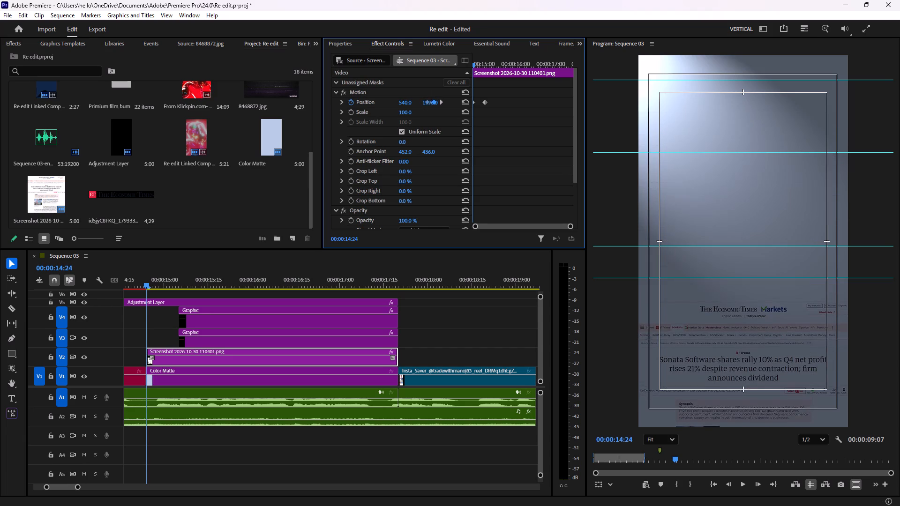
{"action": "left_click_drag", "start_coordinate": [751, 374], "coordinate": [871, 487]}
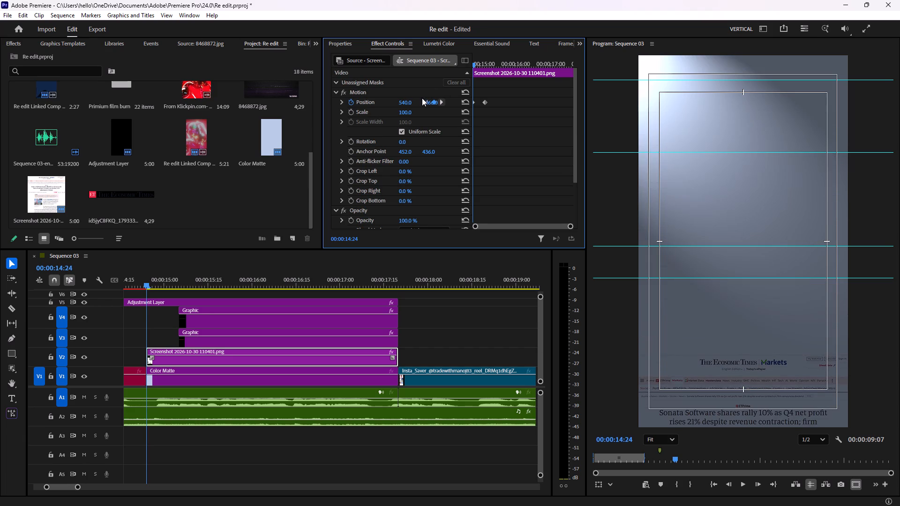
{"action": "left_click_drag", "start_coordinate": [422, 103], "coordinate": [507, 122]}
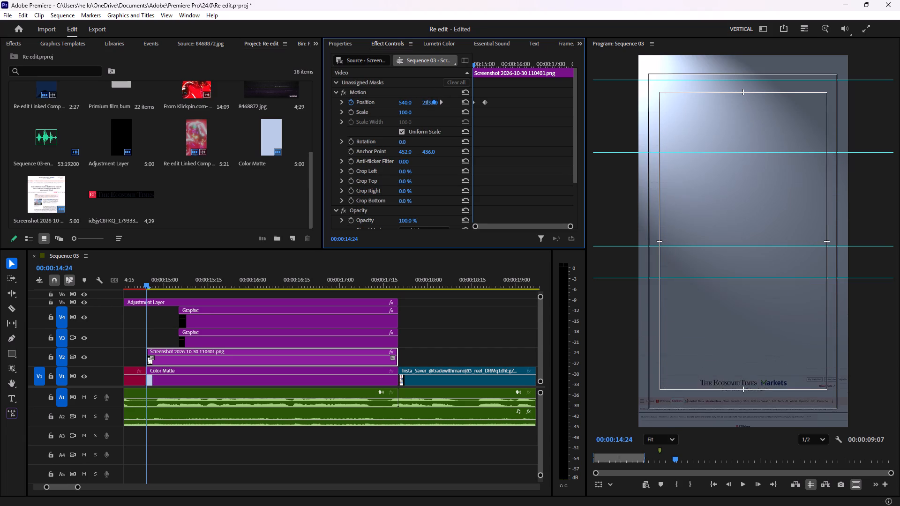
{"action": "left_click_drag", "start_coordinate": [507, 122], "coordinate": [707, 235]}
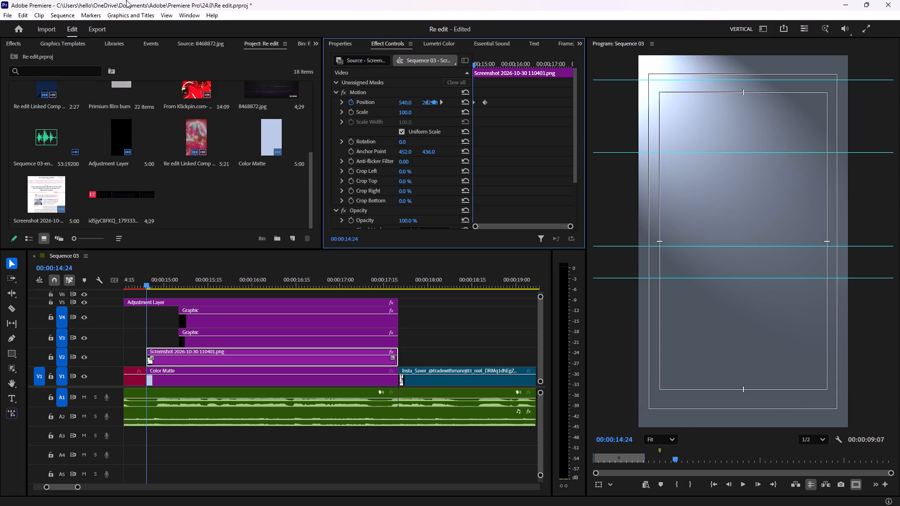
Scrub through the screenshot's entrance and move its ending Position keyframe one frame later, to 00:00:15:06.
{"action": "left_click_drag", "start_coordinate": [147, 285], "coordinate": [174, 288]}
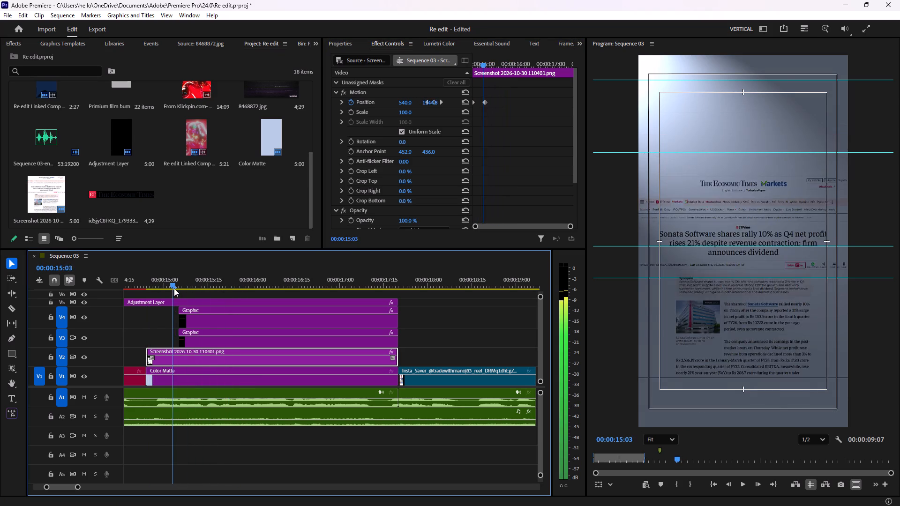
{"action": "left_click_drag", "start_coordinate": [174, 288], "coordinate": [172, 290]}
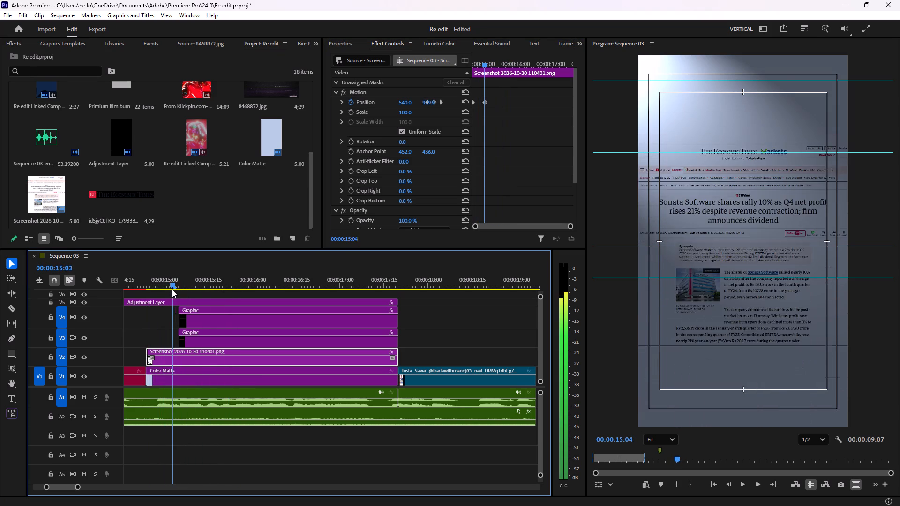
{"action": "left_click_drag", "start_coordinate": [172, 290], "coordinate": [171, 290]}
{"action": "left_click_drag", "start_coordinate": [470, 88], "coordinate": [480, 88]}
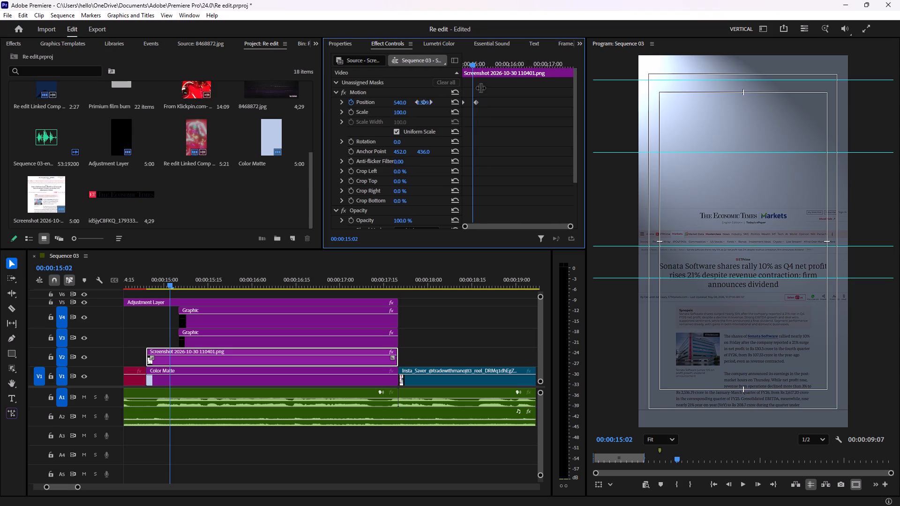
{"action": "left_click_drag", "start_coordinate": [480, 88], "coordinate": [507, 92]}
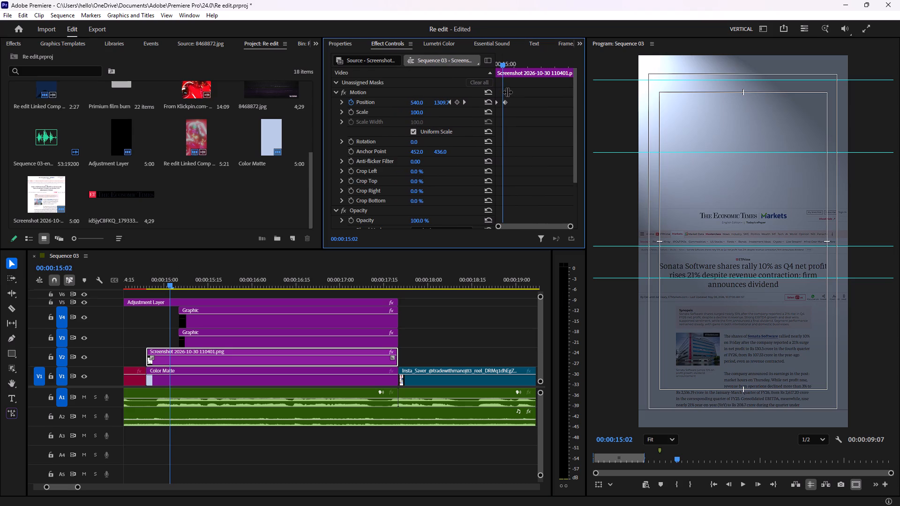
{"action": "left_click_drag", "start_coordinate": [507, 92], "coordinate": [515, 93]}
{"action": "left_click_drag", "start_coordinate": [533, 92], "coordinate": [506, 105]}
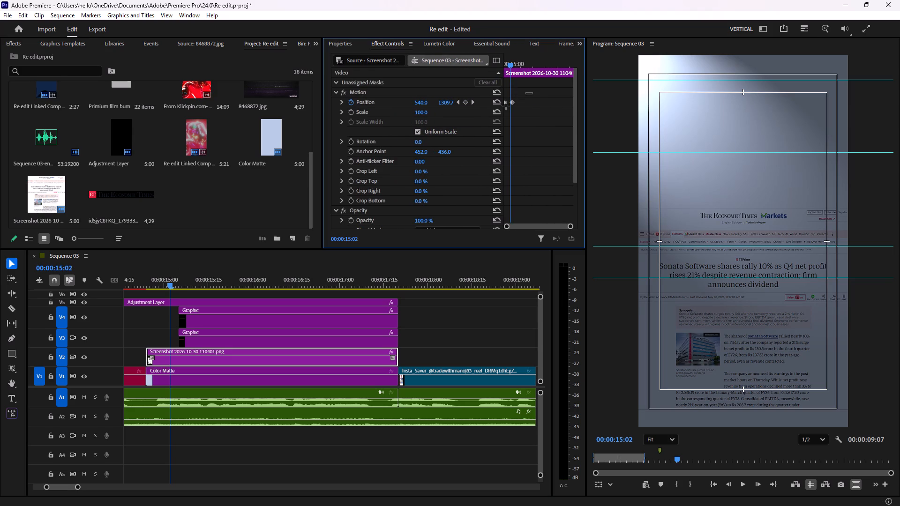
{"action": "left_click_drag", "start_coordinate": [506, 105], "coordinate": [514, 105]}
{"action": "left_click_drag", "start_coordinate": [509, 225], "coordinate": [532, 225]}
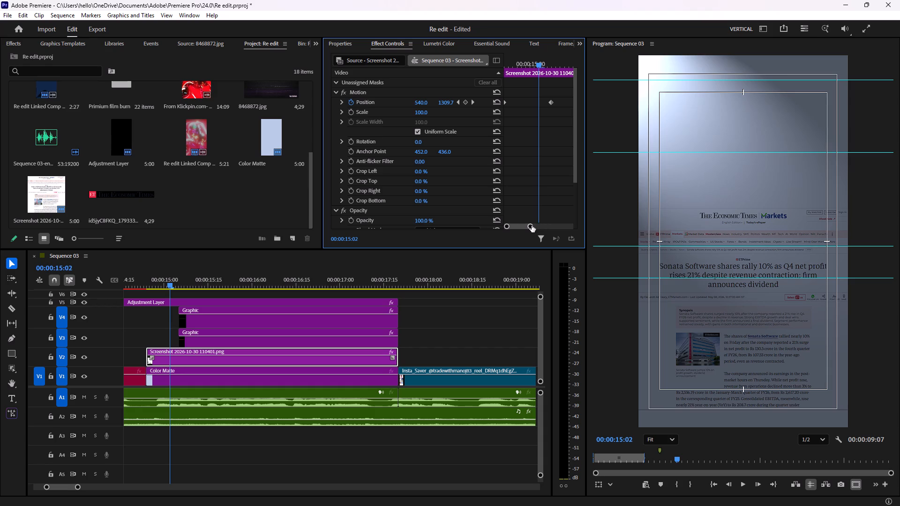
{"action": "left_click", "coordinate": [551, 103]}
{"action": "left_click_drag", "start_coordinate": [551, 103], "coordinate": [555, 103]}
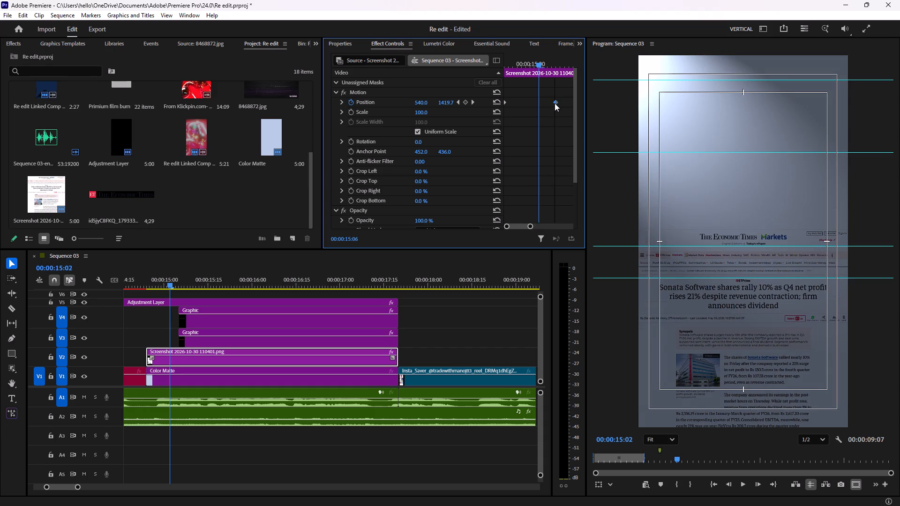
{"action": "left_click_drag", "start_coordinate": [555, 103], "coordinate": [557, 103]}
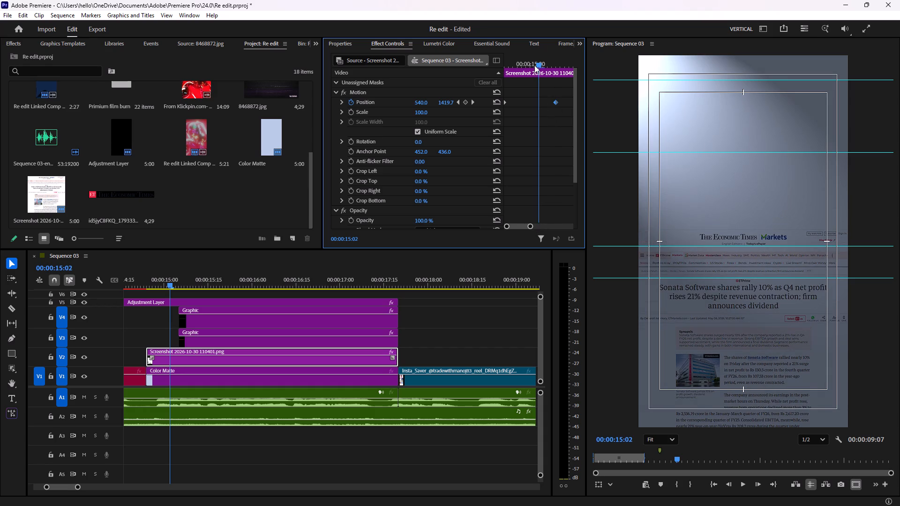
{"action": "left_click_drag", "start_coordinate": [534, 65], "coordinate": [568, 85]}
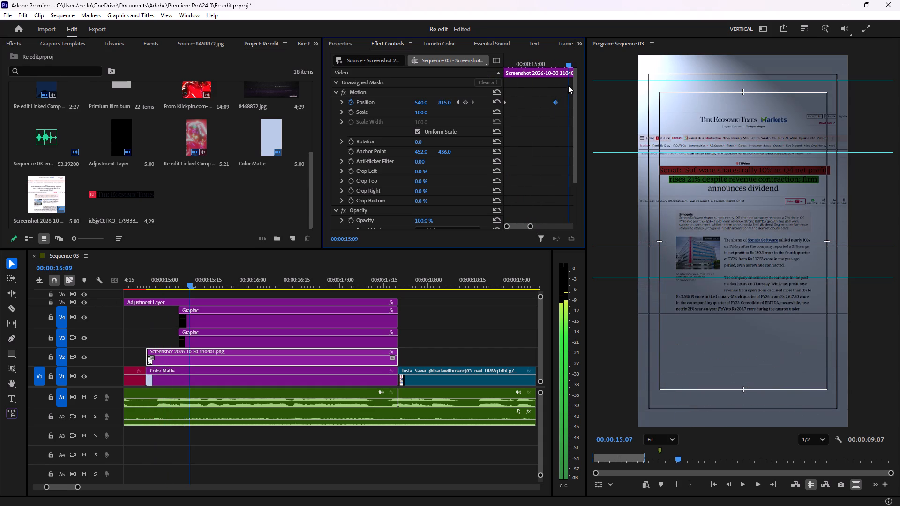
{"action": "left_click_drag", "start_coordinate": [568, 85], "coordinate": [566, 87]}
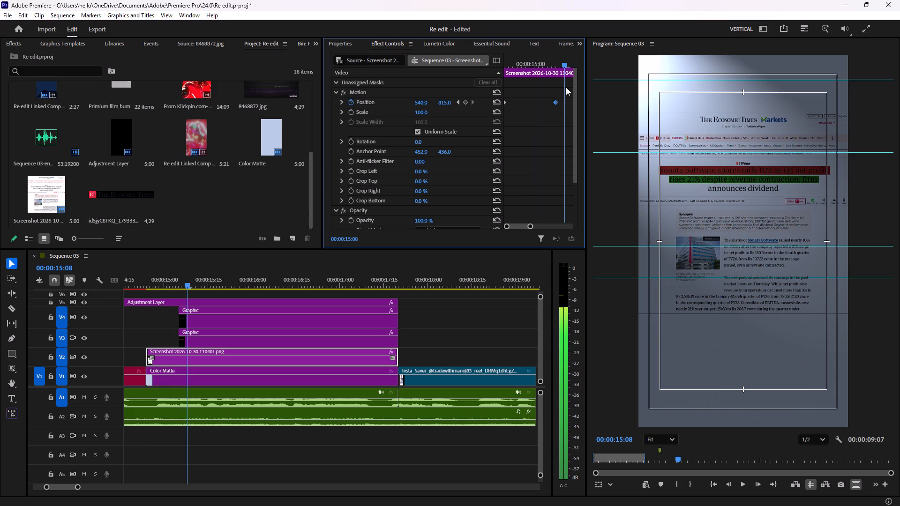
{"action": "left_click_drag", "start_coordinate": [566, 87], "coordinate": [555, 85]}
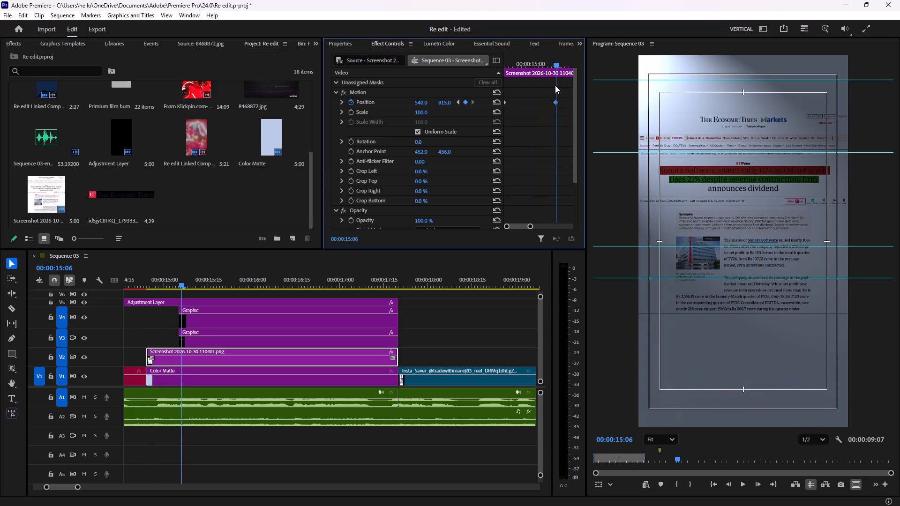
Apply Ease In and Ease Out temporal interpolation to both Position keyframes of the screenshot clip.
{"action": "left_click_drag", "start_coordinate": [564, 88], "coordinate": [493, 109]}
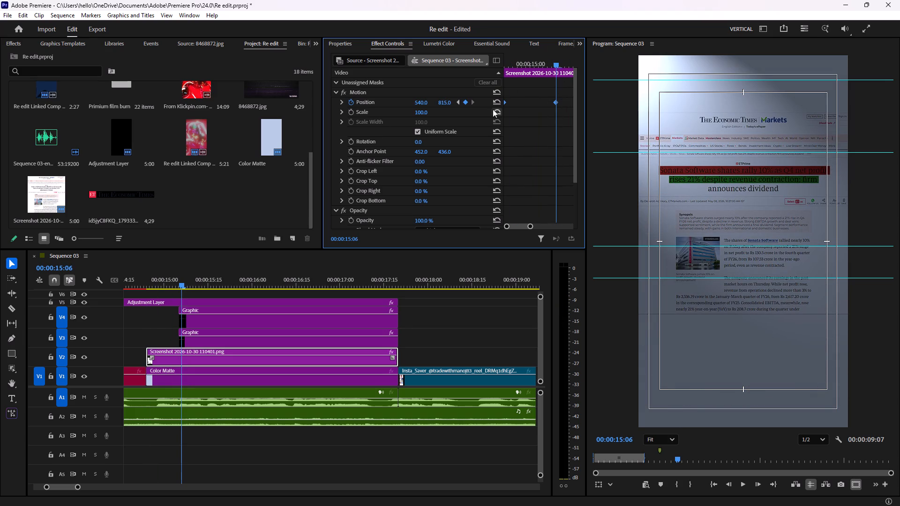
{"action": "right_click", "coordinate": [554, 102]}
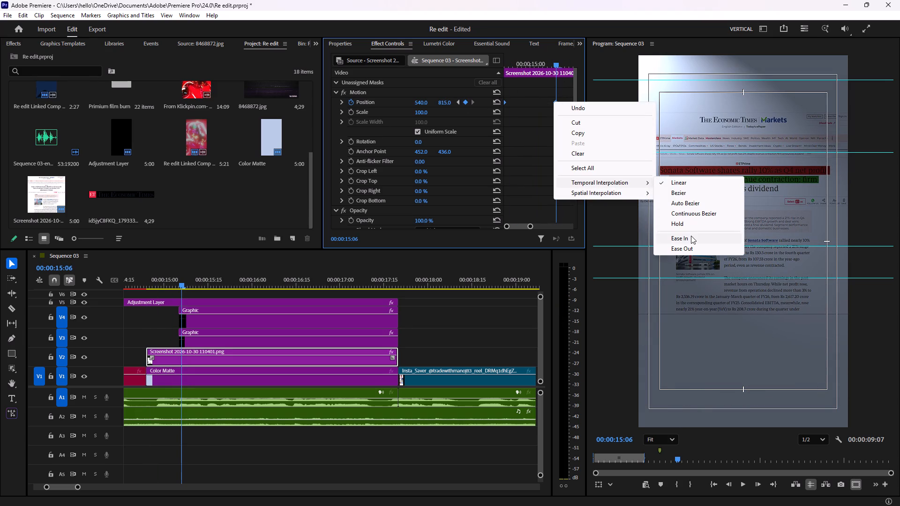
{"action": "left_click", "coordinate": [691, 236]}
{"action": "left_click_drag", "start_coordinate": [564, 85], "coordinate": [484, 125]}
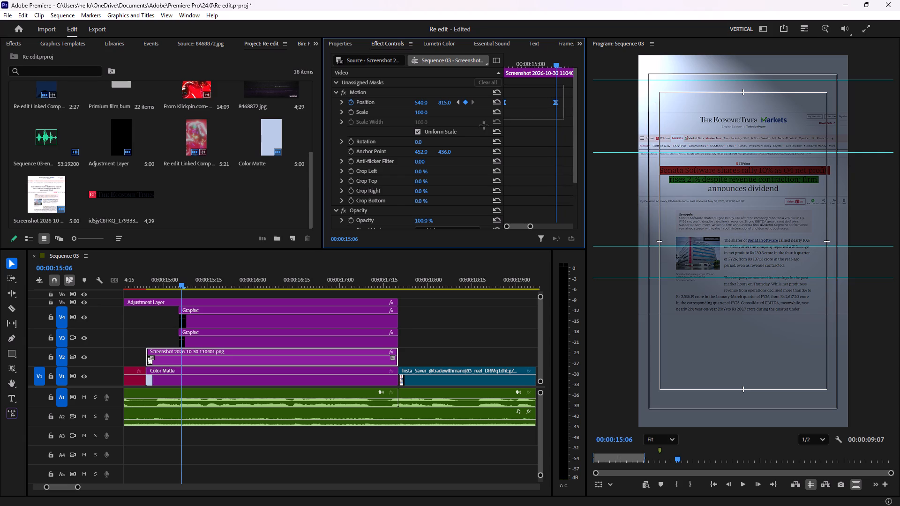
{"action": "left_click_drag", "start_coordinate": [484, 125], "coordinate": [472, 129]}
{"action": "right_click", "coordinate": [555, 102]}
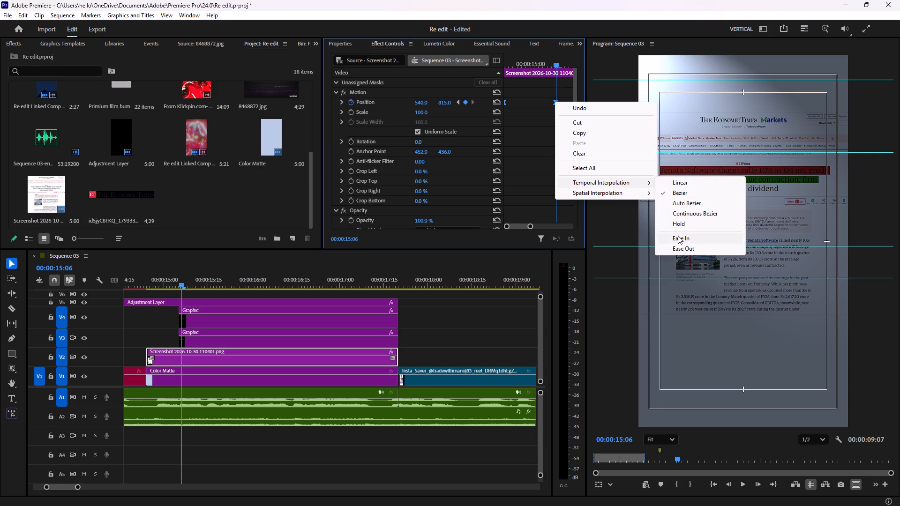
{"action": "left_click", "coordinate": [681, 247]}
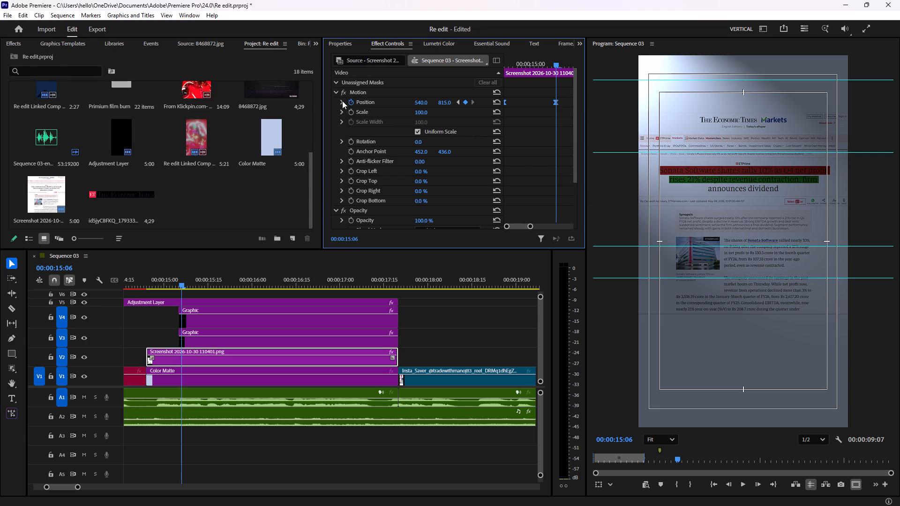
Reshape the Position velocity graph so speed peaks right after the first keyframe and slows gradually into the second.
{"action": "left_click", "coordinate": [342, 100]}
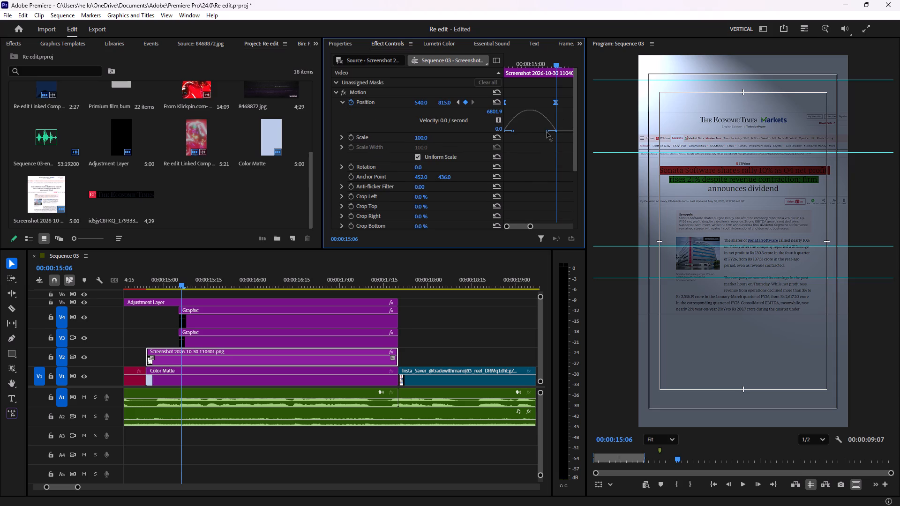
{"action": "left_click_drag", "start_coordinate": [547, 132], "coordinate": [531, 135]}
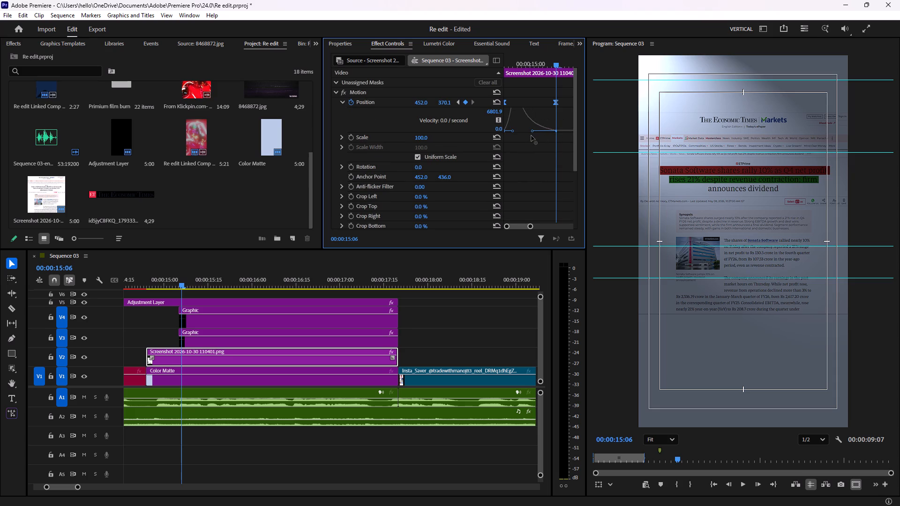
{"action": "left_click_drag", "start_coordinate": [531, 135], "coordinate": [526, 135]}
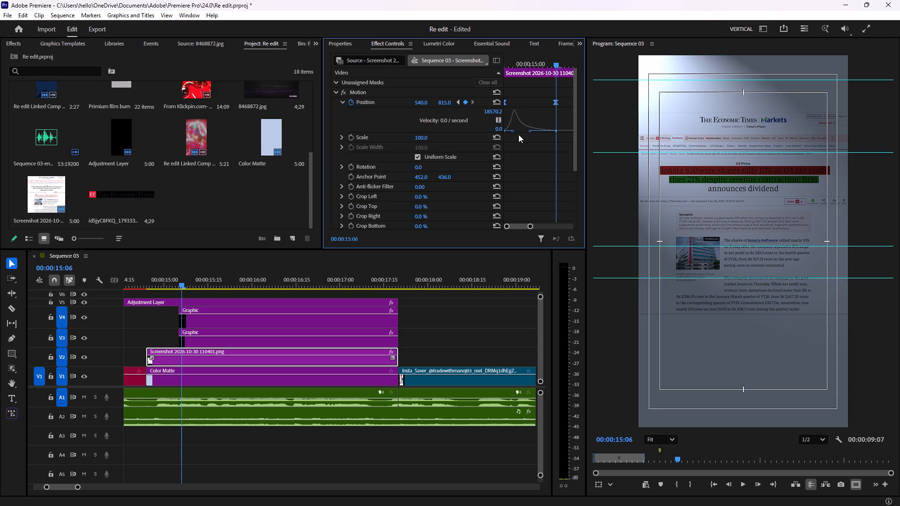
{"action": "left_click_drag", "start_coordinate": [514, 132], "coordinate": [508, 132]}
Play back the screenshot's entrance from 00:00:14:24 to review the eased slide-up motion.
{"action": "left_click_drag", "start_coordinate": [555, 63], "coordinate": [513, 72]}
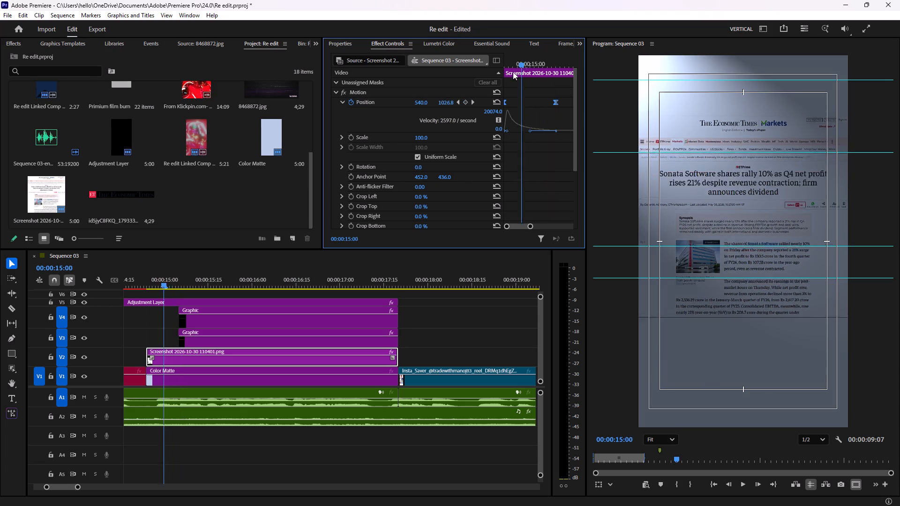
{"action": "left_click_drag", "start_coordinate": [513, 72], "coordinate": [493, 73]}
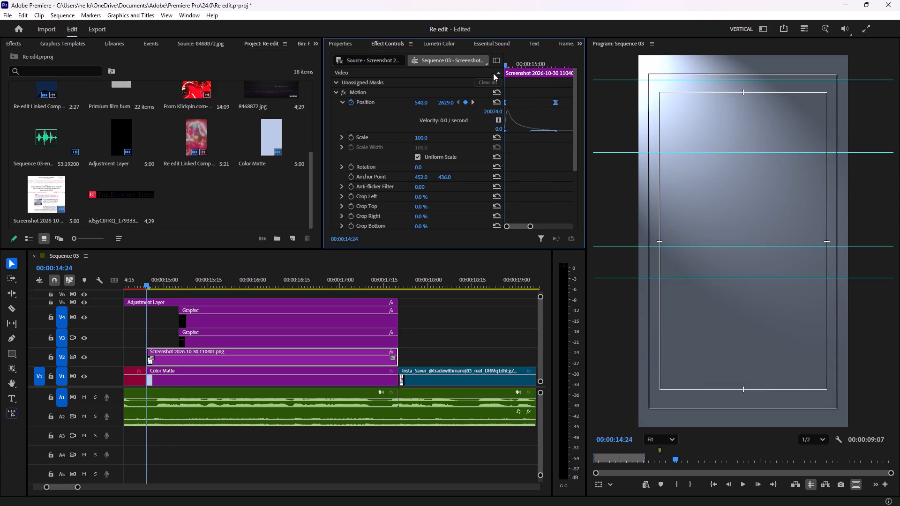
{"action": "key", "text": "Return"}
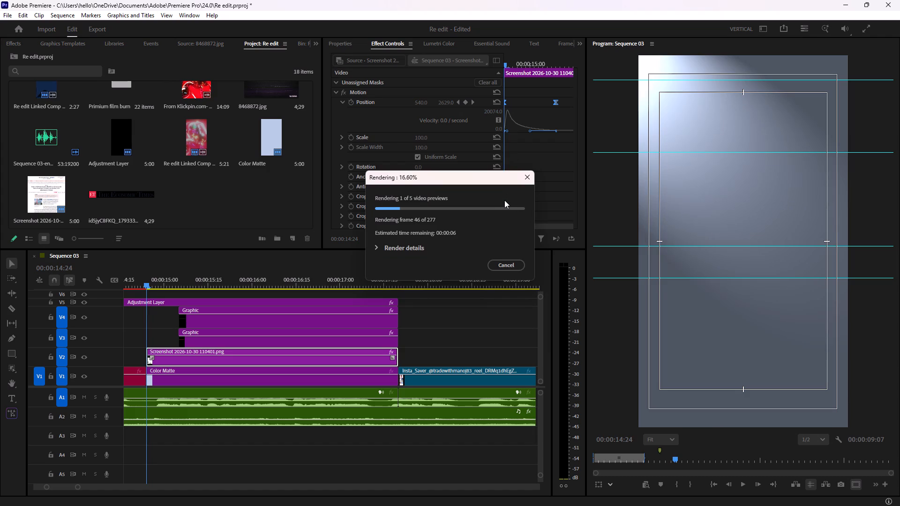
{"action": "left_click", "coordinate": [512, 262]}
{"action": "key", "text": "space"}
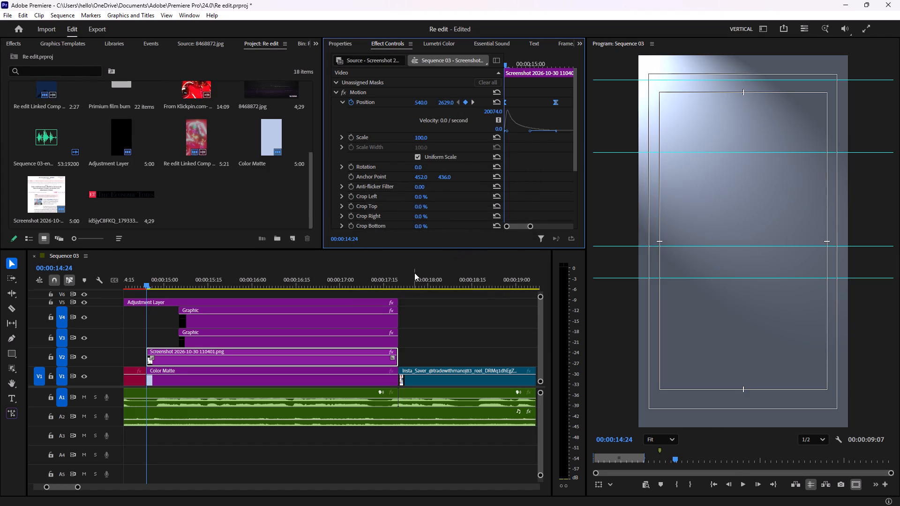
{"action": "key", "text": "space"}
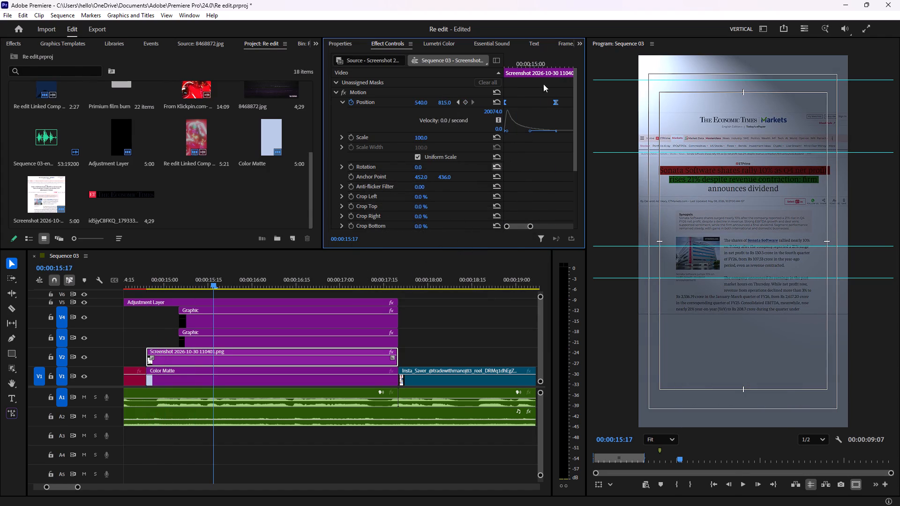
Play back the transition from the Linked Comp clip into the screenshot repeatedly to review its entrance and the headline highlights' timing.
{"action": "left_click_drag", "start_coordinate": [215, 285], "coordinate": [131, 285]}
{"action": "key", "text": "space"}
{"action": "key", "text": "space"}
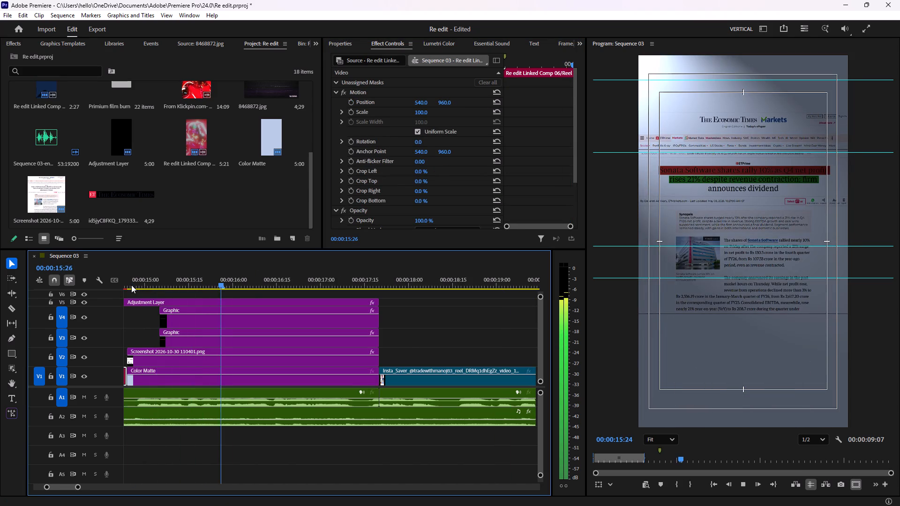
{"action": "left_click_drag", "start_coordinate": [228, 284], "coordinate": [110, 295]}
{"action": "key", "text": "space"}
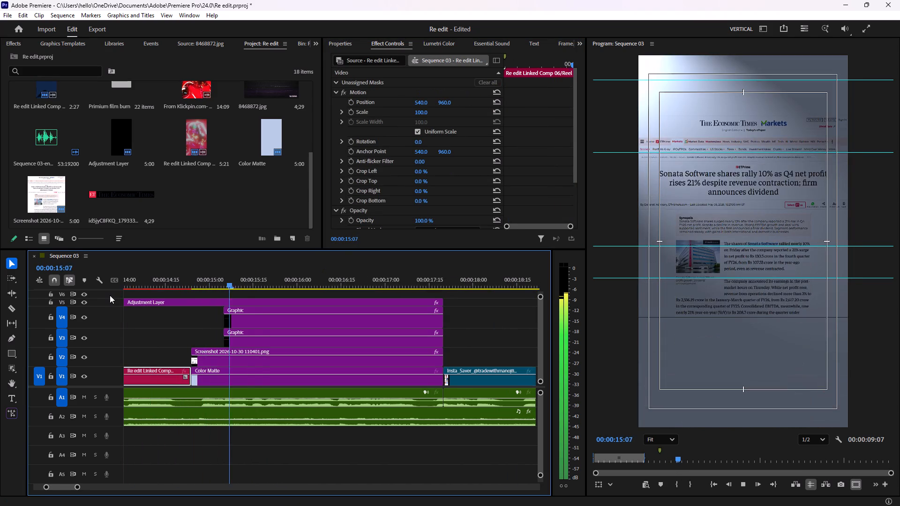
{"action": "key", "text": "space"}
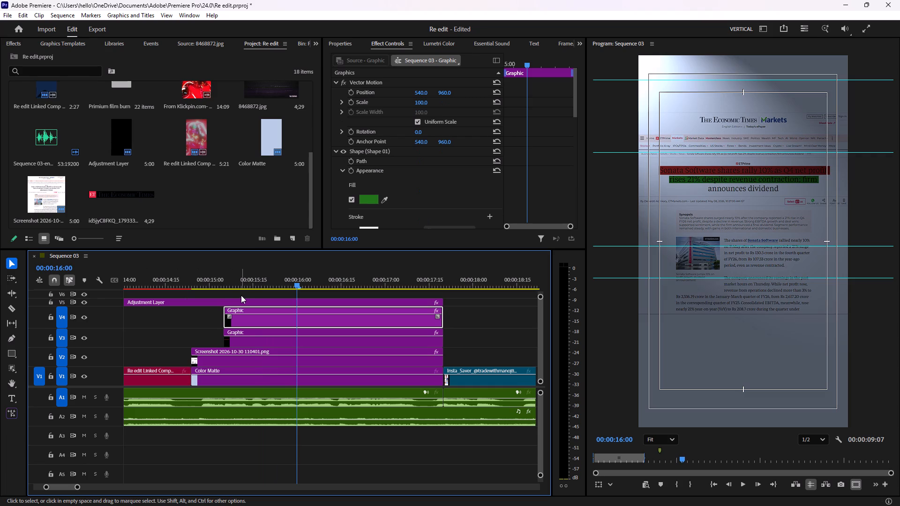
{"action": "left_click_drag", "start_coordinate": [295, 282], "coordinate": [159, 278]}
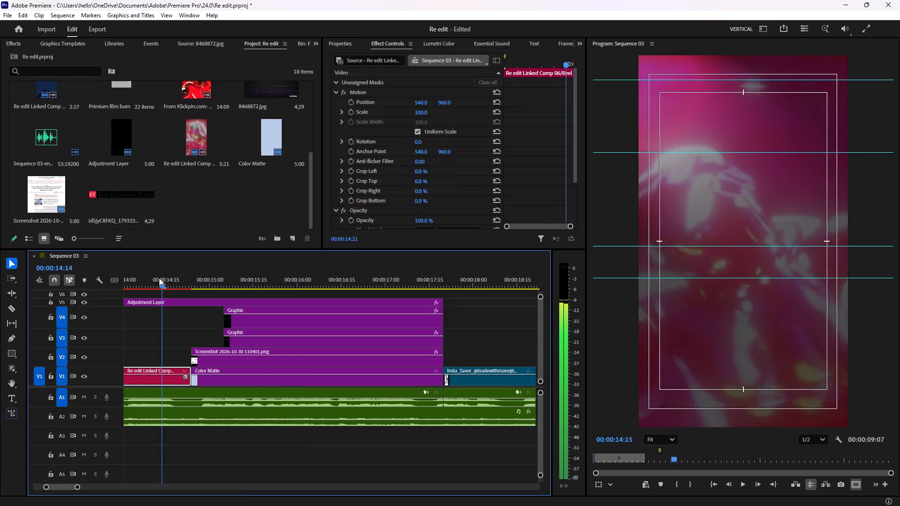
{"action": "left_click_drag", "start_coordinate": [159, 278], "coordinate": [120, 279]}
{"action": "key", "text": "space"}
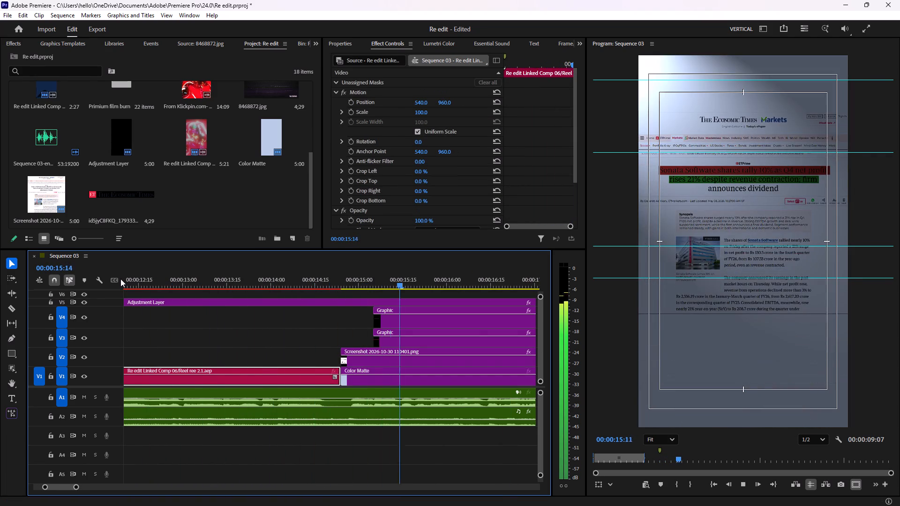
{"action": "key", "text": "space"}
{"action": "left_click_drag", "start_coordinate": [429, 283], "coordinate": [412, 285]}
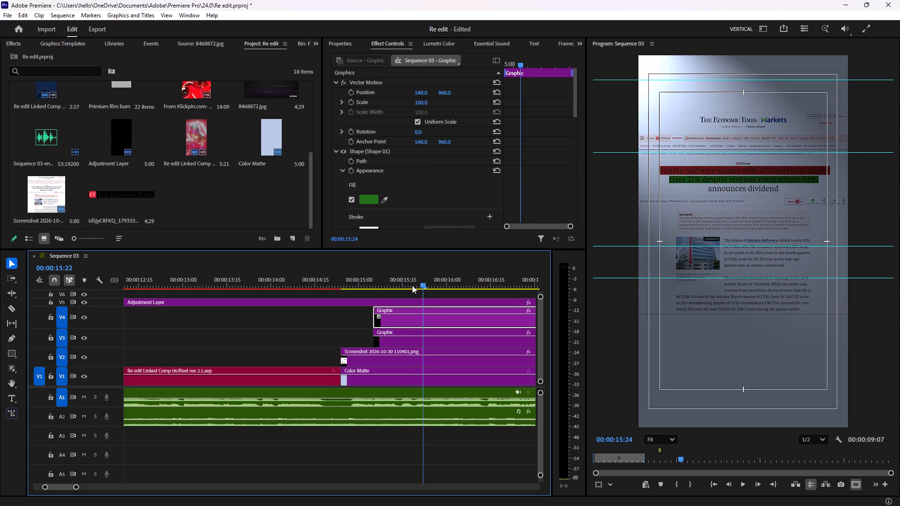
{"action": "left_click_drag", "start_coordinate": [412, 285], "coordinate": [379, 288]}
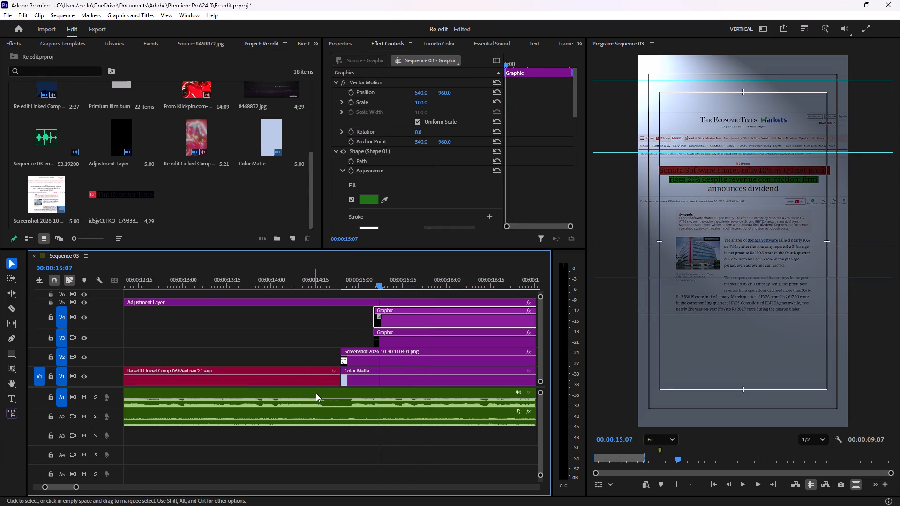
Select all the audio clips on track A1 across the whole sequence and raise their volume together.
{"action": "scroll", "coordinate": [315, 396], "scroll_direction": "down", "scroll_amount": 15, "text": "alt"}
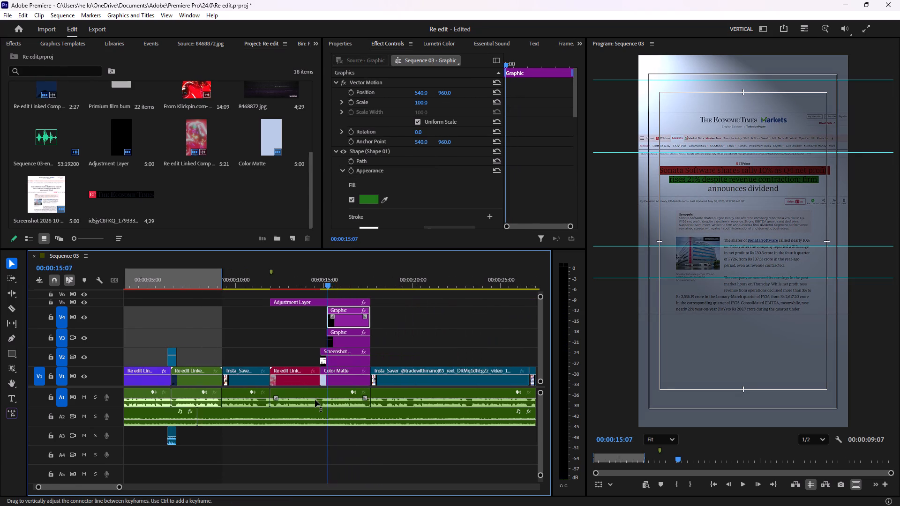
{"action": "scroll", "coordinate": [315, 400], "scroll_direction": "down", "scroll_amount": 10, "text": "alt"}
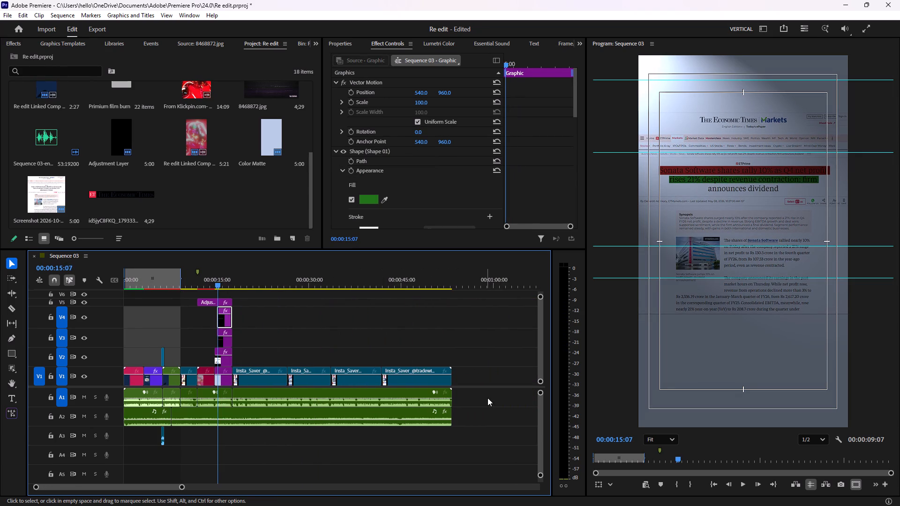
{"action": "left_click_drag", "start_coordinate": [487, 398], "coordinate": [150, 398]}
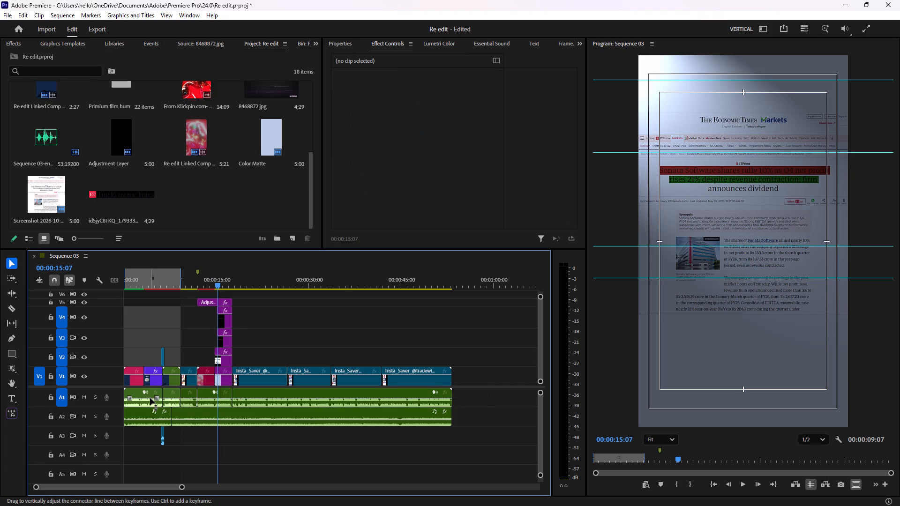
{"action": "left_click_drag", "start_coordinate": [485, 396], "coordinate": [130, 398]}
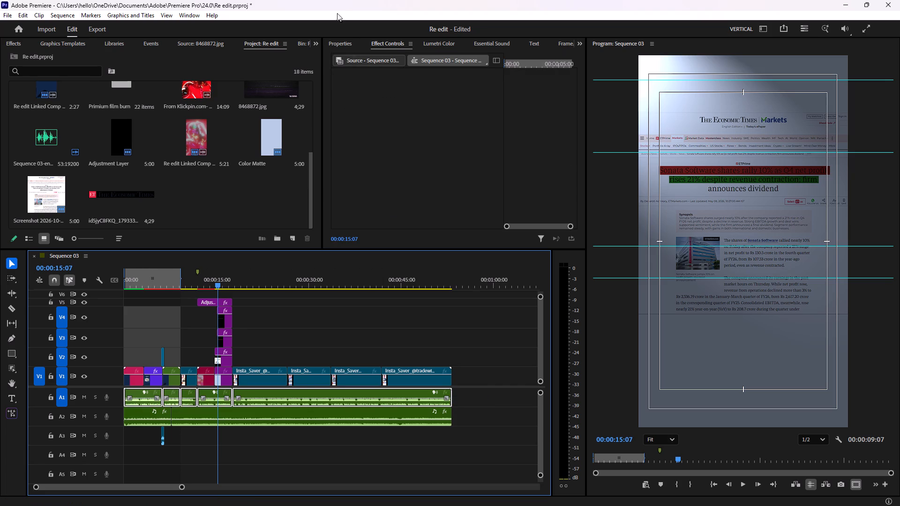
{"action": "left_click", "coordinate": [335, 42]}
{"action": "left_click_drag", "start_coordinate": [476, 102], "coordinate": [532, 107]}
Play back from 00:00:12:12 through the screenshot section several times to check the louder audio against the entrance and highlights.
{"action": "left_click_drag", "start_coordinate": [218, 281], "coordinate": [201, 283]}
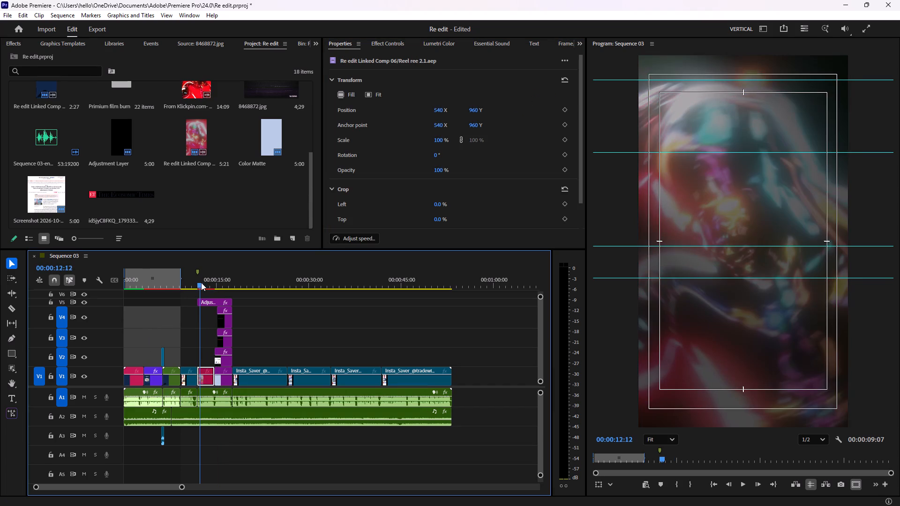
{"action": "key", "text": "space"}
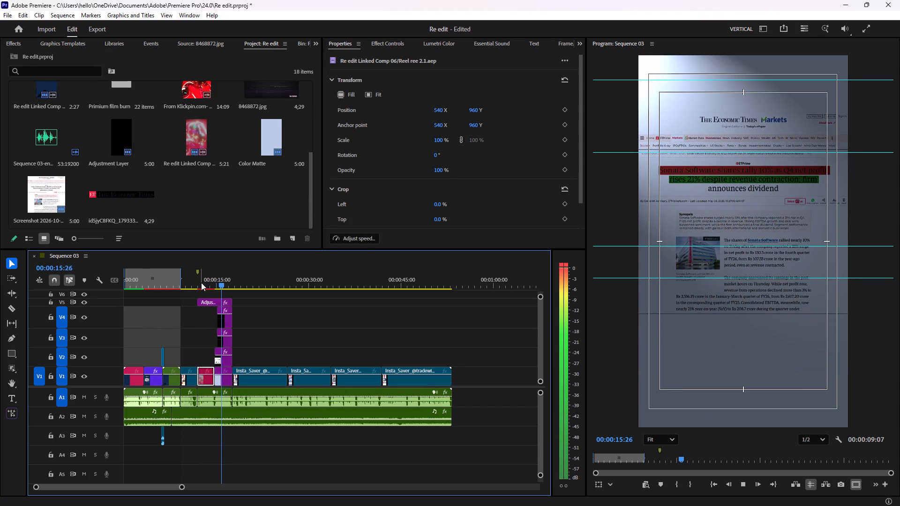
{"action": "key", "text": "space"}
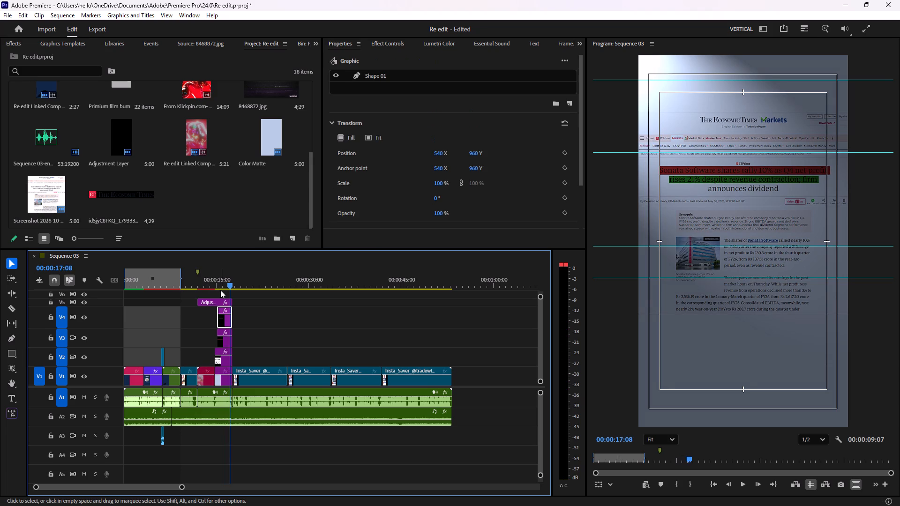
{"action": "scroll", "coordinate": [220, 290], "scroll_direction": "up", "scroll_amount": 15, "text": "alt"}
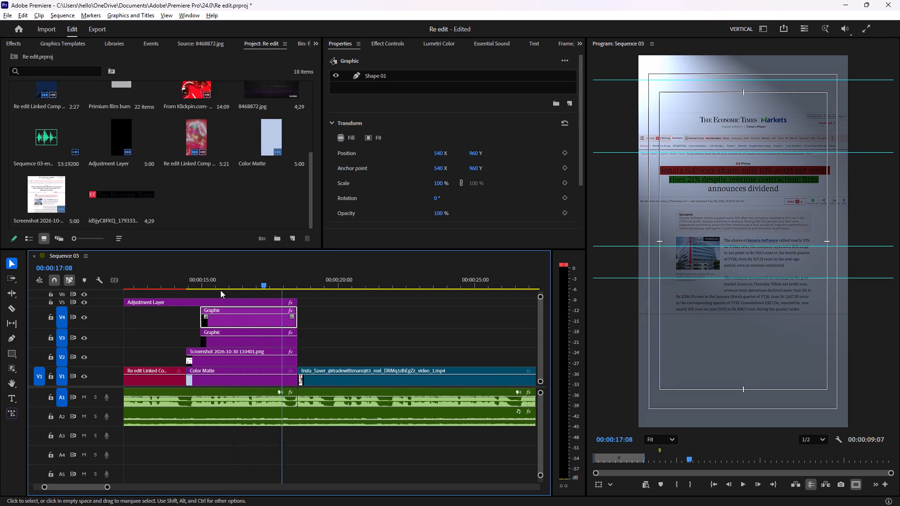
{"action": "scroll", "coordinate": [220, 290], "scroll_direction": "up", "scroll_amount": 10, "text": "alt"}
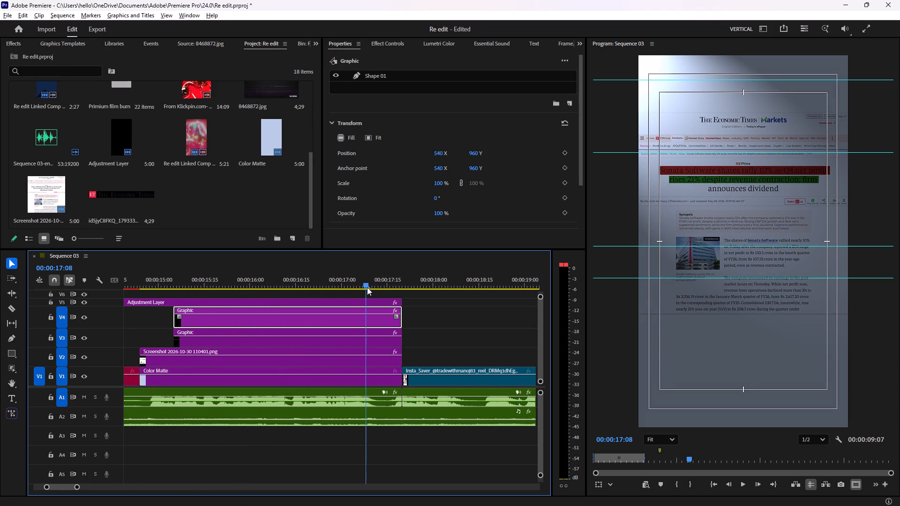
{"action": "left_click", "coordinate": [367, 287], "text": "alt"}
{"action": "left_click_drag", "start_coordinate": [367, 285], "coordinate": [107, 286]}
{"action": "key", "text": "space"}
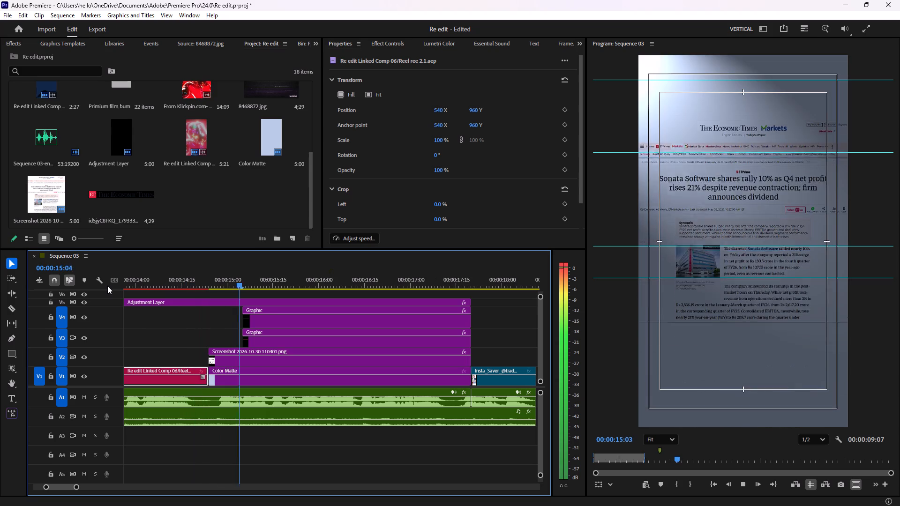
{"action": "key", "text": "space"}
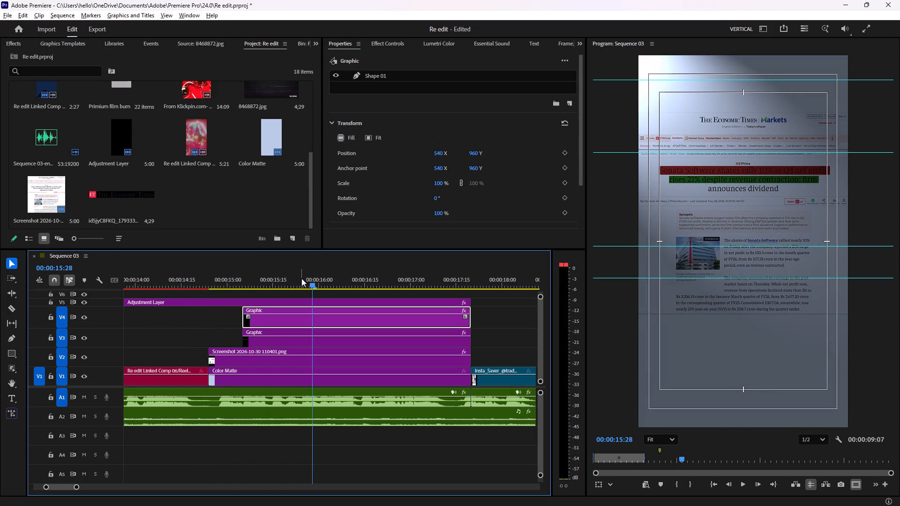
{"action": "left_click_drag", "start_coordinate": [311, 286], "coordinate": [211, 287]}
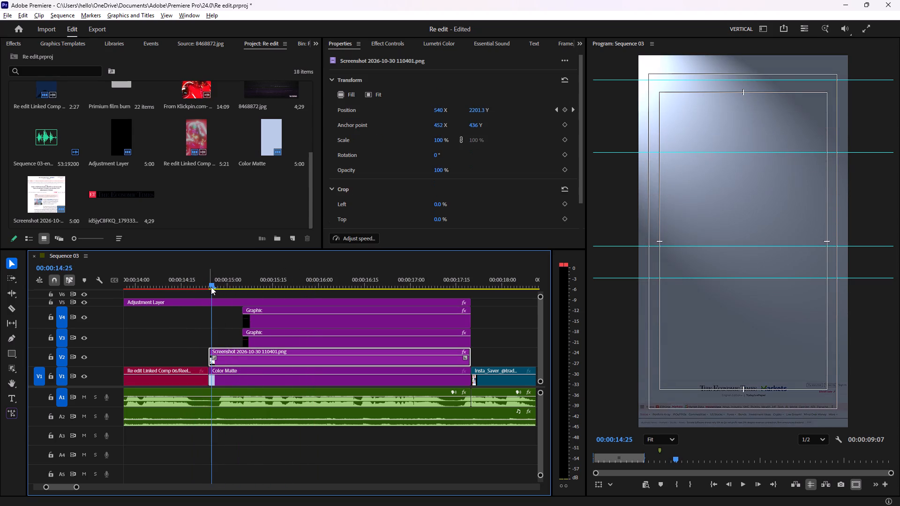
{"action": "key", "text": "space"}
{"action": "key", "text": "space"}
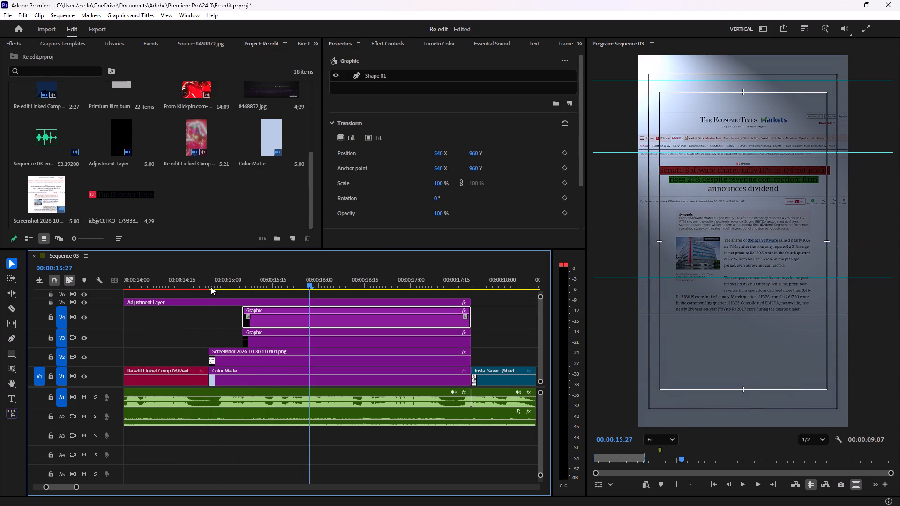
Move the screenshot clip's ending Position keyframe later, to about 00:00:15:27, to slow the slide-up.
{"action": "left_click", "coordinate": [278, 356]}
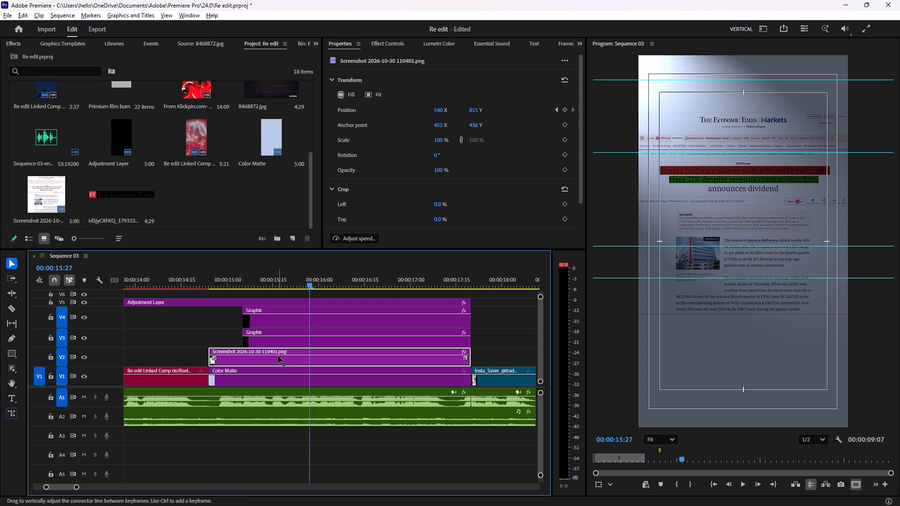
{"action": "left_click", "coordinate": [393, 44]}
{"action": "left_click_drag", "start_coordinate": [556, 91], "coordinate": [514, 105]}
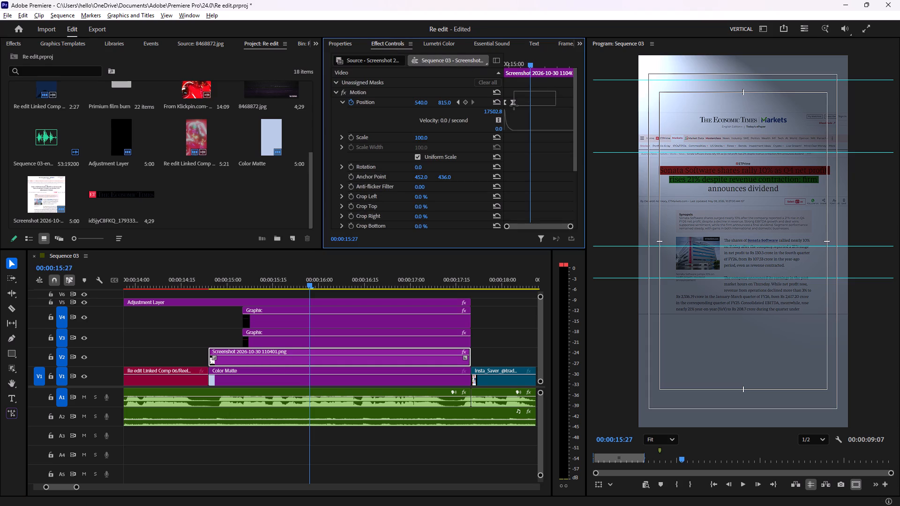
{"action": "left_click_drag", "start_coordinate": [514, 105], "coordinate": [512, 110]}
{"action": "left_click_drag", "start_coordinate": [516, 104], "coordinate": [533, 104]}
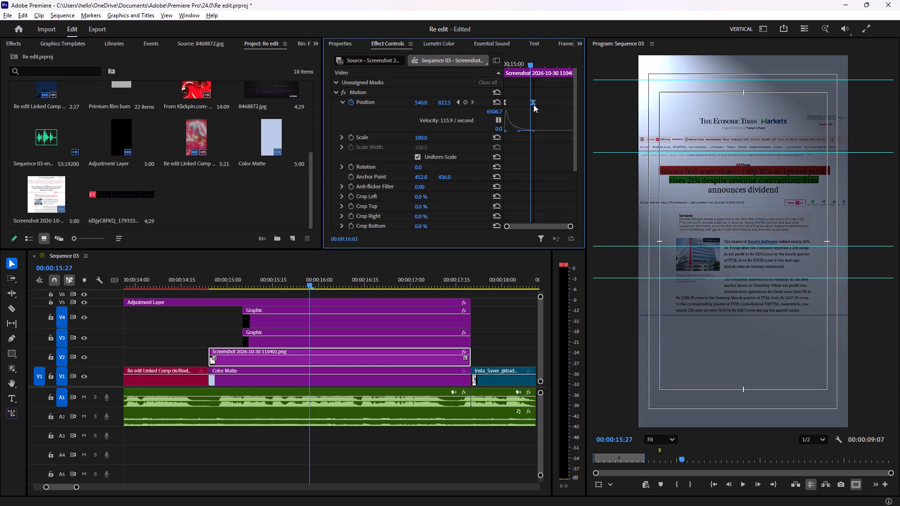
{"action": "left_click_drag", "start_coordinate": [533, 104], "coordinate": [532, 105]}
Play back the screenshot's slide-up from 00:00:14:24 to review the slower motion and how the highlights line up.
{"action": "left_click_drag", "start_coordinate": [529, 61], "coordinate": [474, 64]}
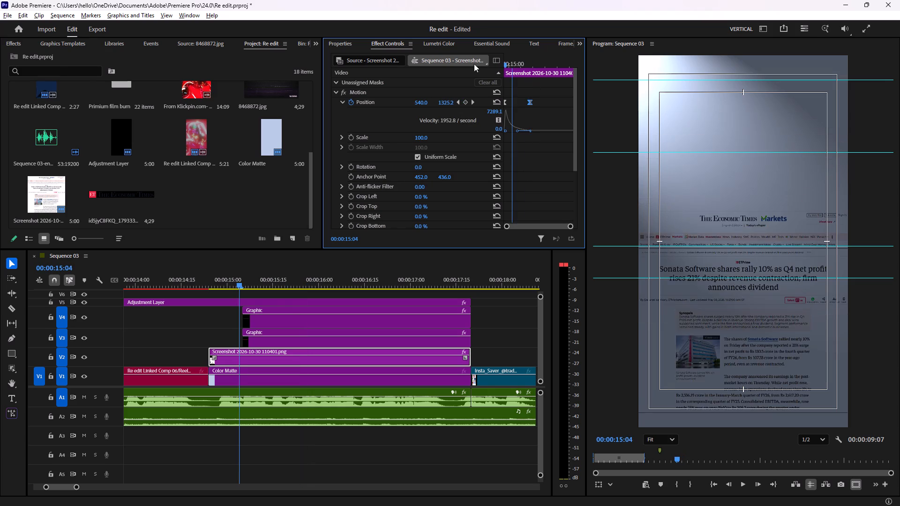
{"action": "left_click_drag", "start_coordinate": [474, 64], "coordinate": [462, 64]}
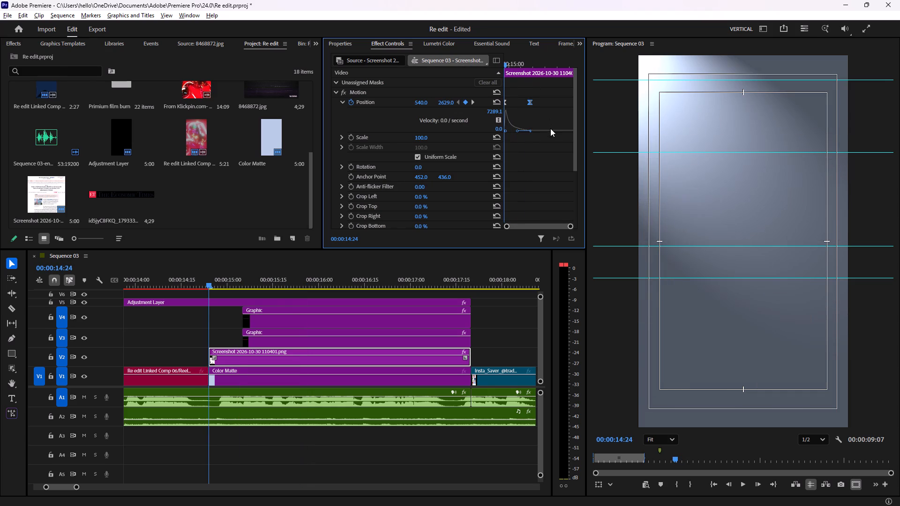
{"action": "key", "text": "space"}
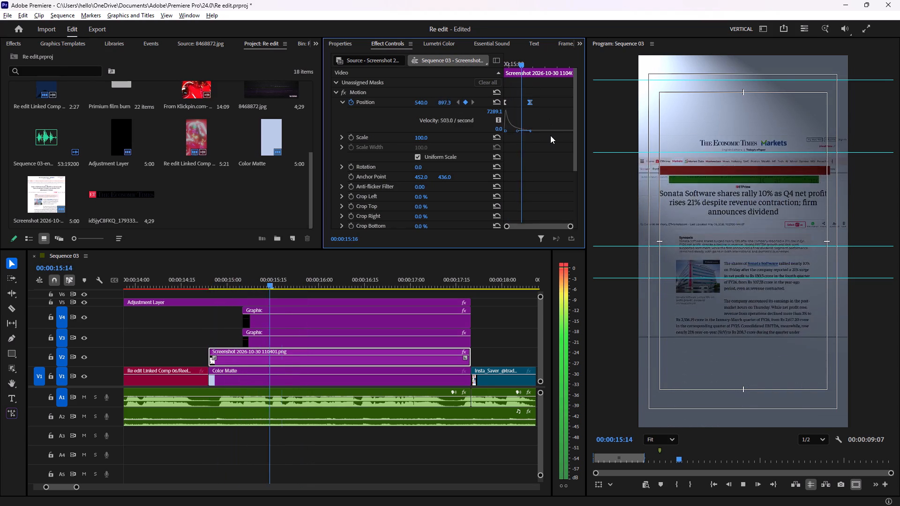
{"action": "key", "text": "space"}
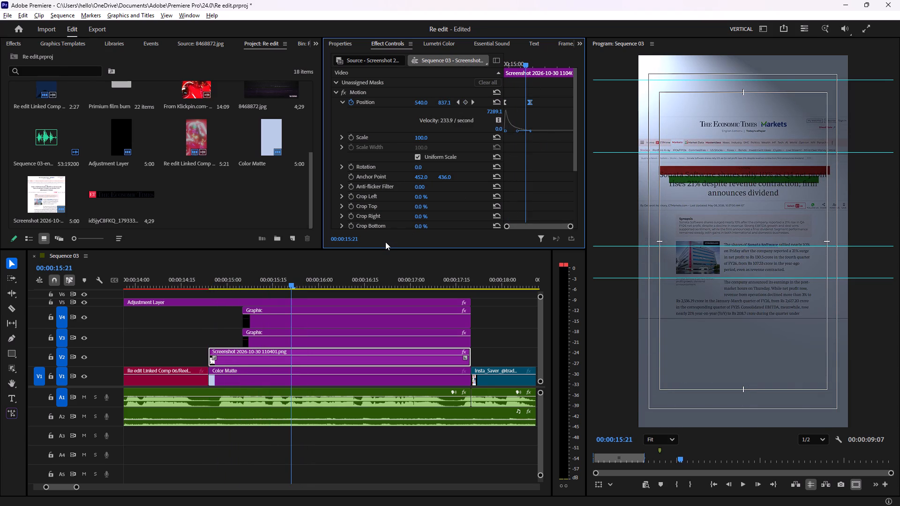
{"action": "key", "text": "space"}
{"action": "key", "text": "space"}
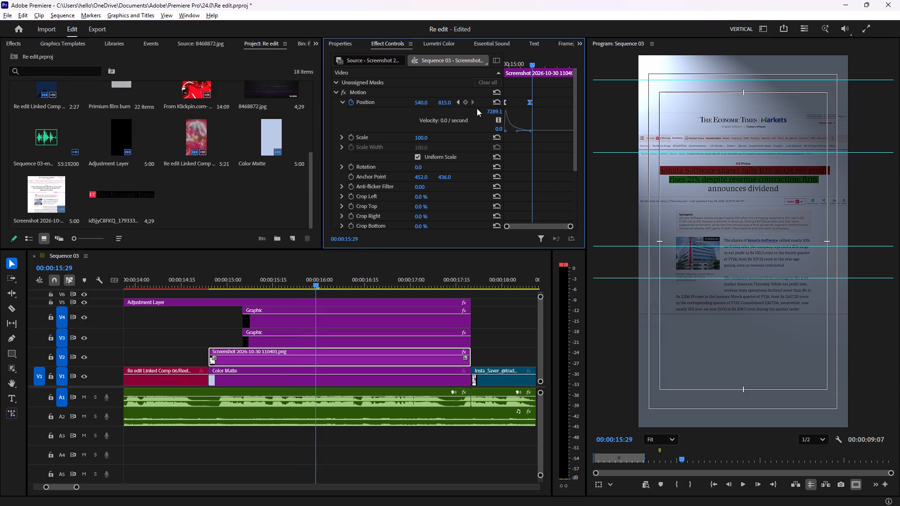
Trim the starts of both highlight Graphic clips on V4 and V3 to 00:00:15:26, near the end of the slide-up.
{"action": "left_click", "coordinate": [529, 62]}
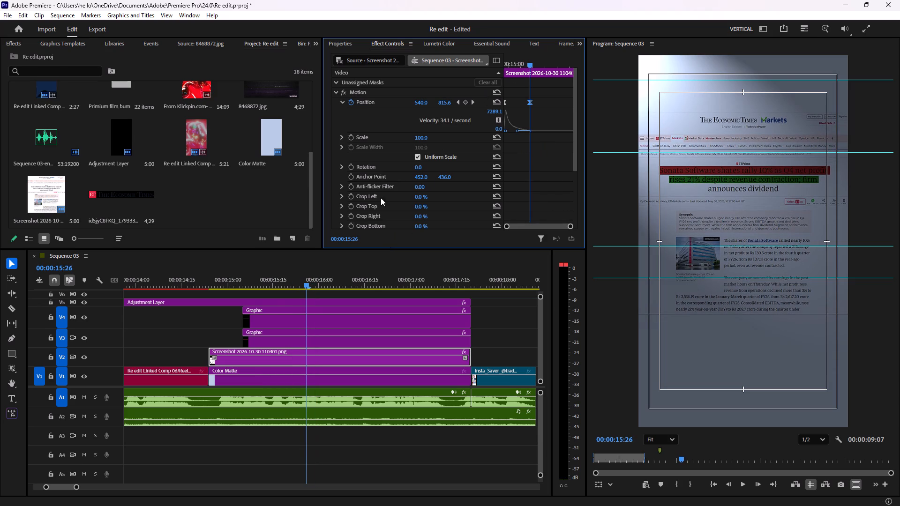
{"action": "left_click_drag", "start_coordinate": [246, 322], "coordinate": [307, 326]}
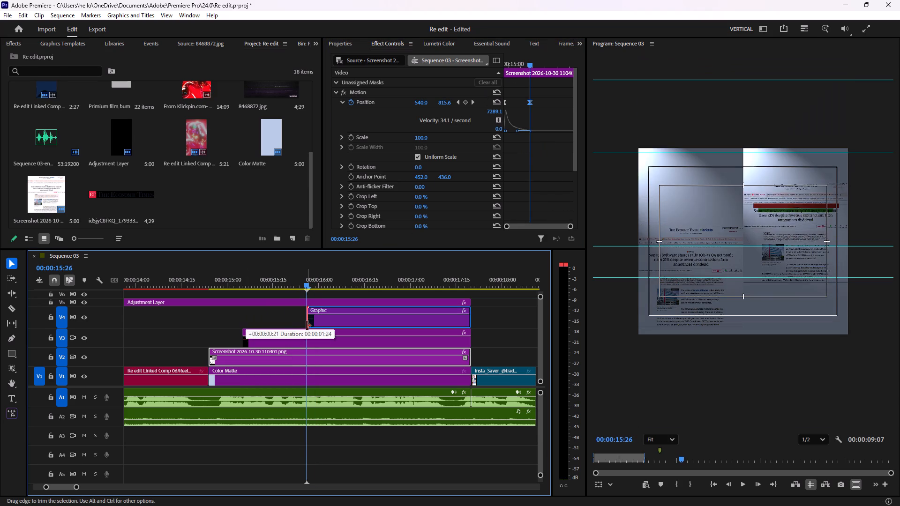
{"action": "left_click_drag", "start_coordinate": [307, 326], "coordinate": [307, 326]}
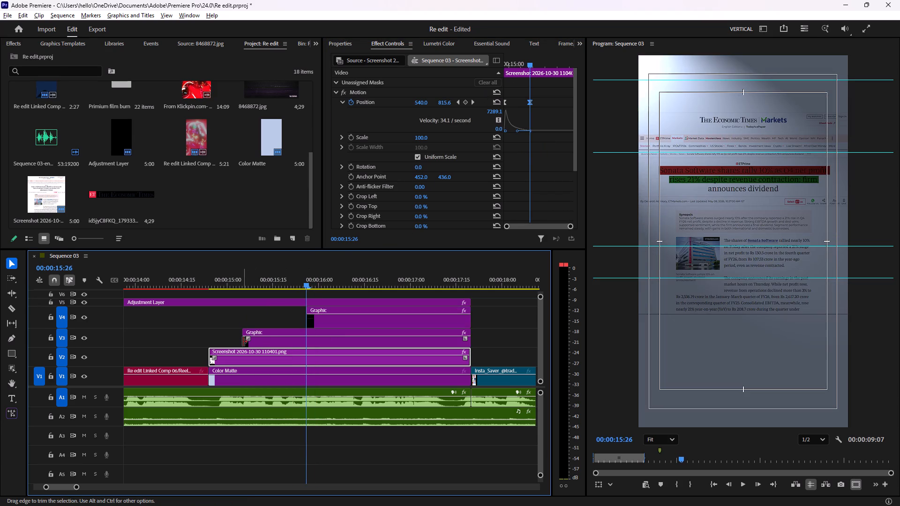
{"action": "left_click", "coordinate": [243, 342]}
{"action": "left_click_drag", "start_coordinate": [243, 342], "coordinate": [306, 344]}
Play back from 00:00:14:28 to review the slide-up with the retimed headline highlights.
{"action": "left_click_drag", "start_coordinate": [305, 285], "coordinate": [219, 290]}
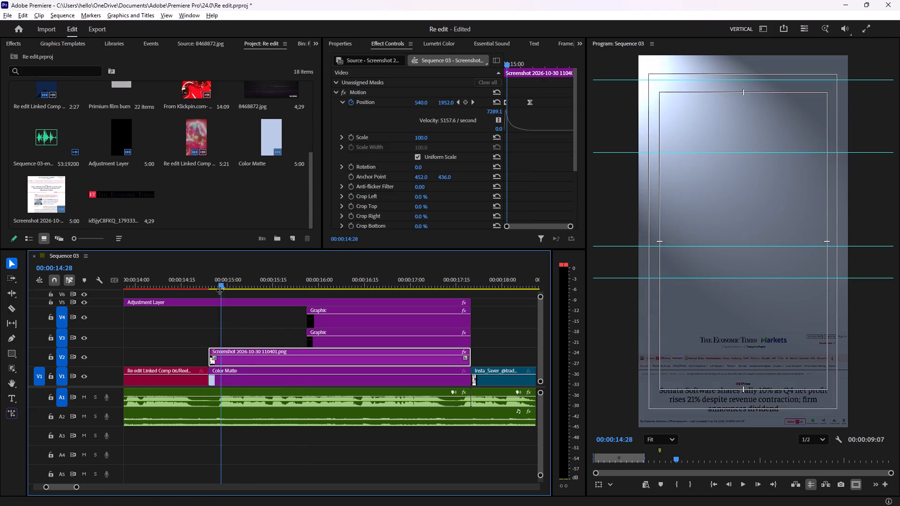
{"action": "key", "text": "space"}
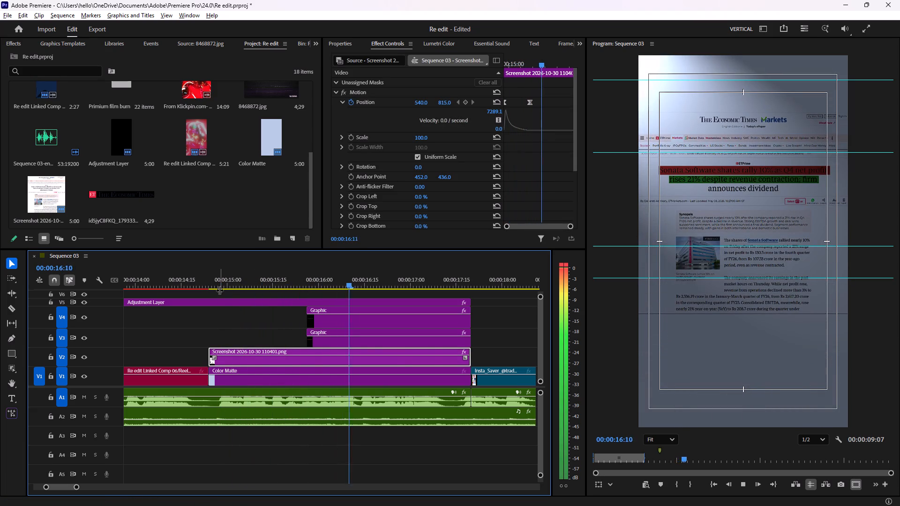
{"action": "key", "text": "space"}
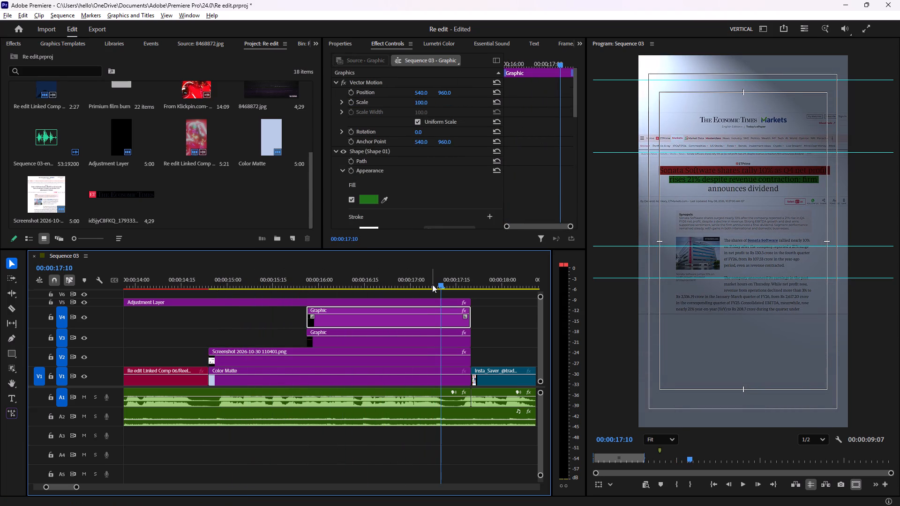
Hide and reshow track V5 to compare the screenshot scene with and without the adjustment layer.
{"action": "left_click", "coordinate": [86, 303]}
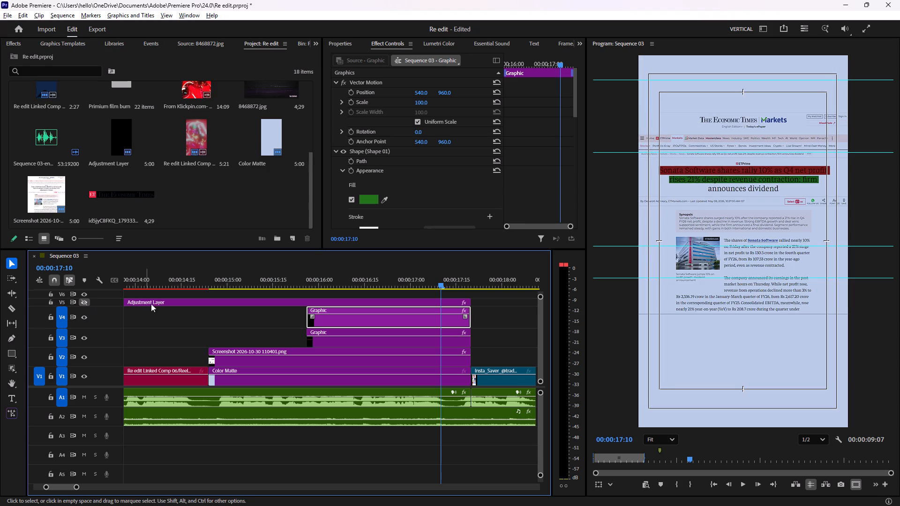
{"action": "left_click", "coordinate": [83, 304]}
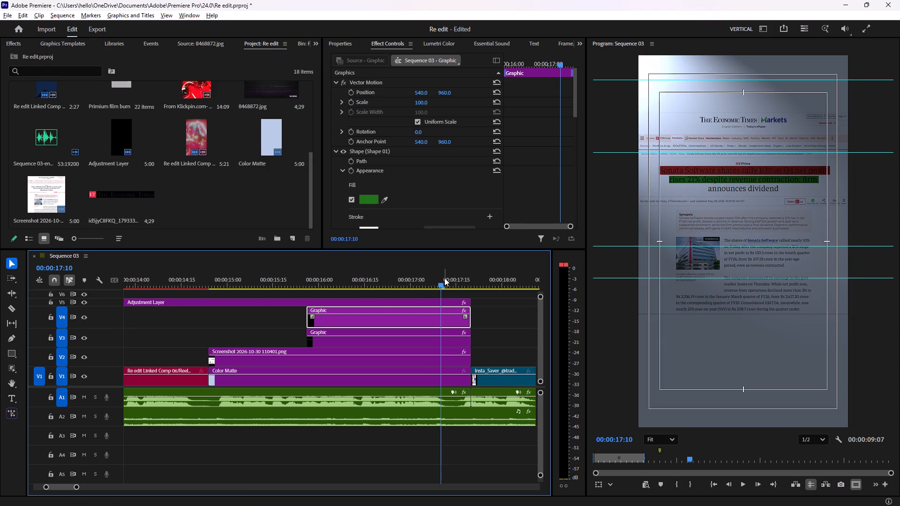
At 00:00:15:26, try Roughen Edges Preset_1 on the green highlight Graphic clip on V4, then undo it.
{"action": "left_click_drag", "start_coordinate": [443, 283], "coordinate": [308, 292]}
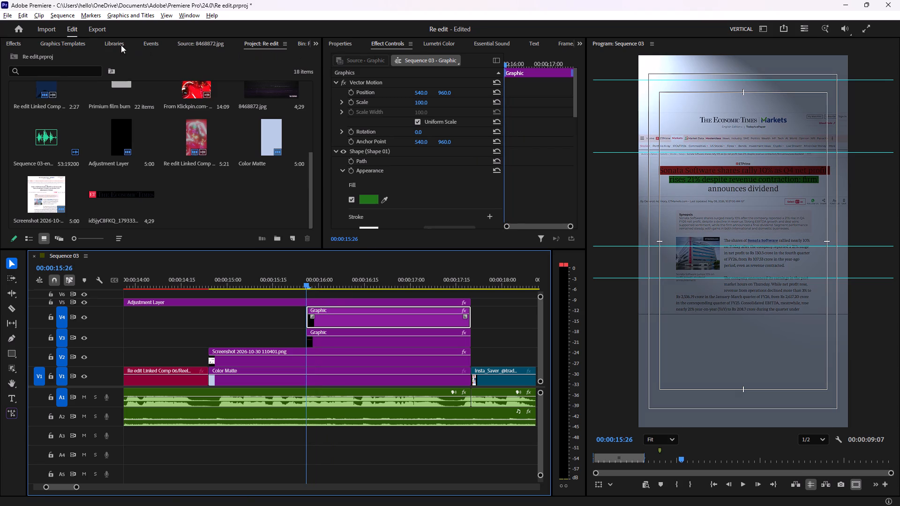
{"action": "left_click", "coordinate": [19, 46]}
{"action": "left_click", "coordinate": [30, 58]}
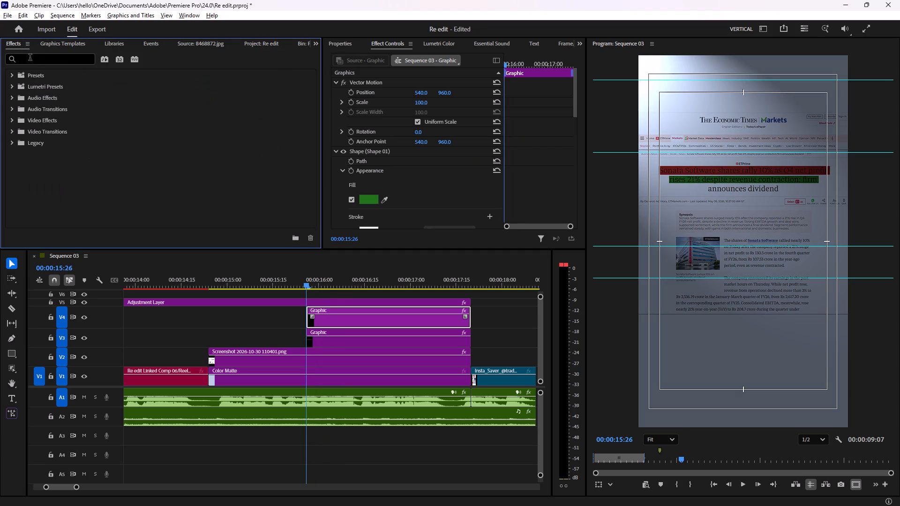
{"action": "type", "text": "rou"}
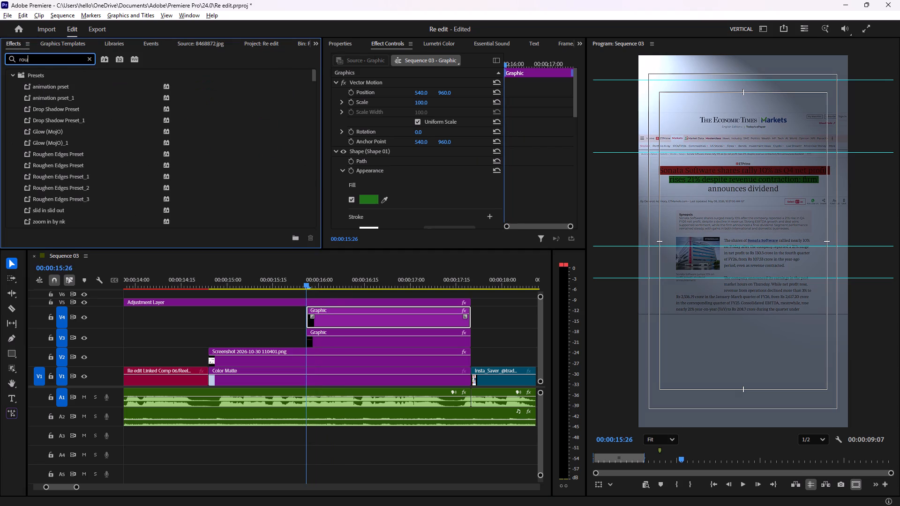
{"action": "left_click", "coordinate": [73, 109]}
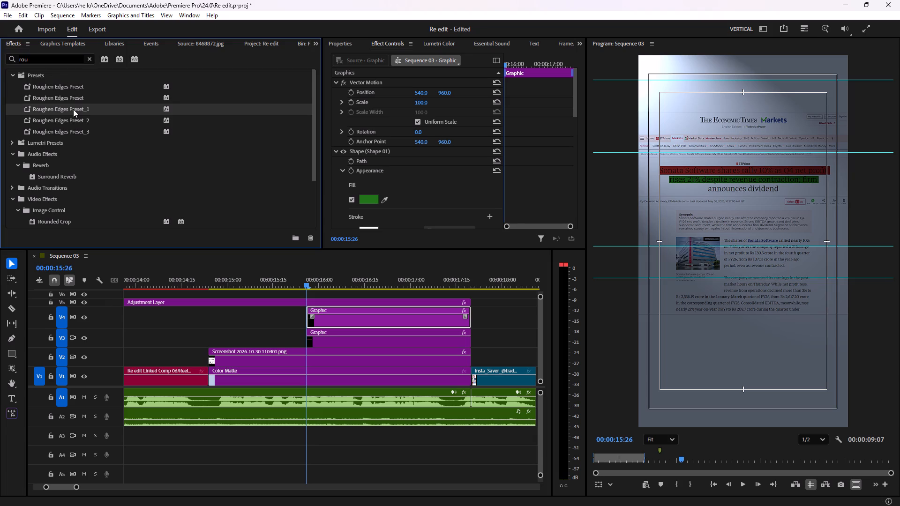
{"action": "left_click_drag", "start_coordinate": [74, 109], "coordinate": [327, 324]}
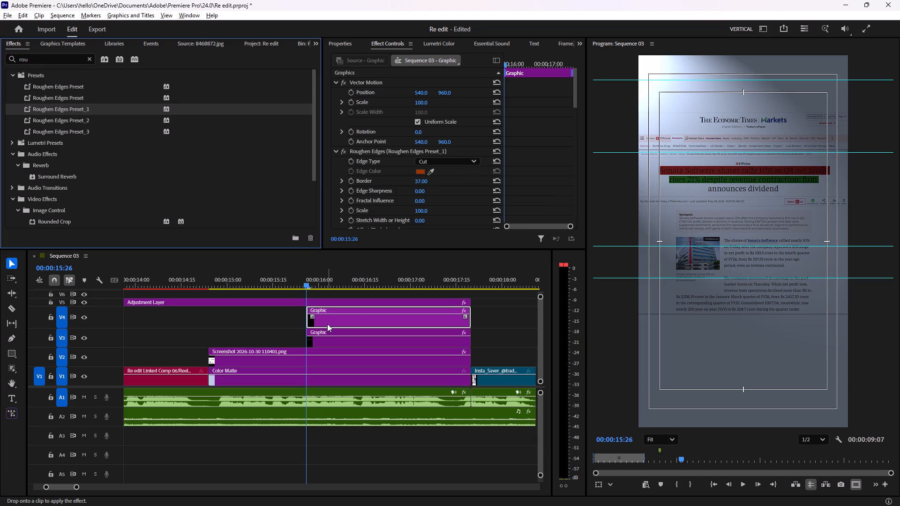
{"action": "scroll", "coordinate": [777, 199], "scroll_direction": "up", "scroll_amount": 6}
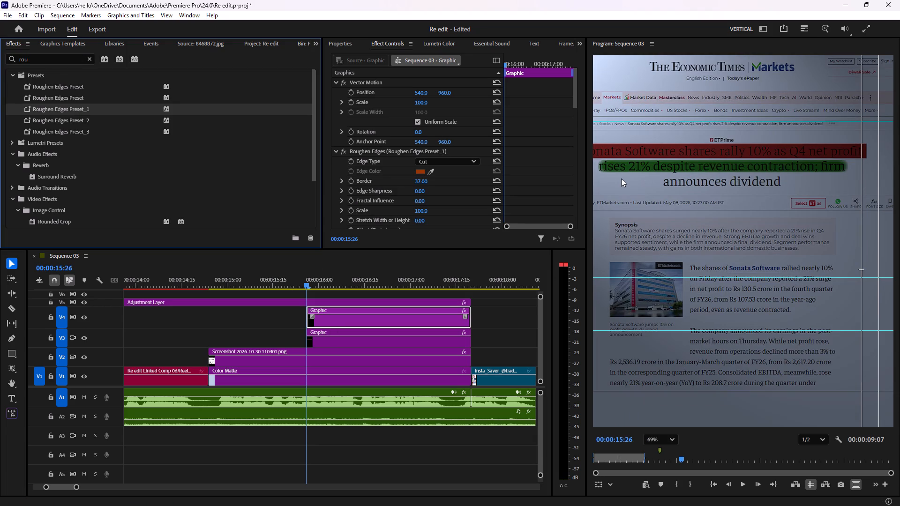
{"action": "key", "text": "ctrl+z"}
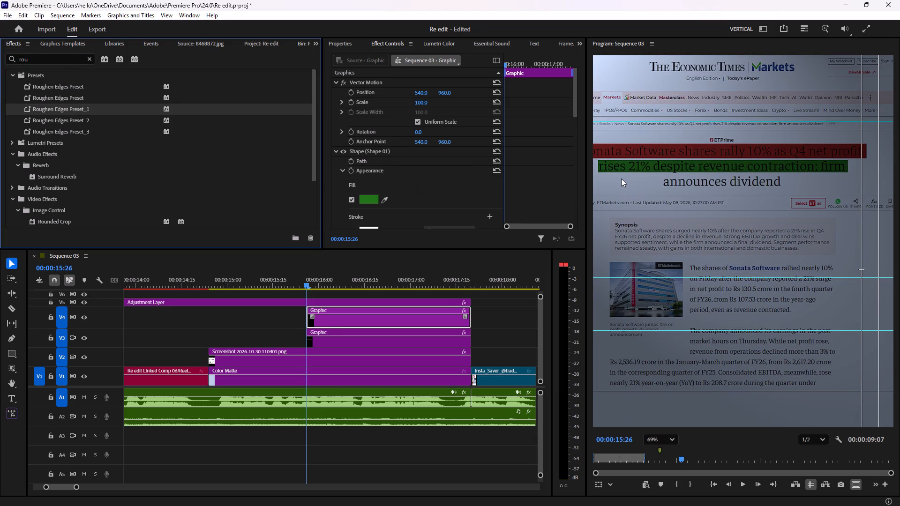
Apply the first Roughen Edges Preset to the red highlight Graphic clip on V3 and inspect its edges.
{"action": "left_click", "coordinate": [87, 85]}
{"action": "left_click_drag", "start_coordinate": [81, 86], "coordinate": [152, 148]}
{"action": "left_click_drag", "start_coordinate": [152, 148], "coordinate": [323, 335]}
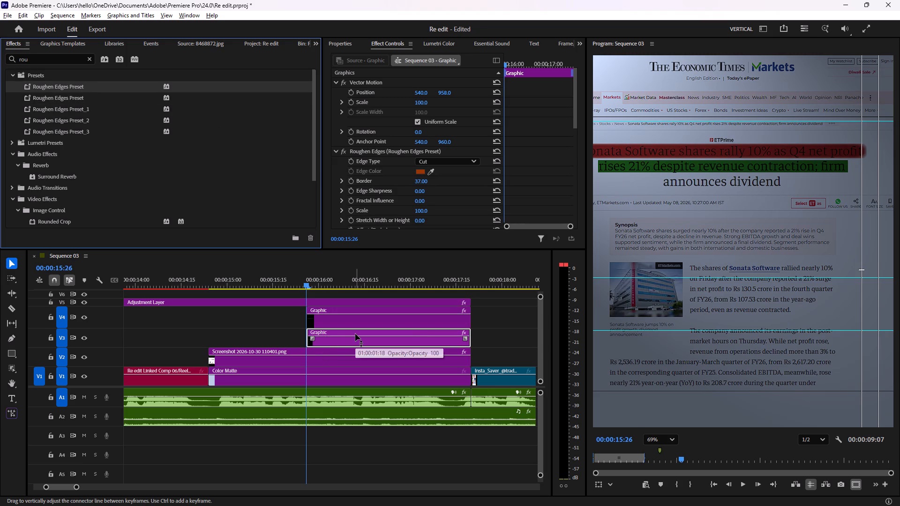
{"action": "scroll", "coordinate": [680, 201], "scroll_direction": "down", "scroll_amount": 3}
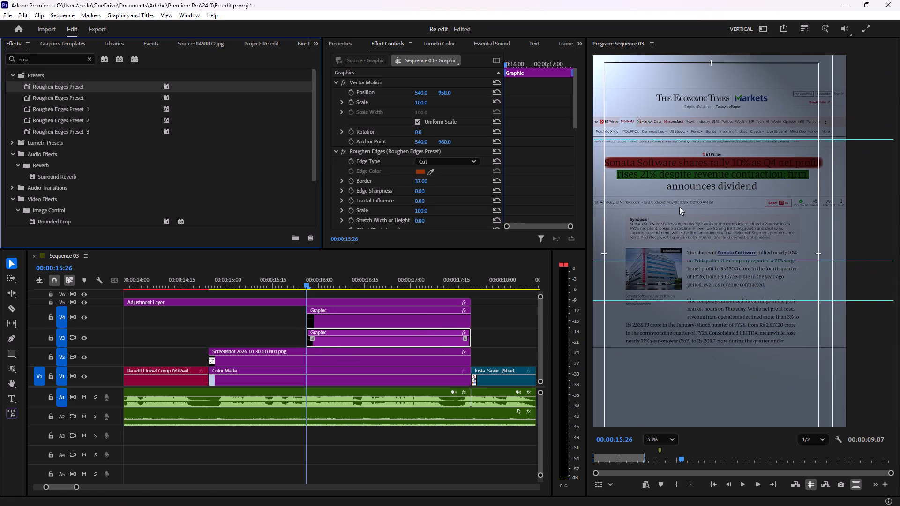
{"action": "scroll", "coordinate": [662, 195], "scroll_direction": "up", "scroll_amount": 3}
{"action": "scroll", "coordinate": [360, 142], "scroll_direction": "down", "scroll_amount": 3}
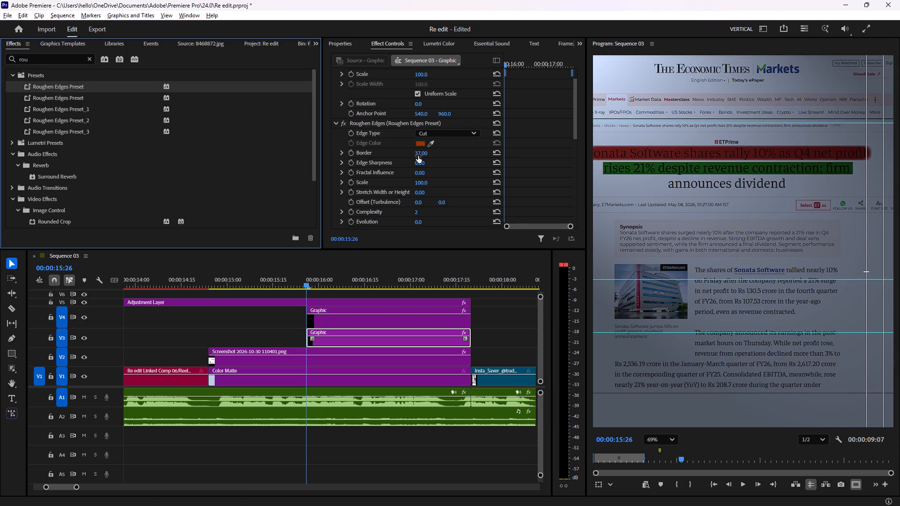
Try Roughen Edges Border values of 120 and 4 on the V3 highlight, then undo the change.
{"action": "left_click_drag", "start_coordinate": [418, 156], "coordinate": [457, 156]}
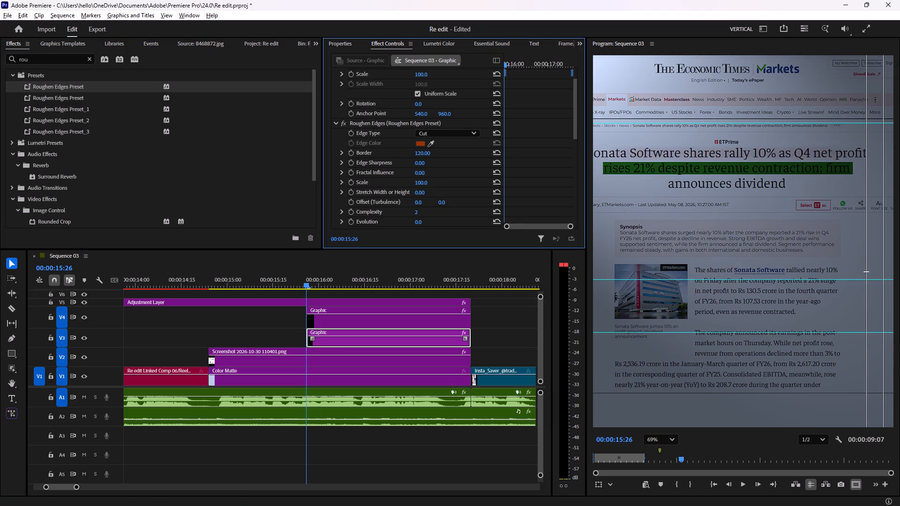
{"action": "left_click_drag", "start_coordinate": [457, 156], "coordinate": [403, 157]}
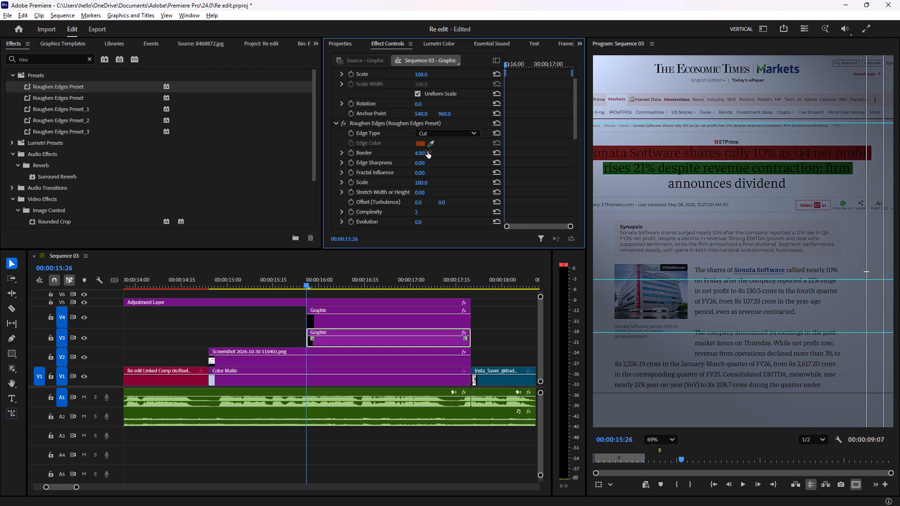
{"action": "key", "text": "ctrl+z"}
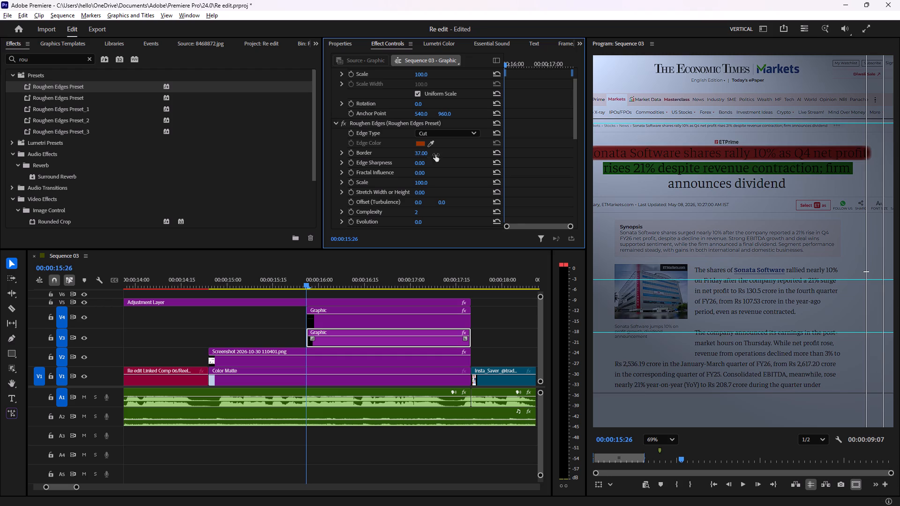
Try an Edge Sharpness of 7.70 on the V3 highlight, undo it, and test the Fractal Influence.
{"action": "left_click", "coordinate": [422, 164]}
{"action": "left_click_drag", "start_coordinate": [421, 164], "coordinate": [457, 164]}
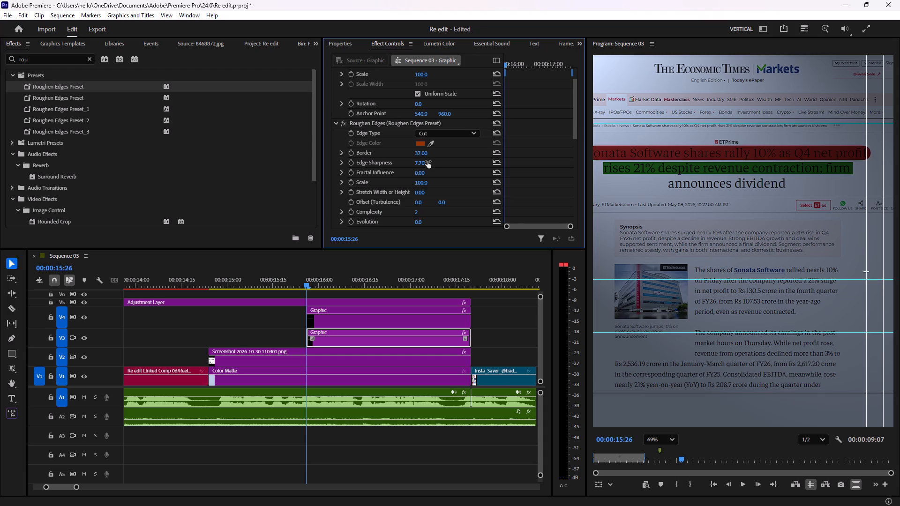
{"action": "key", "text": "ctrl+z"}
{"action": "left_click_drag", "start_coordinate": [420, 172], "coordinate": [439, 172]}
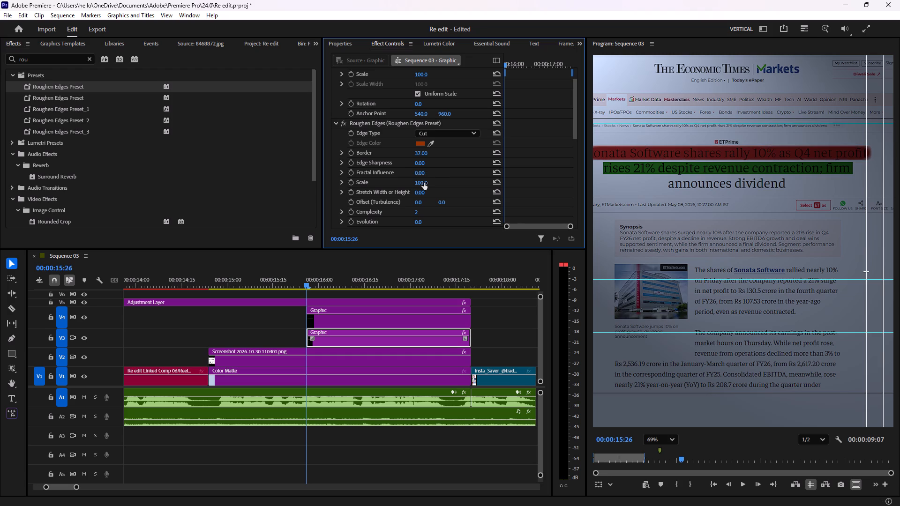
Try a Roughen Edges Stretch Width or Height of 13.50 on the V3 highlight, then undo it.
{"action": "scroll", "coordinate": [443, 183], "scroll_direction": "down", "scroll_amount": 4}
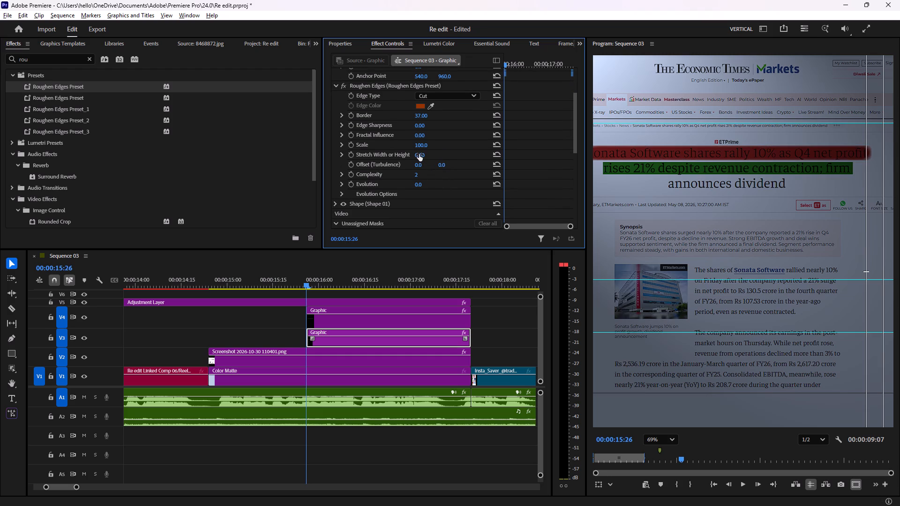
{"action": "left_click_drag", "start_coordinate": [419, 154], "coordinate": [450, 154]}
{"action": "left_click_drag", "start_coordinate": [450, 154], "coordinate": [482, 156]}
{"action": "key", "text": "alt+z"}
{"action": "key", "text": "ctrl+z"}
Undo back past the V3 highlight's Roughen Edges preset and the reshowing of track V5, leaving V5 hidden.
{"action": "key", "text": "ctrl+z"}
{"action": "key", "text": "ctrl+z"}
{"action": "key", "text": "ctrl+z"}
{"action": "key", "text": "ctrl+z"}
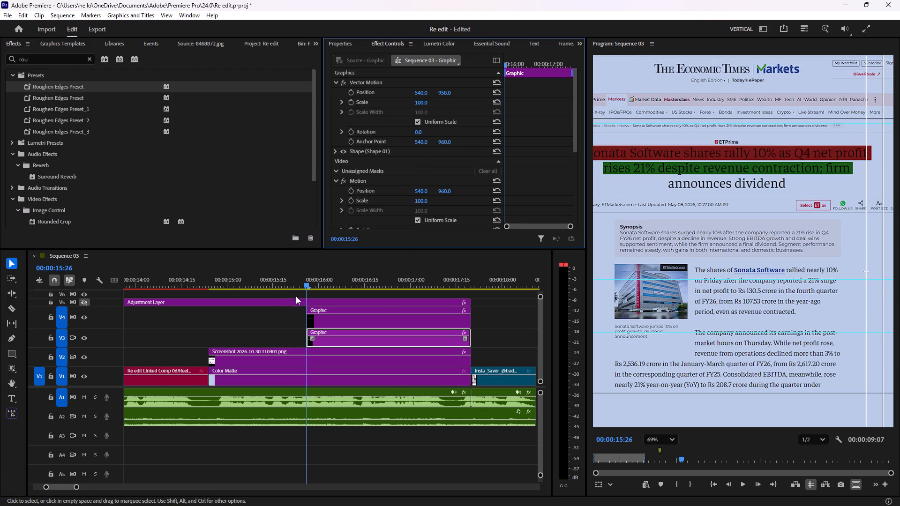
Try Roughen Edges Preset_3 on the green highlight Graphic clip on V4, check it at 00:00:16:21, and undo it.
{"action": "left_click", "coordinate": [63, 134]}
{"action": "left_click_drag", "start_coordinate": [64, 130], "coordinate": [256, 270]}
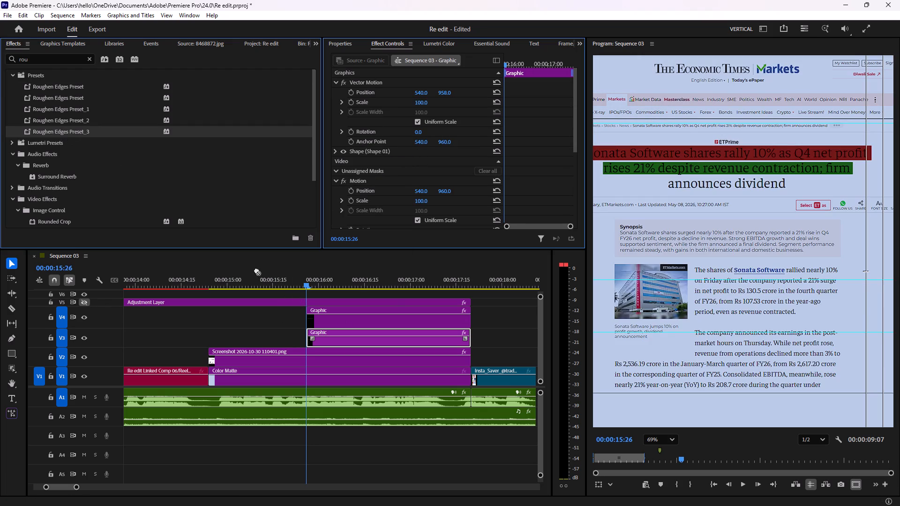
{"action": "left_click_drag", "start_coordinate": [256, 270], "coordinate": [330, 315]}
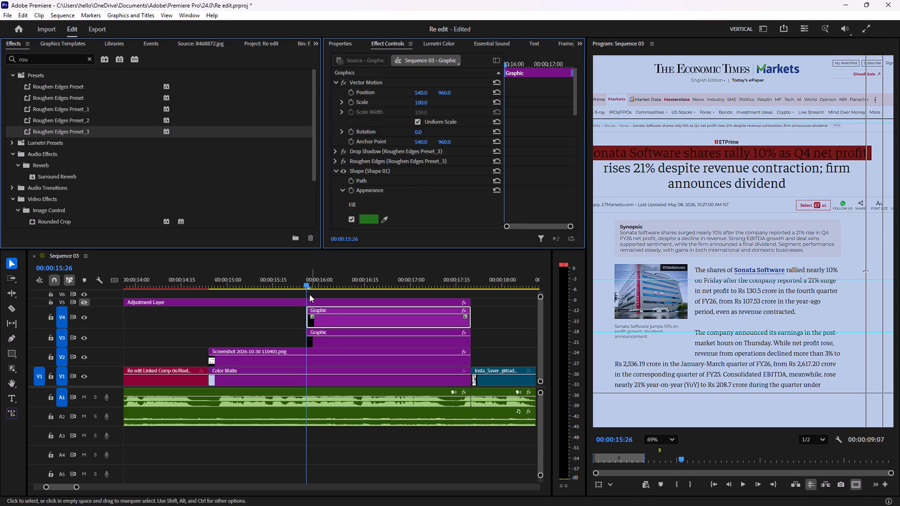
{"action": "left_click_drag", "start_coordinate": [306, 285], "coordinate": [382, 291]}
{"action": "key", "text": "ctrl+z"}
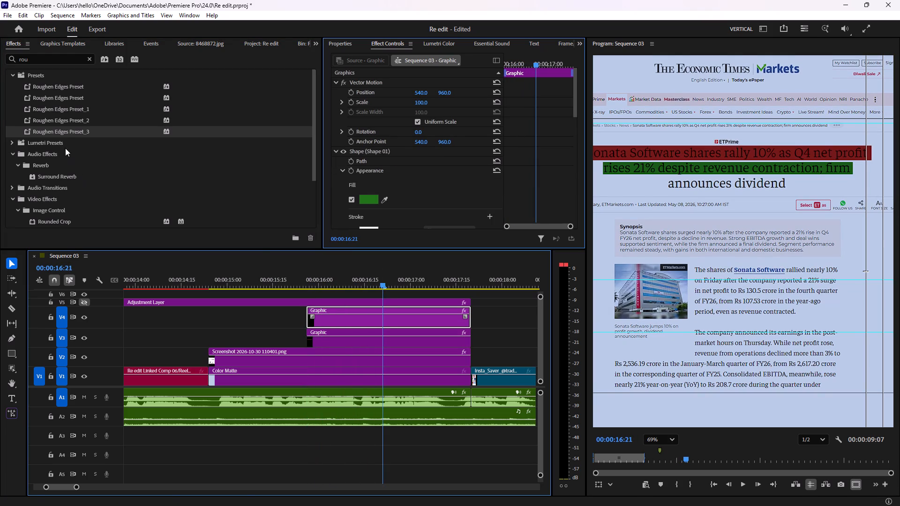
Apply Roughen Edges Preset_2 to the red highlight Graphic clip on V3.
{"action": "left_click", "coordinate": [60, 123]}
{"action": "left_click_drag", "start_coordinate": [60, 121], "coordinate": [349, 332]}
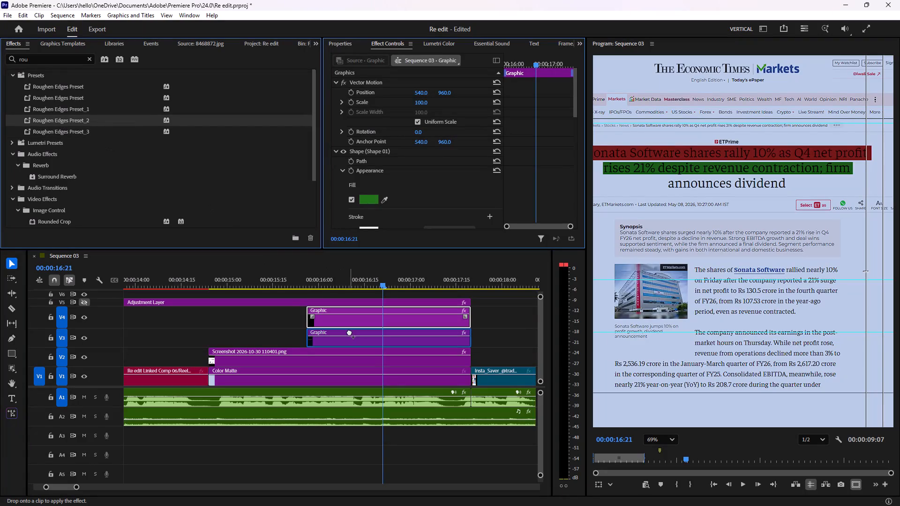
{"action": "left_click_drag", "start_coordinate": [349, 332], "coordinate": [349, 332]}
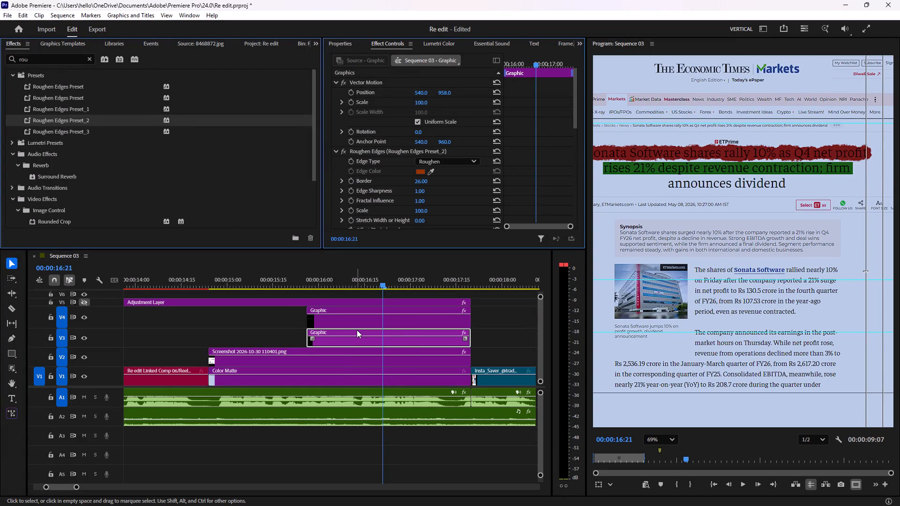
Examine the red highlight's roughened edge in the preview and the Roughen Edges settings on the V3 clip.
{"action": "scroll", "coordinate": [368, 170], "scroll_direction": "down", "scroll_amount": 2}
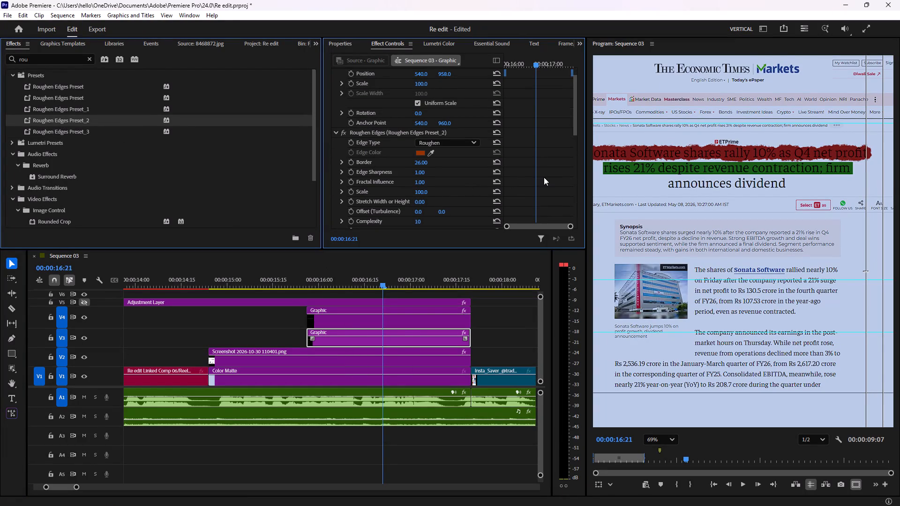
{"action": "scroll", "coordinate": [642, 169], "scroll_direction": "down", "scroll_amount": 2}
{"action": "scroll", "coordinate": [605, 186], "scroll_direction": "up", "scroll_amount": 1}
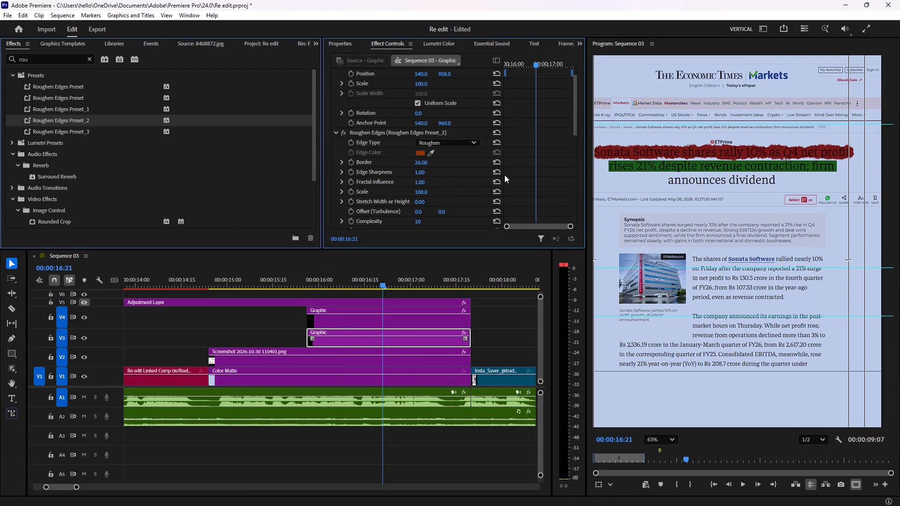
{"action": "scroll", "coordinate": [442, 177], "scroll_direction": "down", "scroll_amount": 4}
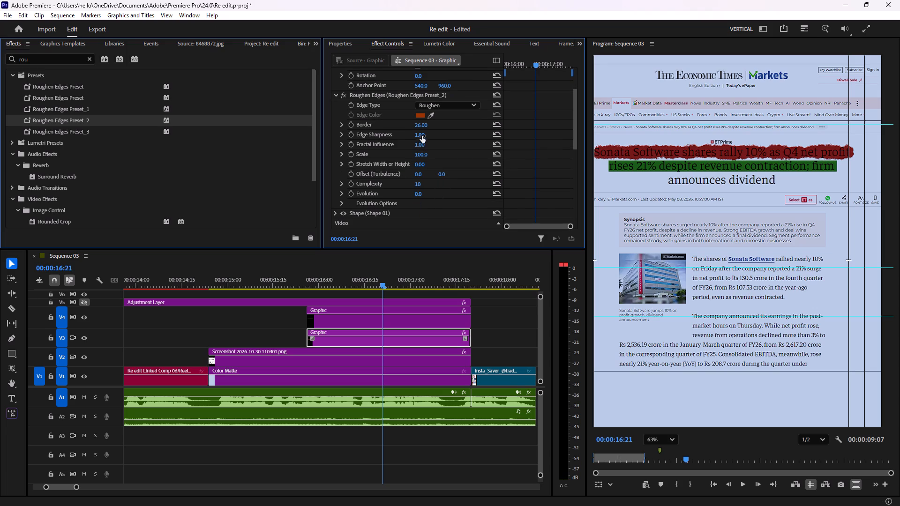
{"action": "scroll", "coordinate": [460, 178], "scroll_direction": "down", "scroll_amount": 1}
{"action": "scroll", "coordinate": [411, 164], "scroll_direction": "up", "scroll_amount": 1}
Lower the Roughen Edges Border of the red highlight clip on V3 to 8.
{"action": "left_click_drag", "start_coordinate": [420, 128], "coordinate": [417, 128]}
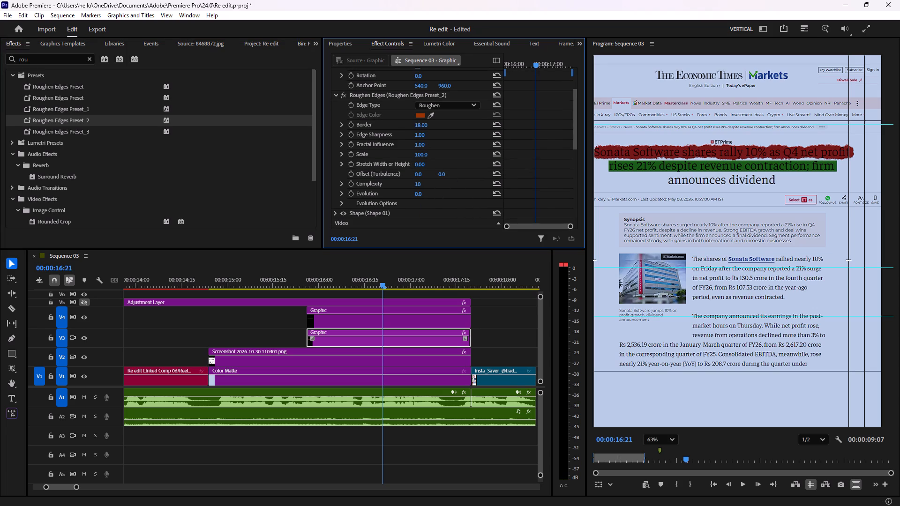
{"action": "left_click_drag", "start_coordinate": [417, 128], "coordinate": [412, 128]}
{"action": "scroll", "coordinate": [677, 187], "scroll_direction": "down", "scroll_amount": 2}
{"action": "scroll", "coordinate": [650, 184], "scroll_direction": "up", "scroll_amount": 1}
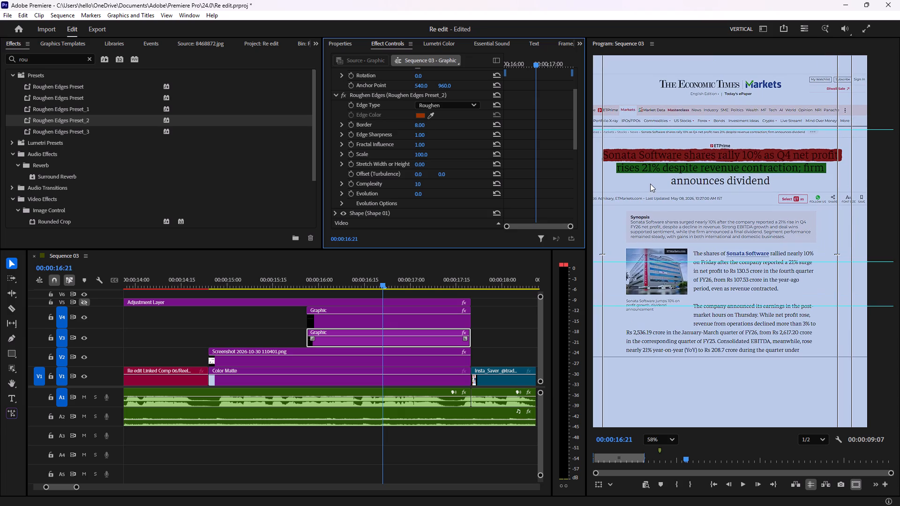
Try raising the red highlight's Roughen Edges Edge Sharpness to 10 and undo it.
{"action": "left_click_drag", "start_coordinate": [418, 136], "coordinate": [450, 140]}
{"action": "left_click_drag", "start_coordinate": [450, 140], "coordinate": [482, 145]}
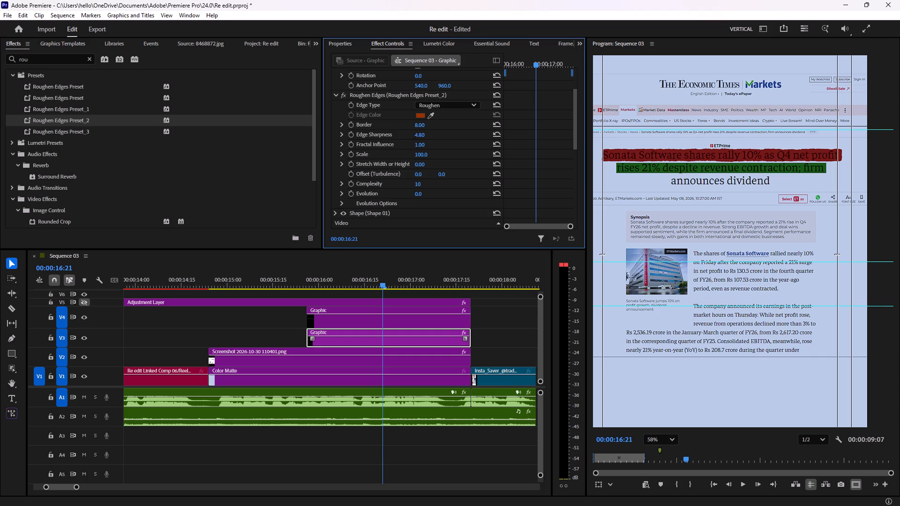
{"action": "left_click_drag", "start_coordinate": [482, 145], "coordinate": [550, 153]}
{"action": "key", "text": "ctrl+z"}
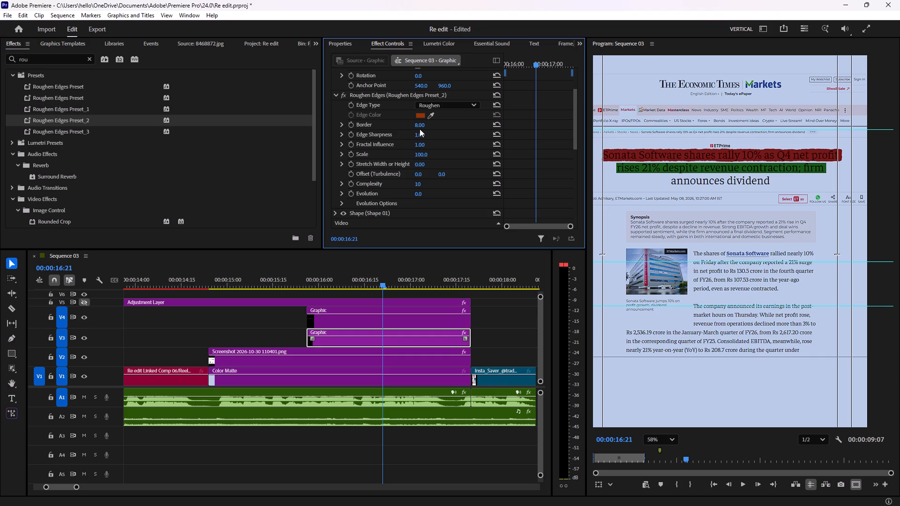
Set the red highlight's Roughen Edges Border to 13.
{"action": "left_click", "coordinate": [420, 128]}
Copy the Roughen Edges effect from the red highlight clip on V3 to the green highlight Graphic clip on V4.
{"action": "left_click_drag", "start_coordinate": [361, 94], "coordinate": [359, 248]}
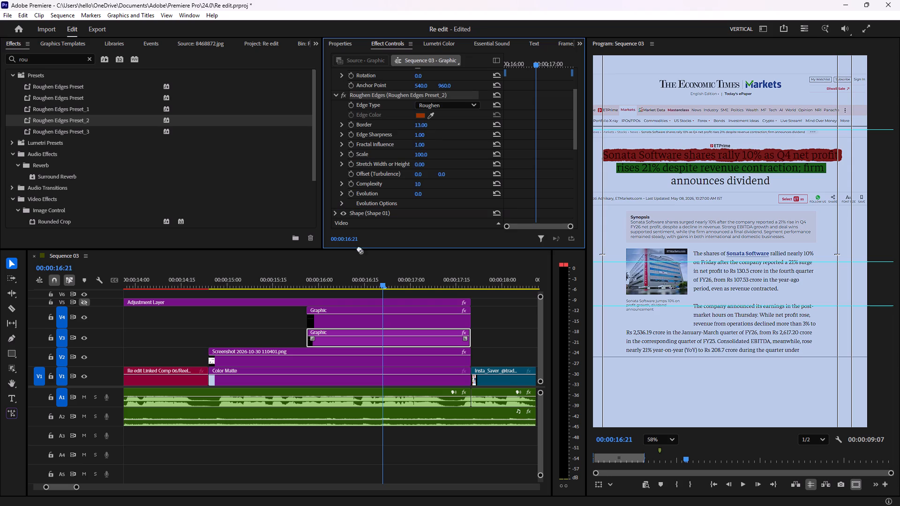
{"action": "left_click_drag", "start_coordinate": [359, 248], "coordinate": [352, 316]}
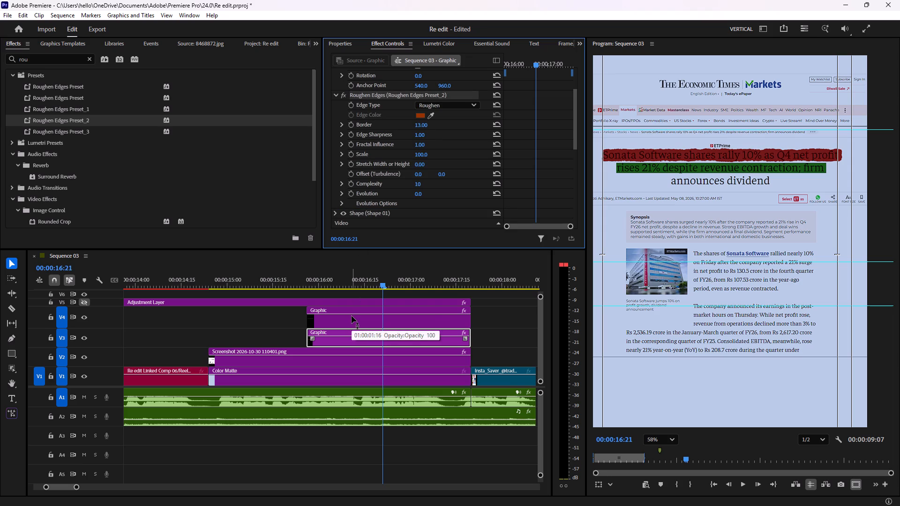
{"action": "left_click", "coordinate": [359, 315]}
{"action": "left_click", "coordinate": [359, 335]}
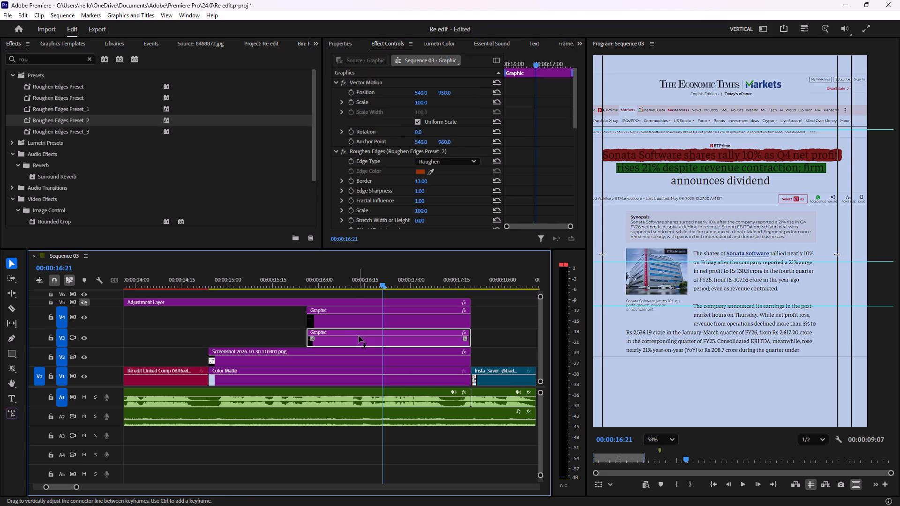
{"action": "left_click", "coordinate": [375, 152]}
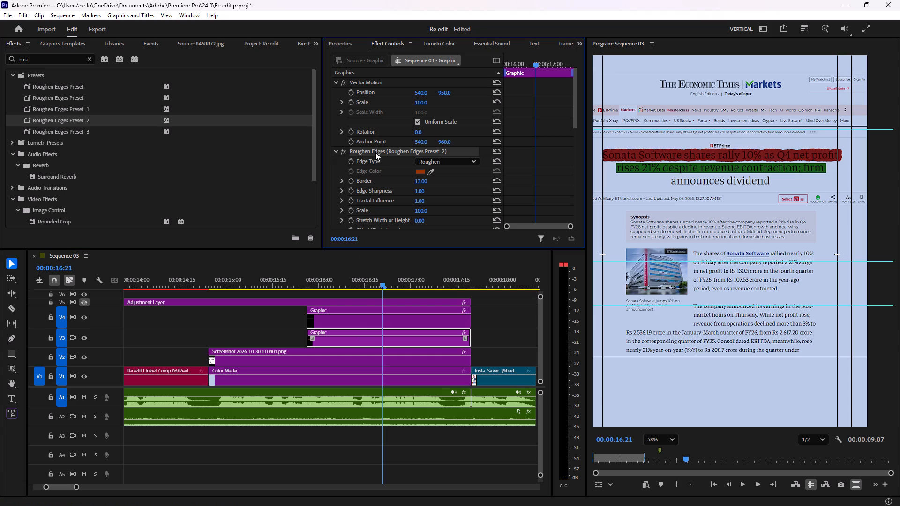
{"action": "key", "text": "ctrl+c"}
{"action": "left_click", "coordinate": [378, 324]}
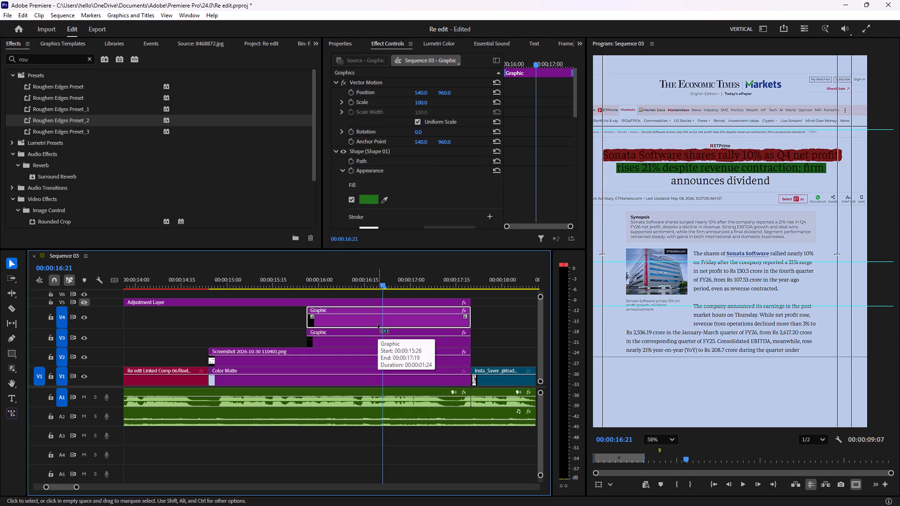
{"action": "key", "text": "ctrl+v"}
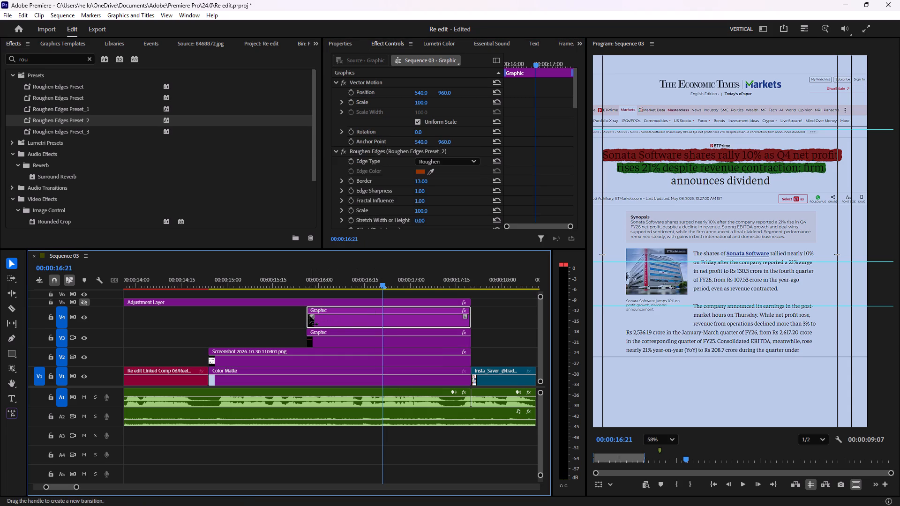
Trim the start of the green highlight clip on V4 to about 00:00:16:07, after the V3 highlight's start.
{"action": "left_click_drag", "start_coordinate": [307, 309], "coordinate": [345, 314]}
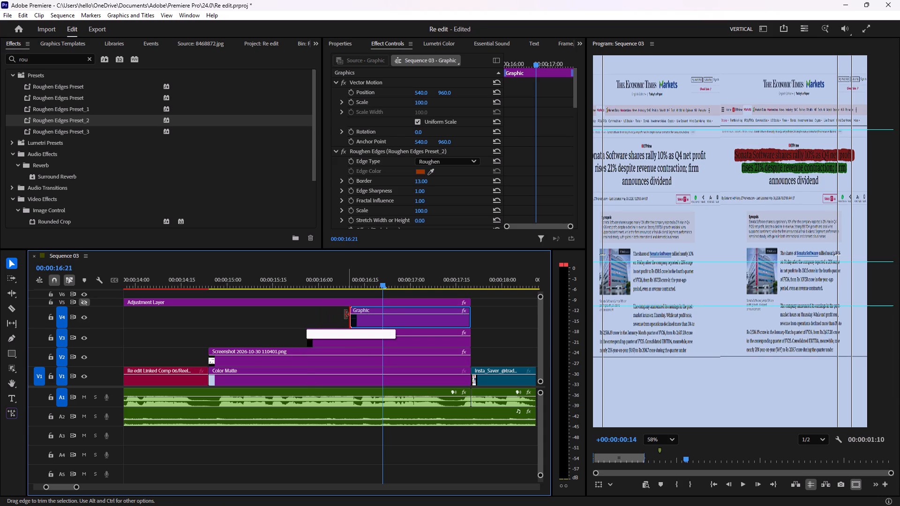
{"action": "left_click_drag", "start_coordinate": [345, 314], "coordinate": [341, 314]}
Examine the V3 red highlight's Vector Motion and Roughen Edges settings with the playhead at its start, 00:00:15:26.
{"action": "left_click_drag", "start_coordinate": [379, 284], "coordinate": [356, 286]}
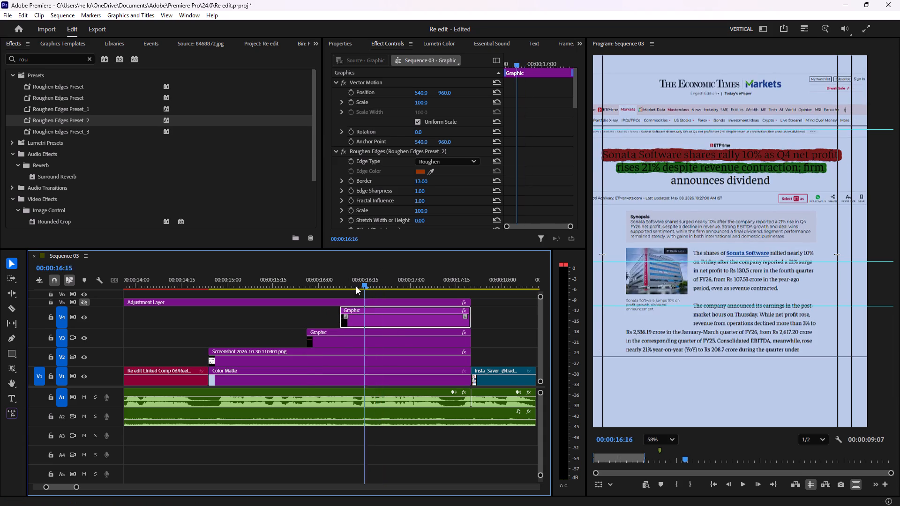
{"action": "left_click_drag", "start_coordinate": [356, 286], "coordinate": [307, 287]}
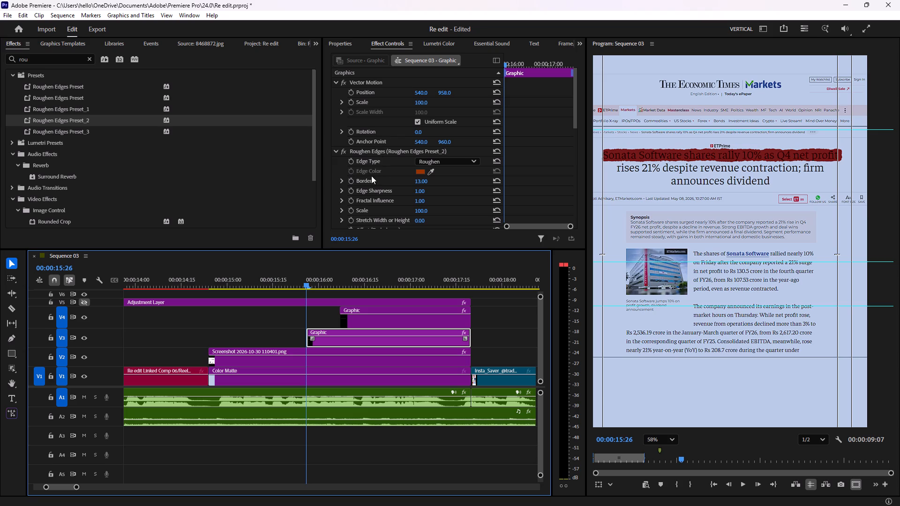
{"action": "scroll", "coordinate": [452, 201], "scroll_direction": "down", "scroll_amount": 6}
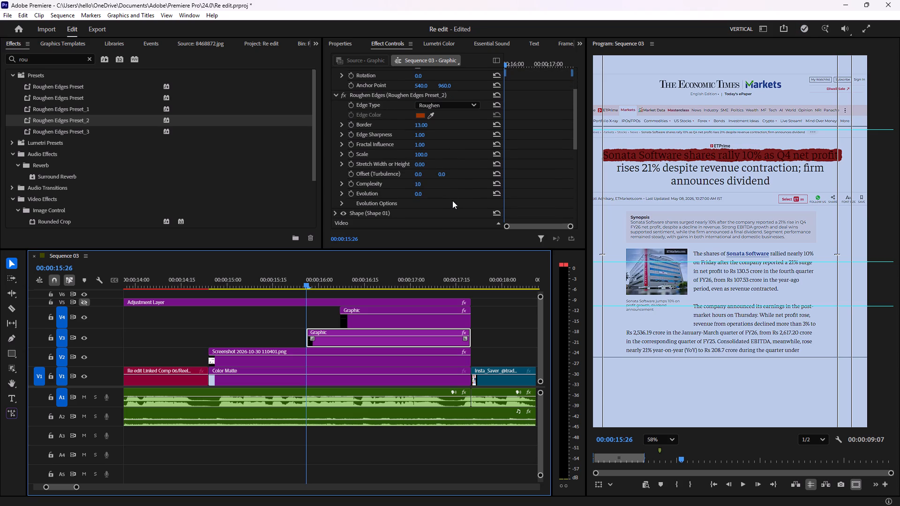
{"action": "scroll", "coordinate": [383, 191], "scroll_direction": "up", "scroll_amount": 3}
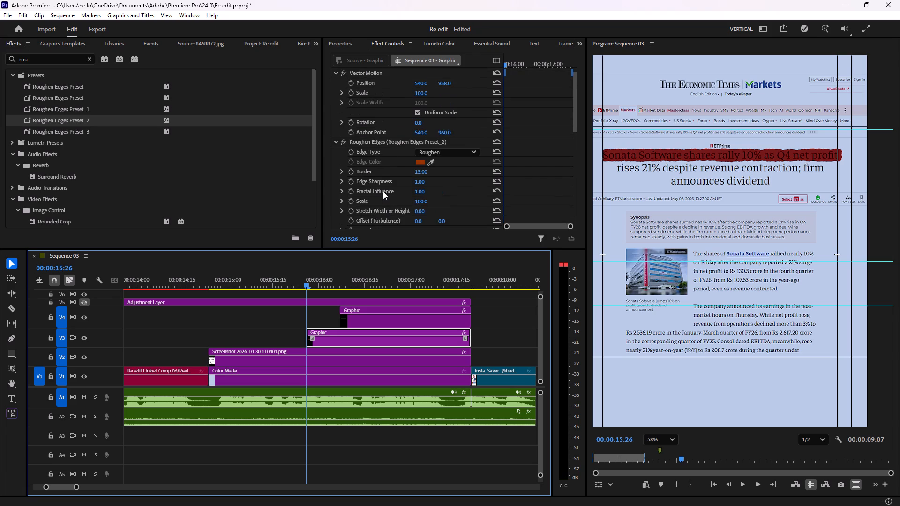
{"action": "scroll", "coordinate": [383, 191], "scroll_direction": "up", "scroll_amount": 3}
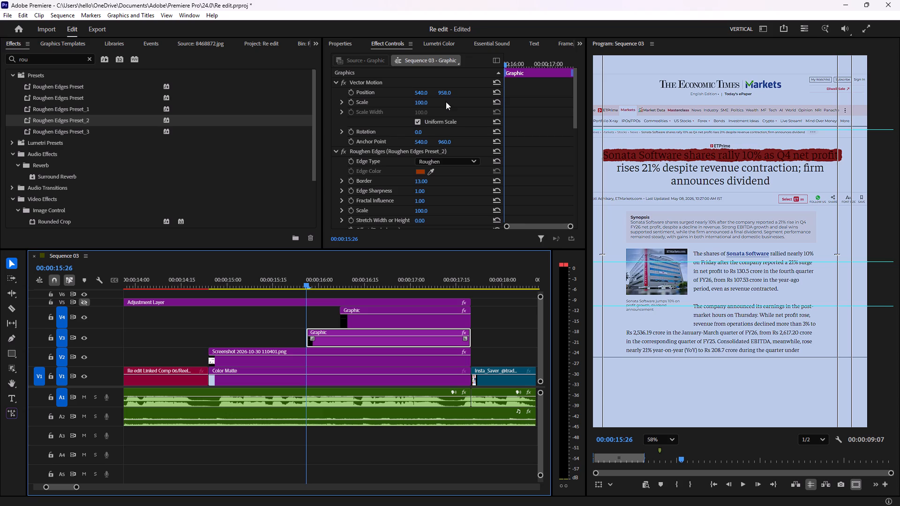
{"action": "scroll", "coordinate": [454, 199], "scroll_direction": "down", "scroll_amount": 4}
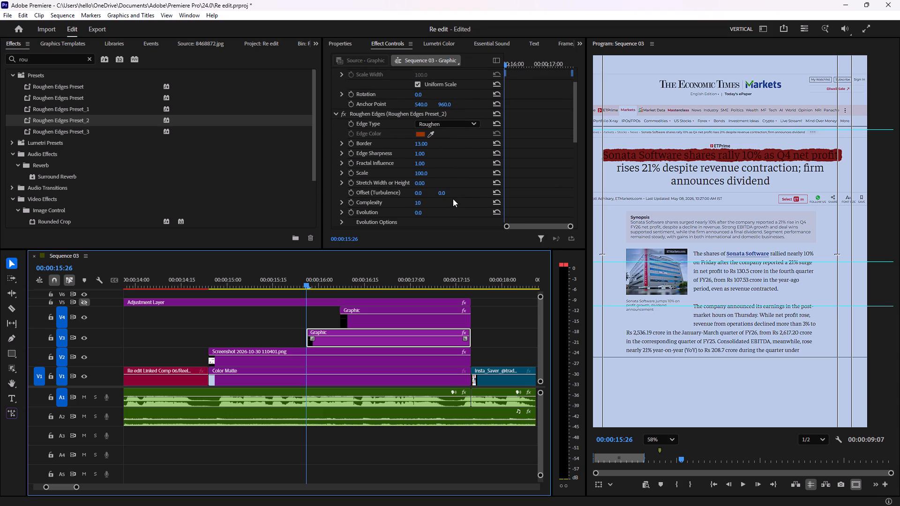
{"action": "scroll", "coordinate": [450, 205], "scroll_direction": "down", "scroll_amount": 3}
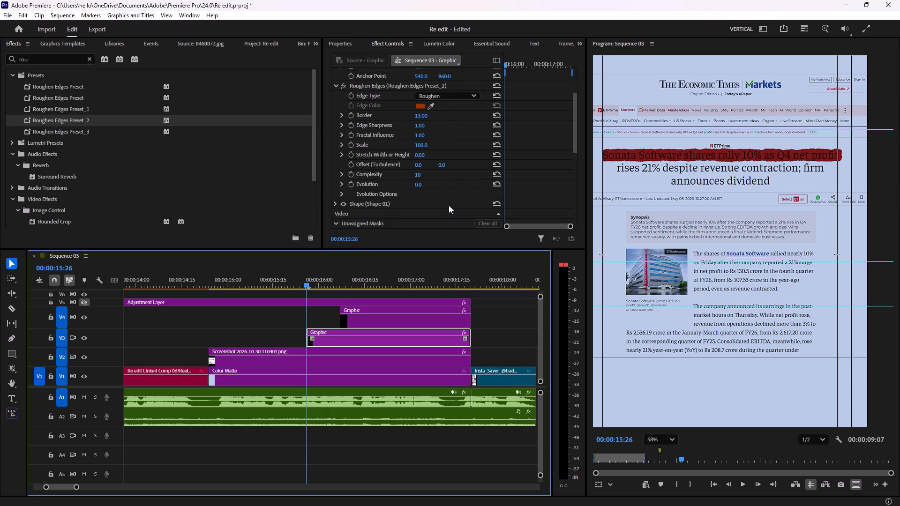
{"action": "left_click", "coordinate": [341, 193]}
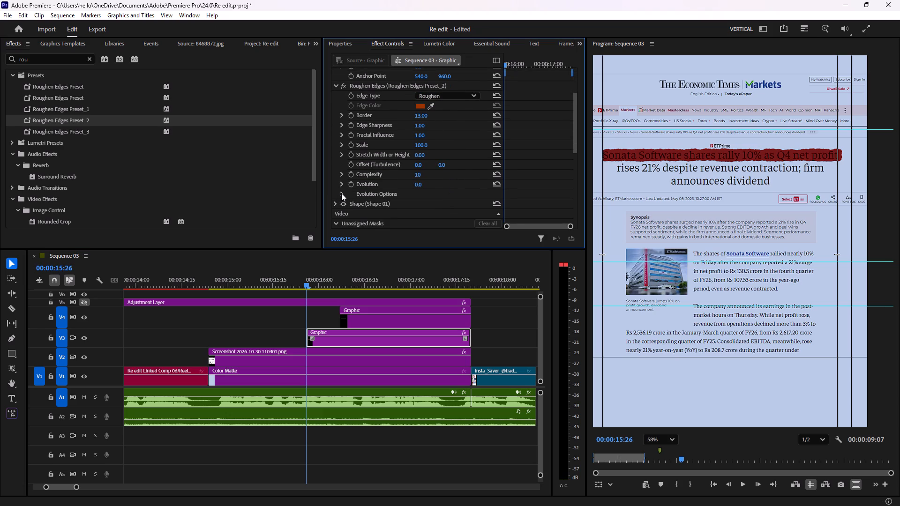
{"action": "left_click", "coordinate": [341, 193]}
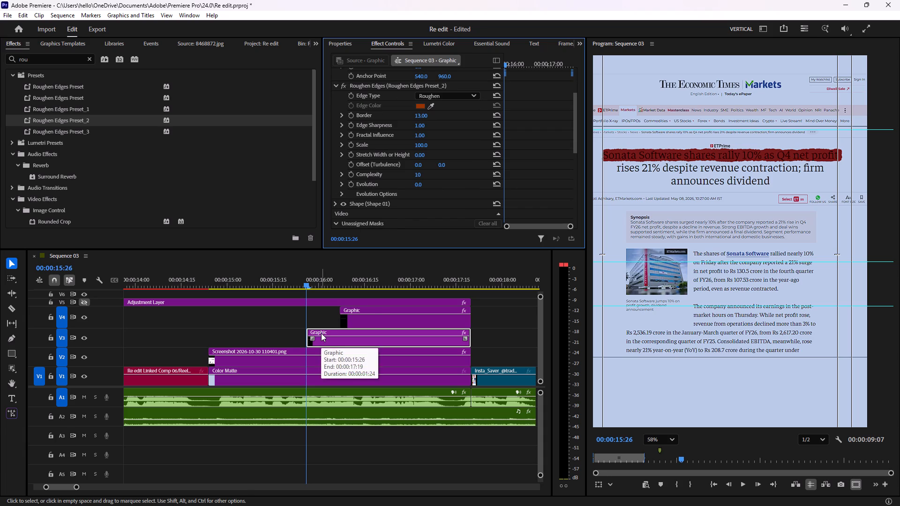
{"action": "scroll", "coordinate": [393, 152], "scroll_direction": "up", "scroll_amount": 2}
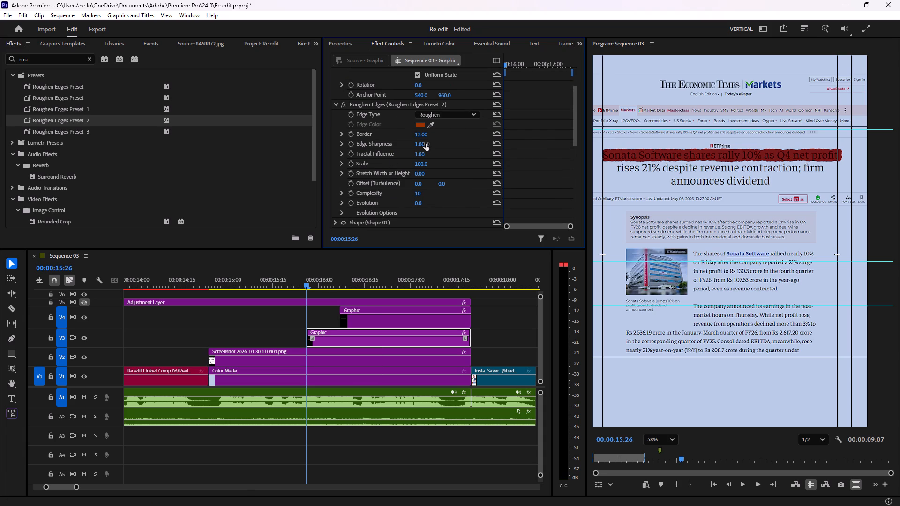
{"action": "scroll", "coordinate": [435, 162], "scroll_direction": "up", "scroll_amount": 5}
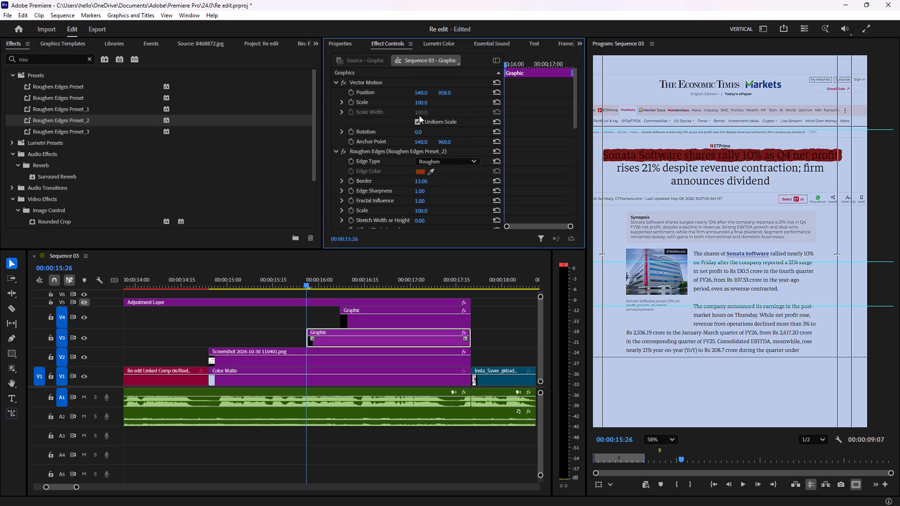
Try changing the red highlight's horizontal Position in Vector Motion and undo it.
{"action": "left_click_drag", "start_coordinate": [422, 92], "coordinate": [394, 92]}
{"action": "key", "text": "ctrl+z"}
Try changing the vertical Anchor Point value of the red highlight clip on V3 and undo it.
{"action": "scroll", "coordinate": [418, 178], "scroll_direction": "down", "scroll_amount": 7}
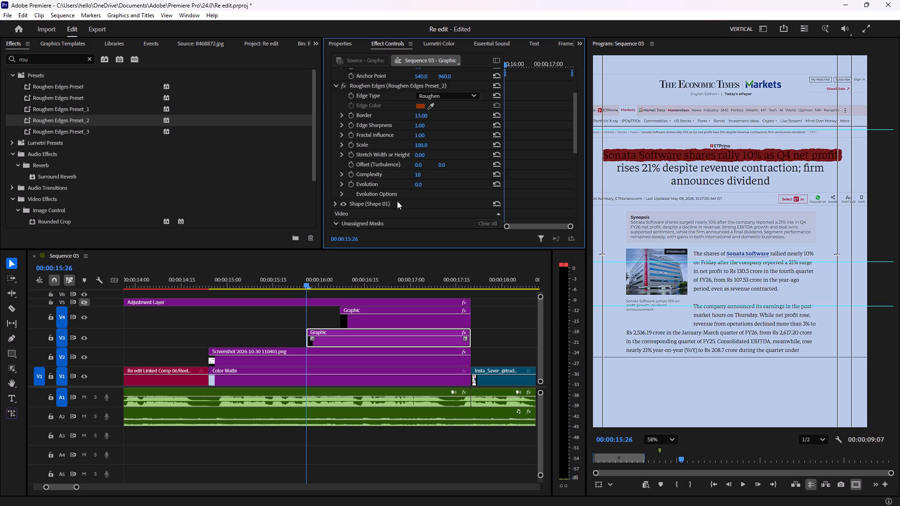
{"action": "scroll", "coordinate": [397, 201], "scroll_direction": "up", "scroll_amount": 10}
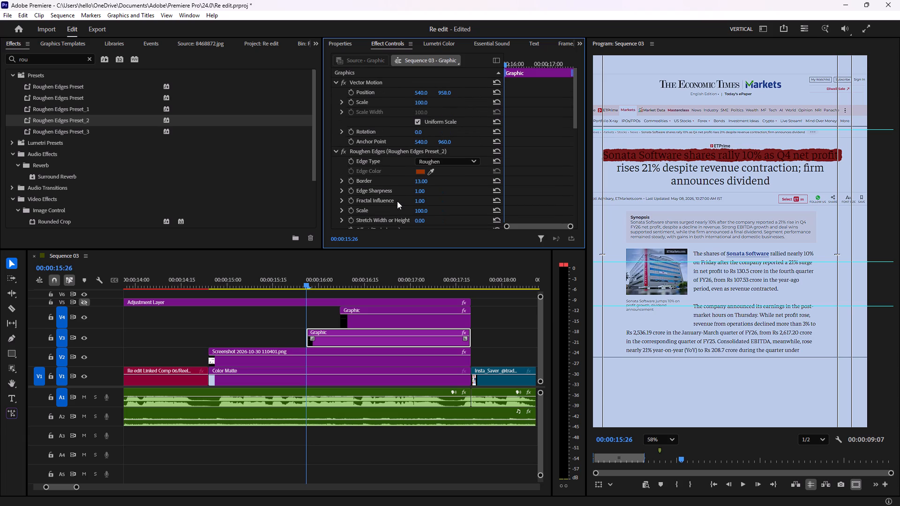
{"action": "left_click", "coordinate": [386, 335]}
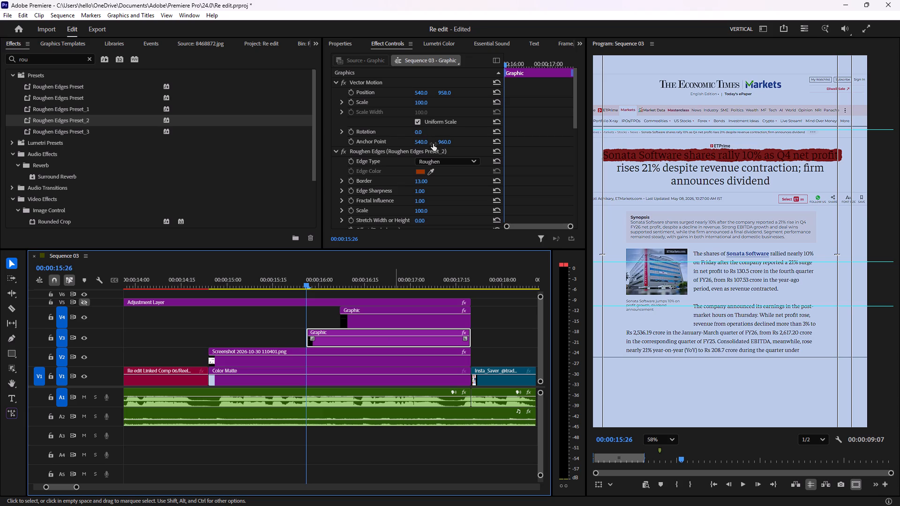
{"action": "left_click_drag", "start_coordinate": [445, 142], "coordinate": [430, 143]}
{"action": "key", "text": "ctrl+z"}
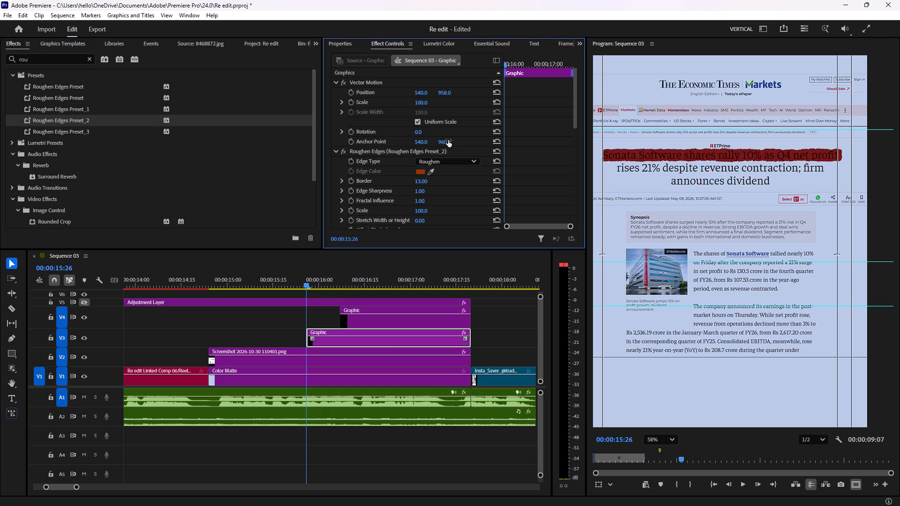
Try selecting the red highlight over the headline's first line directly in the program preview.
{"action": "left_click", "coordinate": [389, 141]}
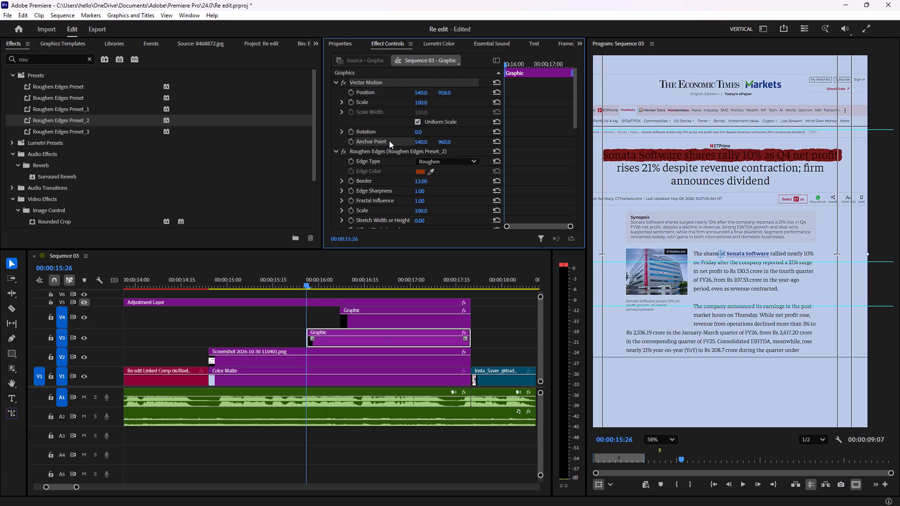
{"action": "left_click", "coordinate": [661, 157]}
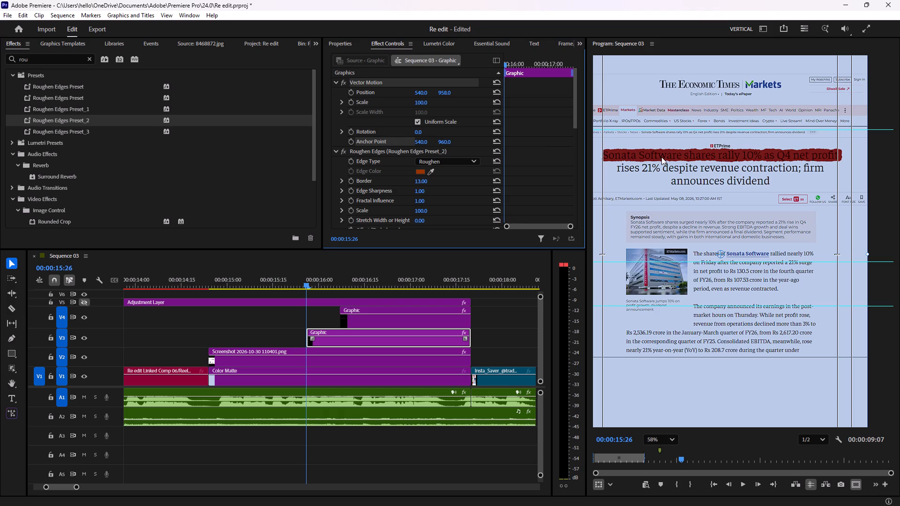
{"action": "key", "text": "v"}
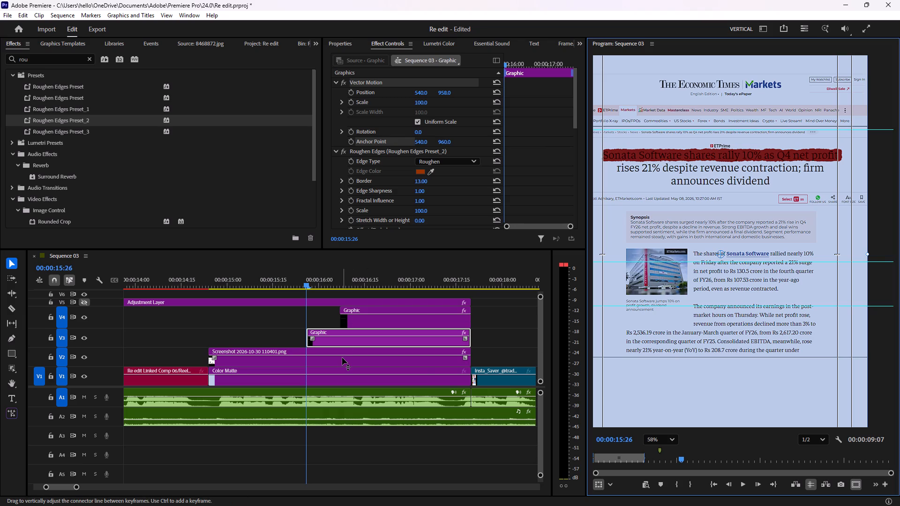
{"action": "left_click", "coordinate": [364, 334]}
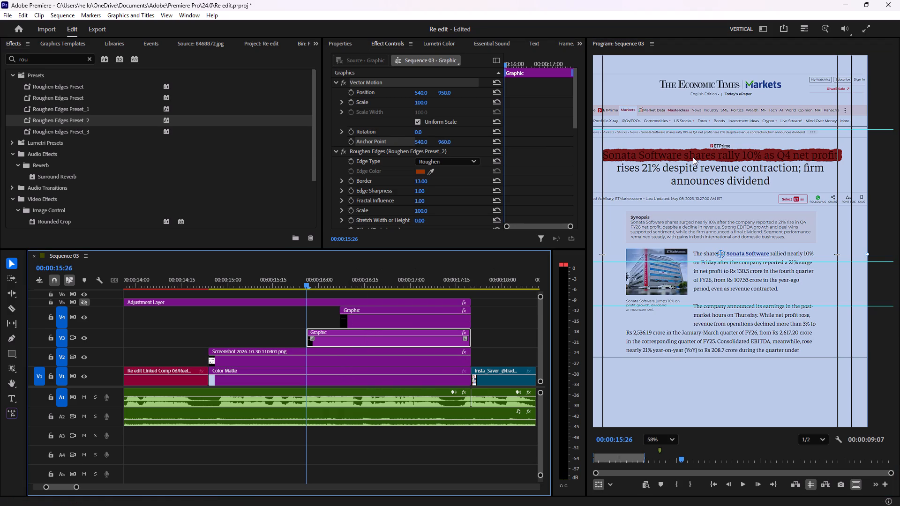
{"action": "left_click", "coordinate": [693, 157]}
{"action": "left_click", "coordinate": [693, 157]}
Review how the red and green headline highlights appear by playing and scrubbing between about 00:00:15:26 and 00:00:16:12.
{"action": "scroll", "coordinate": [693, 158], "scroll_direction": "down", "scroll_amount": 4}
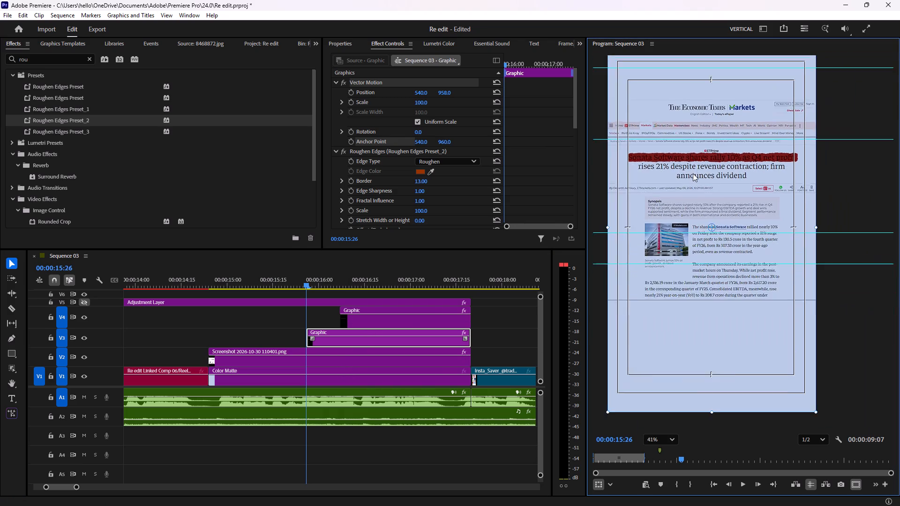
{"action": "scroll", "coordinate": [693, 173], "scroll_direction": "down", "scroll_amount": 1}
{"action": "scroll", "coordinate": [693, 174], "scroll_direction": "up", "scroll_amount": 8}
{"action": "key", "text": "space"}
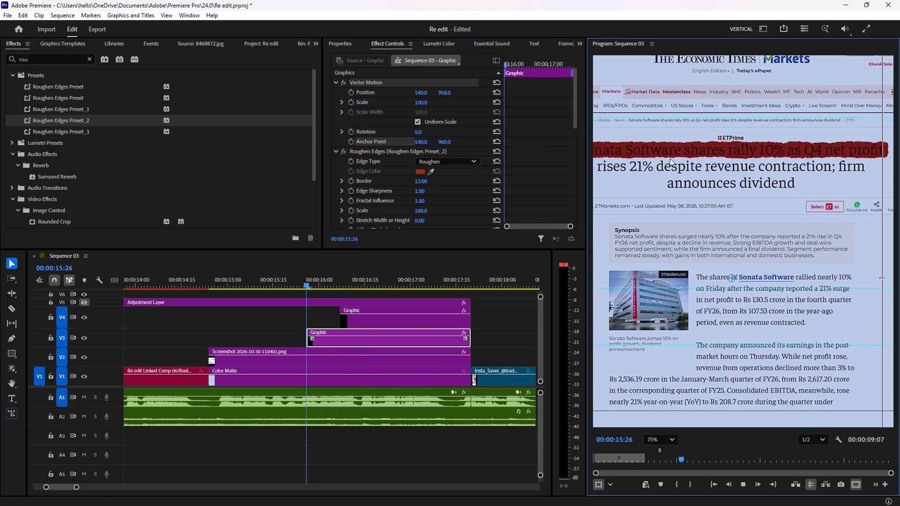
{"action": "key", "text": "space"}
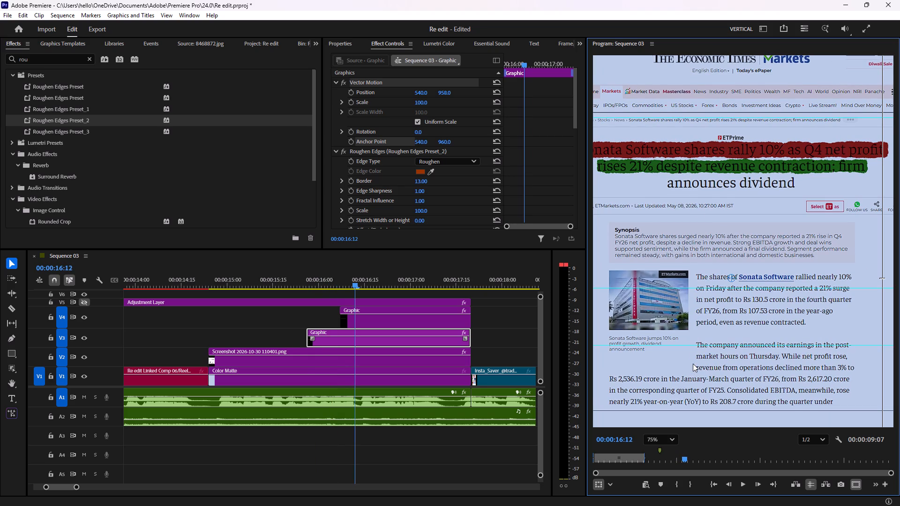
{"action": "key", "text": "h"}
{"action": "left_click_drag", "start_coordinate": [710, 273], "coordinate": [740, 325]}
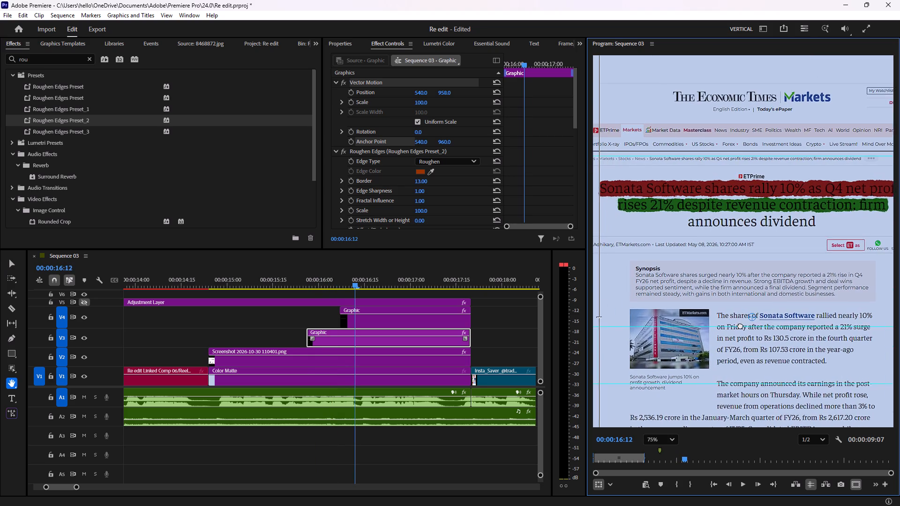
{"action": "left_click_drag", "start_coordinate": [740, 325], "coordinate": [720, 326]}
{"action": "scroll", "coordinate": [720, 326], "scroll_direction": "down", "scroll_amount": 1}
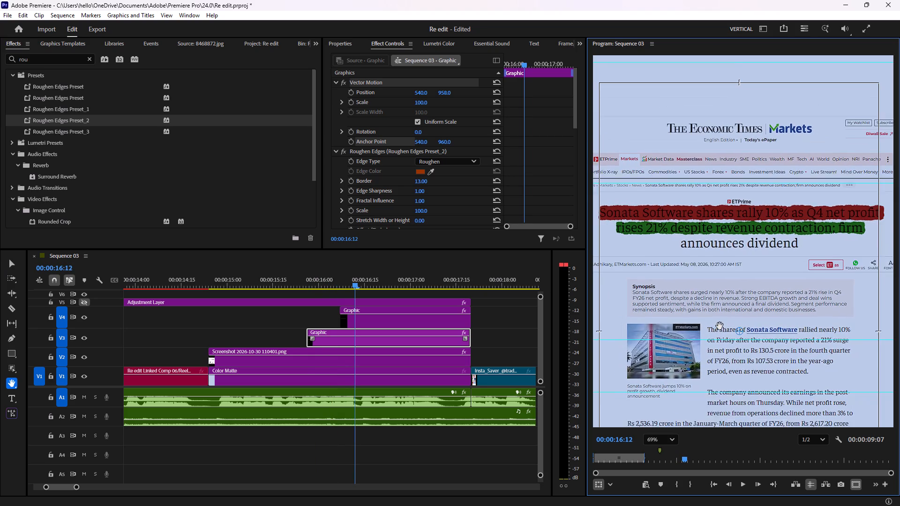
{"action": "scroll", "coordinate": [720, 326], "scroll_direction": "down", "scroll_amount": 1}
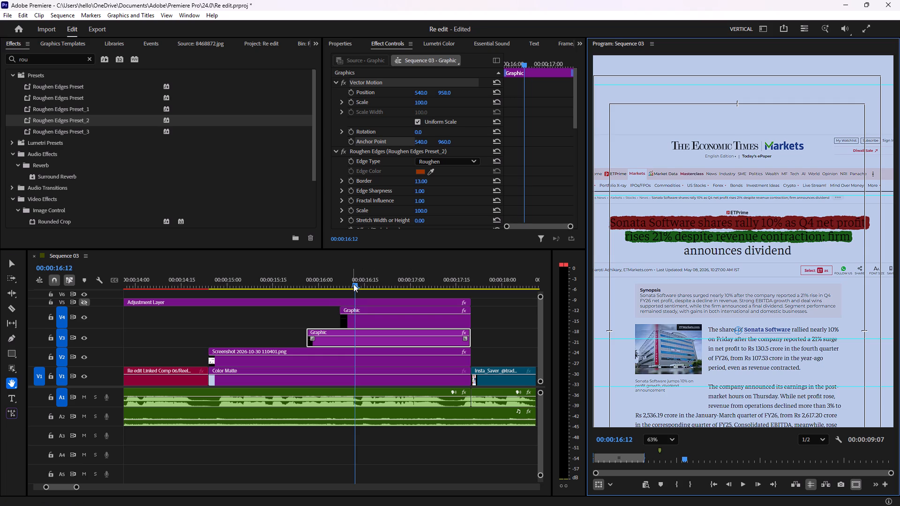
{"action": "key", "text": "v"}
{"action": "left_click_drag", "start_coordinate": [353, 281], "coordinate": [318, 285]}
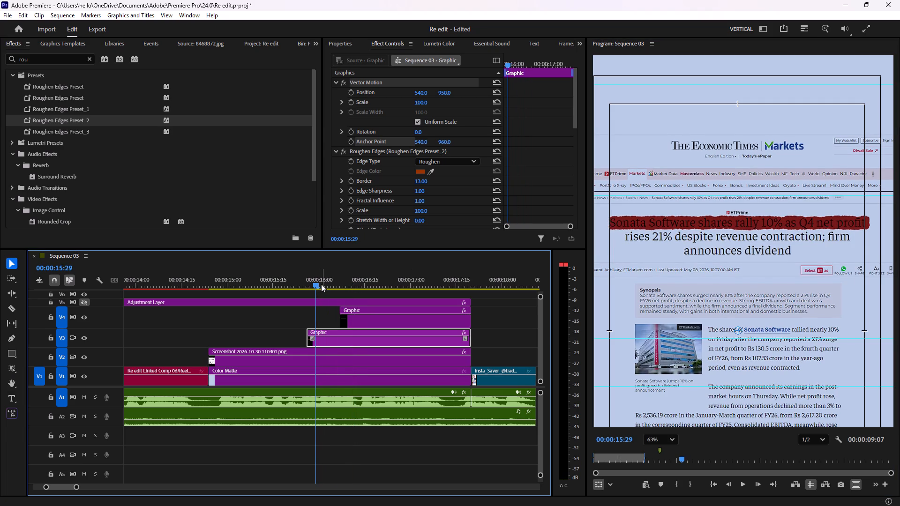
{"action": "left_click_drag", "start_coordinate": [317, 285], "coordinate": [358, 289]}
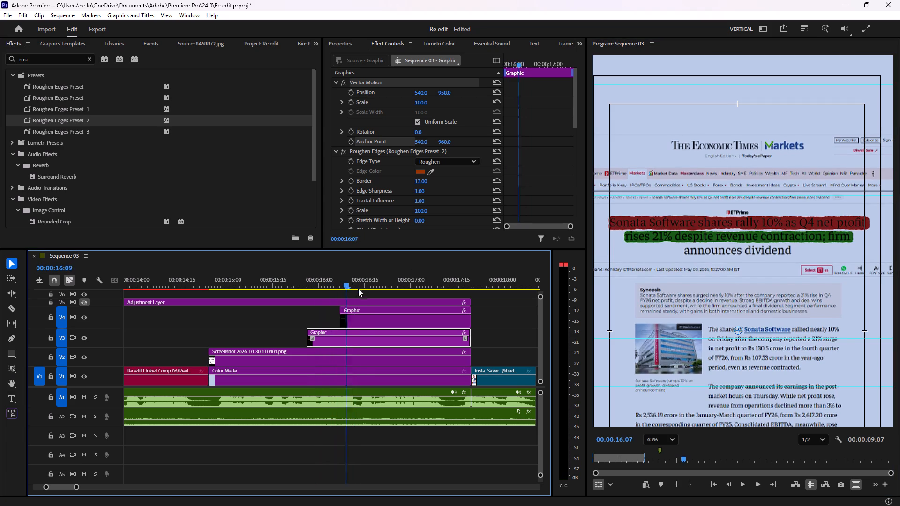
{"action": "left_click_drag", "start_coordinate": [358, 289], "coordinate": [318, 290]}
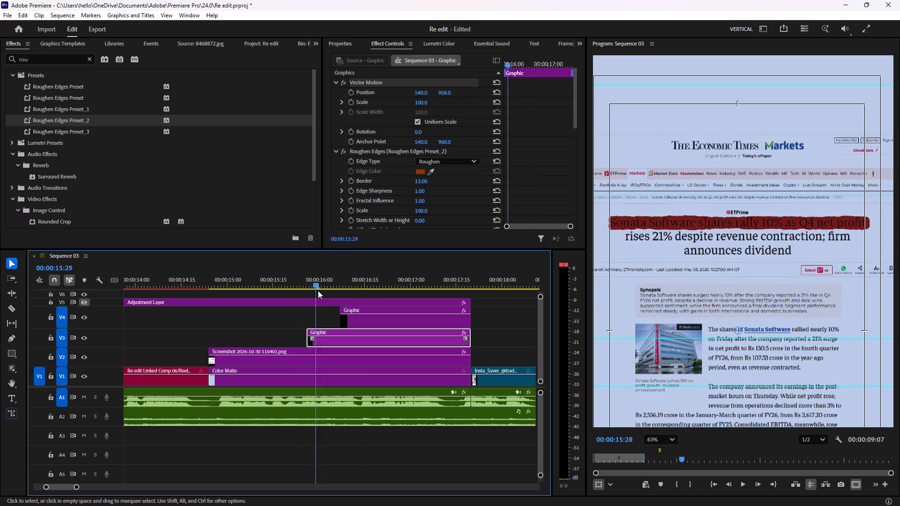
{"action": "left_click_drag", "start_coordinate": [318, 290], "coordinate": [335, 294]}
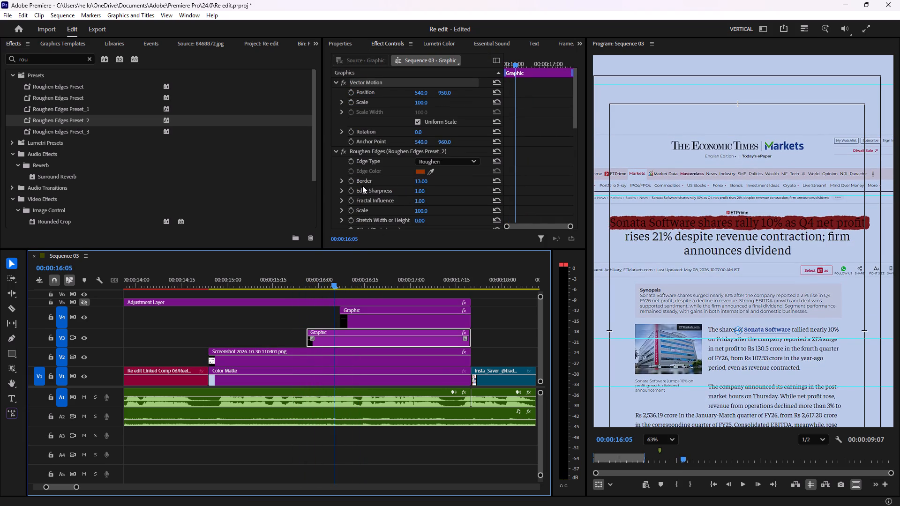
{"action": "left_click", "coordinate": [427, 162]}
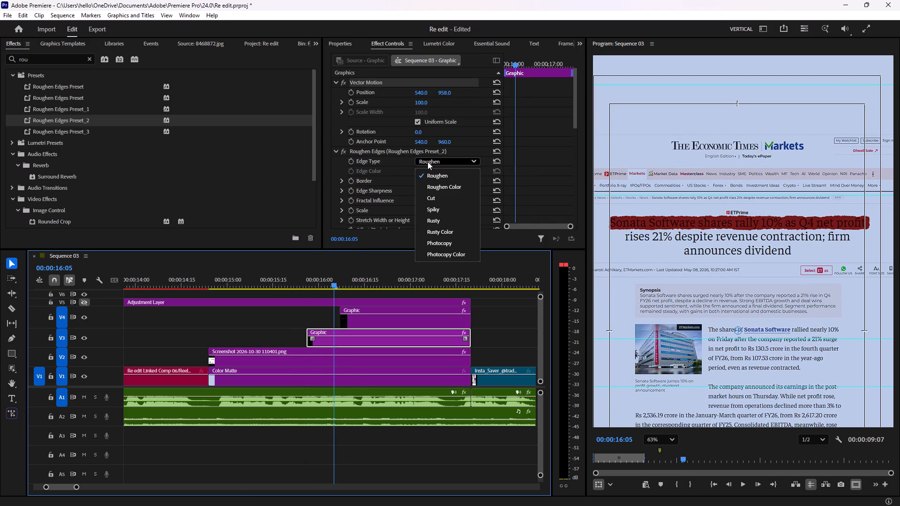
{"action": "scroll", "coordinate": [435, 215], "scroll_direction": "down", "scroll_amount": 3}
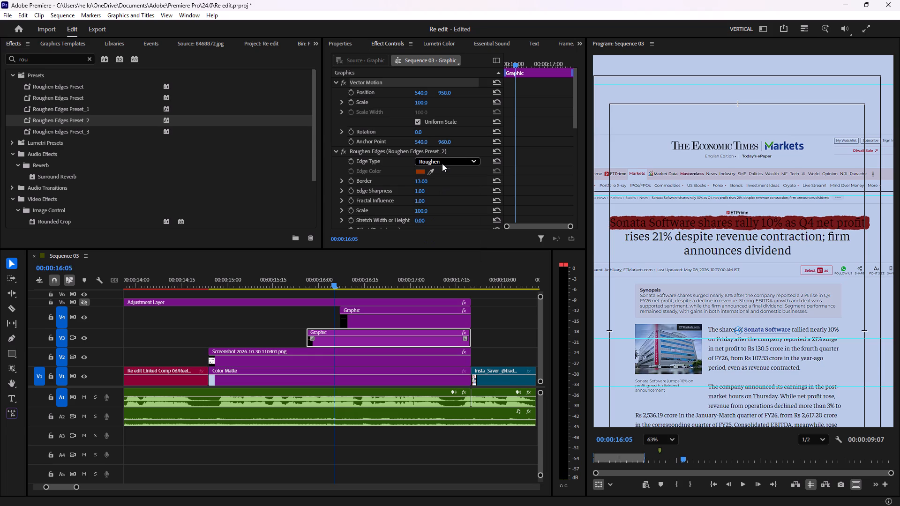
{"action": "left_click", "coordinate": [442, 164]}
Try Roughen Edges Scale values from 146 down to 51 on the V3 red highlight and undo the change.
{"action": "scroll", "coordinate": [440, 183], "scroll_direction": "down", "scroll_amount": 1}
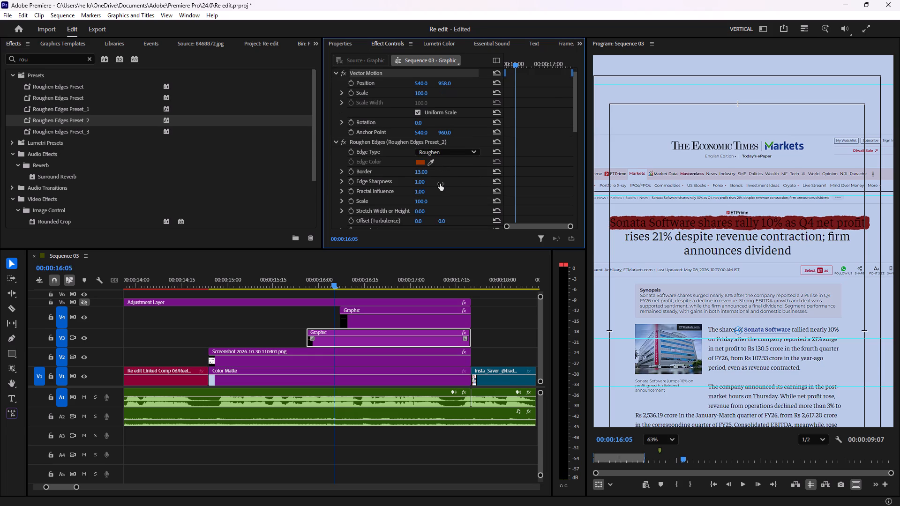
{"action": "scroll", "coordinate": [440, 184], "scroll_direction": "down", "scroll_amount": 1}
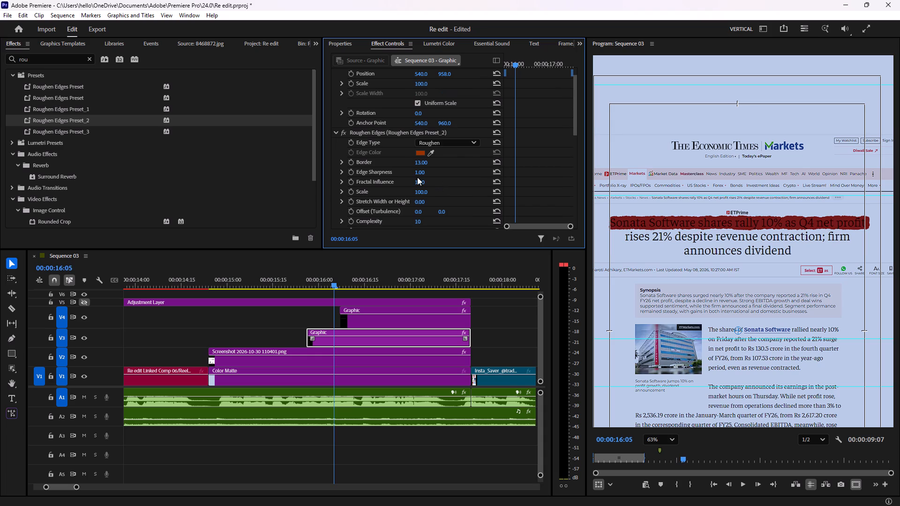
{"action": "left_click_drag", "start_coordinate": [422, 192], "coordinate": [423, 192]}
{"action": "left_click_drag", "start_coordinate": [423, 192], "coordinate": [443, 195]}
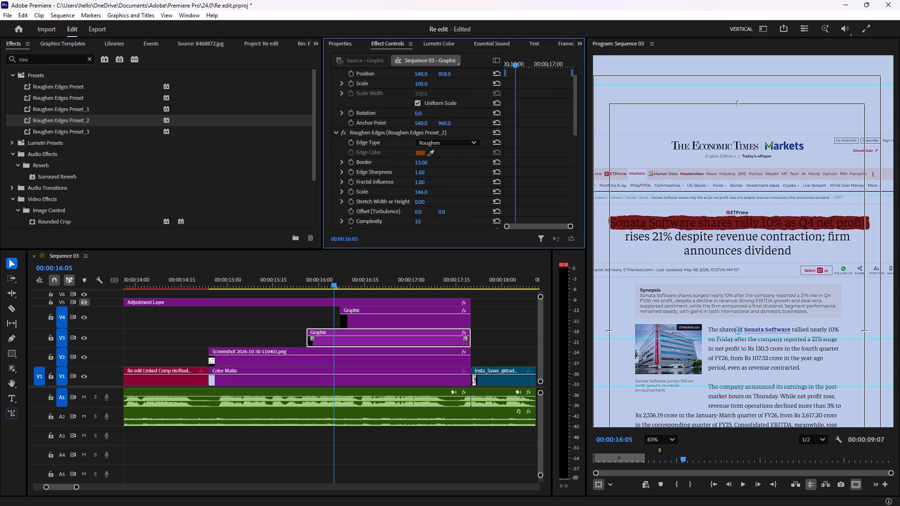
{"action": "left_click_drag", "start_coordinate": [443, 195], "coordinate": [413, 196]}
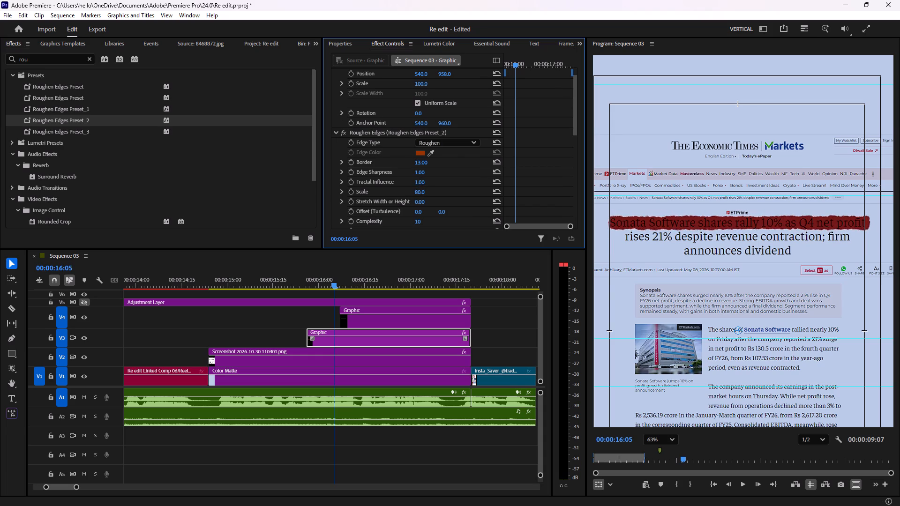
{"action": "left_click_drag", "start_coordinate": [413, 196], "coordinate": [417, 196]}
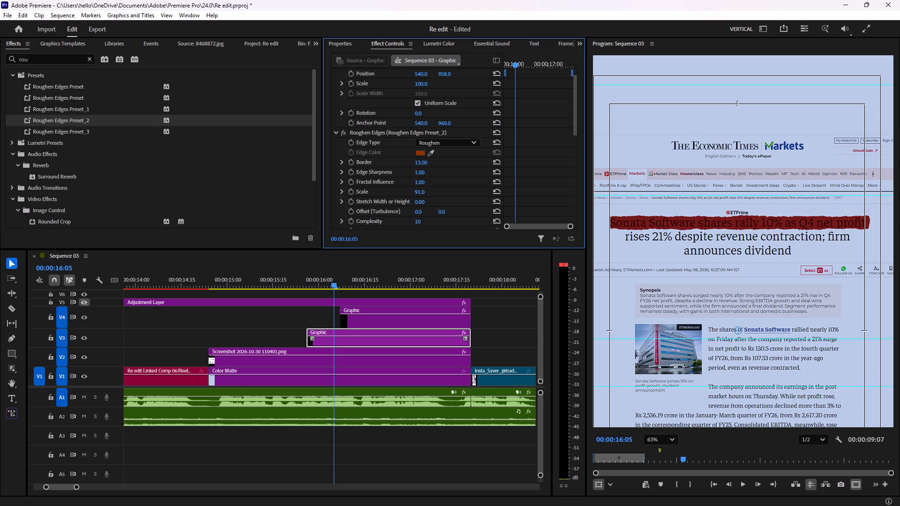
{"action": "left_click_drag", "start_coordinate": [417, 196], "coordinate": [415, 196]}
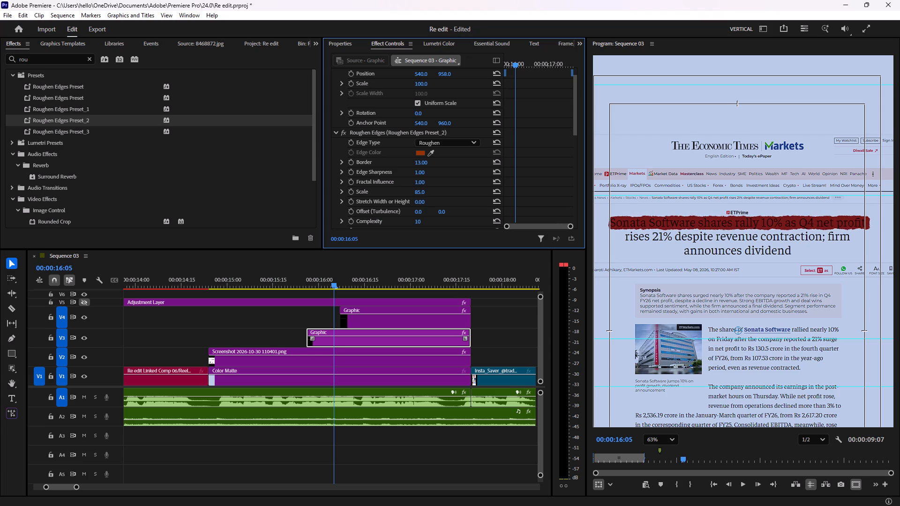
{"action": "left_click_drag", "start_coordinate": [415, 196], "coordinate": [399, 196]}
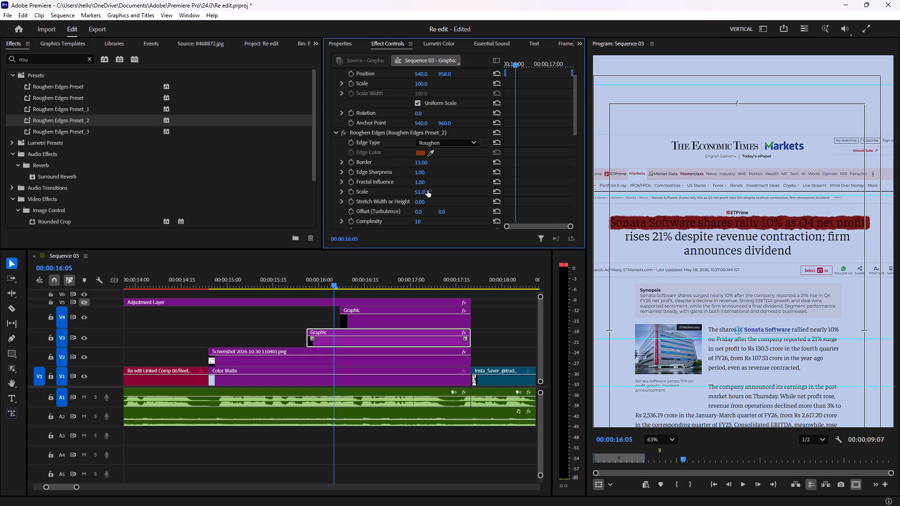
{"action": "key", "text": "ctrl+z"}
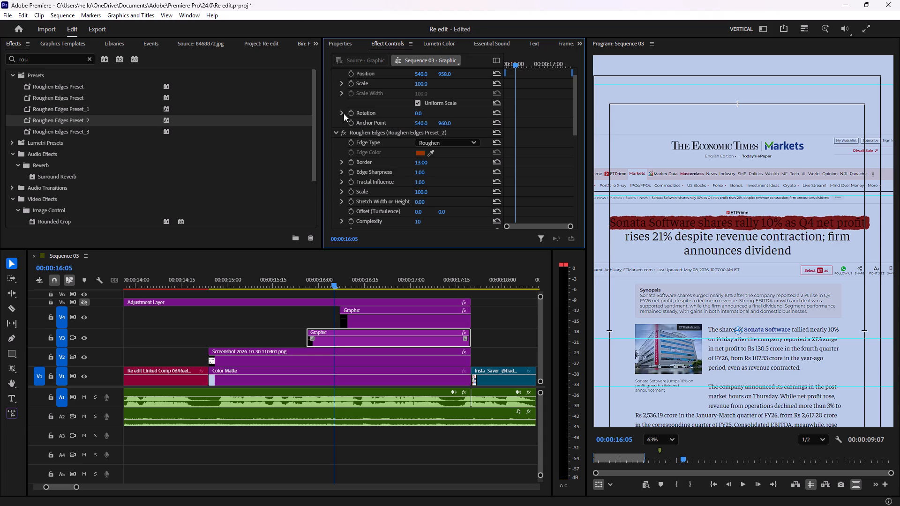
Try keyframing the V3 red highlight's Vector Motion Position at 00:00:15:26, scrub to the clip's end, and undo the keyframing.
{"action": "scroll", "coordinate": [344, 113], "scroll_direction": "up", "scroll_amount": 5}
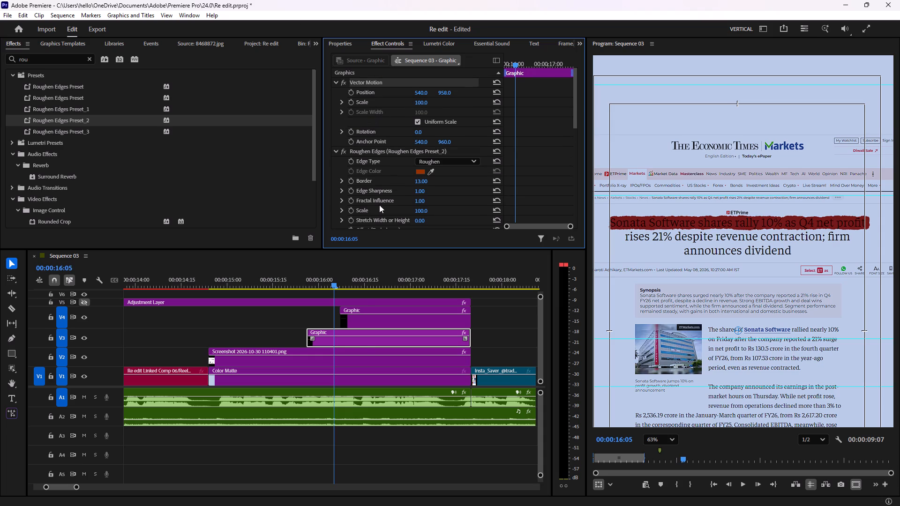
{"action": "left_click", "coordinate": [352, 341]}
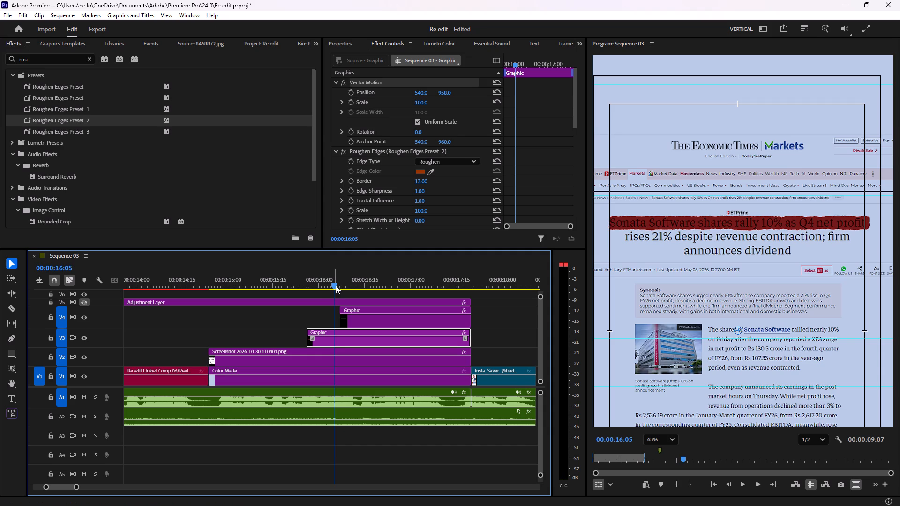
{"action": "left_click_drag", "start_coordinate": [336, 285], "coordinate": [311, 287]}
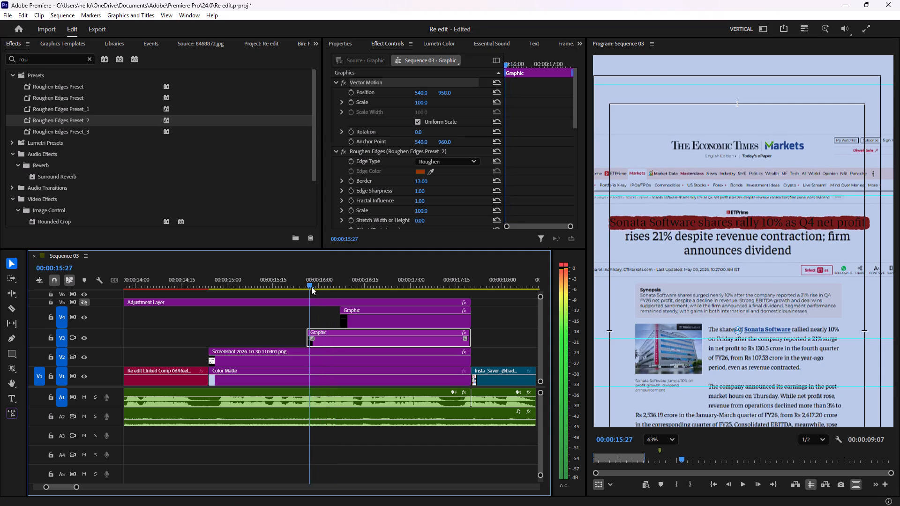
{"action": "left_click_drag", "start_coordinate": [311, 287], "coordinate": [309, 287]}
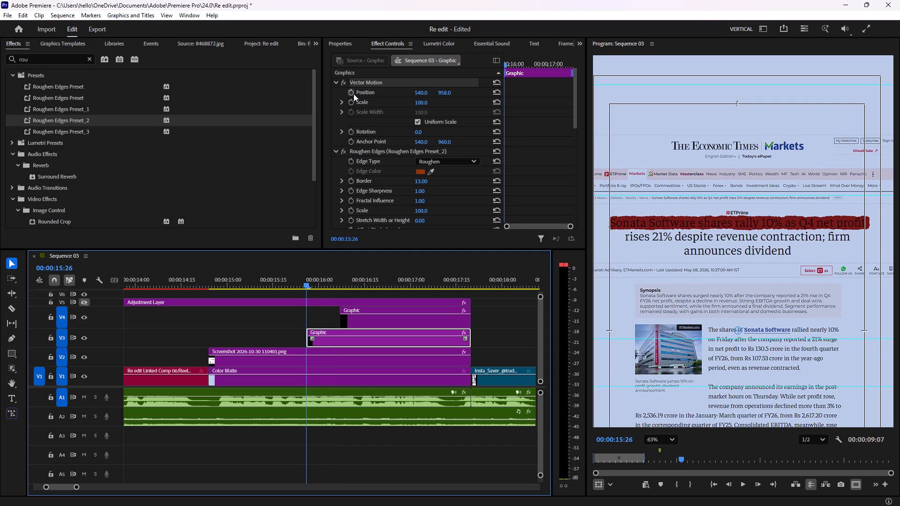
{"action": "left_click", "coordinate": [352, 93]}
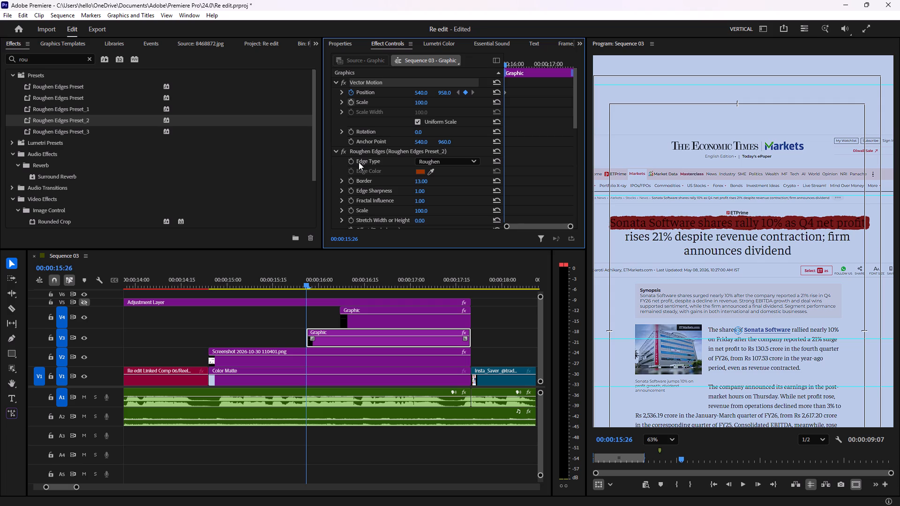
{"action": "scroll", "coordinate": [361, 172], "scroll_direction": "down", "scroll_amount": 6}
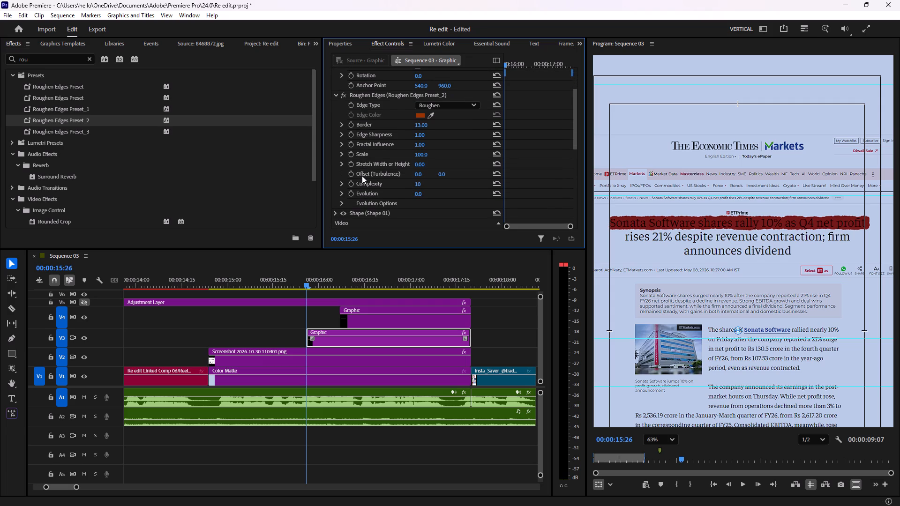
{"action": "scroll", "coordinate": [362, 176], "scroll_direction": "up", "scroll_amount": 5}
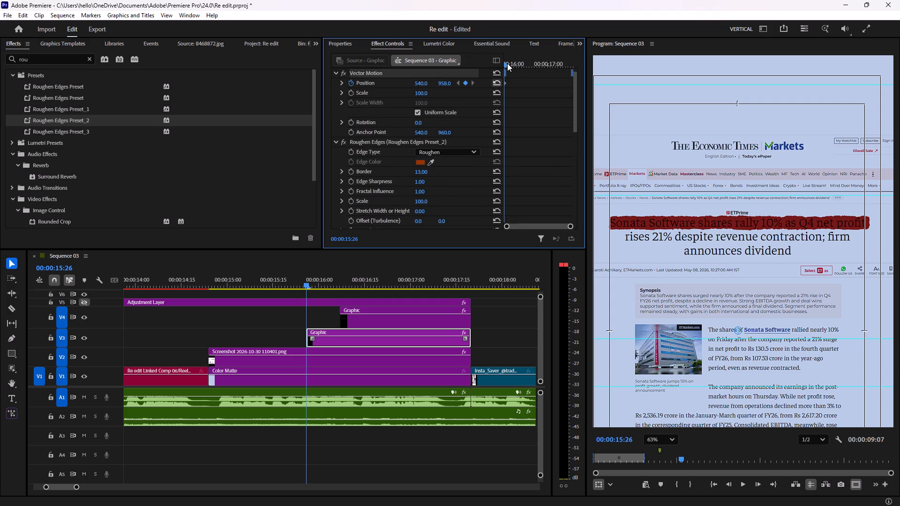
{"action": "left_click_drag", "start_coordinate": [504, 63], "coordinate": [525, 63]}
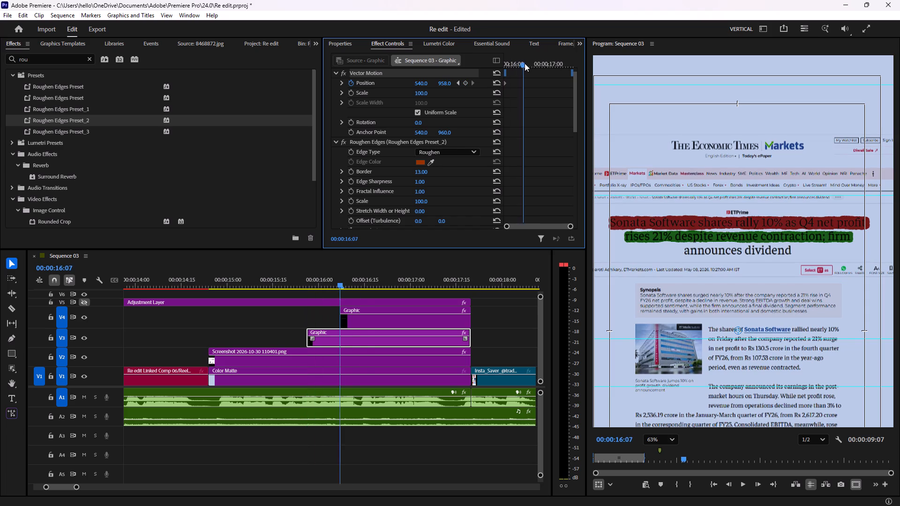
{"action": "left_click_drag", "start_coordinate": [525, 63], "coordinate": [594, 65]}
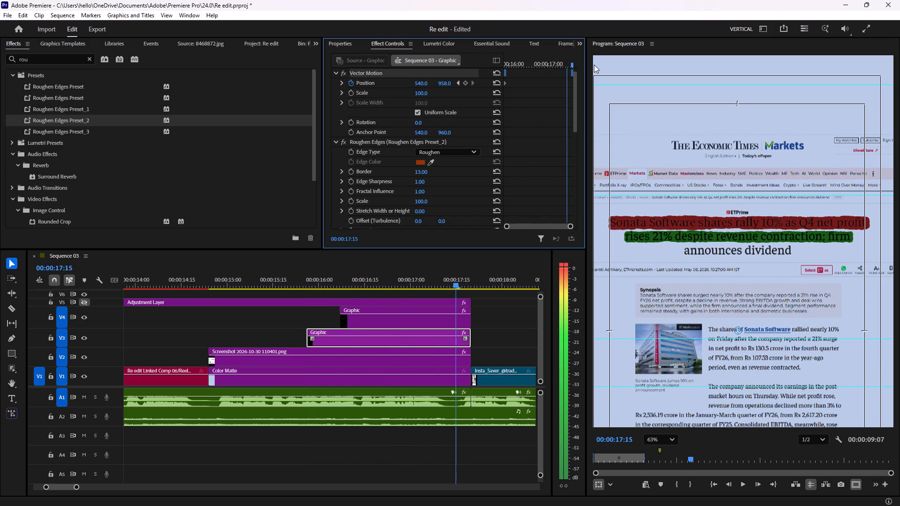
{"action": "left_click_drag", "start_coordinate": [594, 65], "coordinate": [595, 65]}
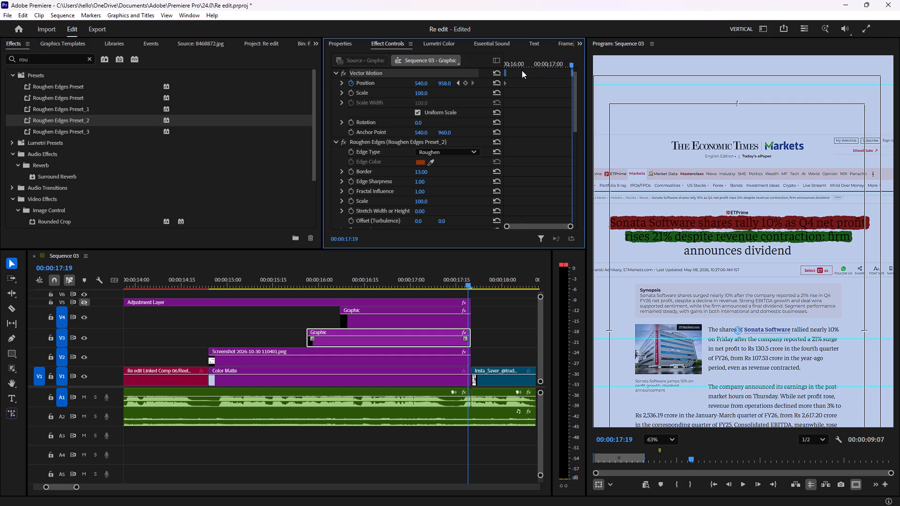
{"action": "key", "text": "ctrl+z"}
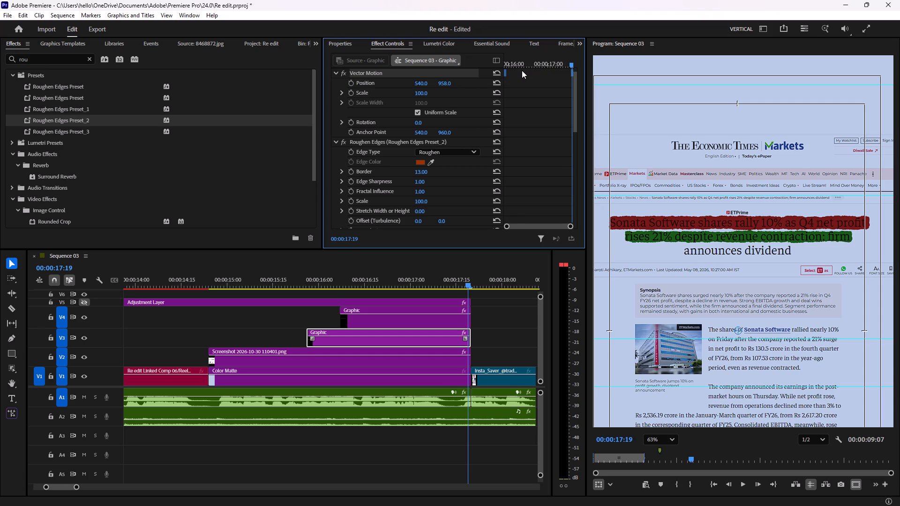
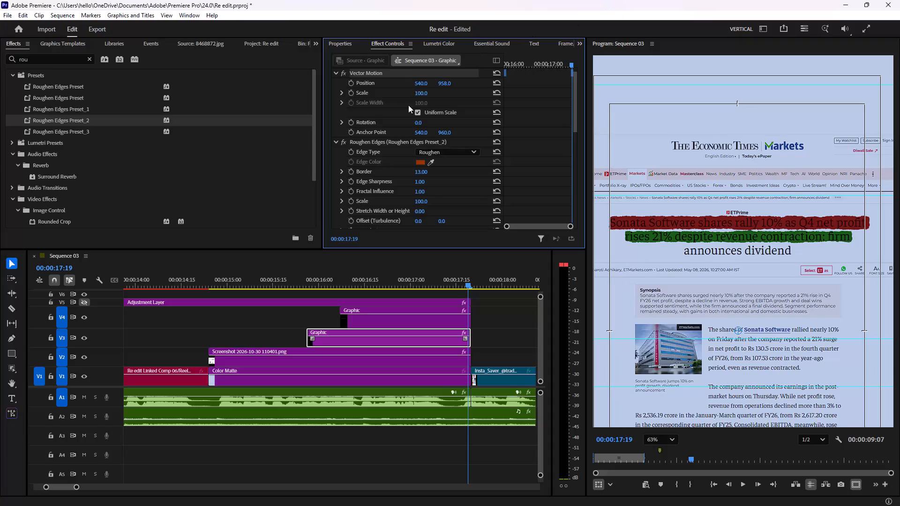
Set a Crop Right keyframe of 100% on the red highlight graphic on V3 at its start, 00:00:15:26.
{"action": "scroll", "coordinate": [404, 118], "scroll_direction": "down", "scroll_amount": 12}
{"action": "scroll", "coordinate": [395, 171], "scroll_direction": "down", "scroll_amount": 11}
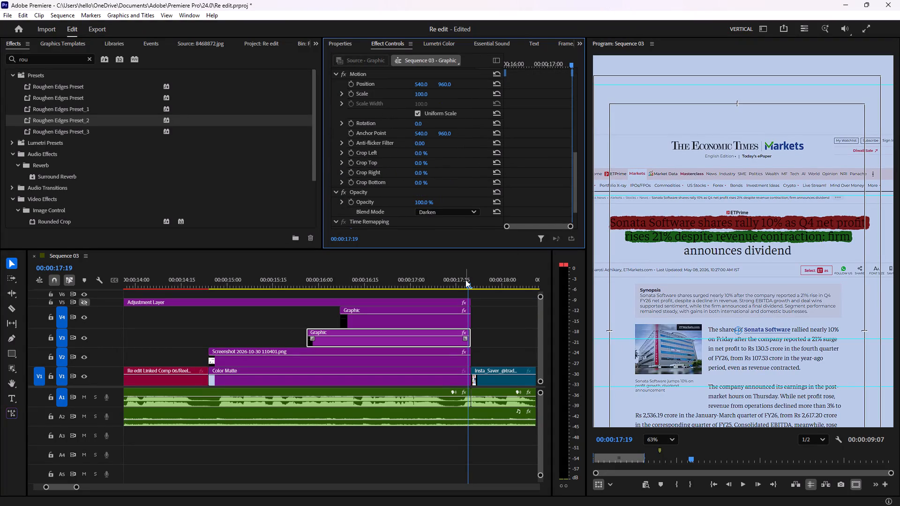
{"action": "left_click_drag", "start_coordinate": [465, 280], "coordinate": [347, 280]}
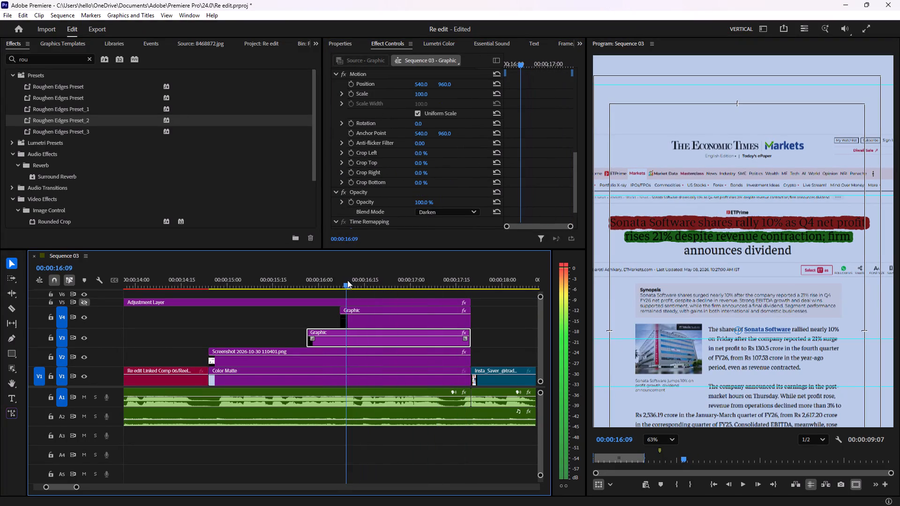
{"action": "left_click_drag", "start_coordinate": [347, 280], "coordinate": [314, 278]}
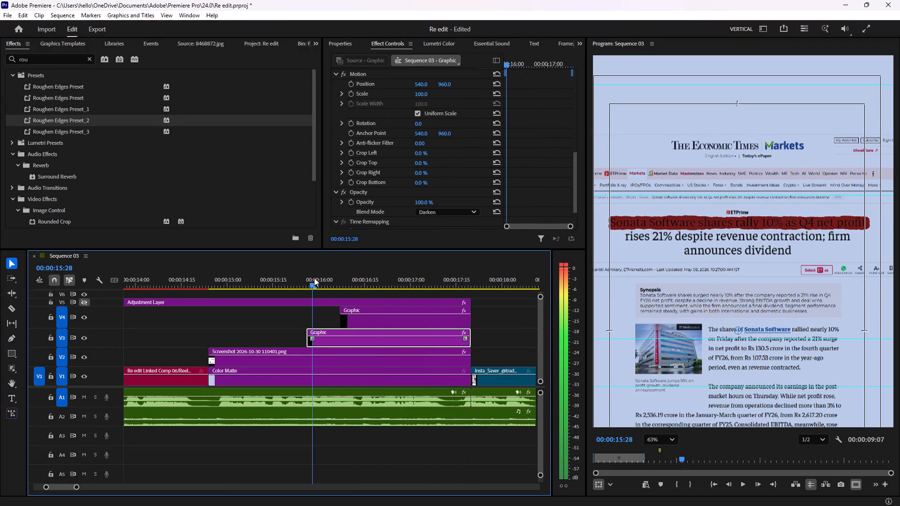
{"action": "left_click_drag", "start_coordinate": [314, 278], "coordinate": [306, 278]}
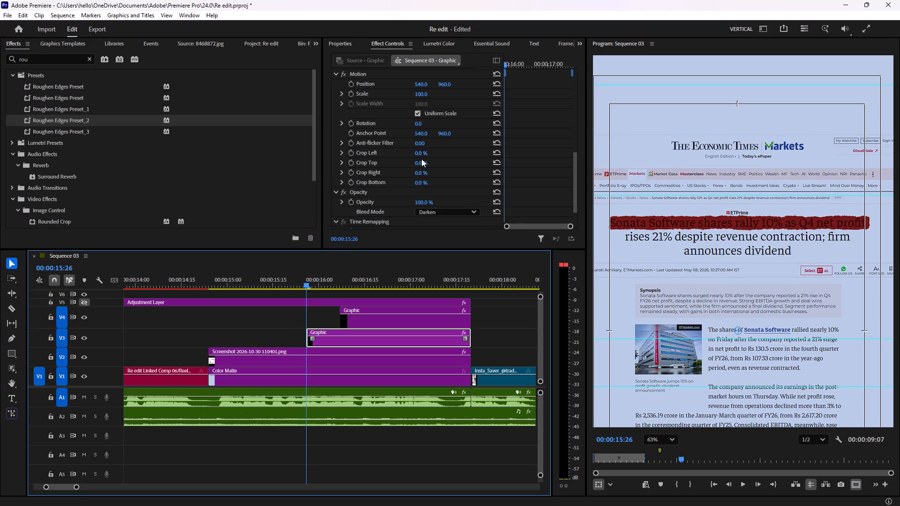
{"action": "left_click_drag", "start_coordinate": [419, 156], "coordinate": [455, 160]}
{"action": "key", "text": "ctrl+z"}
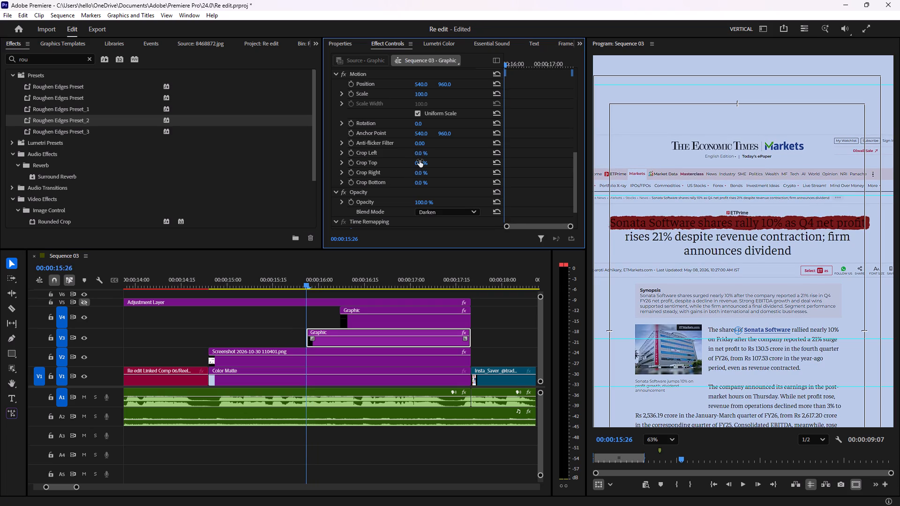
{"action": "left_click_drag", "start_coordinate": [420, 175], "coordinate": [390, 175]}
{"action": "left_click_drag", "start_coordinate": [390, 175], "coordinate": [428, 177]}
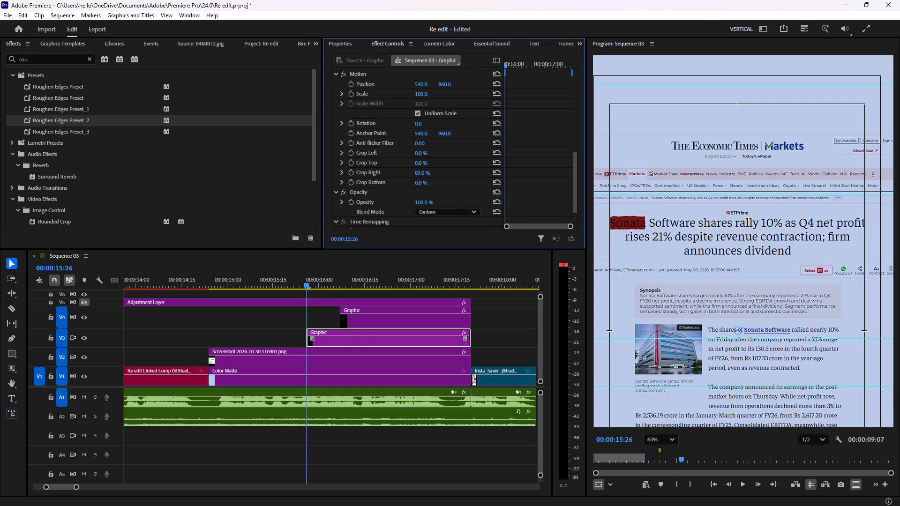
{"action": "left_click_drag", "start_coordinate": [428, 177], "coordinate": [460, 179]}
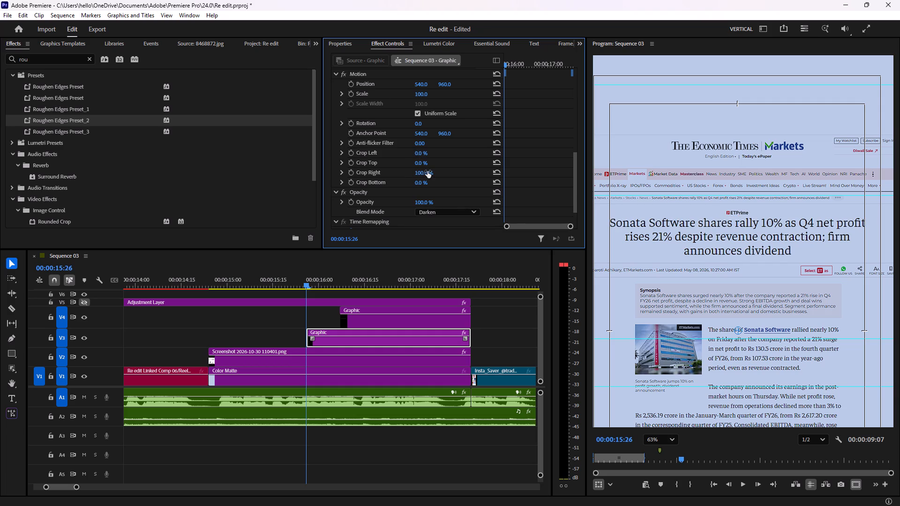
{"action": "left_click", "coordinate": [348, 174]}
Add a second Crop Right keyframe of 0% on the red highlight graphic at 00:00:17:15.
{"action": "left_click_drag", "start_coordinate": [503, 61], "coordinate": [518, 64]}
{"action": "left_click_drag", "start_coordinate": [506, 64], "coordinate": [546, 72]}
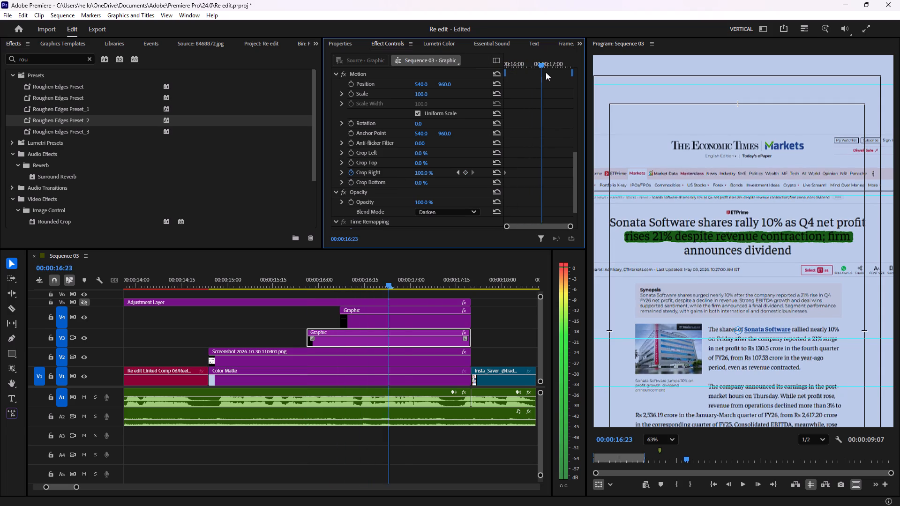
{"action": "left_click_drag", "start_coordinate": [546, 72], "coordinate": [571, 74]}
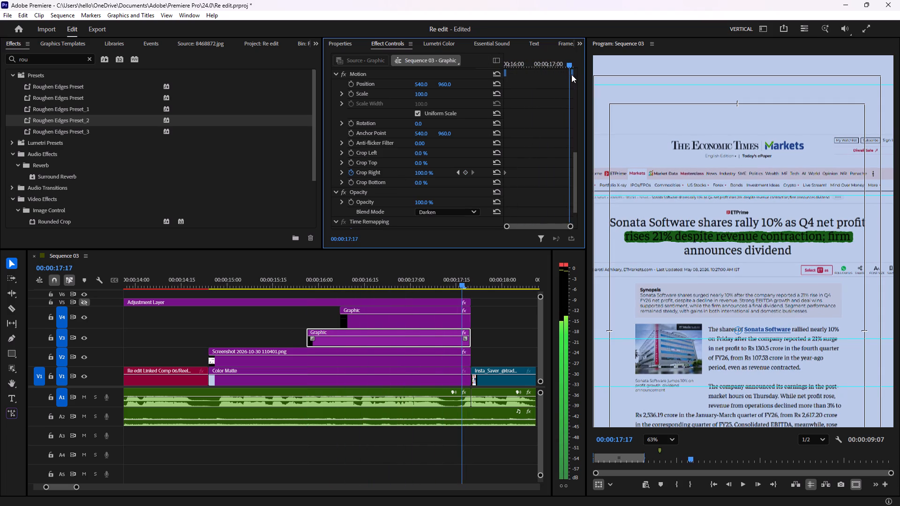
{"action": "left_click_drag", "start_coordinate": [571, 74], "coordinate": [569, 75]}
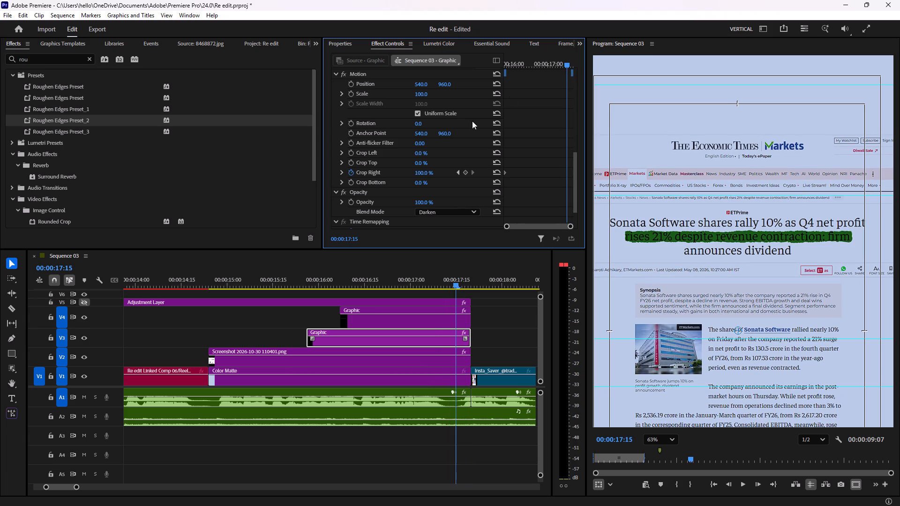
{"action": "left_click_drag", "start_coordinate": [422, 174], "coordinate": [386, 173]}
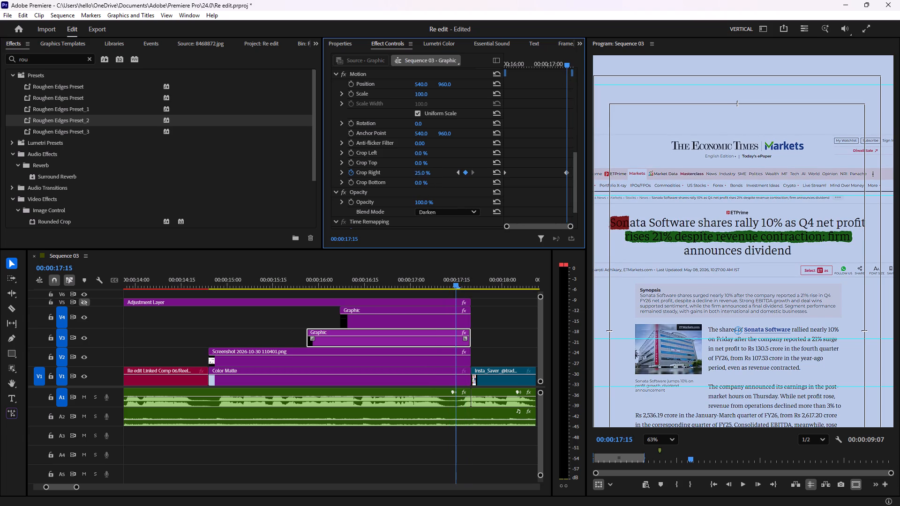
{"action": "left_click_drag", "start_coordinate": [386, 173], "coordinate": [311, 172]}
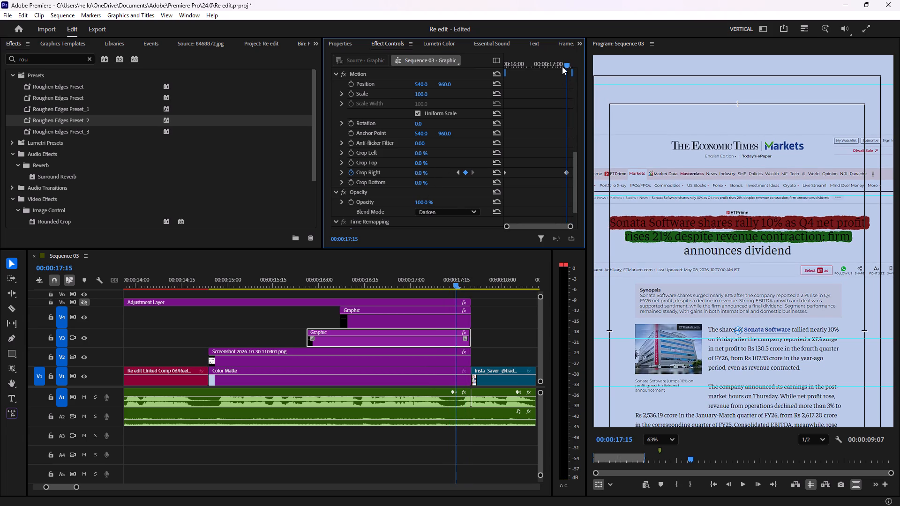
Play back the red highlight's crop animation from the start of the graphic.
{"action": "left_click_drag", "start_coordinate": [563, 66], "coordinate": [482, 72]}
{"action": "key", "text": "space"}
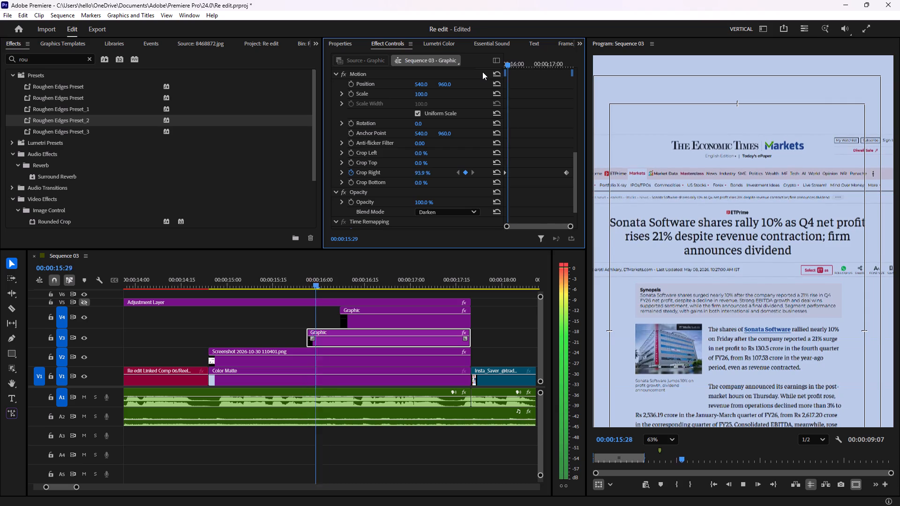
{"action": "key", "text": "space"}
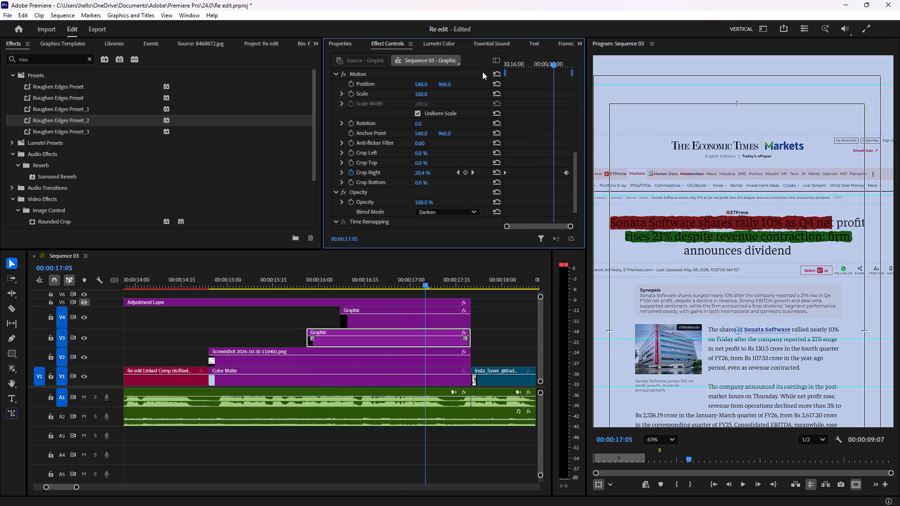
Apply Ease In and Ease Out to both Crop Right keyframes of the red highlight graphic.
{"action": "left_click_drag", "start_coordinate": [566, 145], "coordinate": [494, 193]}
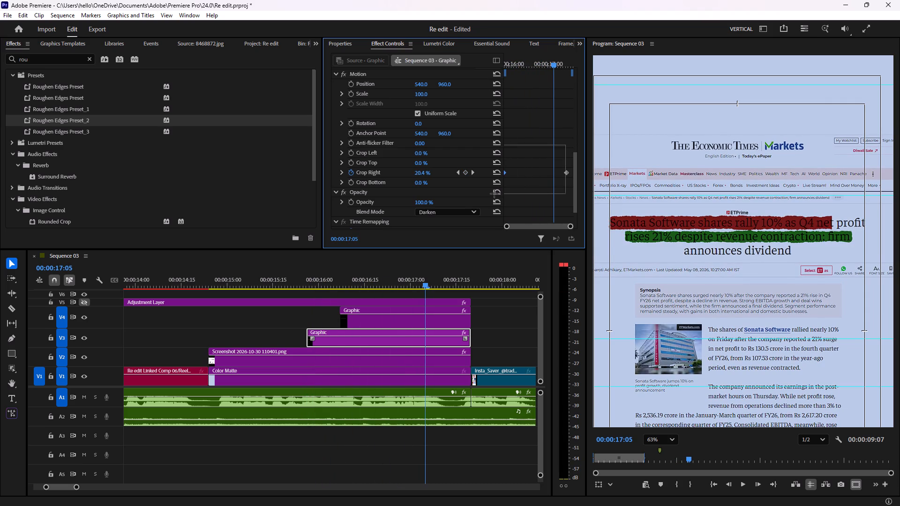
{"action": "left_click_drag", "start_coordinate": [494, 193], "coordinate": [490, 193]}
{"action": "left_click_drag", "start_coordinate": [562, 131], "coordinate": [588, 196]}
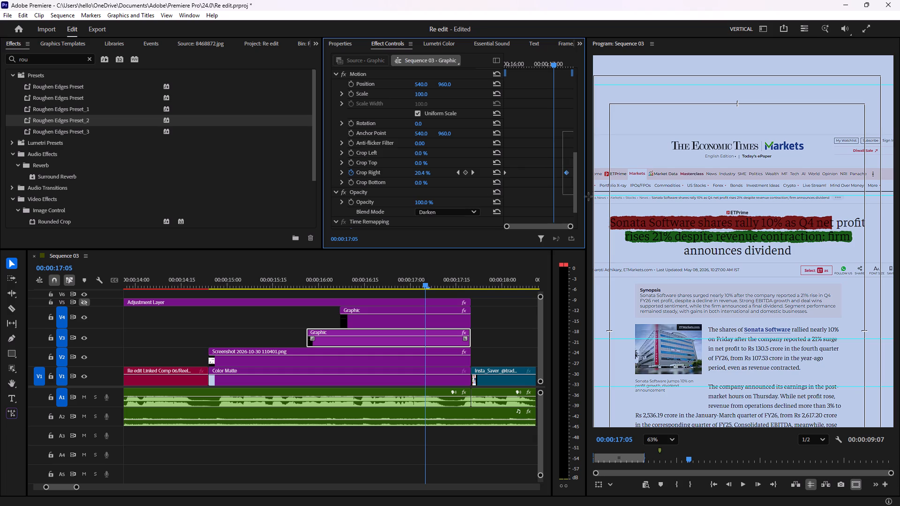
{"action": "left_click_drag", "start_coordinate": [588, 196], "coordinate": [447, 205]}
{"action": "left_click_drag", "start_coordinate": [565, 193], "coordinate": [566, 179]}
{"action": "left_click_drag", "start_coordinate": [566, 179], "coordinate": [476, 144]}
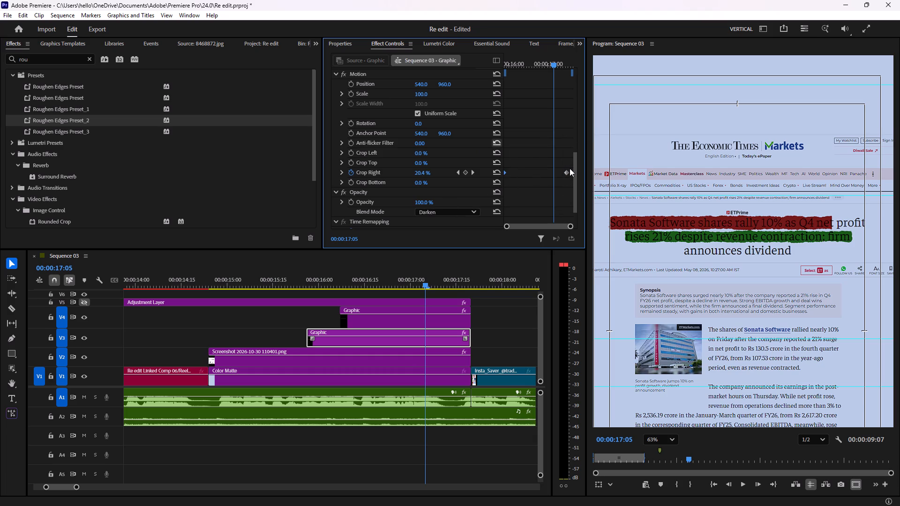
{"action": "left_click", "coordinate": [566, 170]}
{"action": "left_click", "coordinate": [505, 173], "text": "shift"}
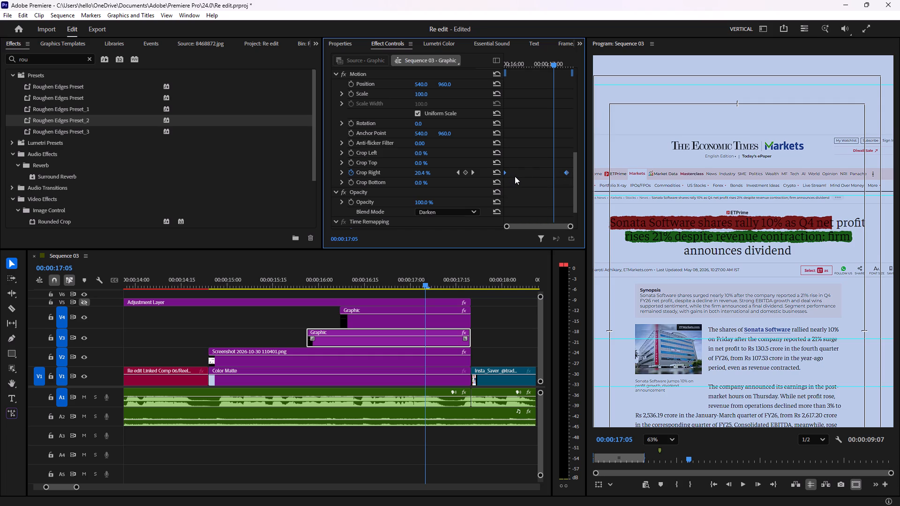
{"action": "key", "text": "F9"}
{"action": "right_click", "coordinate": [505, 174]}
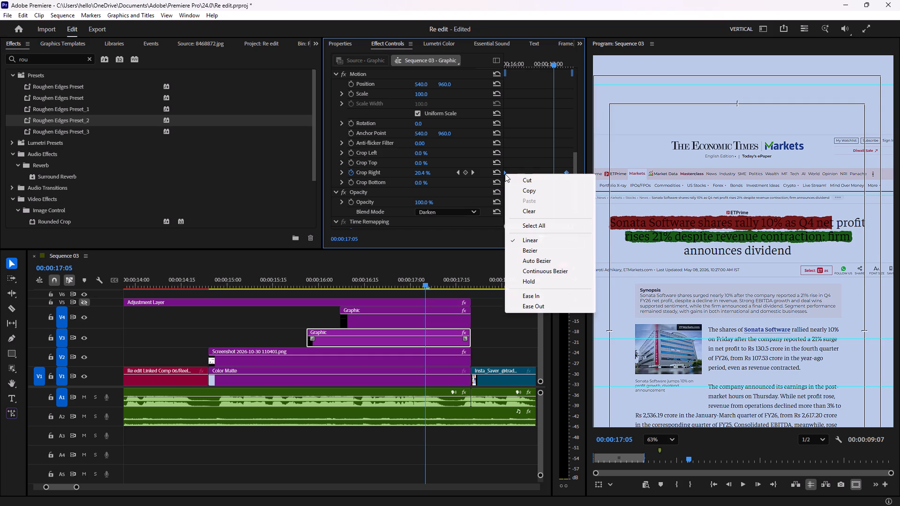
{"action": "left_click", "coordinate": [525, 291]}
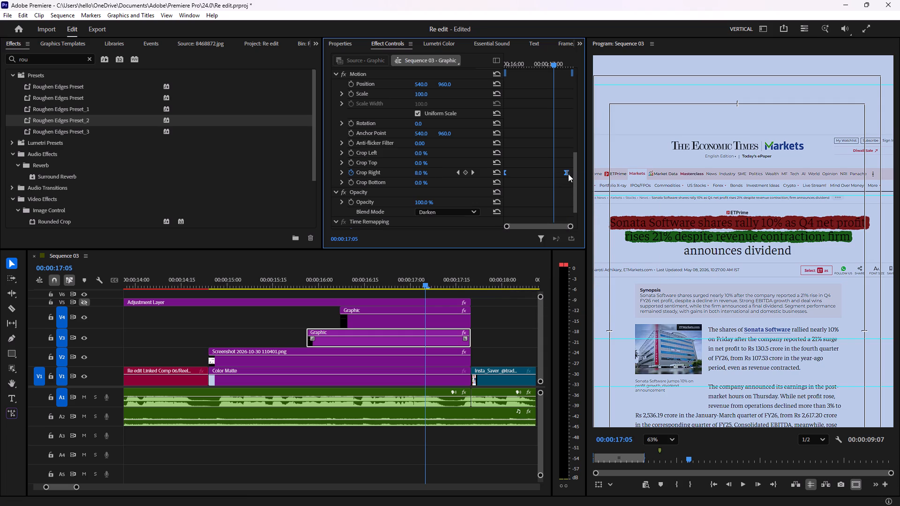
{"action": "right_click", "coordinate": [568, 174]}
{"action": "left_click", "coordinate": [587, 302]}
Lengthen the ending Crop Right keyframe's ease in the velocity graph so the reveal starts fast and slows down.
{"action": "left_click", "coordinate": [340, 173]}
{"action": "scroll", "coordinate": [541, 189], "scroll_direction": "down", "scroll_amount": 2}
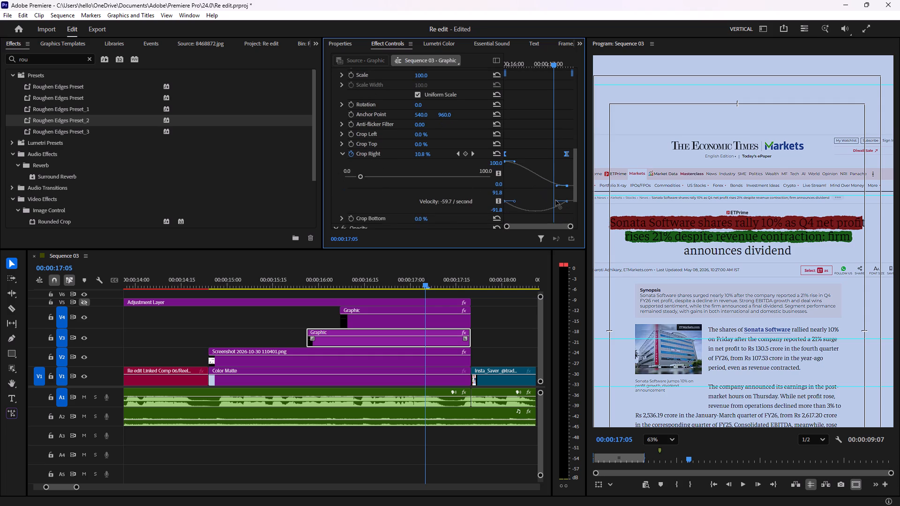
{"action": "left_click_drag", "start_coordinate": [558, 201], "coordinate": [535, 201]}
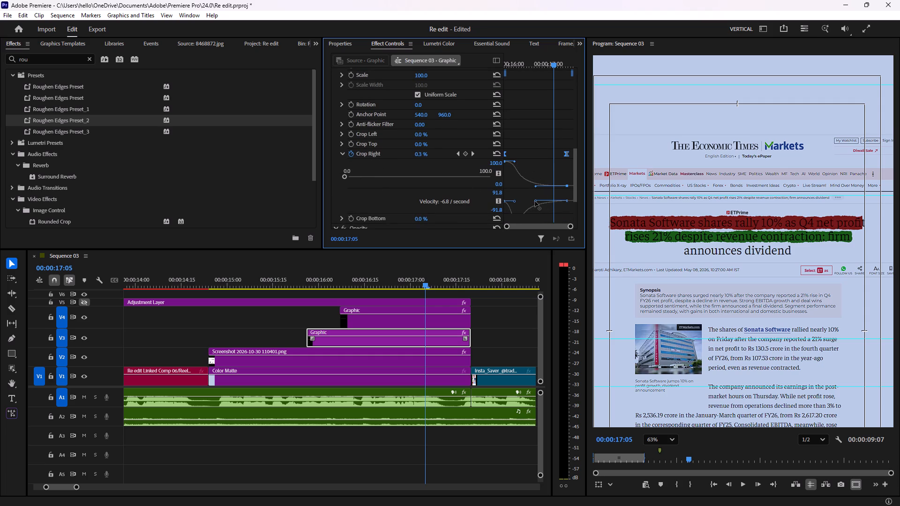
{"action": "left_click_drag", "start_coordinate": [535, 201], "coordinate": [532, 201]}
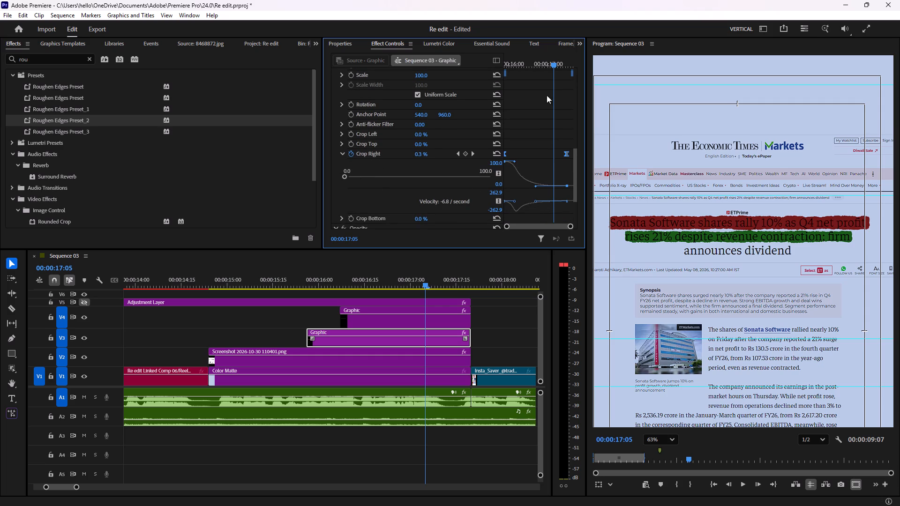
Play back and scrub through the red highlight's reveal to check its eased timing.
{"action": "left_click_drag", "start_coordinate": [555, 66], "coordinate": [466, 71]}
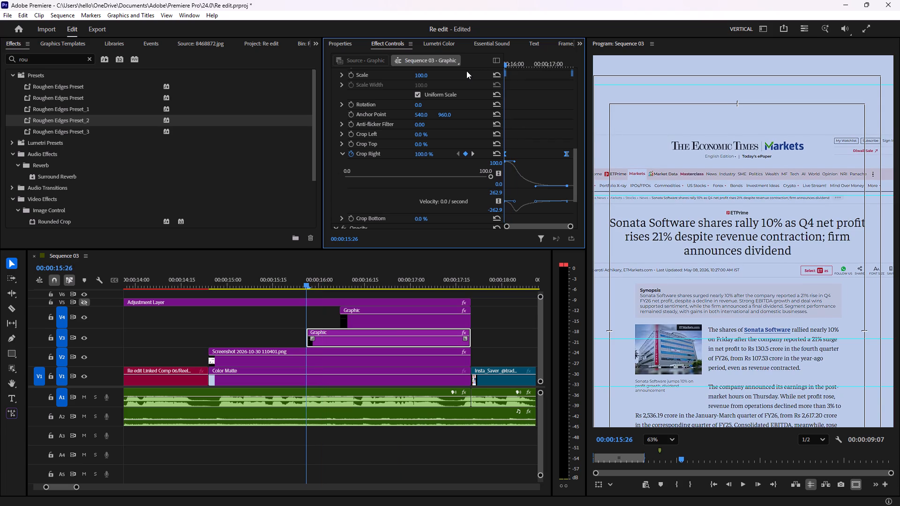
{"action": "key", "text": "space"}
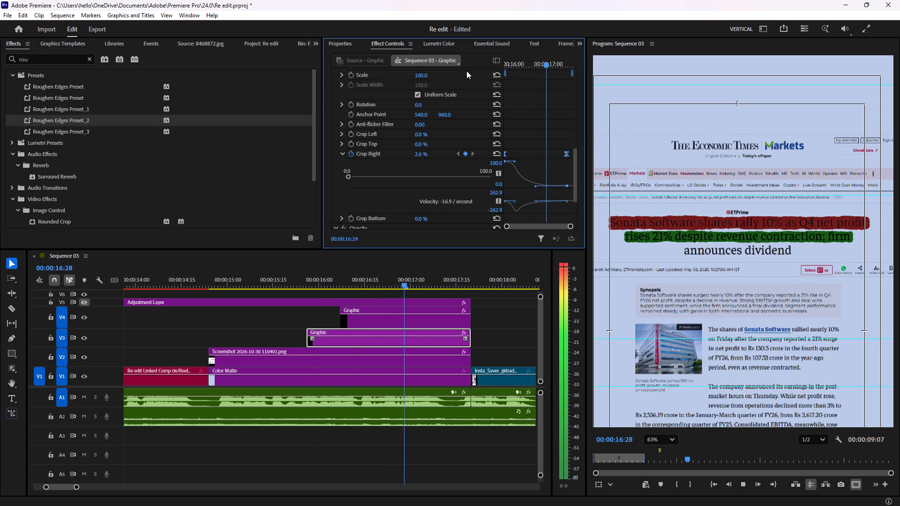
{"action": "key", "text": "space"}
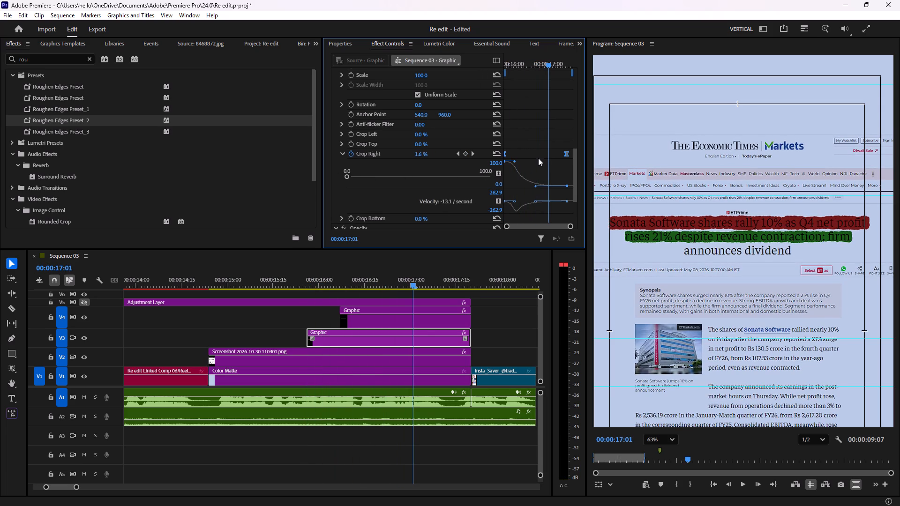
{"action": "left_click_drag", "start_coordinate": [412, 283], "coordinate": [385, 283]}
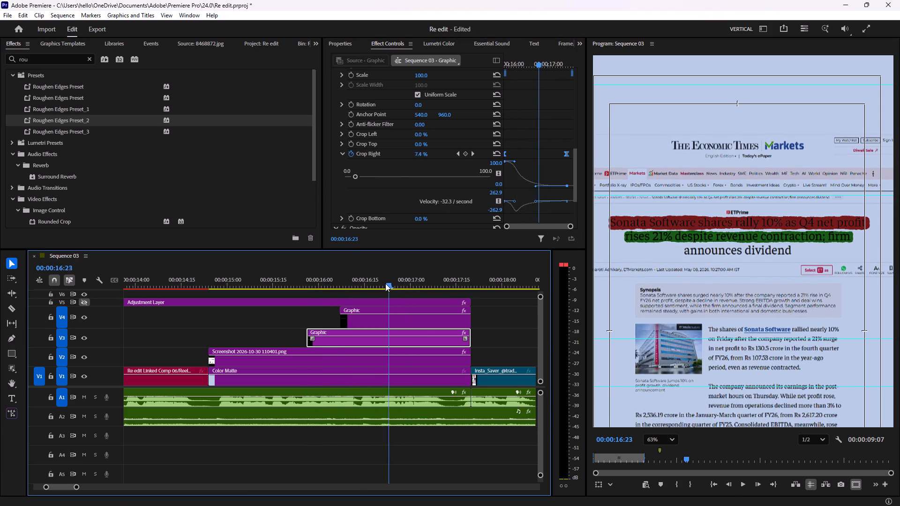
{"action": "left_click_drag", "start_coordinate": [385, 283], "coordinate": [351, 283]}
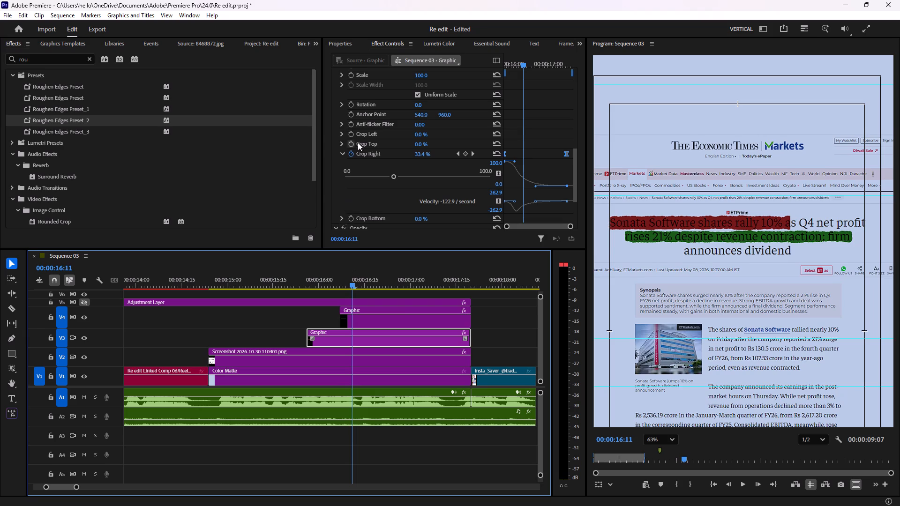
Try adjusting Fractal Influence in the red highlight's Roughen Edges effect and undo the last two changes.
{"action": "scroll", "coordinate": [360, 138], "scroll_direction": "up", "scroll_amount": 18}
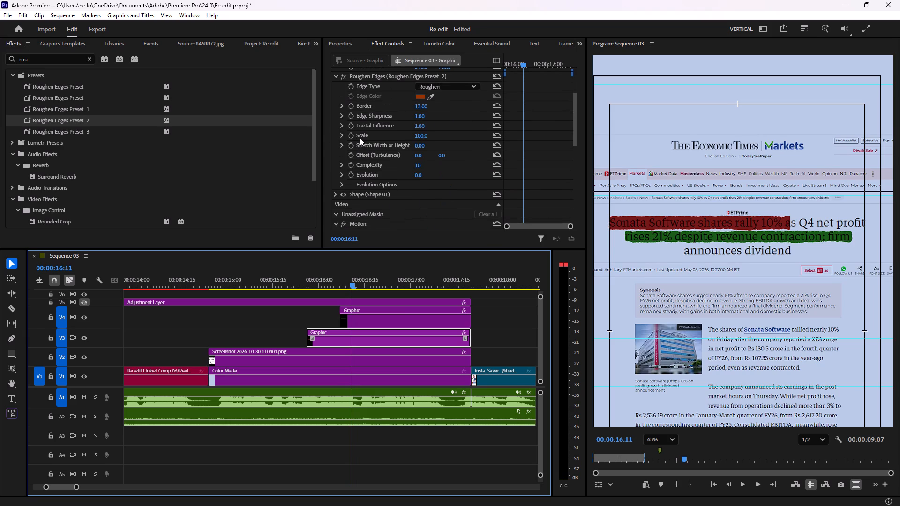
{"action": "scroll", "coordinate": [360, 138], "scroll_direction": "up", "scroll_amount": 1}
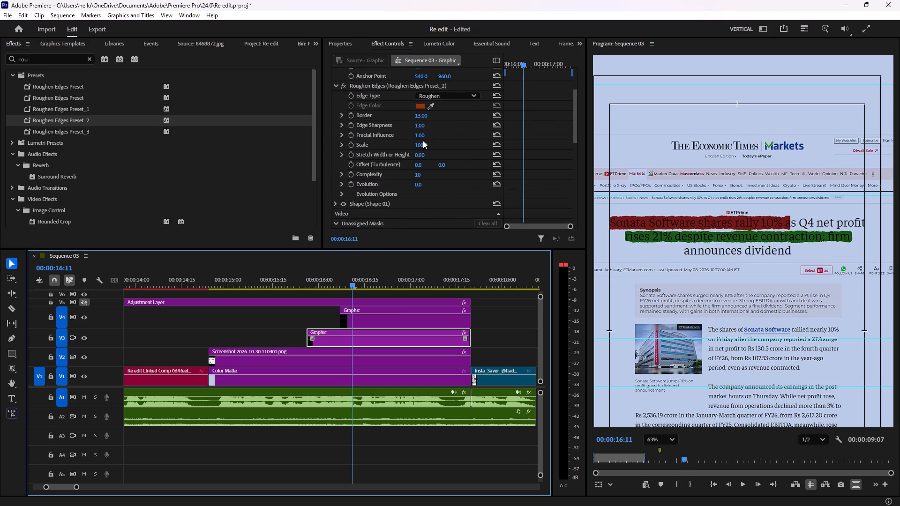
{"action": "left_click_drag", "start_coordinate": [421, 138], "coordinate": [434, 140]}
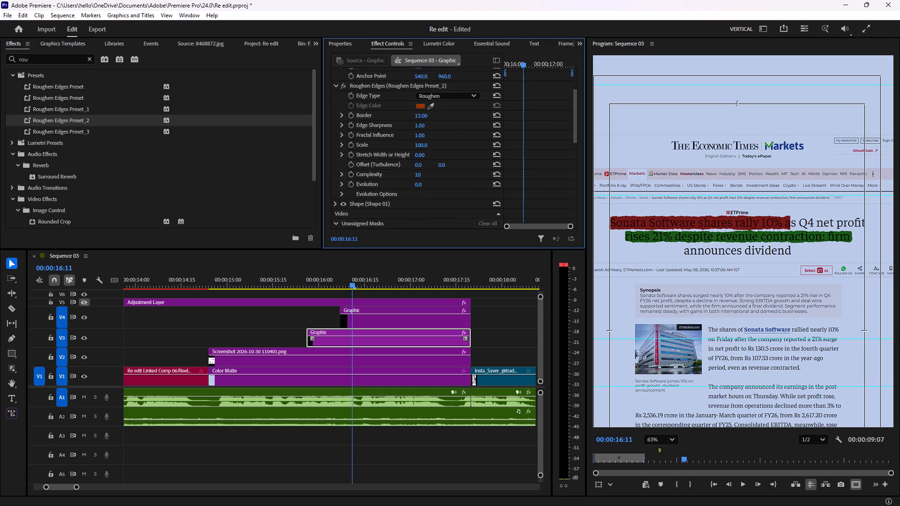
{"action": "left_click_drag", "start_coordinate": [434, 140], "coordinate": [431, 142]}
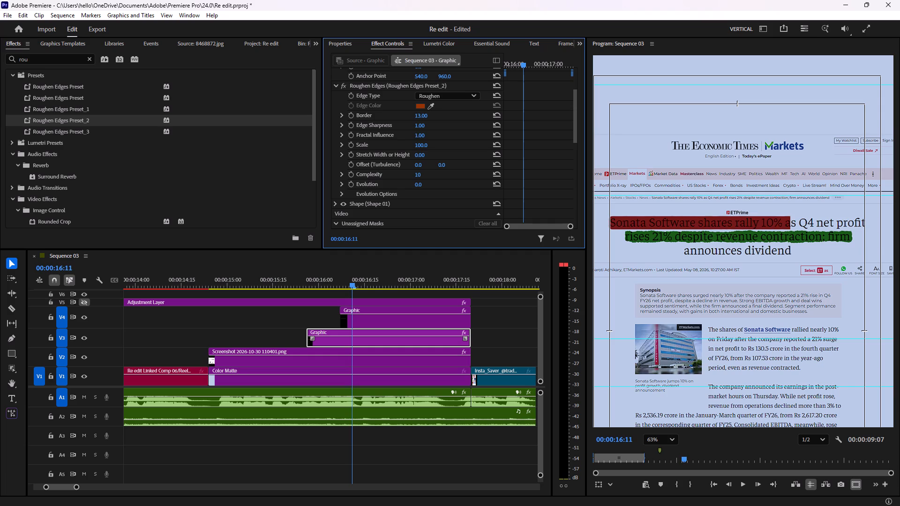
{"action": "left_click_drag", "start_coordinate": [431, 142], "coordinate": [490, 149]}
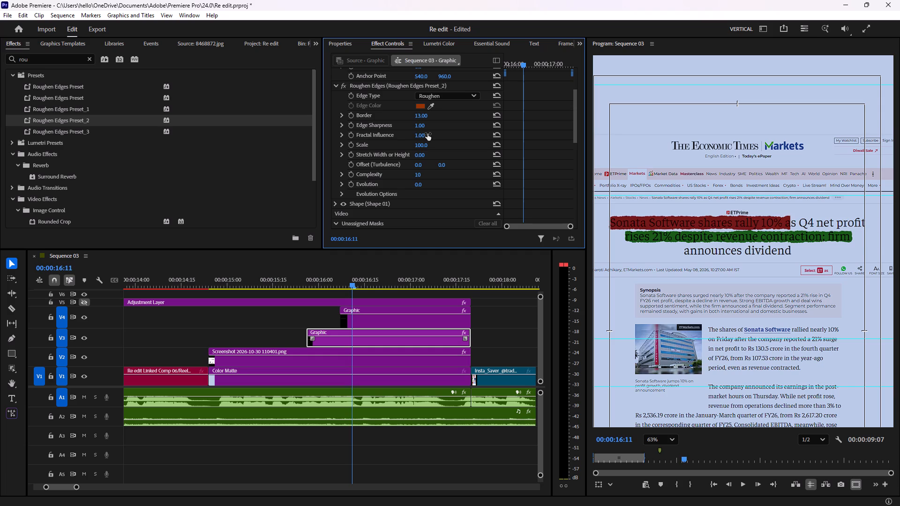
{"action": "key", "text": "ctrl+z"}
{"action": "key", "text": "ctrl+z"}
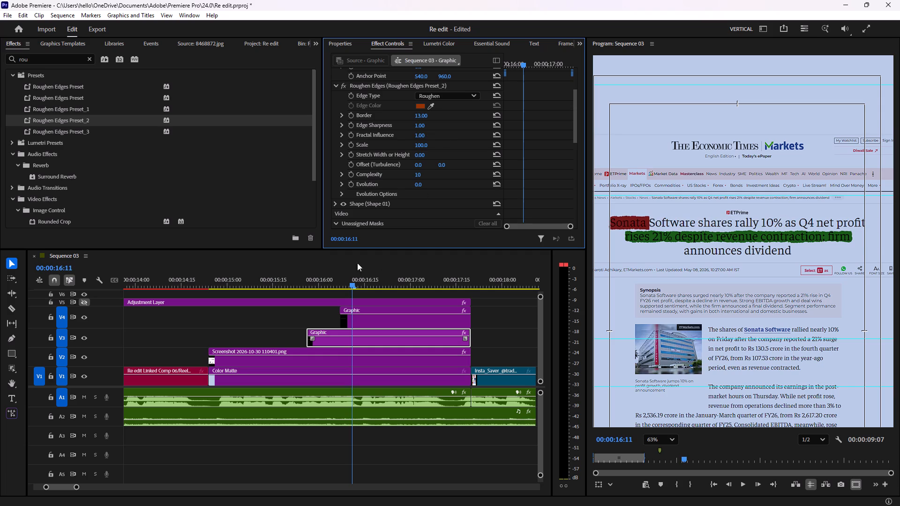
Lengthen the ending Crop Right keyframe's ease in the red highlight's velocity graph again so the reveal starts fast and slows down.
{"action": "left_click_drag", "start_coordinate": [353, 283], "coordinate": [400, 287]}
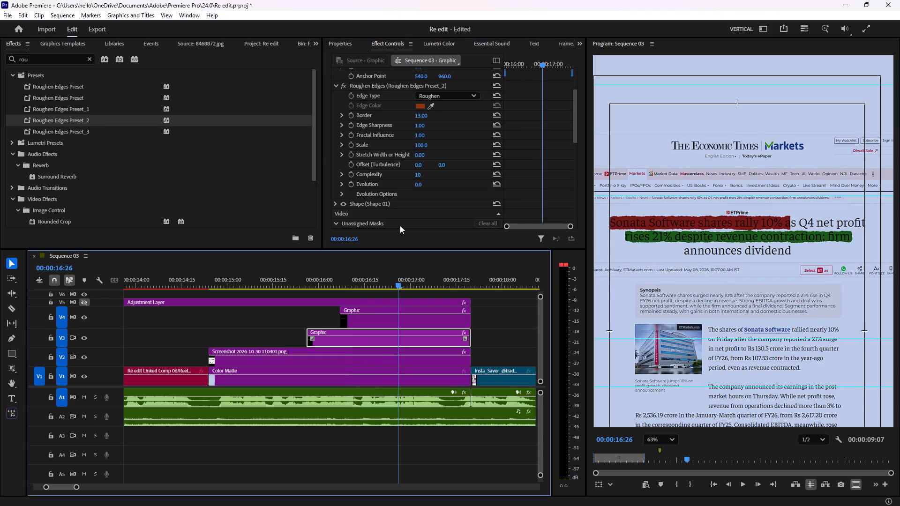
{"action": "scroll", "coordinate": [403, 193], "scroll_direction": "down", "scroll_amount": 15}
{"action": "scroll", "coordinate": [403, 196], "scroll_direction": "down", "scroll_amount": 6}
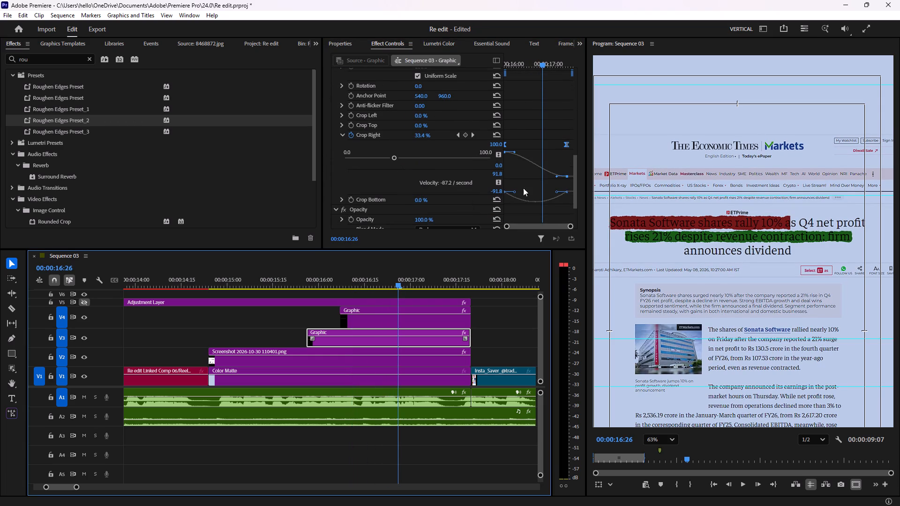
{"action": "left_click_drag", "start_coordinate": [557, 184], "coordinate": [512, 185]}
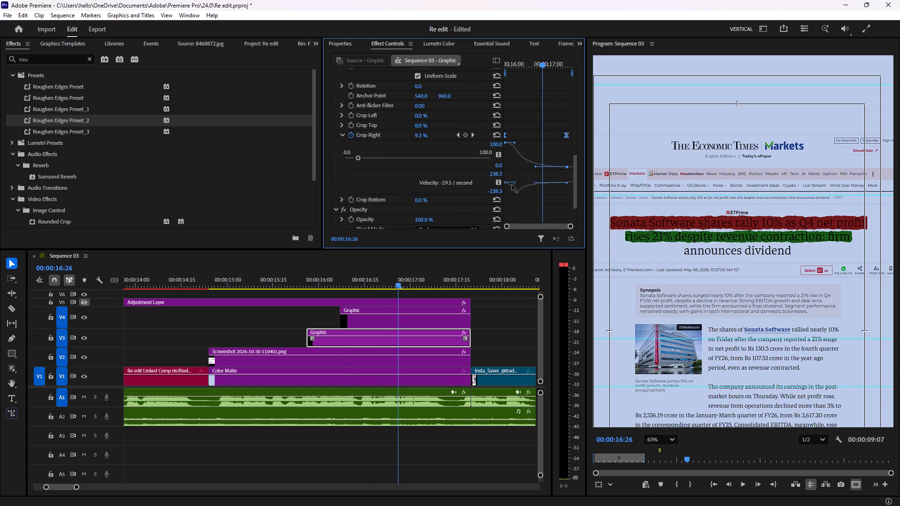
Scrub back to the start of the red highlight's clip and through its reveal to check the eased timing.
{"action": "scroll", "coordinate": [407, 159], "scroll_direction": "up", "scroll_amount": 6}
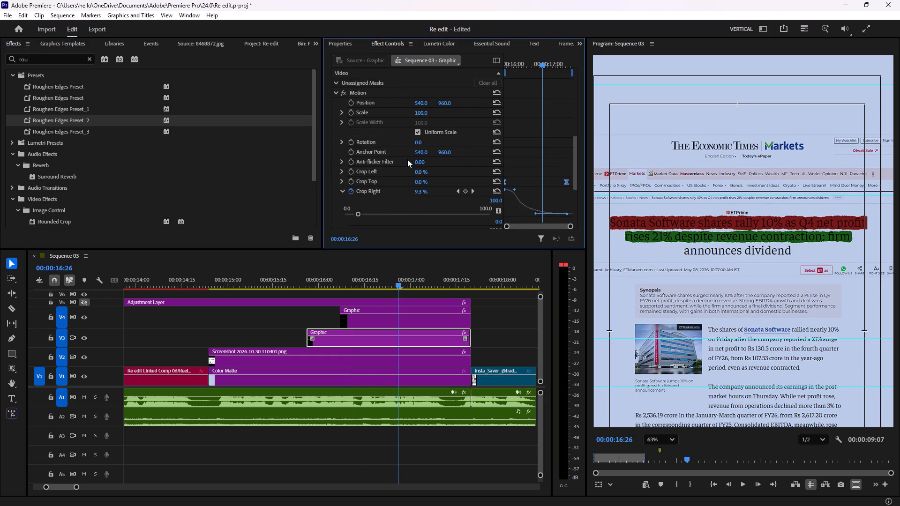
{"action": "scroll", "coordinate": [407, 159], "scroll_direction": "up", "scroll_amount": 13}
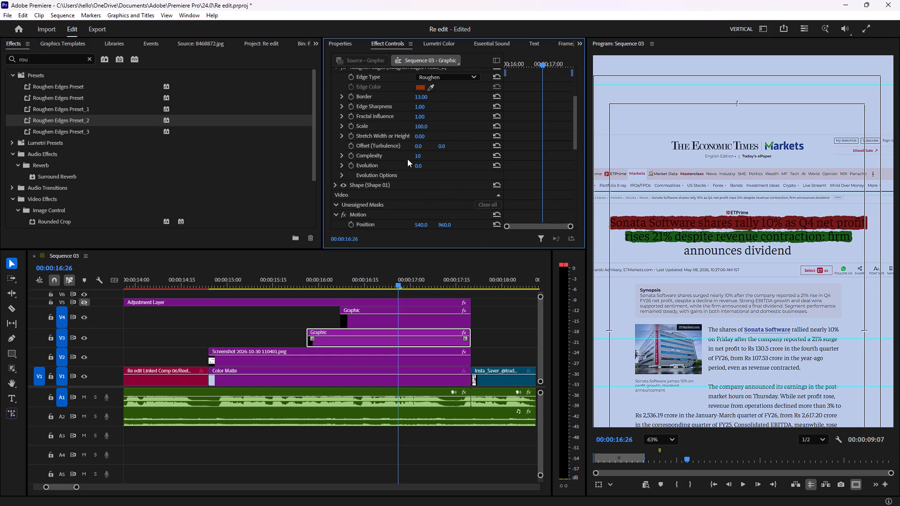
{"action": "left_click_drag", "start_coordinate": [540, 64], "coordinate": [469, 76]}
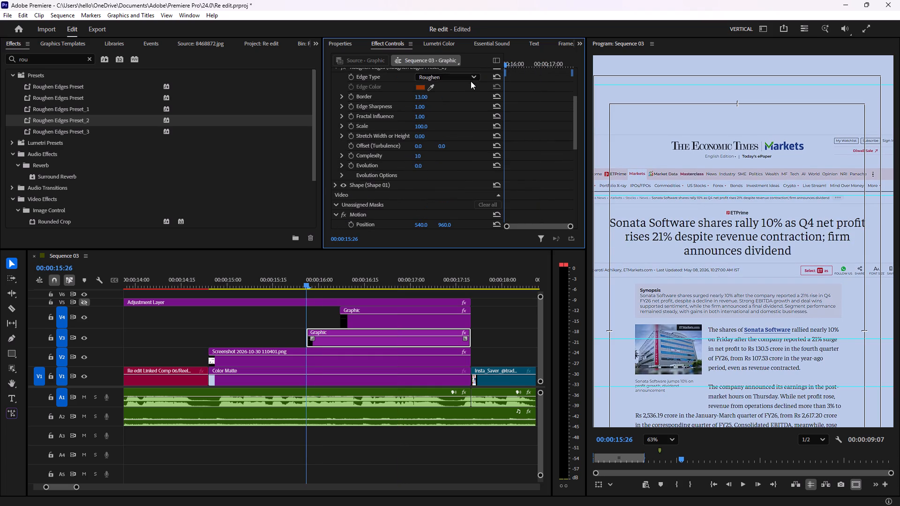
{"action": "left_click_drag", "start_coordinate": [505, 62], "coordinate": [543, 68]}
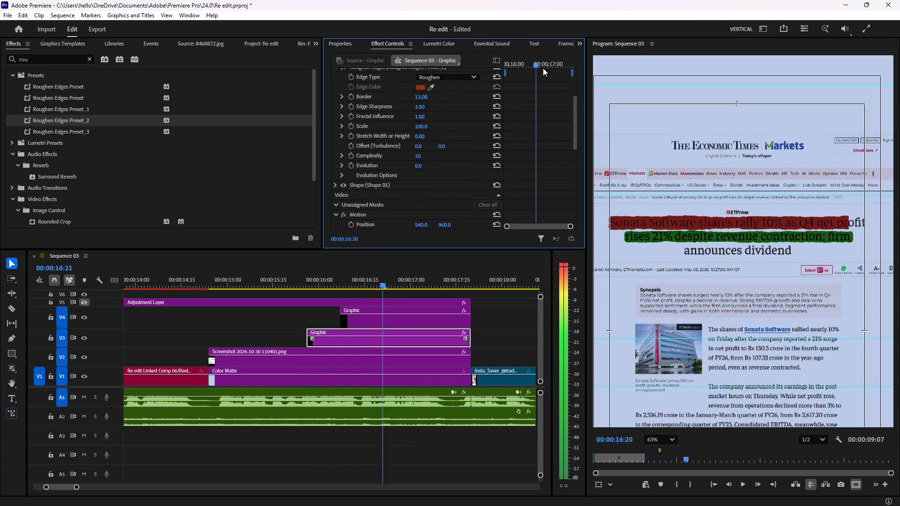
{"action": "left_click_drag", "start_coordinate": [543, 68], "coordinate": [536, 69]}
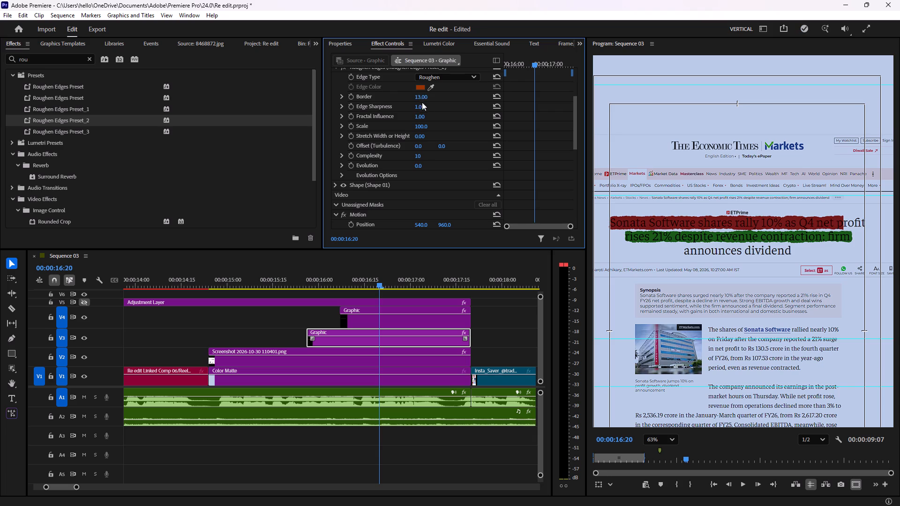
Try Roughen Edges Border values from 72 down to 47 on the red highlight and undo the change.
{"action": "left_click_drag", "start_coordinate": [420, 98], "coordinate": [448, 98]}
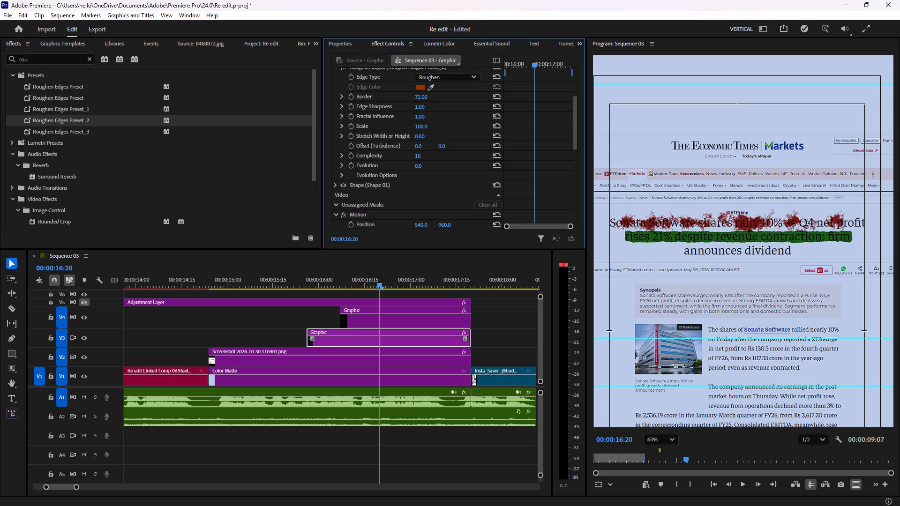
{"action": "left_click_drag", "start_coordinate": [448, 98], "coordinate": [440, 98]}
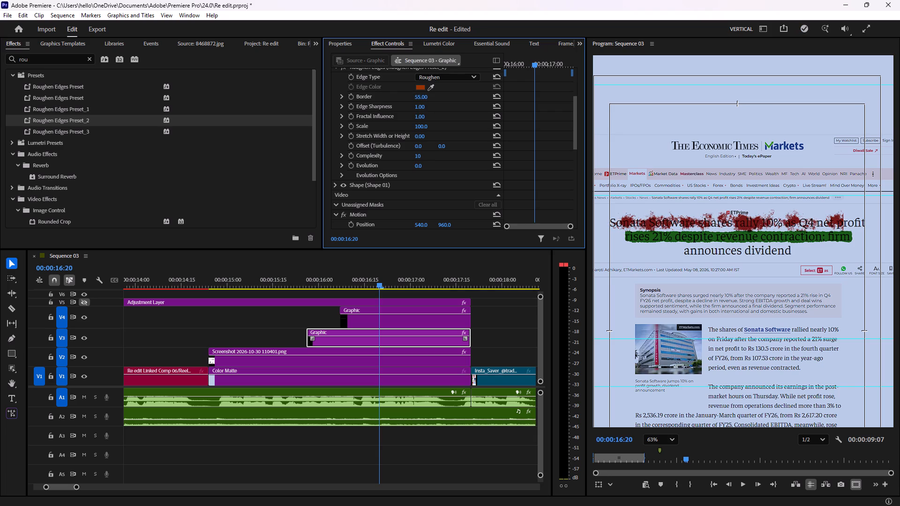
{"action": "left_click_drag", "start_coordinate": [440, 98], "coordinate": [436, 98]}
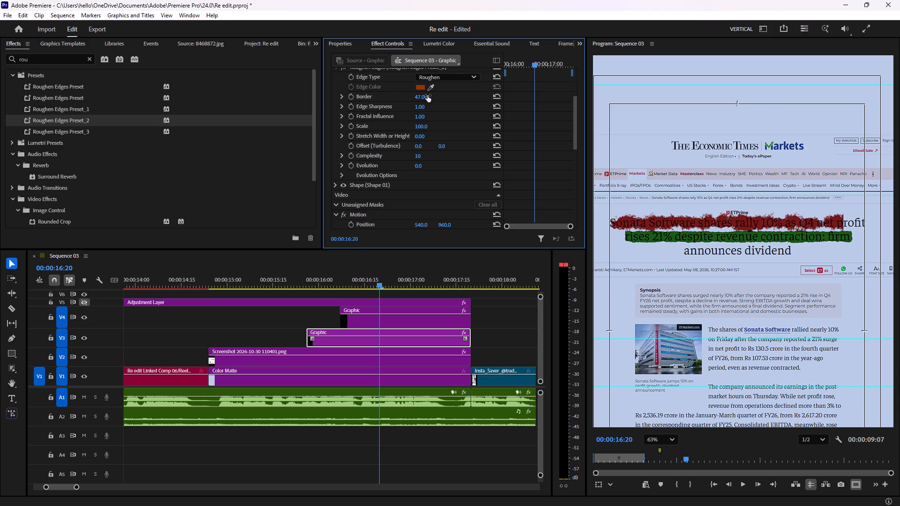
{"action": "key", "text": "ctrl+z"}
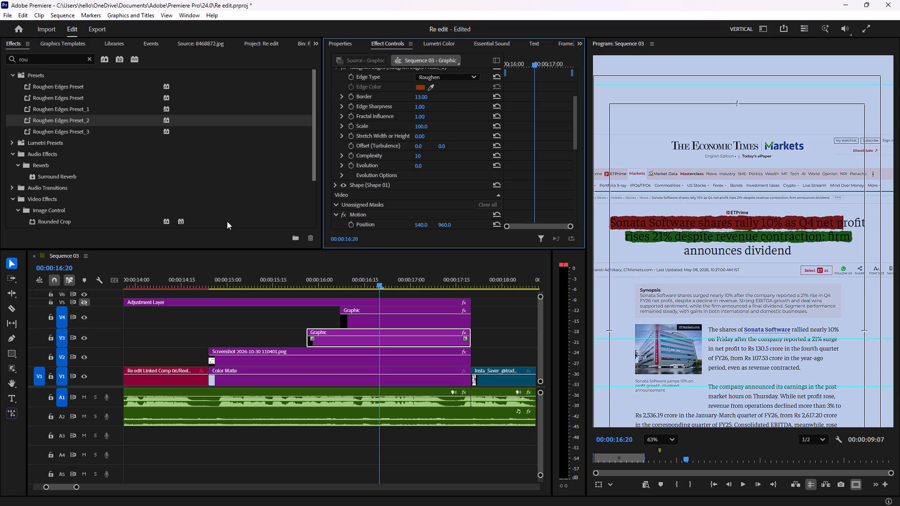
Create a new sequence in the project from the Broadcast 23.98p 4 mono discrete preset.
{"action": "right_click", "coordinate": [219, 320]}
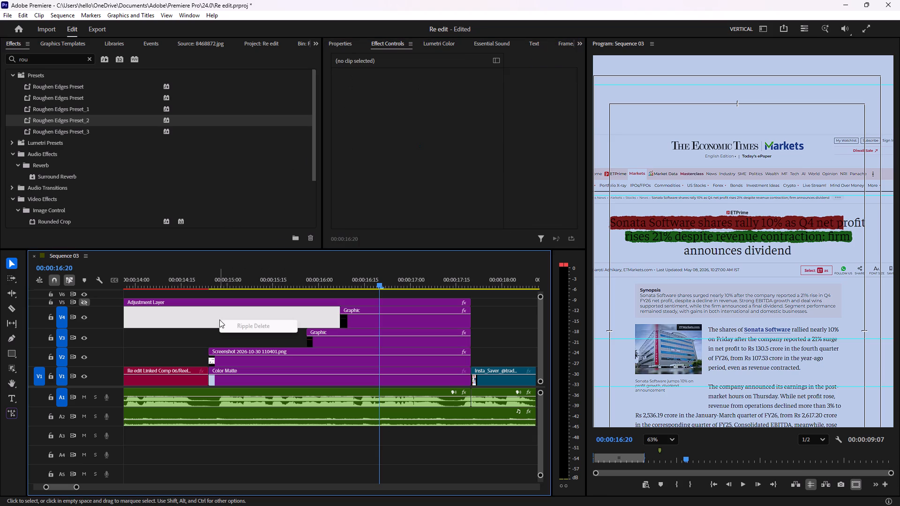
{"action": "right_click", "coordinate": [219, 203]}
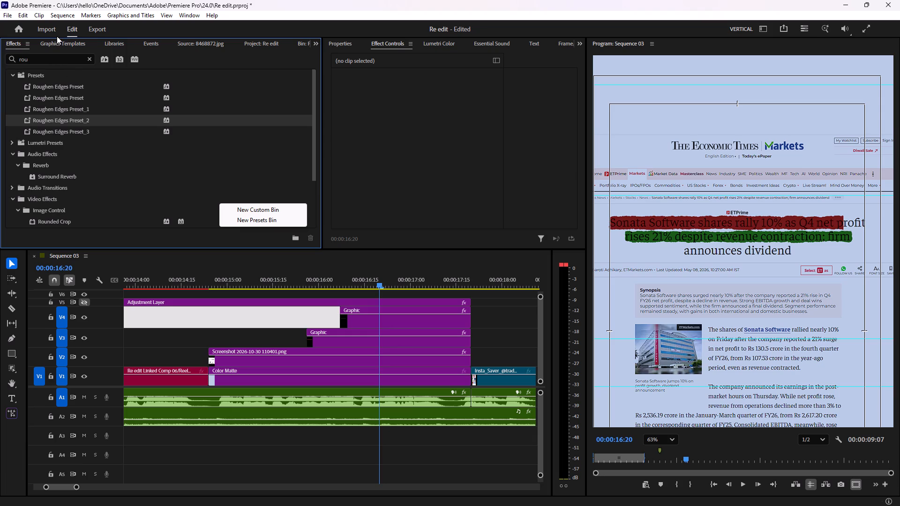
{"action": "left_click", "coordinate": [87, 49]}
{"action": "left_click", "coordinate": [149, 44]}
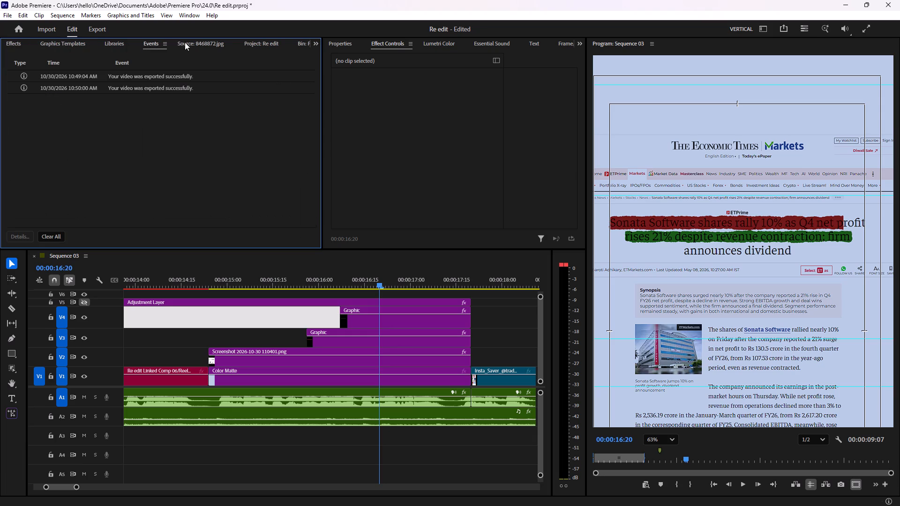
{"action": "left_click", "coordinate": [271, 43]}
{"action": "right_click", "coordinate": [183, 202]}
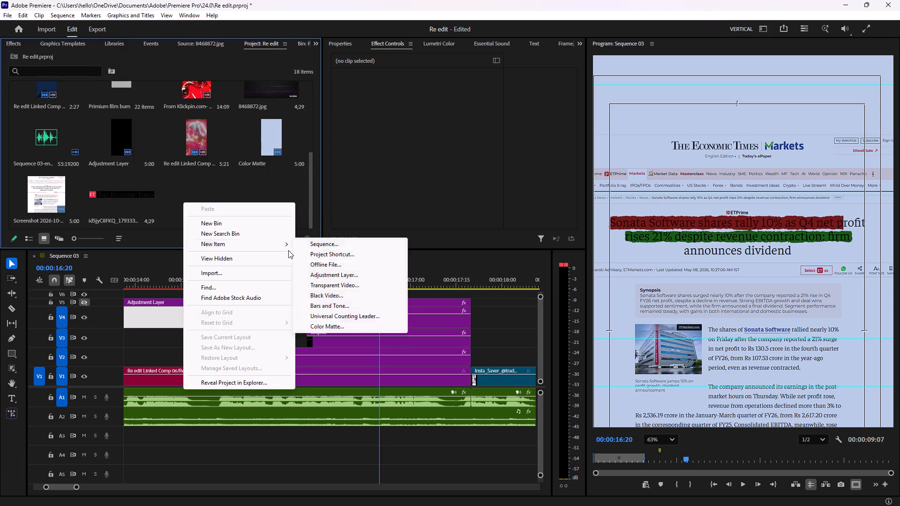
{"action": "left_click", "coordinate": [344, 245]}
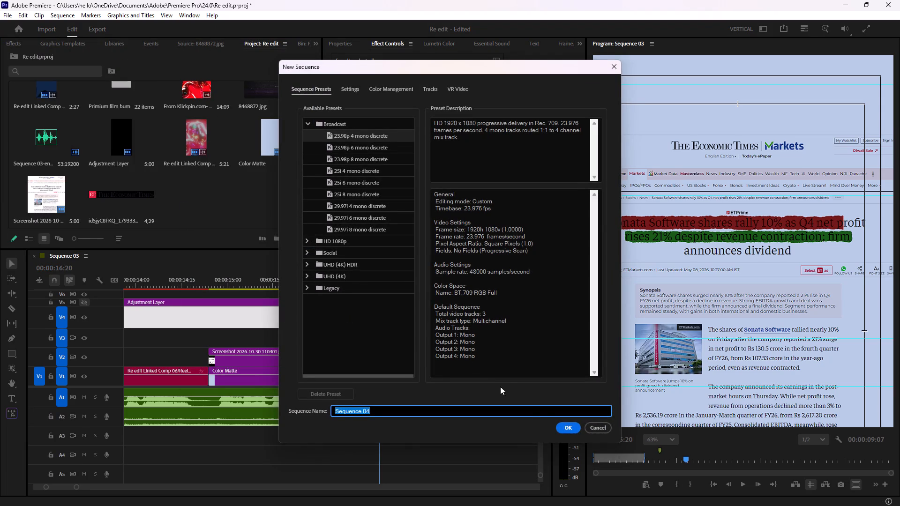
{"action": "left_click", "coordinate": [567, 429]}
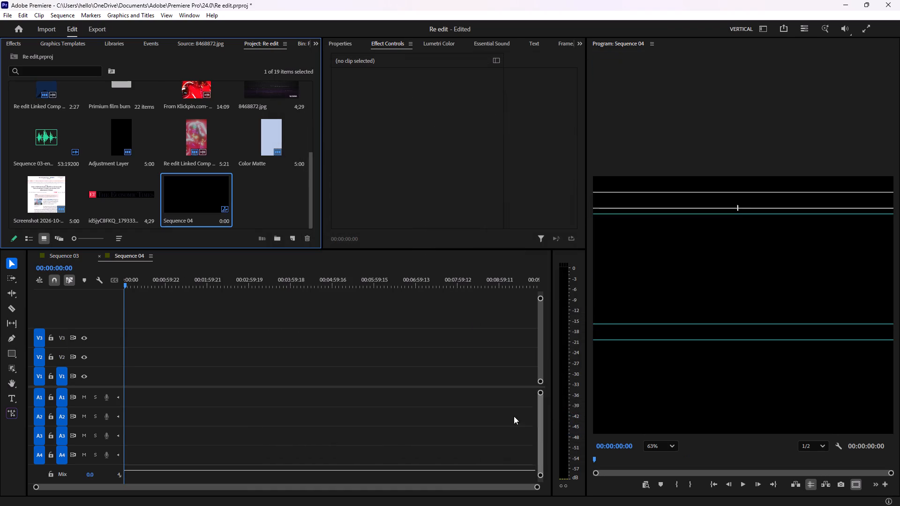
Draw a red rectangle shape in the middle of the new sequence's frame, with the preview zoomed to Fit.
{"action": "scroll", "coordinate": [684, 306], "scroll_direction": "down", "scroll_amount": 7}
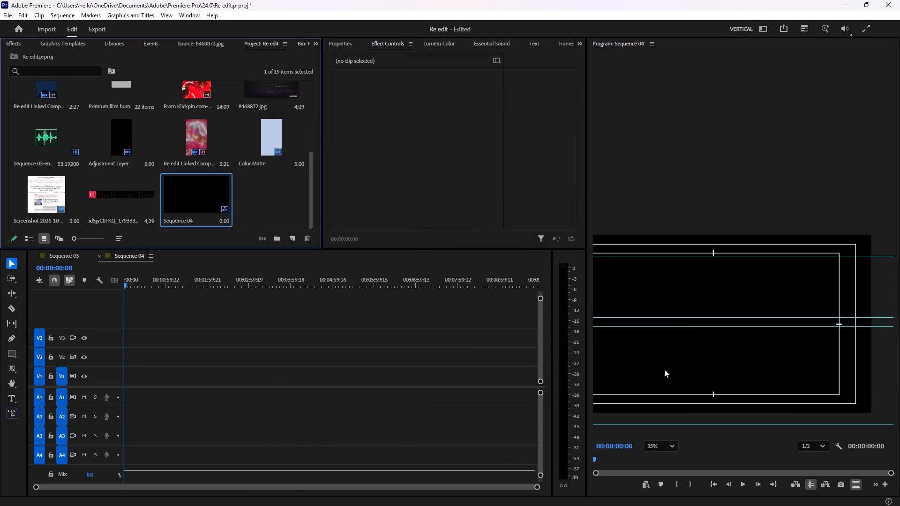
{"action": "left_click", "coordinate": [658, 447]}
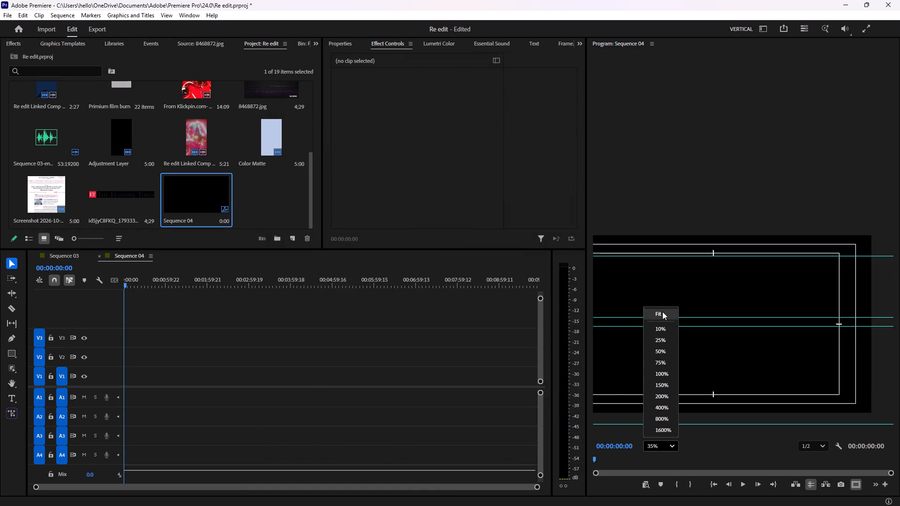
{"action": "left_click", "coordinate": [662, 312]}
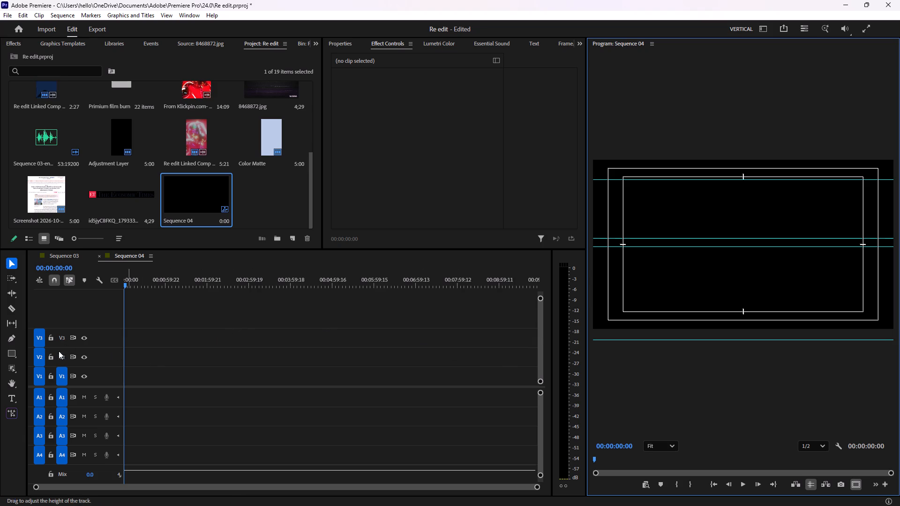
{"action": "left_click", "coordinate": [12, 351]}
{"action": "left_click_drag", "start_coordinate": [672, 204], "coordinate": [679, 209]}
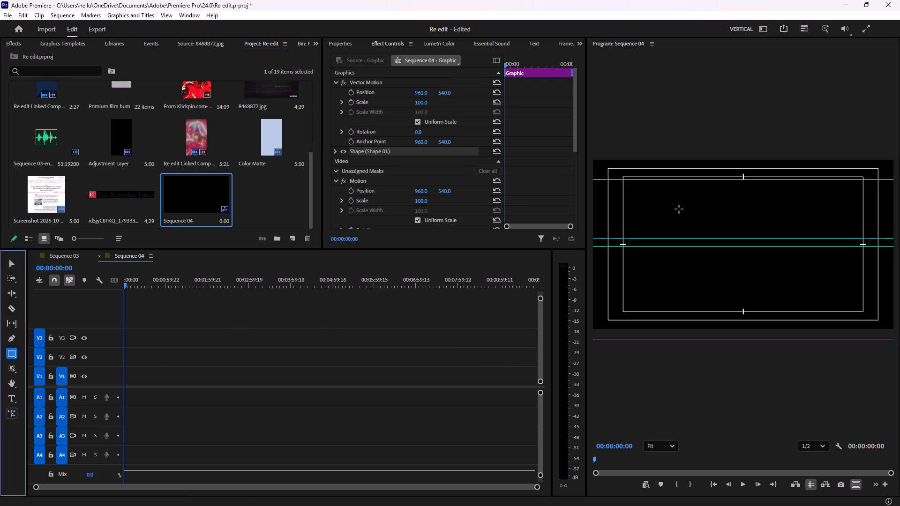
{"action": "left_click_drag", "start_coordinate": [679, 209], "coordinate": [788, 295]}
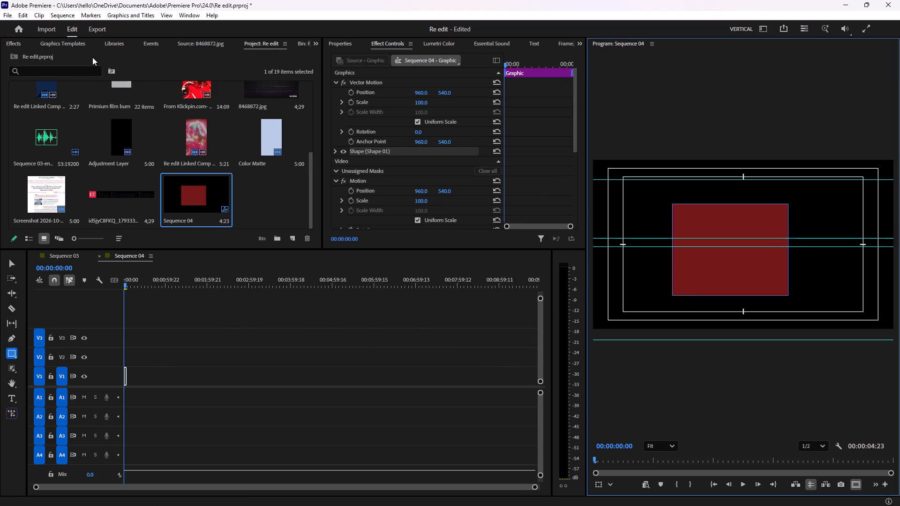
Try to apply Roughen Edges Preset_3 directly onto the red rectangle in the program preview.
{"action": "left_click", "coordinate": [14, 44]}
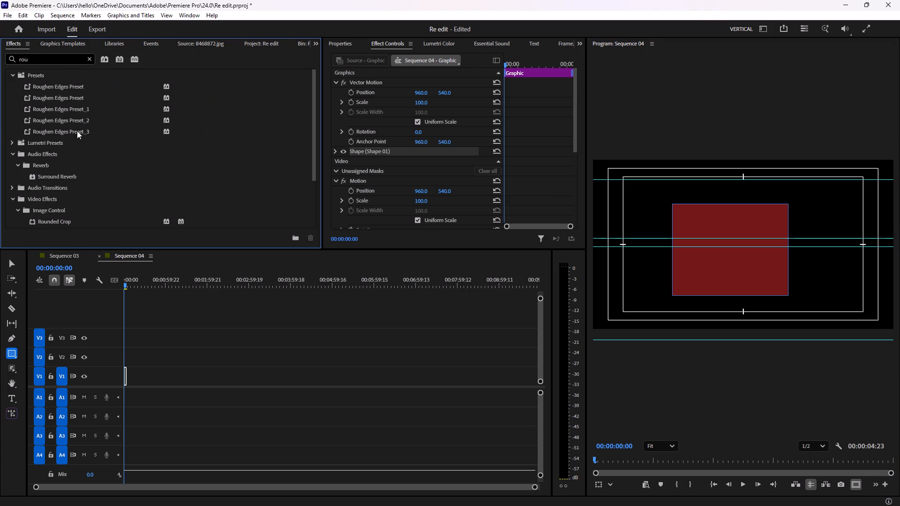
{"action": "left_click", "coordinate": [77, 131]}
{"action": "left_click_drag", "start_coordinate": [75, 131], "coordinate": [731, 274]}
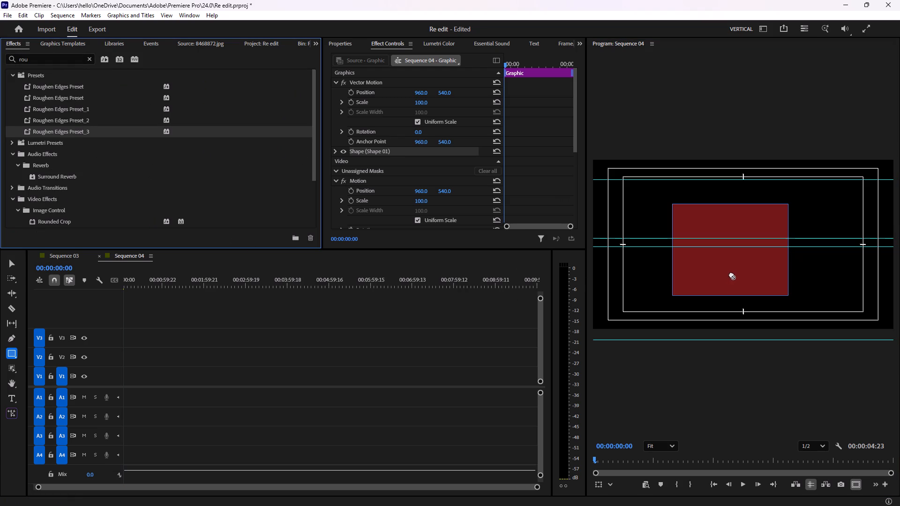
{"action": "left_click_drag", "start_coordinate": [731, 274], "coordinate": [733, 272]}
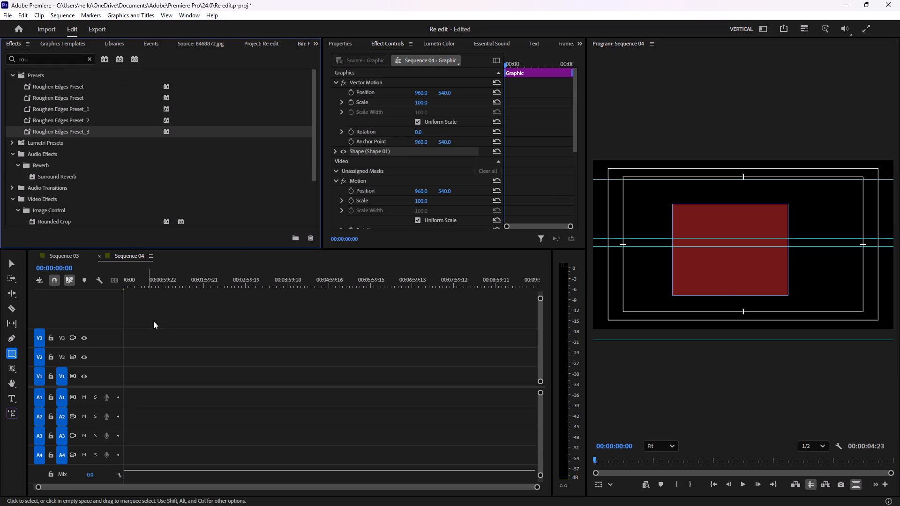
Extend the end of the rectangle's graphic clip on V1 to about 00:01:50:03.
{"action": "left_click_drag", "start_coordinate": [356, 335], "coordinate": [0, 305]}
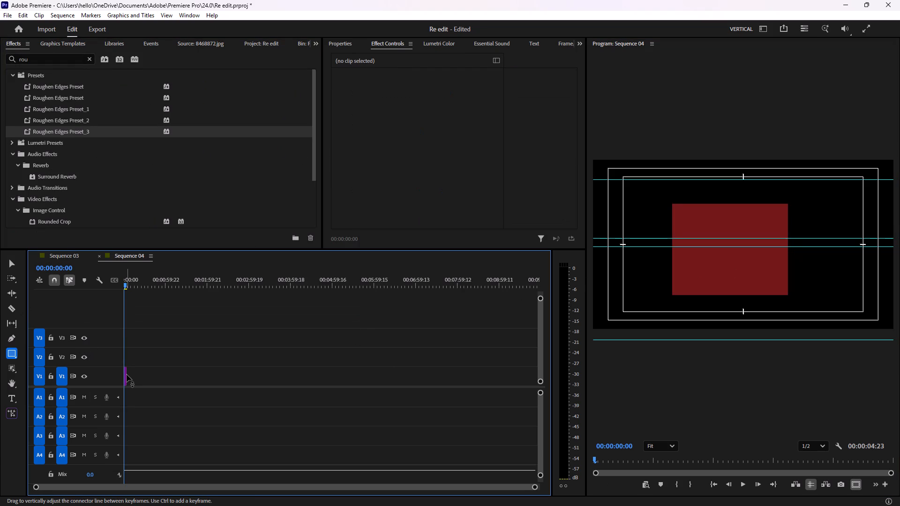
{"action": "left_click", "coordinate": [127, 374]}
{"action": "left_click_drag", "start_coordinate": [127, 370], "coordinate": [201, 375]}
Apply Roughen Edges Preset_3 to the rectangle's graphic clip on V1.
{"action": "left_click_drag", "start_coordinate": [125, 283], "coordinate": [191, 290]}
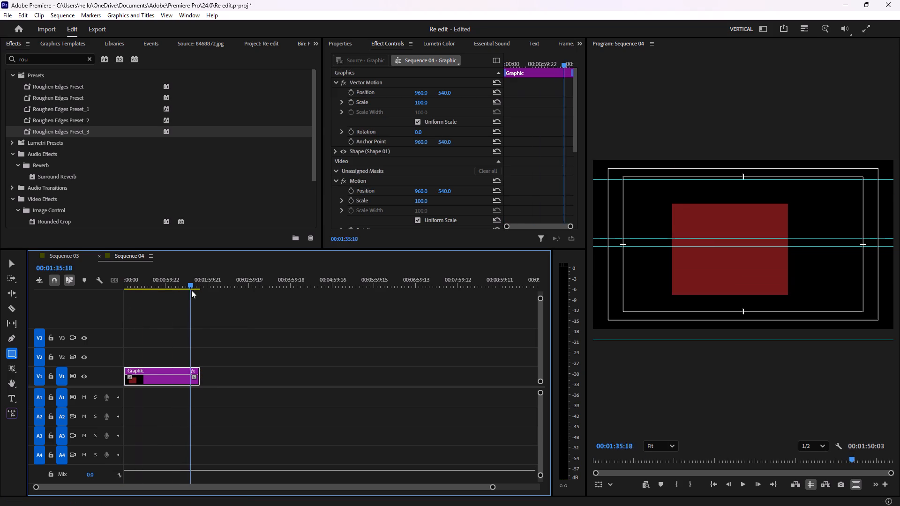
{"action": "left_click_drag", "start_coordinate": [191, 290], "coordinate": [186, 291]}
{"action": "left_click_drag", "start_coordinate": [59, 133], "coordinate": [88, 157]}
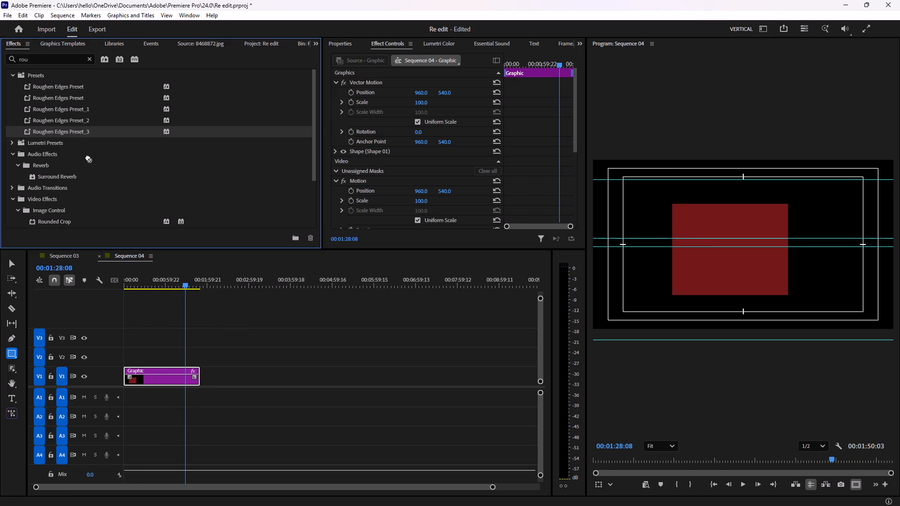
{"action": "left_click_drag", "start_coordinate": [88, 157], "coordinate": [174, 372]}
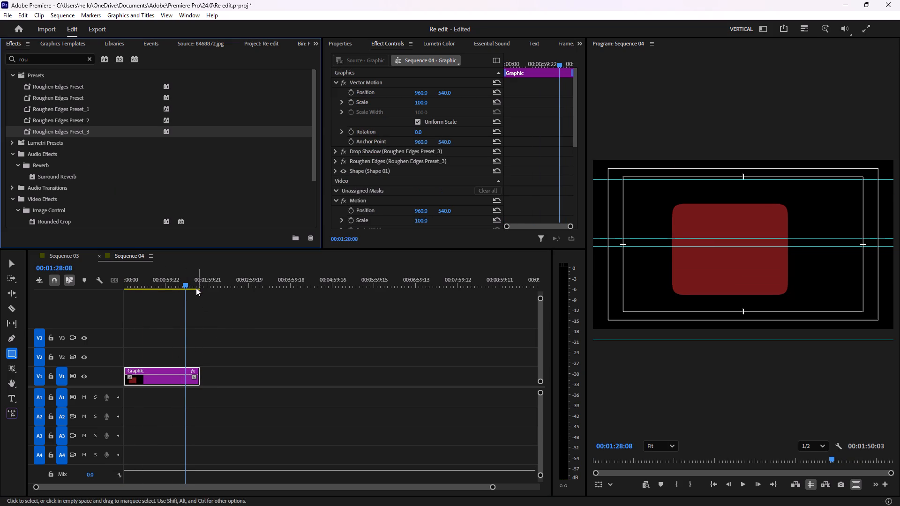
Examine the preset's look on the red rectangle at different times and go through the clip's effect settings.
{"action": "left_click_drag", "start_coordinate": [189, 284], "coordinate": [150, 286]}
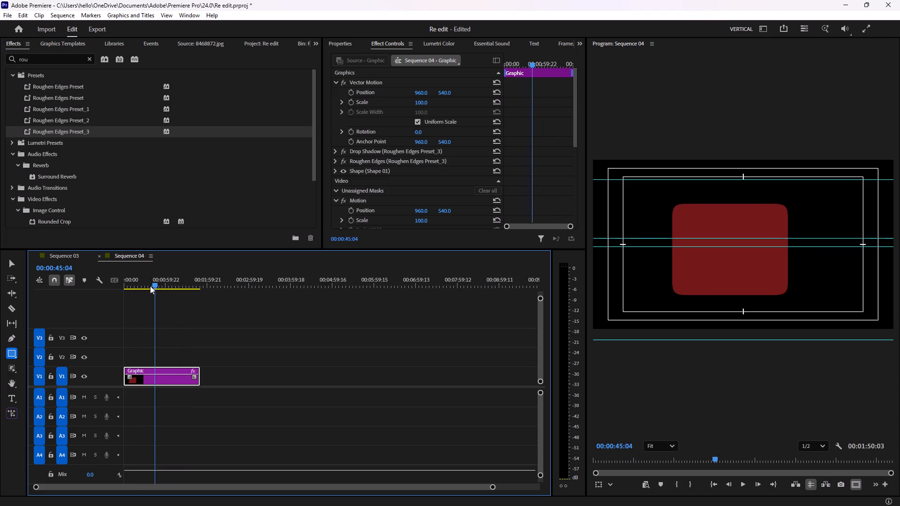
{"action": "left_click_drag", "start_coordinate": [150, 286], "coordinate": [139, 286]}
{"action": "scroll", "coordinate": [420, 176], "scroll_direction": "down", "scroll_amount": 8}
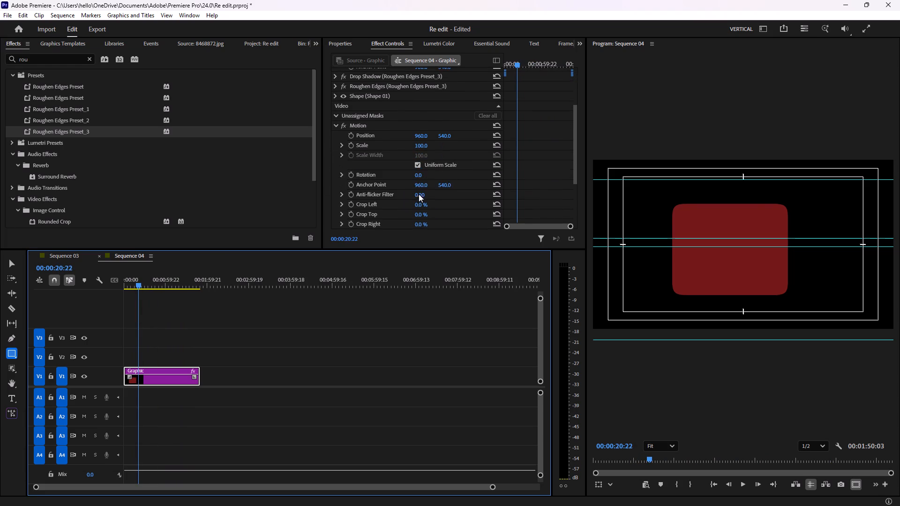
{"action": "scroll", "coordinate": [418, 201], "scroll_direction": "down", "scroll_amount": 4}
{"action": "scroll", "coordinate": [376, 183], "scroll_direction": "down", "scroll_amount": 5}
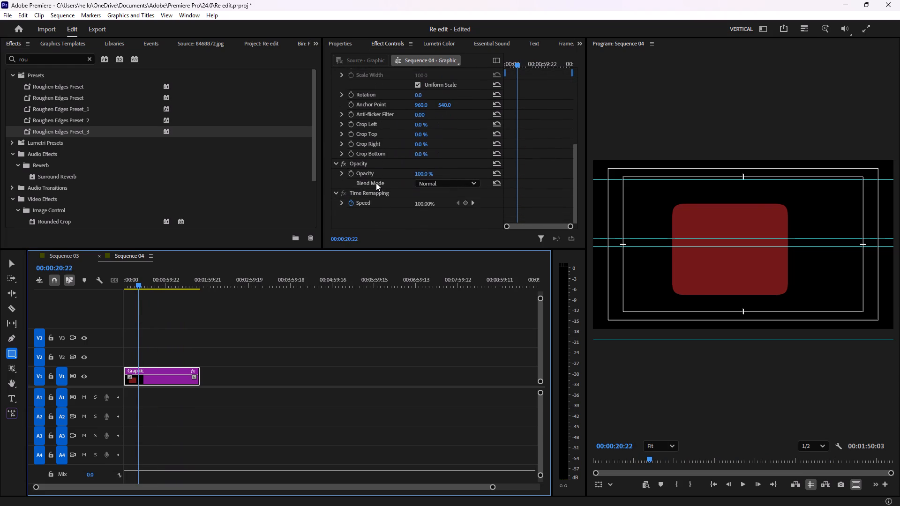
{"action": "scroll", "coordinate": [376, 183], "scroll_direction": "down", "scroll_amount": 3}
{"action": "scroll", "coordinate": [382, 187], "scroll_direction": "up", "scroll_amount": 5}
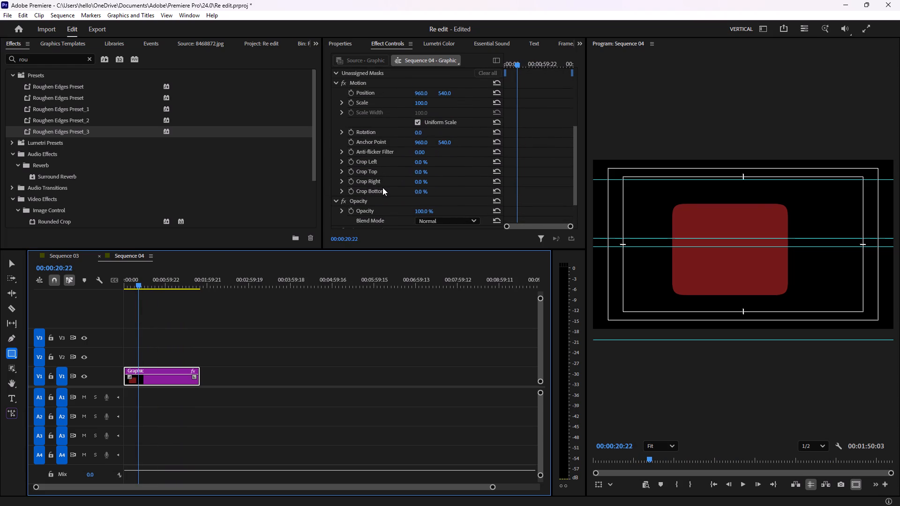
{"action": "scroll", "coordinate": [382, 187], "scroll_direction": "down", "scroll_amount": 1}
{"action": "scroll", "coordinate": [382, 187], "scroll_direction": "up", "scroll_amount": 5}
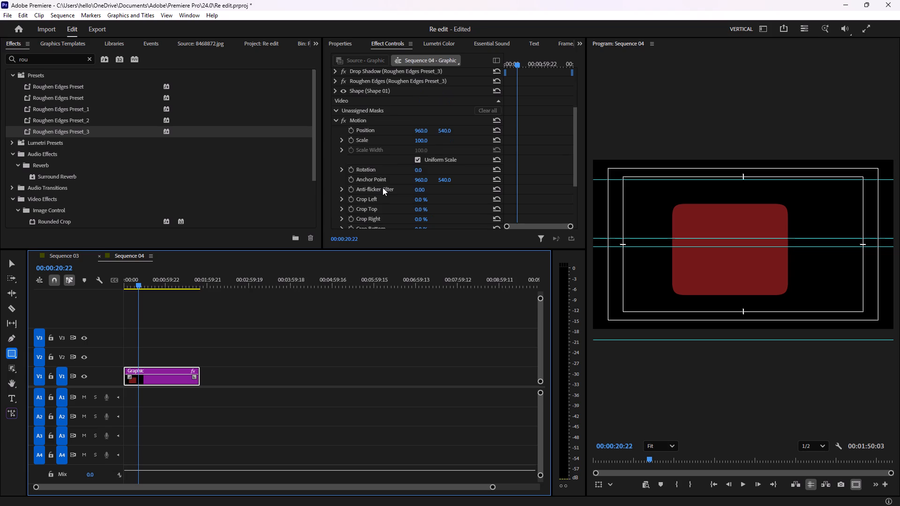
{"action": "scroll", "coordinate": [382, 190], "scroll_direction": "up", "scroll_amount": 7}
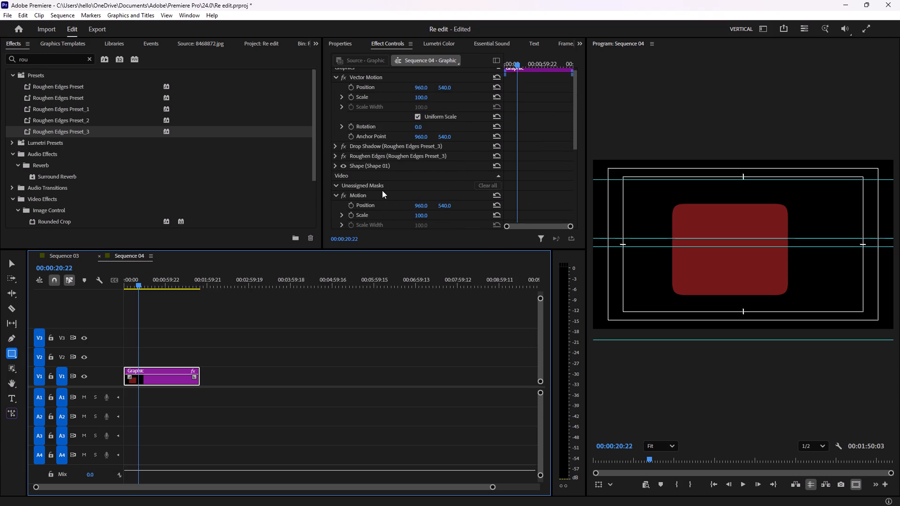
{"action": "scroll", "coordinate": [382, 190], "scroll_direction": "up", "scroll_amount": 5}
{"action": "scroll", "coordinate": [382, 190], "scroll_direction": "down", "scroll_amount": 7}
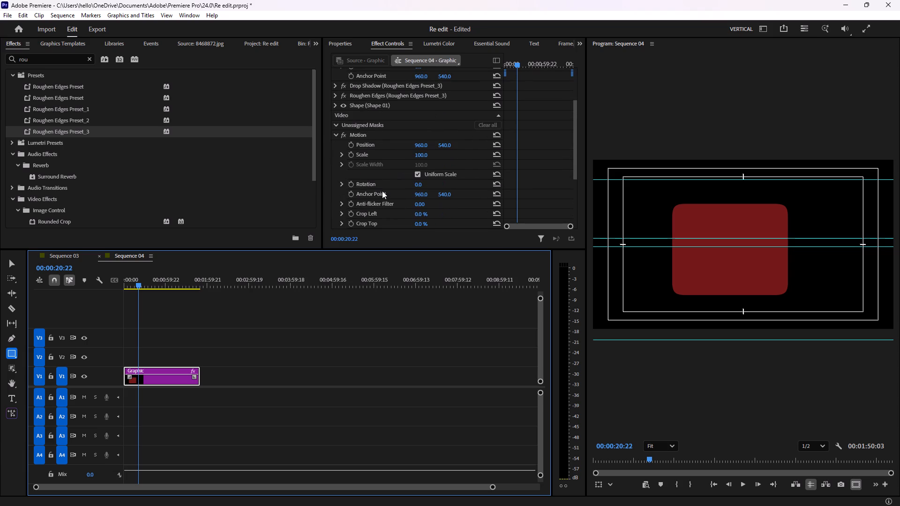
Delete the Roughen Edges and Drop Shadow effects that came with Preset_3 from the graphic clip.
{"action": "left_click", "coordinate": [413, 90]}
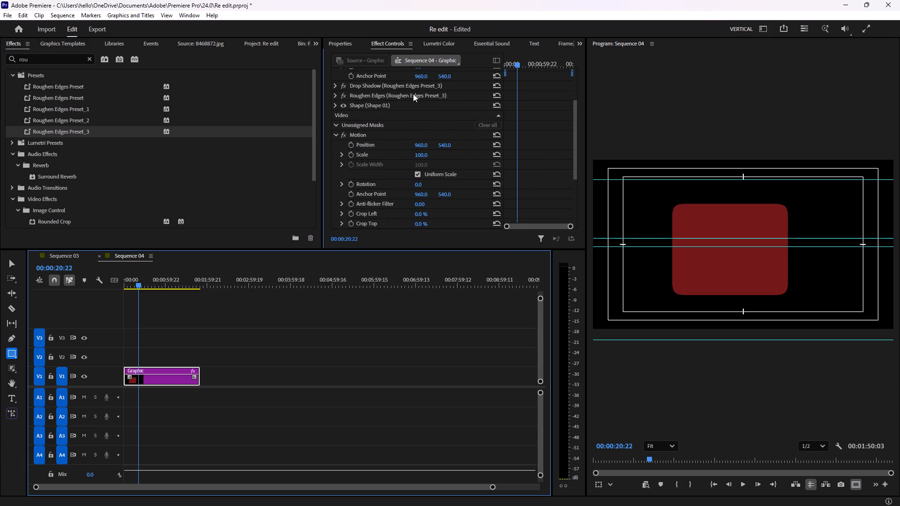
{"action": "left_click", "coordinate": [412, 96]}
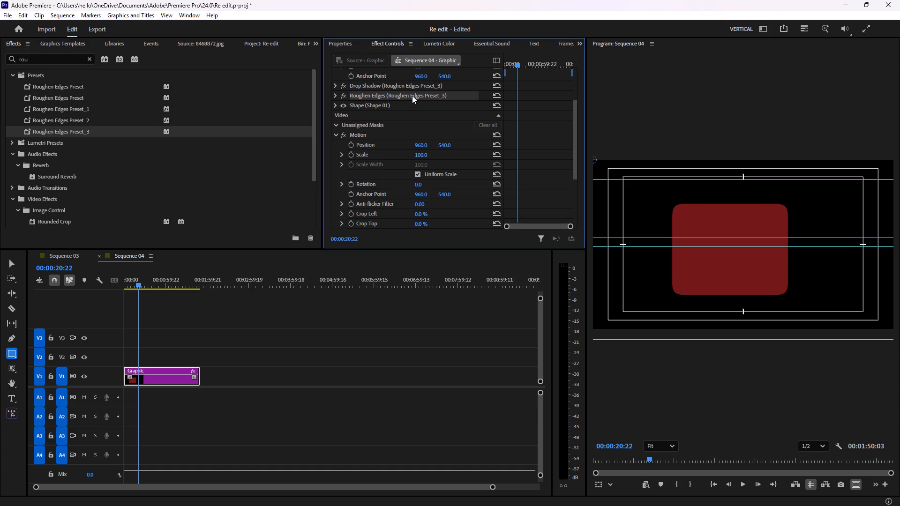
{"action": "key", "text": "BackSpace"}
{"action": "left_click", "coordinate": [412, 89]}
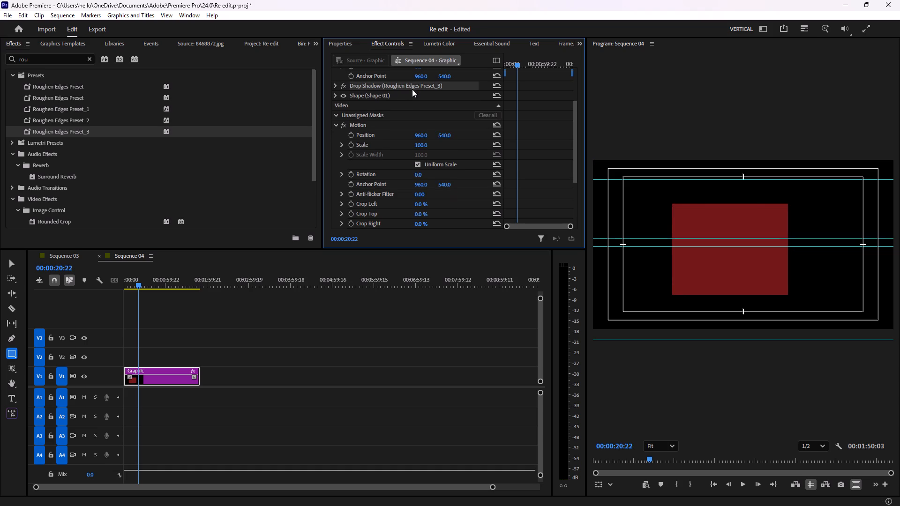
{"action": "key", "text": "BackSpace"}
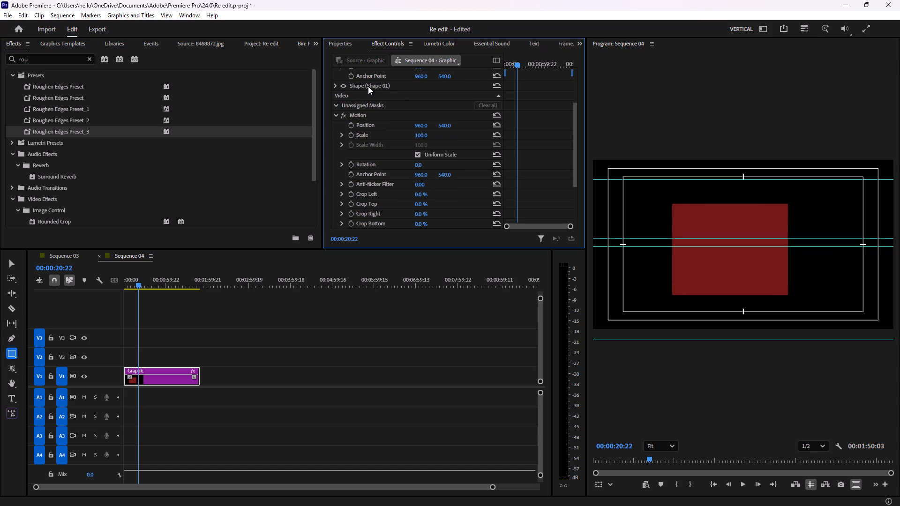
Apply Roughen Edges Preset_2 to the rectangle's graphic clip on V1.
{"action": "scroll", "coordinate": [382, 160], "scroll_direction": "down", "scroll_amount": 6}
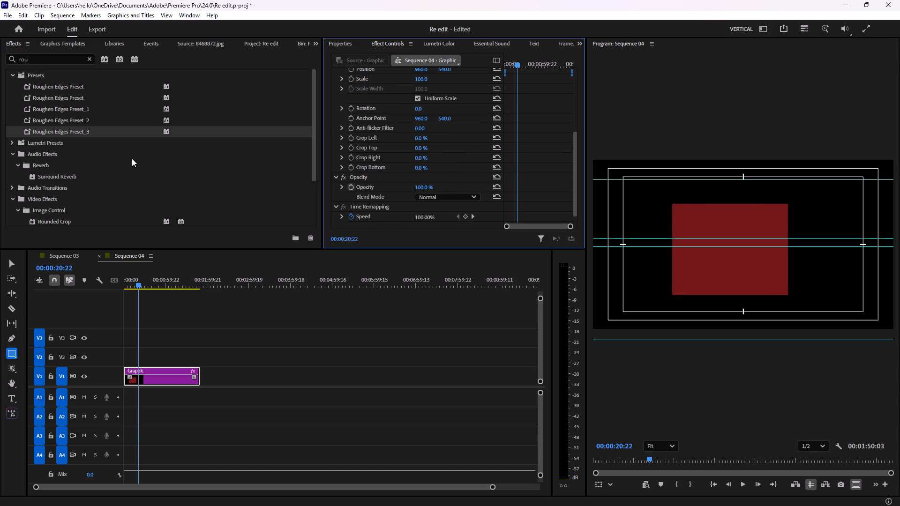
{"action": "left_click", "coordinate": [60, 108]}
{"action": "left_click", "coordinate": [66, 119]}
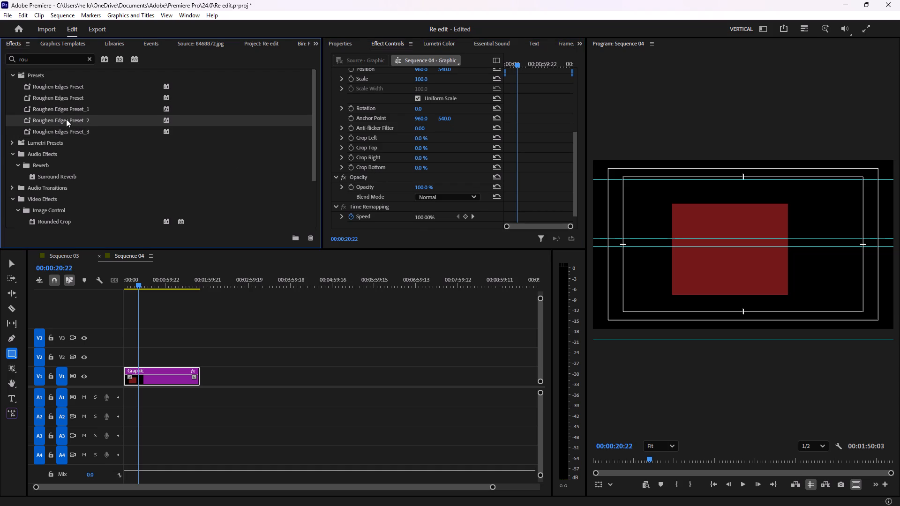
{"action": "left_click_drag", "start_coordinate": [66, 119], "coordinate": [135, 357]}
{"action": "left_click", "coordinate": [501, 316]}
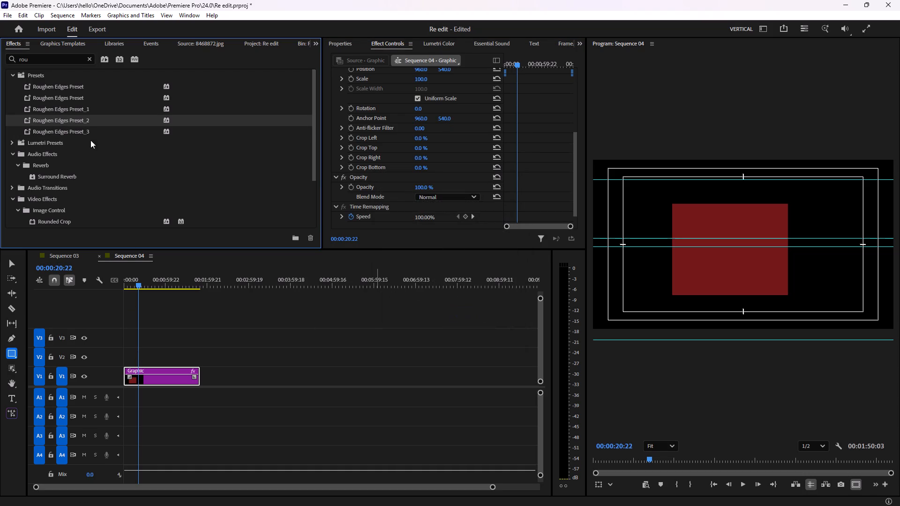
{"action": "left_click_drag", "start_coordinate": [66, 119], "coordinate": [173, 373]}
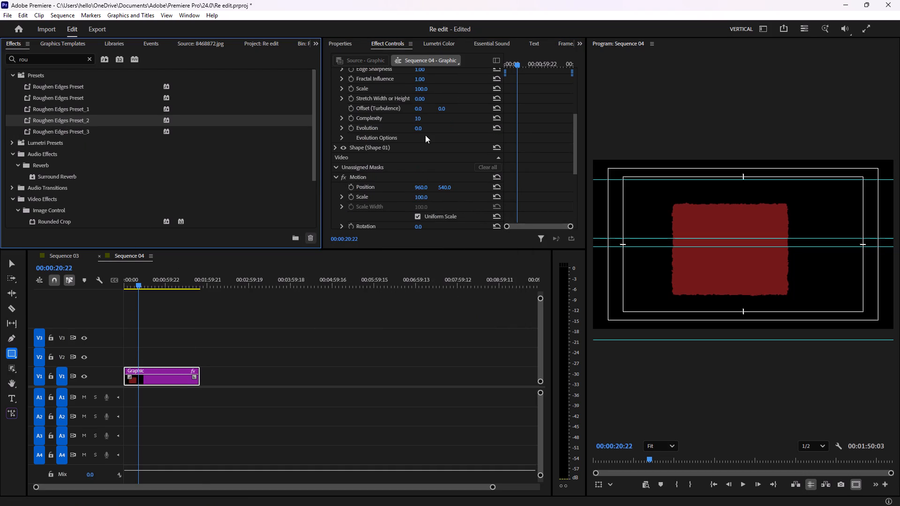
Raise the Border value of the graphic's Roughen Edges effect to 500.
{"action": "scroll", "coordinate": [425, 134], "scroll_direction": "up", "scroll_amount": 5}
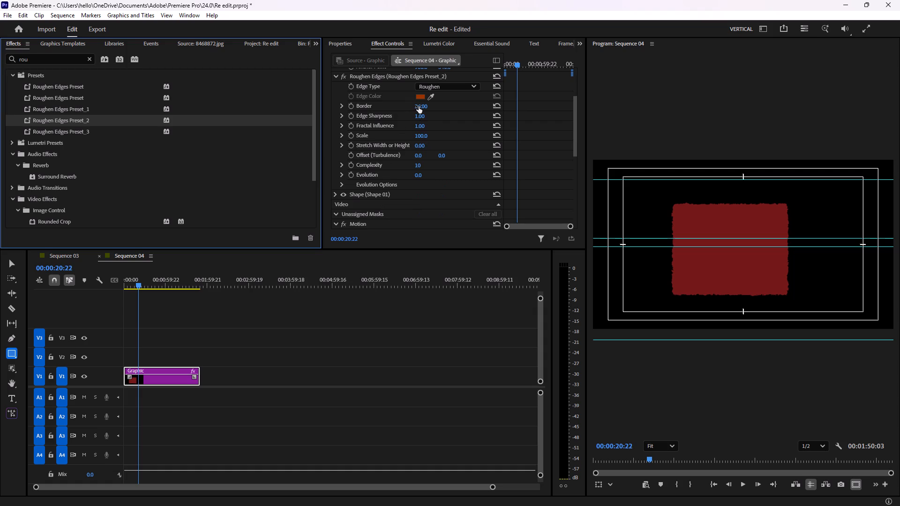
{"action": "left_click_drag", "start_coordinate": [419, 106], "coordinate": [605, 141]}
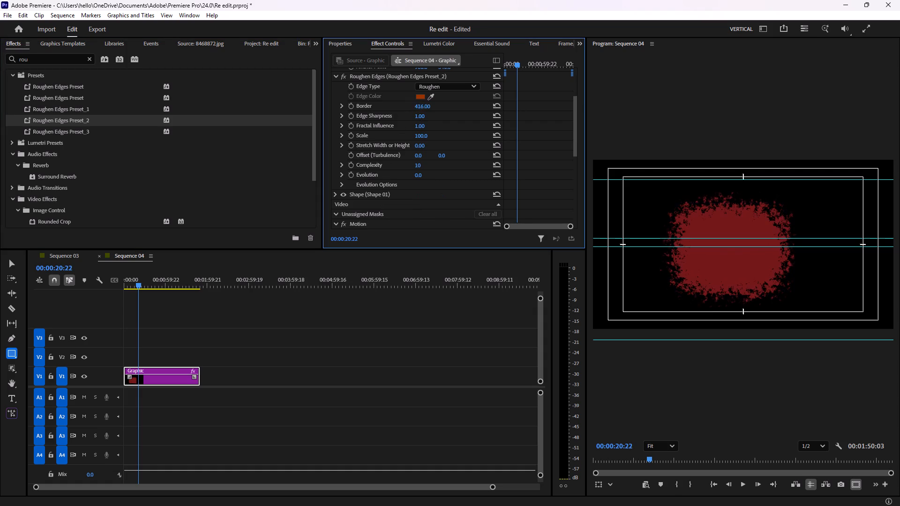
{"action": "left_click_drag", "start_coordinate": [605, 141], "coordinate": [649, 148]}
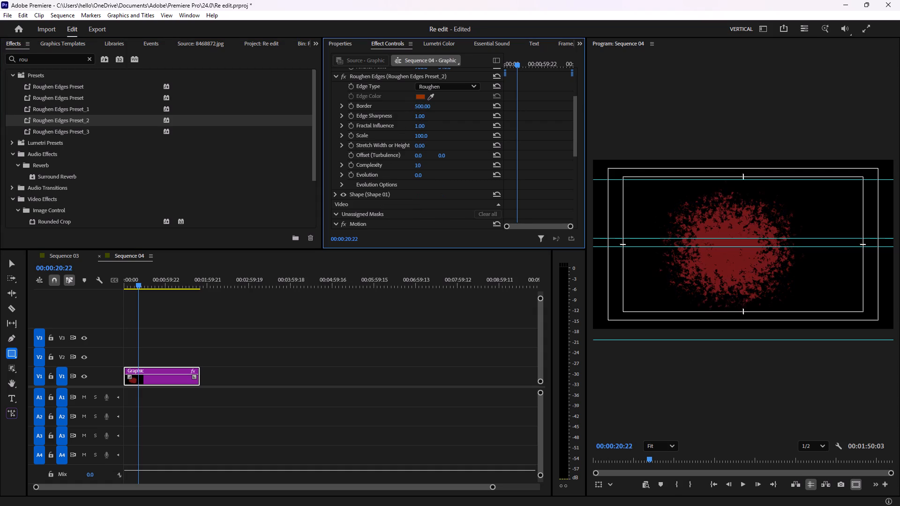
{"action": "left_click_drag", "start_coordinate": [649, 148], "coordinate": [718, 161]}
Add the red From Klickpin.com video from the project to V1 and A1, after the graphic clip.
{"action": "left_click", "coordinate": [267, 44]}
{"action": "scroll", "coordinate": [182, 149], "scroll_direction": "up", "scroll_amount": 2}
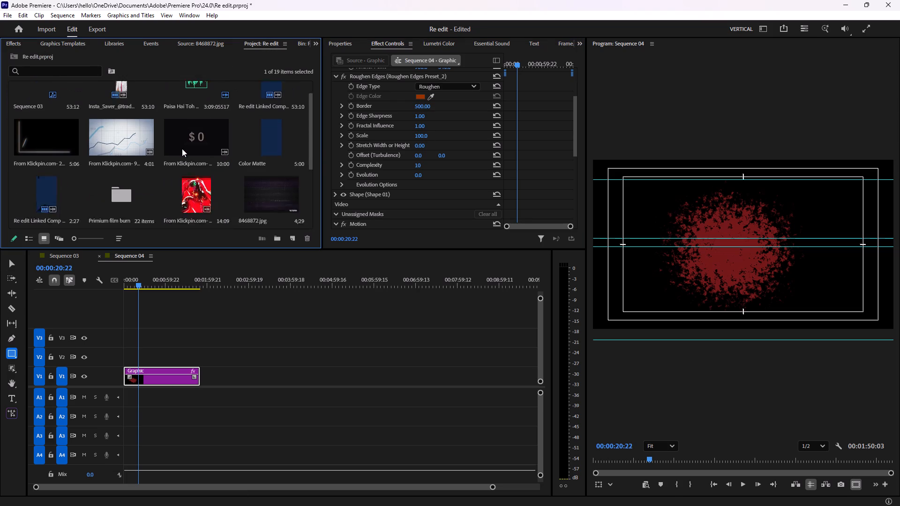
{"action": "scroll", "coordinate": [182, 149], "scroll_direction": "up", "scroll_amount": 2}
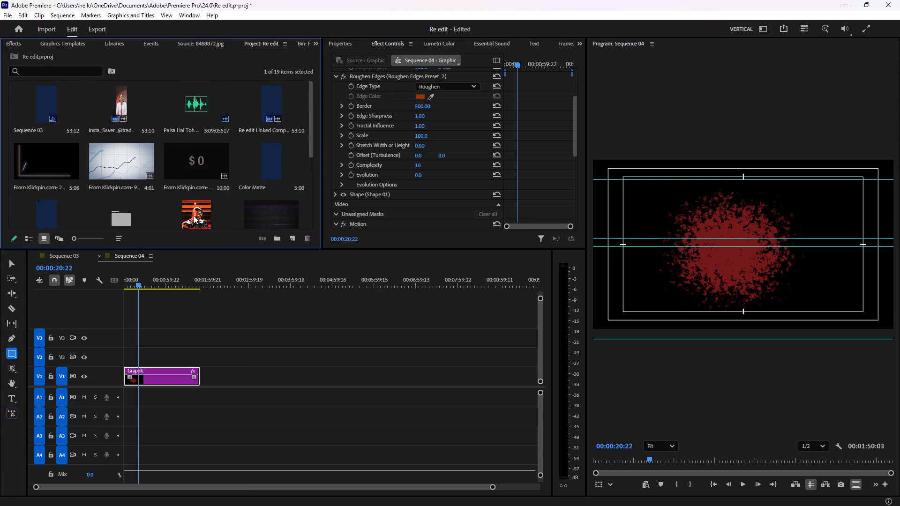
{"action": "left_click_drag", "start_coordinate": [195, 212], "coordinate": [229, 394]}
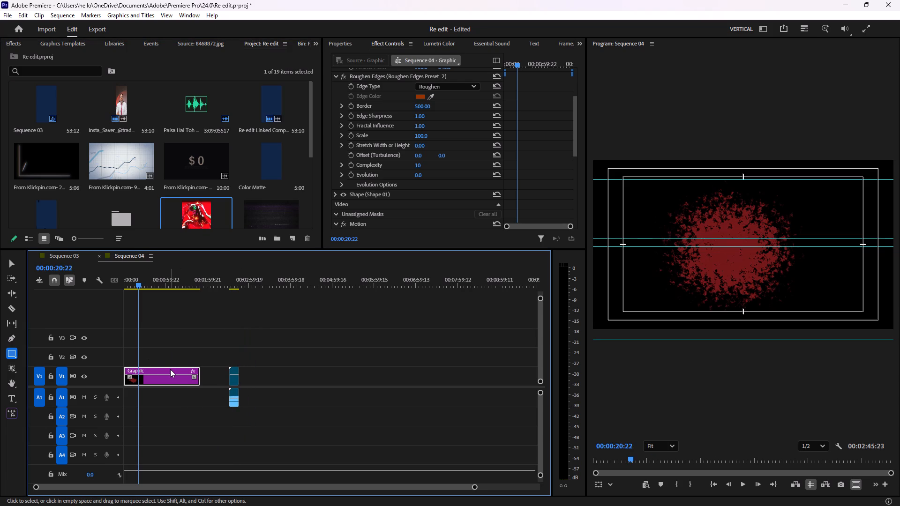
Clear V1 by moving the graphic up to V3, and shift the Klickpin clip to the start of the sequence.
{"action": "left_click_drag", "start_coordinate": [170, 369], "coordinate": [168, 344]}
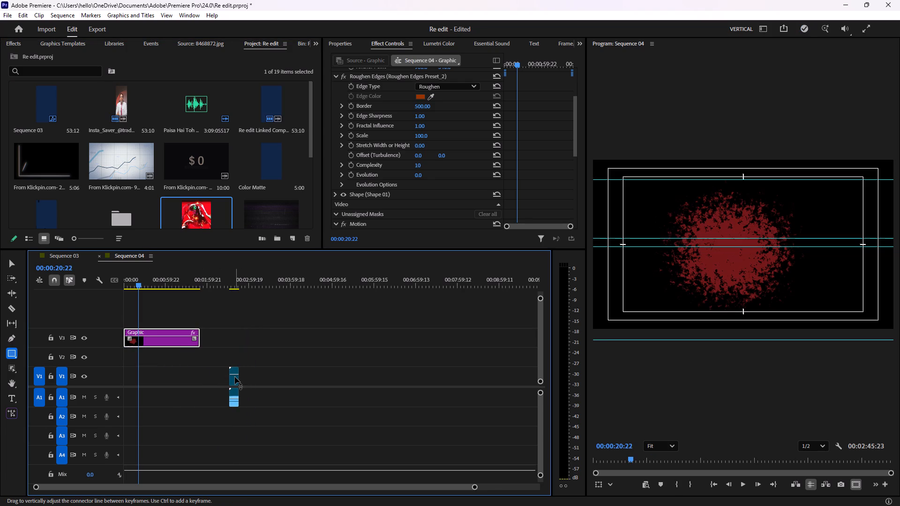
{"action": "left_click", "coordinate": [235, 377]}
{"action": "left_click_drag", "start_coordinate": [234, 373], "coordinate": [128, 370]}
{"action": "left_click_drag", "start_coordinate": [236, 365], "coordinate": [238, 350]}
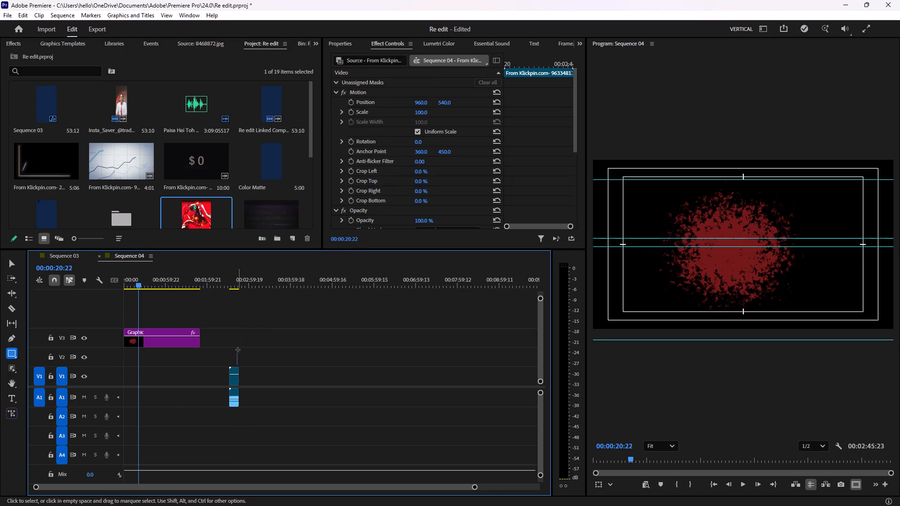
{"action": "left_click_drag", "start_coordinate": [238, 350], "coordinate": [238, 348]}
{"action": "left_click", "coordinate": [234, 371]}
{"action": "left_click_drag", "start_coordinate": [237, 370], "coordinate": [346, 382]}
{"action": "left_click_drag", "start_coordinate": [233, 371], "coordinate": [195, 371]}
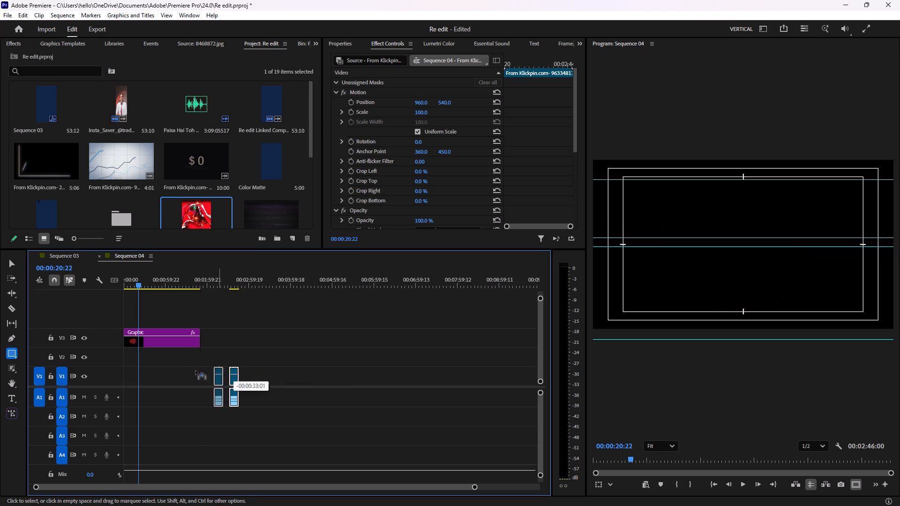
{"action": "left_click_drag", "start_coordinate": [195, 371], "coordinate": [105, 367]}
Move the graphic clip from V3 down to V2, directly above the Klickpin video.
{"action": "left_click", "coordinate": [174, 340]}
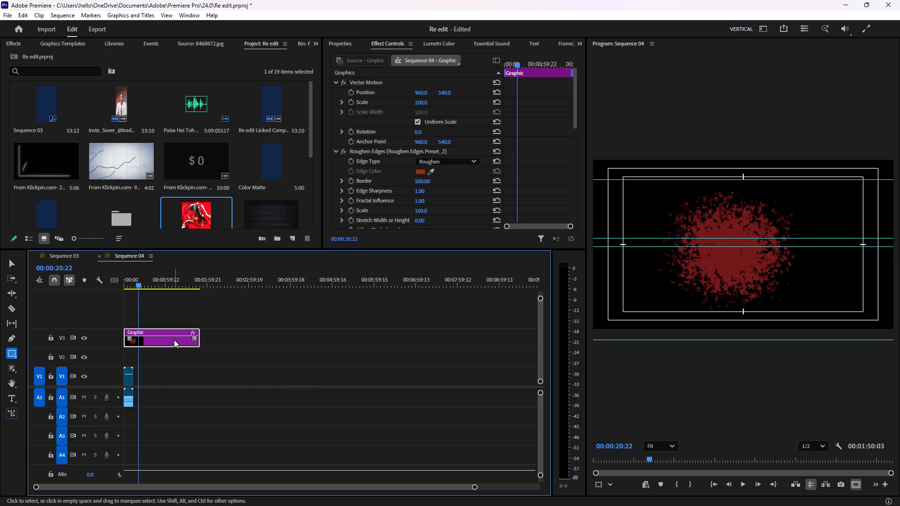
{"action": "left_click_drag", "start_coordinate": [160, 334], "coordinate": [152, 360]}
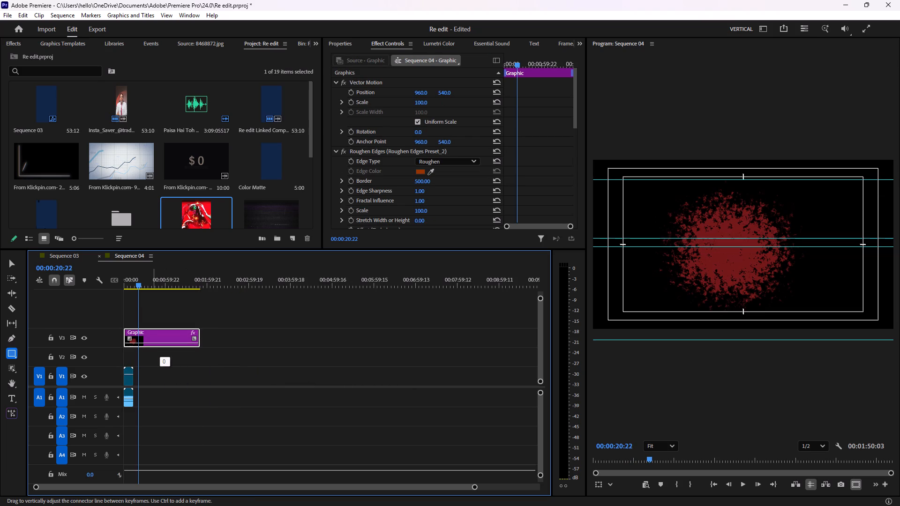
{"action": "left_click_drag", "start_coordinate": [152, 360], "coordinate": [162, 319]}
{"action": "left_click_drag", "start_coordinate": [158, 330], "coordinate": [156, 336]}
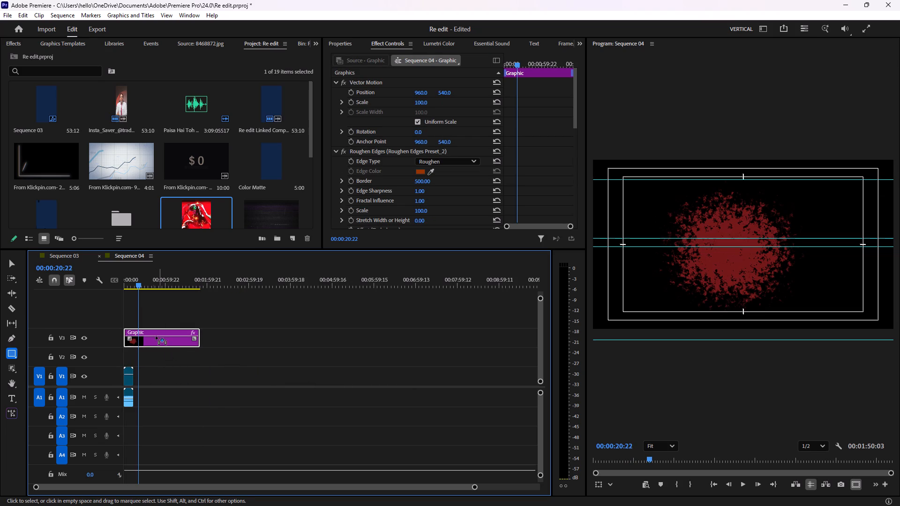
{"action": "left_click_drag", "start_coordinate": [156, 336], "coordinate": [138, 356]}
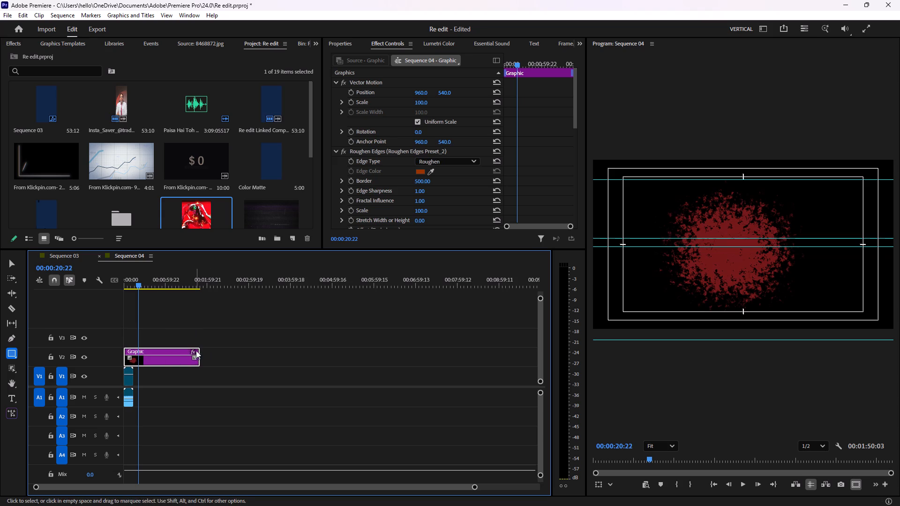
Trim the end of the graphic clip on V2 back to 00:00:20:22 and preview it over the video.
{"action": "left_click_drag", "start_coordinate": [198, 349], "coordinate": [135, 354]}
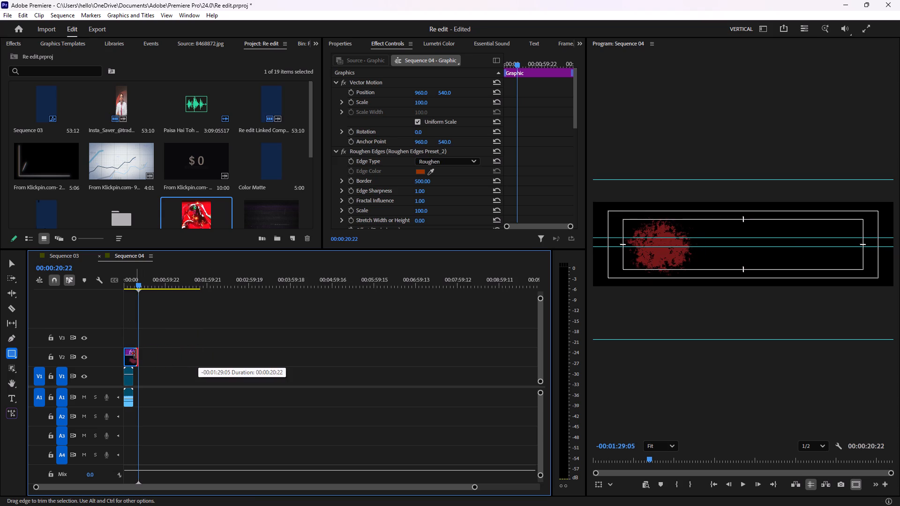
{"action": "left_click_drag", "start_coordinate": [135, 354], "coordinate": [136, 354]}
{"action": "left_click_drag", "start_coordinate": [135, 284], "coordinate": [126, 286]}
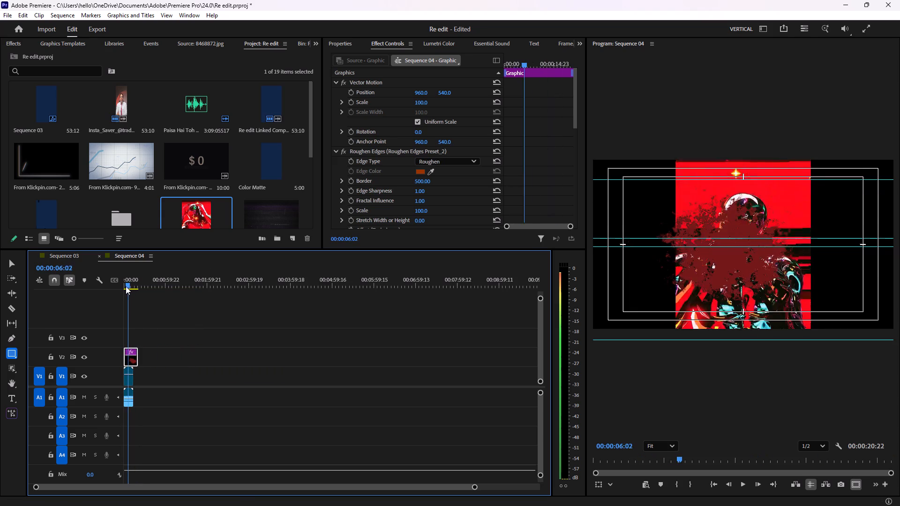
{"action": "left_click_drag", "start_coordinate": [126, 286], "coordinate": [131, 287]}
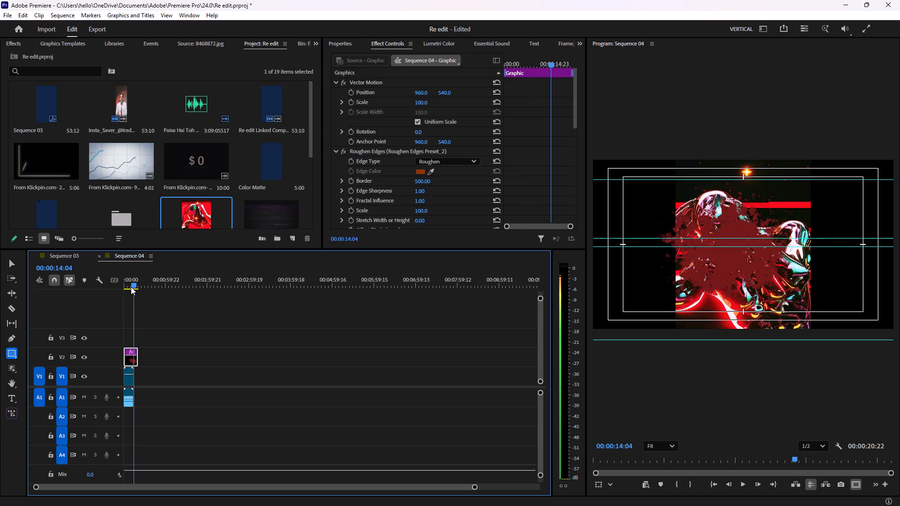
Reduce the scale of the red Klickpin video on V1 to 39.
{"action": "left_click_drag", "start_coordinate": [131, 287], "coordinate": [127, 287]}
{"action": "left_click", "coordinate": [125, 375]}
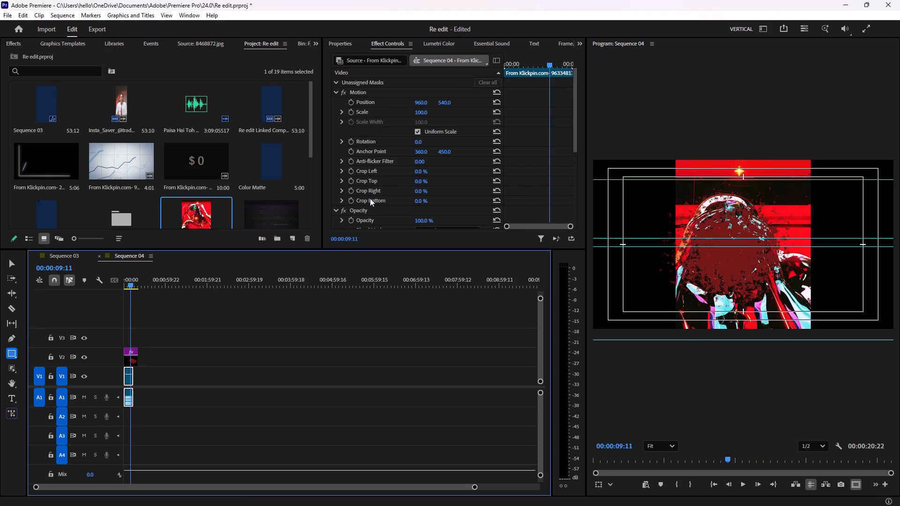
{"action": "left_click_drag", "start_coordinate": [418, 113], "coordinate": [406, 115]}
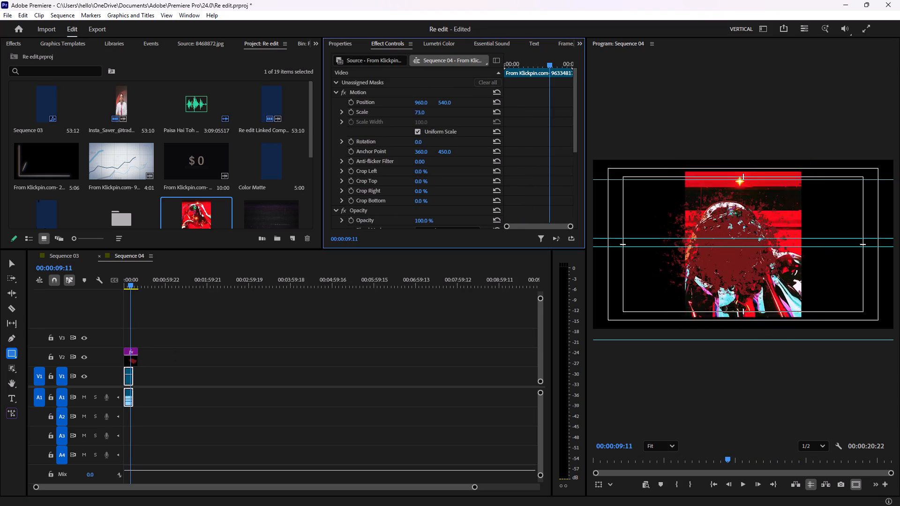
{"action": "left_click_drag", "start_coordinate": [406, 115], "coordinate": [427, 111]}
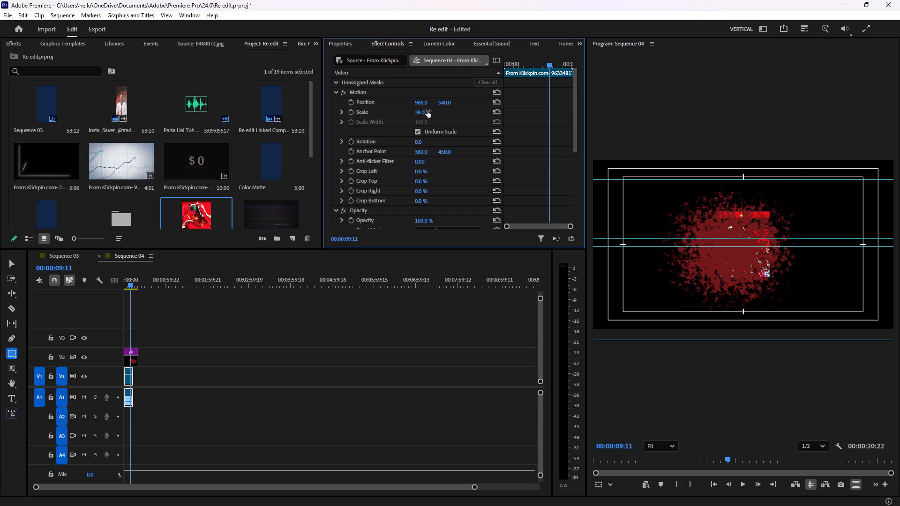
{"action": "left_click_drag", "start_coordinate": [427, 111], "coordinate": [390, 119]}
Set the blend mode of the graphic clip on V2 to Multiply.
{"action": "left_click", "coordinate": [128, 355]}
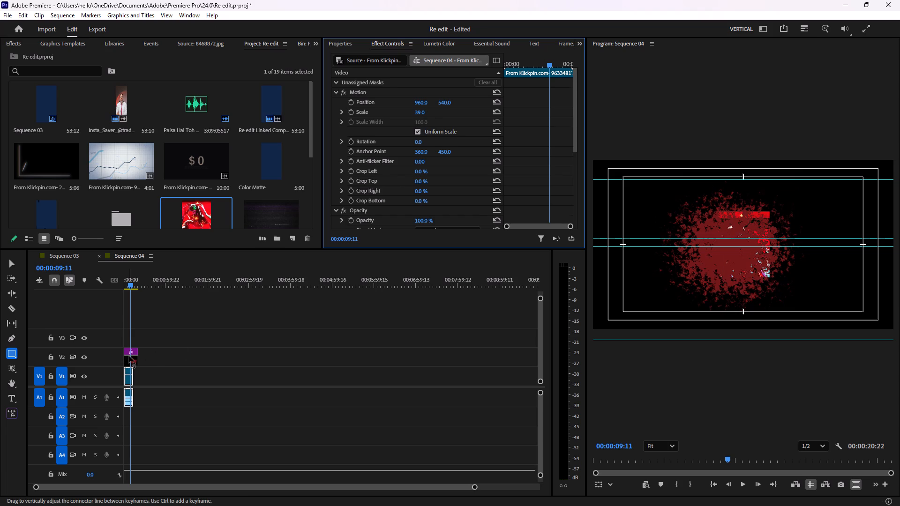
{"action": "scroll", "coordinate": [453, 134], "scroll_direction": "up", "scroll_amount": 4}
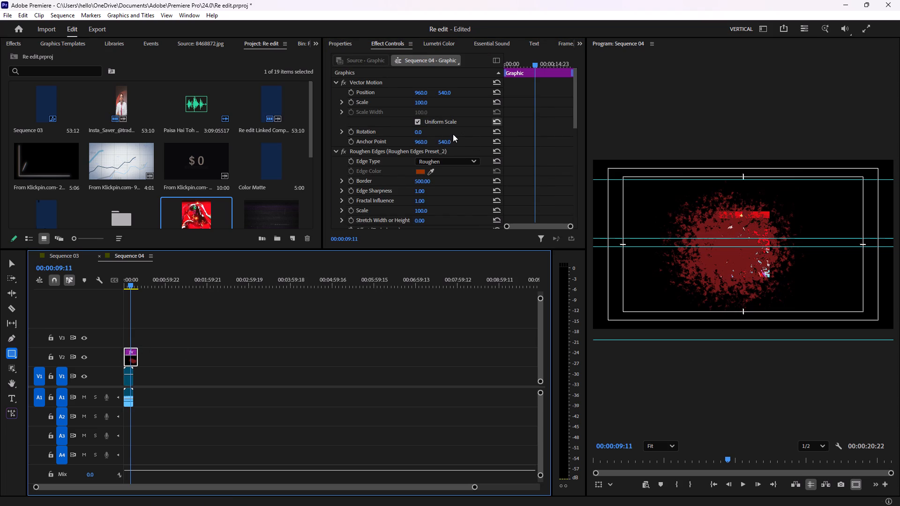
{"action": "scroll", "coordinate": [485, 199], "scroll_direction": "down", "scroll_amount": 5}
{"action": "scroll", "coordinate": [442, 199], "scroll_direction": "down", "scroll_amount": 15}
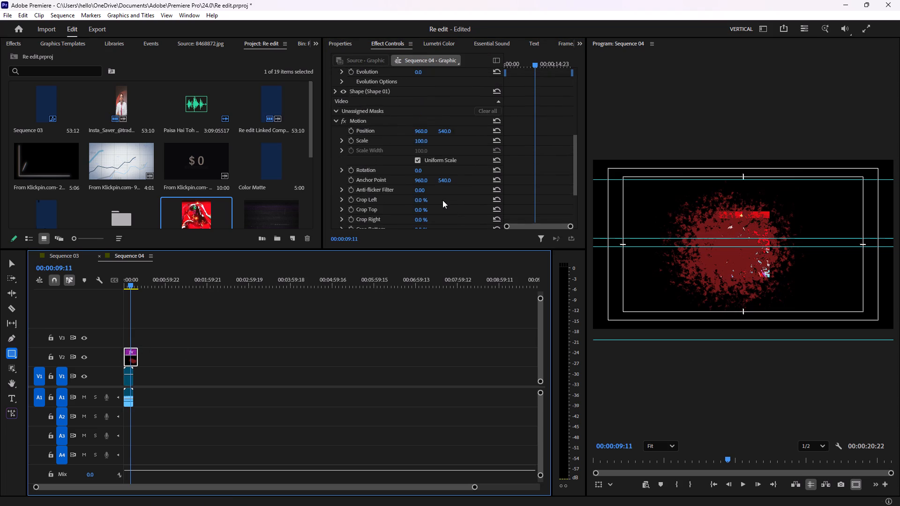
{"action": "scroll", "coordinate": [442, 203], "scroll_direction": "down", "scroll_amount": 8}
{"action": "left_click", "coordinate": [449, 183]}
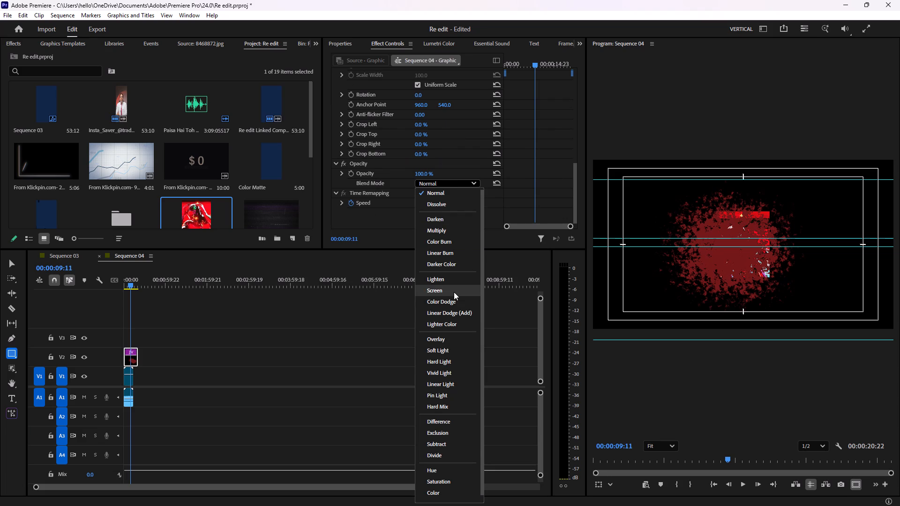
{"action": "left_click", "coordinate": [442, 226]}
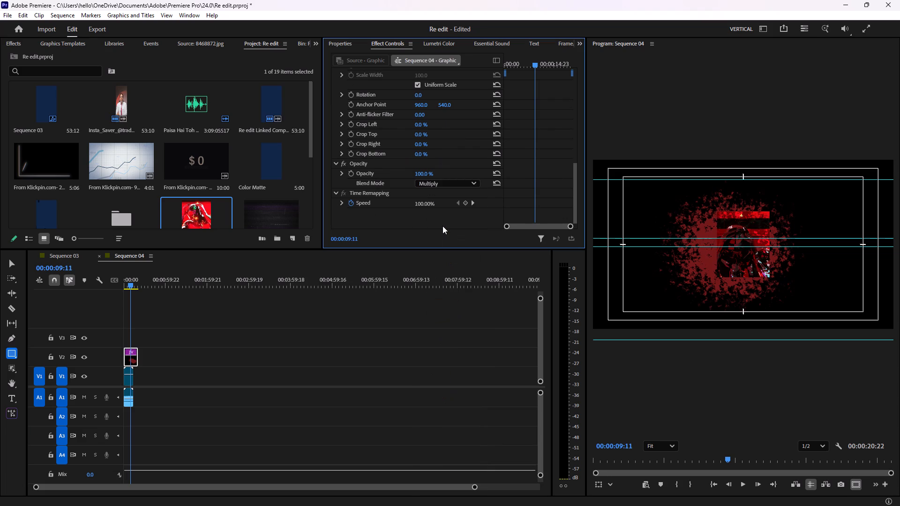
Delete the red Klickpin video and its audio from V1 and A1.
{"action": "left_click", "coordinate": [132, 383]}
{"action": "left_click", "coordinate": [129, 380]}
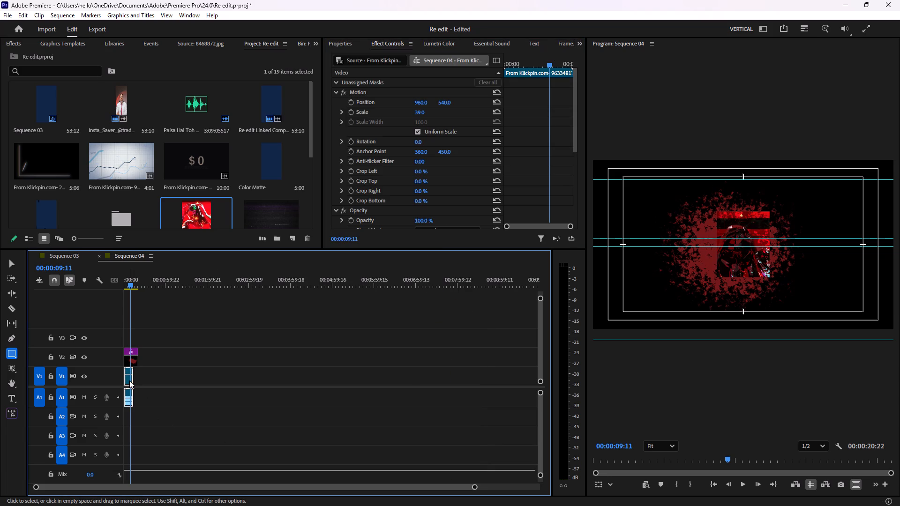
{"action": "key", "text": "BackSpace"}
Add the light blue Color Matte from the project to V1 beneath the graphic clip.
{"action": "scroll", "coordinate": [138, 163], "scroll_direction": "down", "scroll_amount": 5}
{"action": "scroll", "coordinate": [137, 164], "scroll_direction": "up", "scroll_amount": 4}
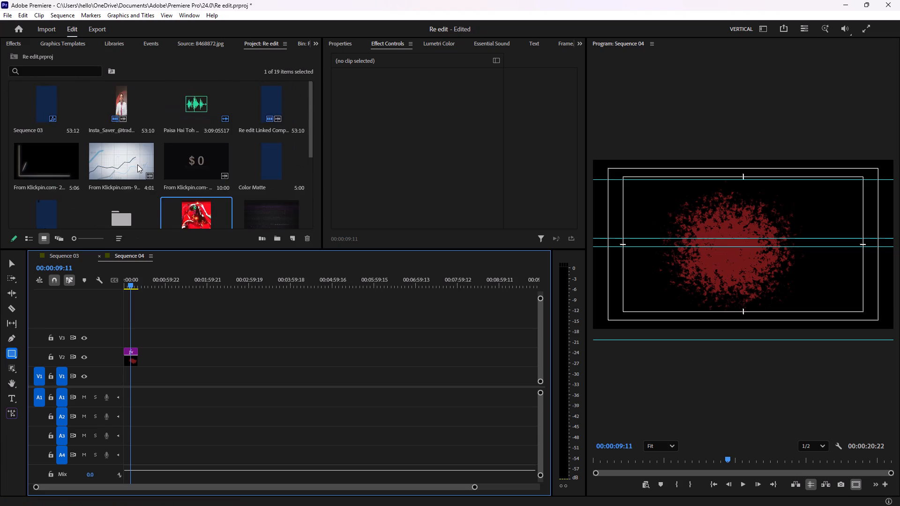
{"action": "scroll", "coordinate": [137, 164], "scroll_direction": "down", "scroll_amount": 4}
{"action": "scroll", "coordinate": [101, 166], "scroll_direction": "up", "scroll_amount": 1}
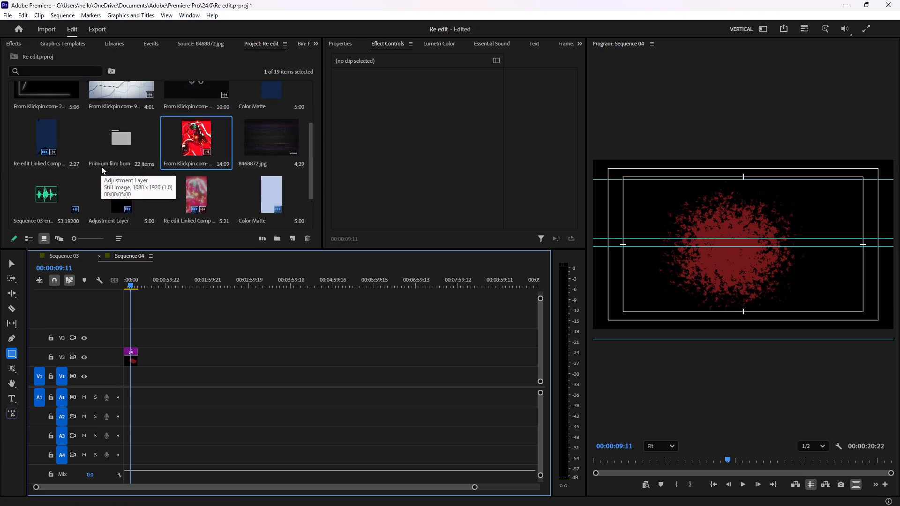
{"action": "scroll", "coordinate": [273, 193], "scroll_direction": "down", "scroll_amount": 5}
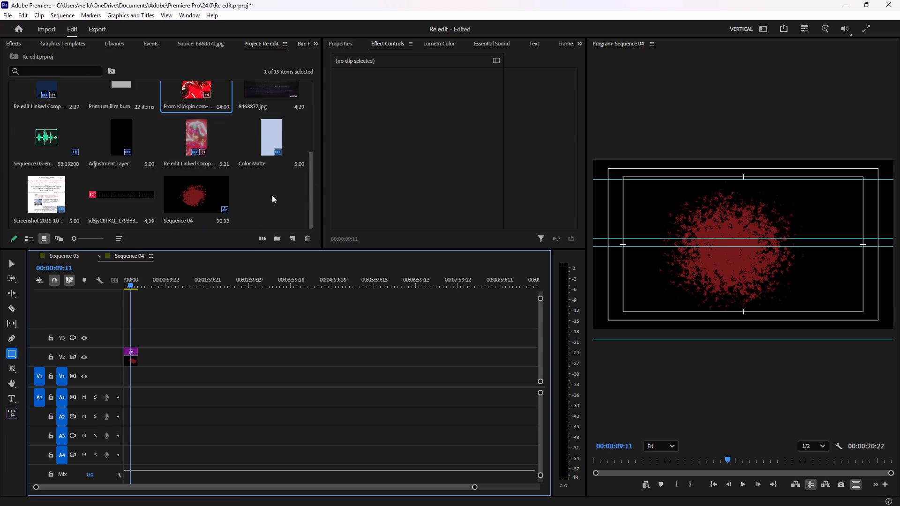
{"action": "left_click_drag", "start_coordinate": [267, 138], "coordinate": [128, 380]}
{"action": "left_click", "coordinate": [127, 373]}
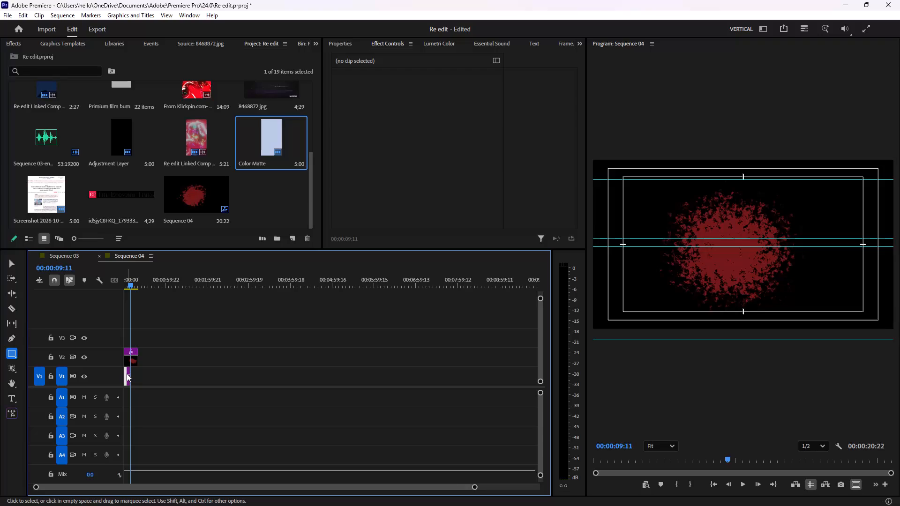
{"action": "left_click", "coordinate": [129, 371]}
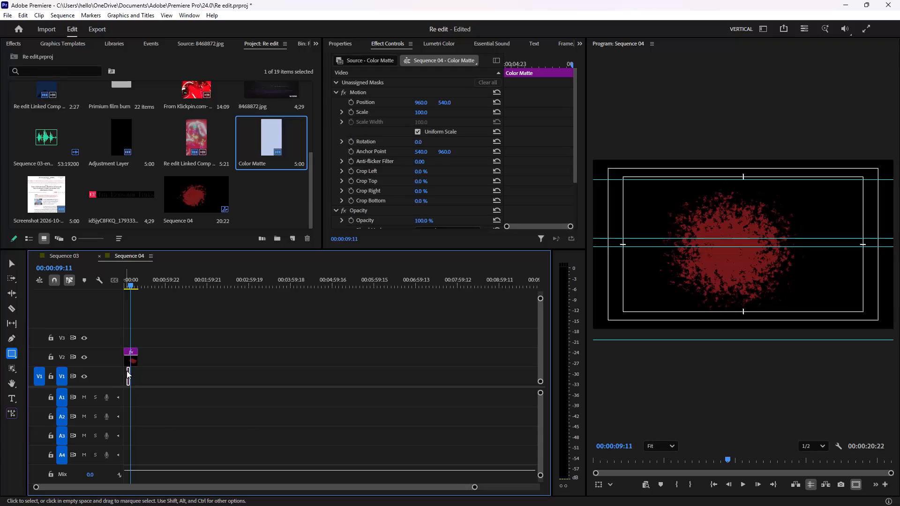
Align the light blue matte with the sequence start, and extend both it and the graphic above to about 00:00:47:08.
{"action": "scroll", "coordinate": [132, 382], "scroll_direction": "up", "scroll_amount": 6, "text": "alt"}
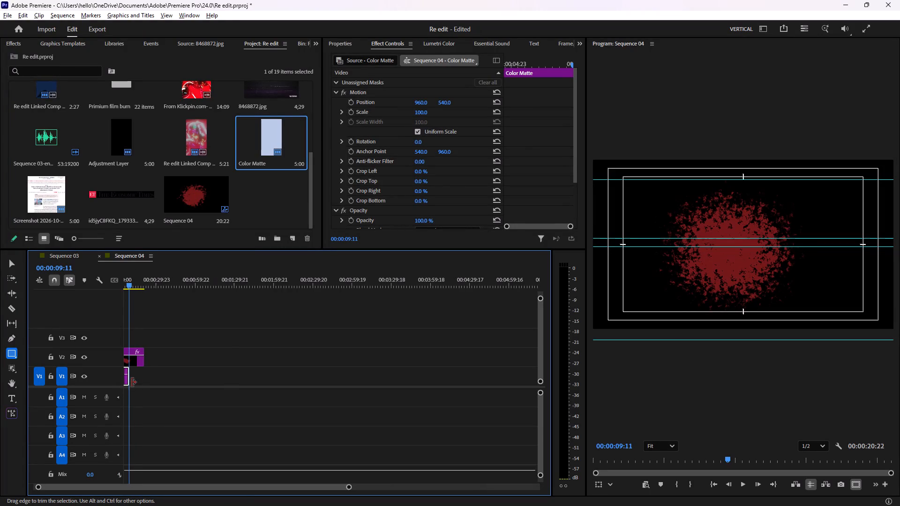
{"action": "scroll", "coordinate": [132, 382], "scroll_direction": "up", "scroll_amount": 6, "text": "alt"}
{"action": "left_click_drag", "start_coordinate": [127, 372], "coordinate": [233, 379]}
{"action": "left_click_drag", "start_coordinate": [127, 369], "coordinate": [86, 370]}
{"action": "left_click", "coordinate": [146, 357]}
{"action": "left_click_drag", "start_coordinate": [172, 349], "coordinate": [240, 353]}
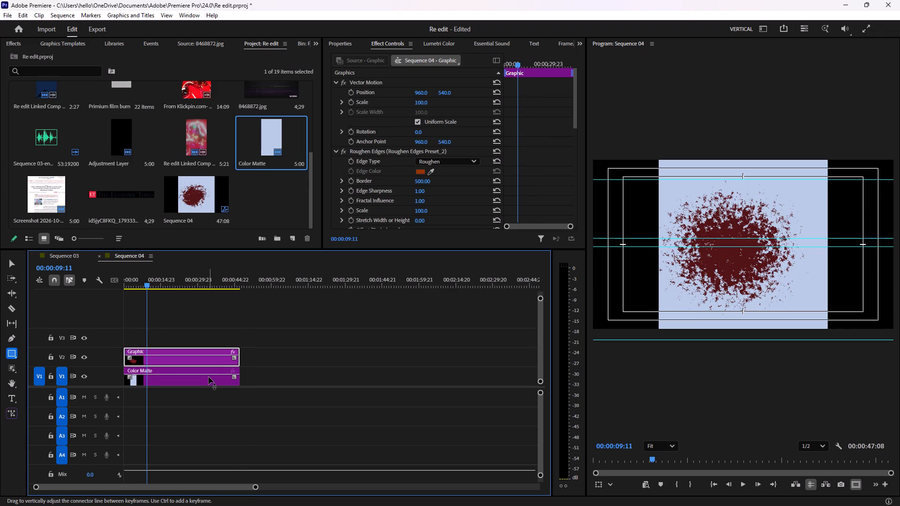
Scale the light blue matte on V1 up to 261 so it fills the frame.
{"action": "left_click", "coordinate": [209, 377]}
{"action": "left_click_drag", "start_coordinate": [420, 113], "coordinate": [487, 120]}
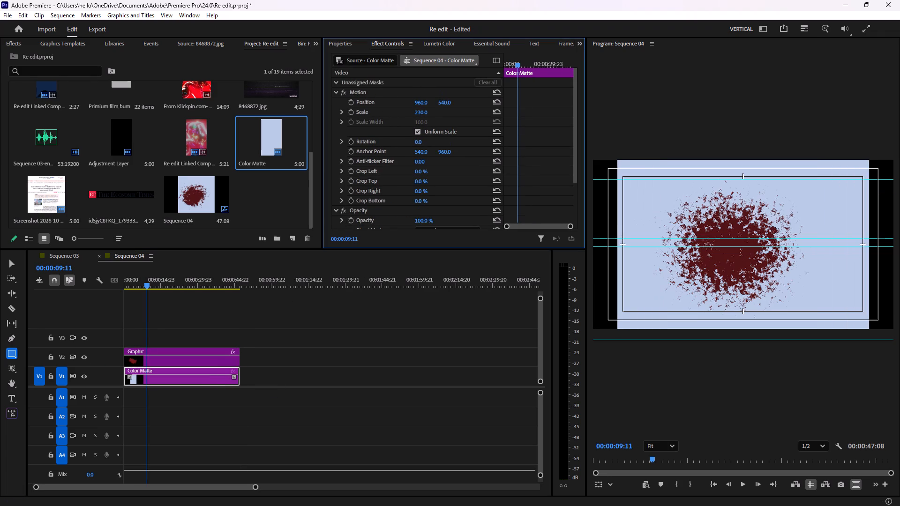
{"action": "left_click_drag", "start_coordinate": [487, 120], "coordinate": [495, 121]}
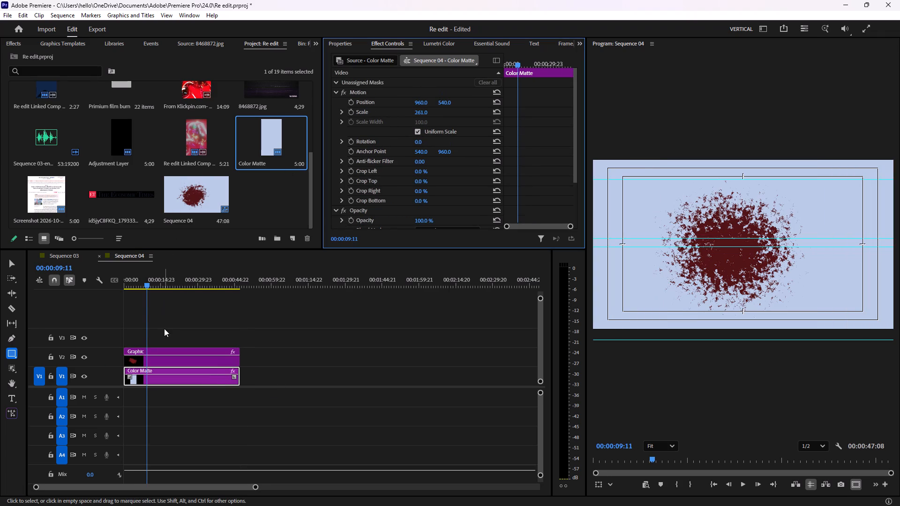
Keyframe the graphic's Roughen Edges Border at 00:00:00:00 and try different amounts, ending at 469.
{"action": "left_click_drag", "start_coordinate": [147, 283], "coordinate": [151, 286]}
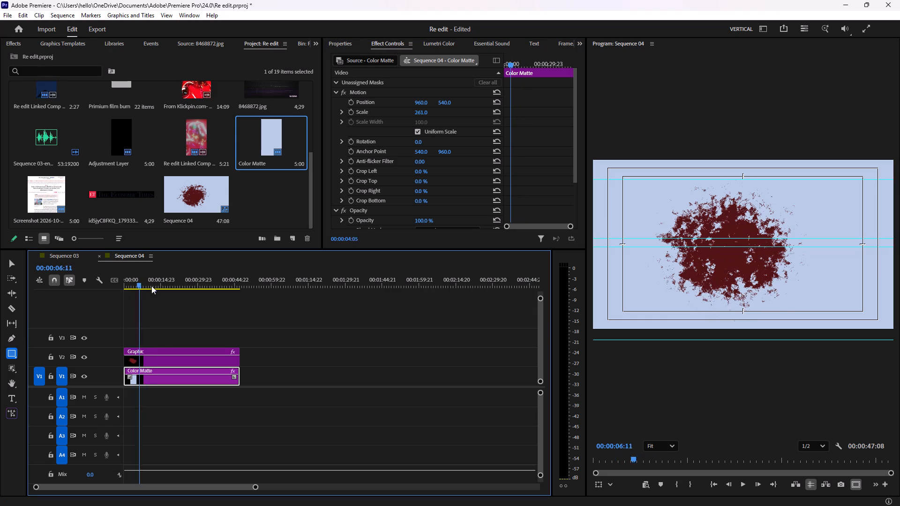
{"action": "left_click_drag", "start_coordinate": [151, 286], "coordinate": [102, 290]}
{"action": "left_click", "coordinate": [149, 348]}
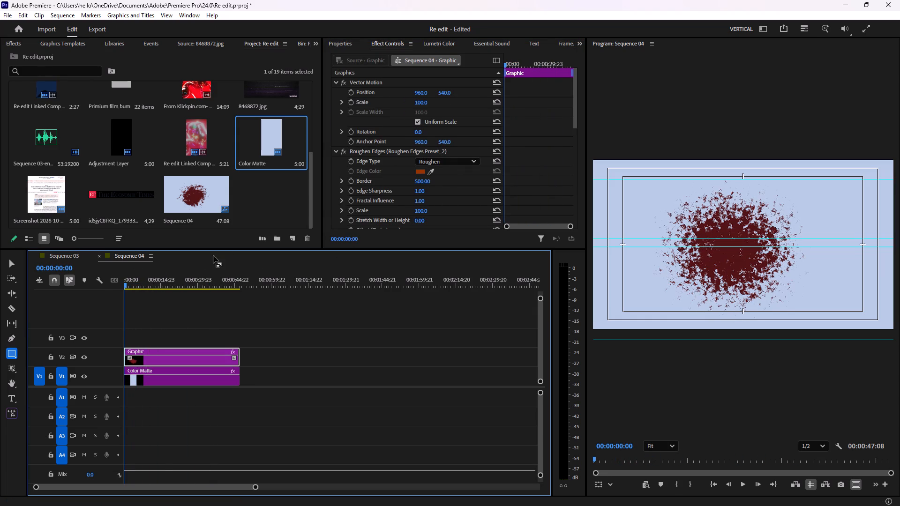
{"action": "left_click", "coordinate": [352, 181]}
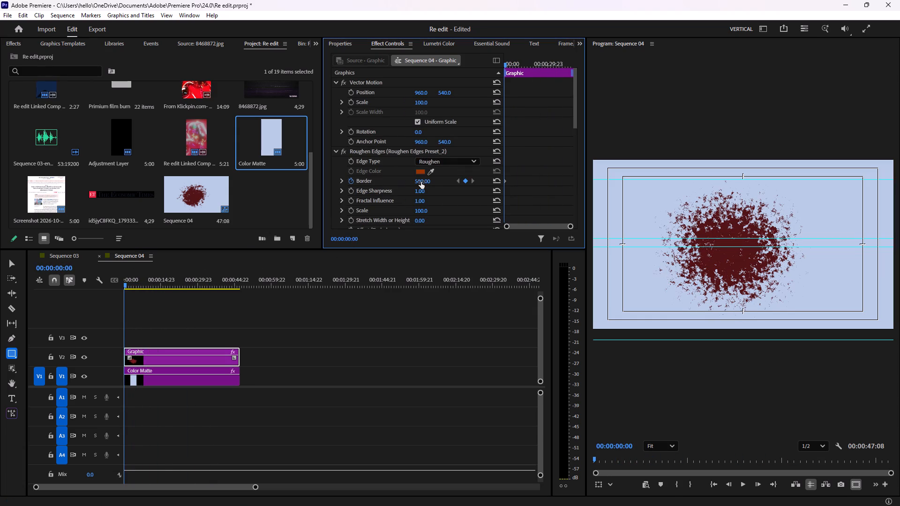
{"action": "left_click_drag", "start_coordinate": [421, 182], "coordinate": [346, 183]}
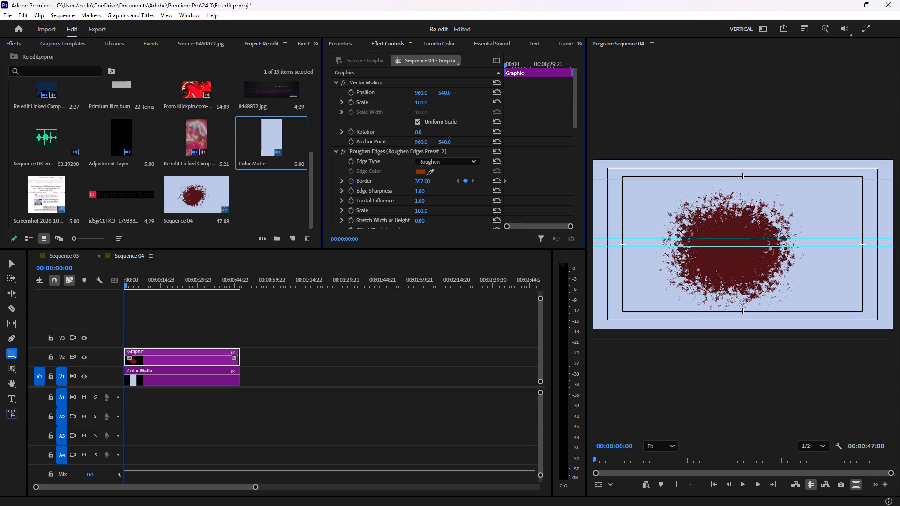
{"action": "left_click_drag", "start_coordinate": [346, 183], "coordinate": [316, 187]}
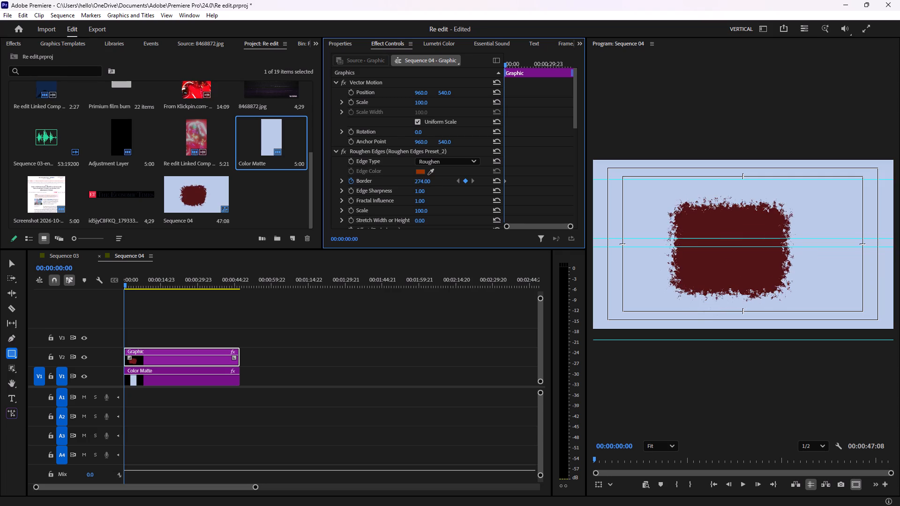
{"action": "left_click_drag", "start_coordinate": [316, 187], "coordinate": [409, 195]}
Delete the roughened graphic clip from V2.
{"action": "left_click", "coordinate": [165, 350]}
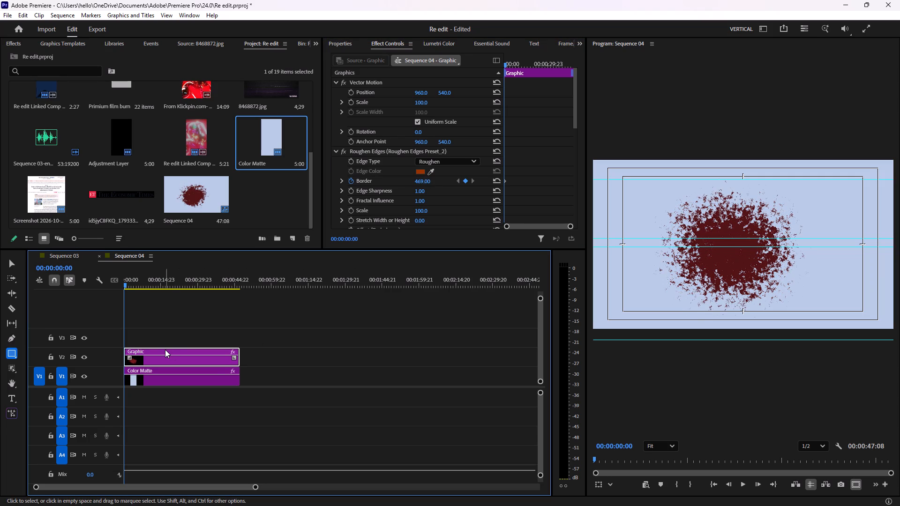
{"action": "key", "text": "BackSpace"}
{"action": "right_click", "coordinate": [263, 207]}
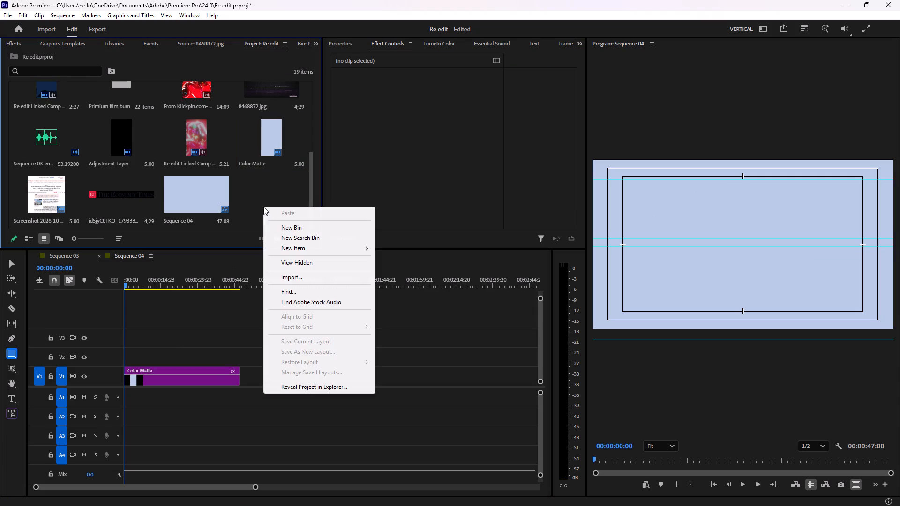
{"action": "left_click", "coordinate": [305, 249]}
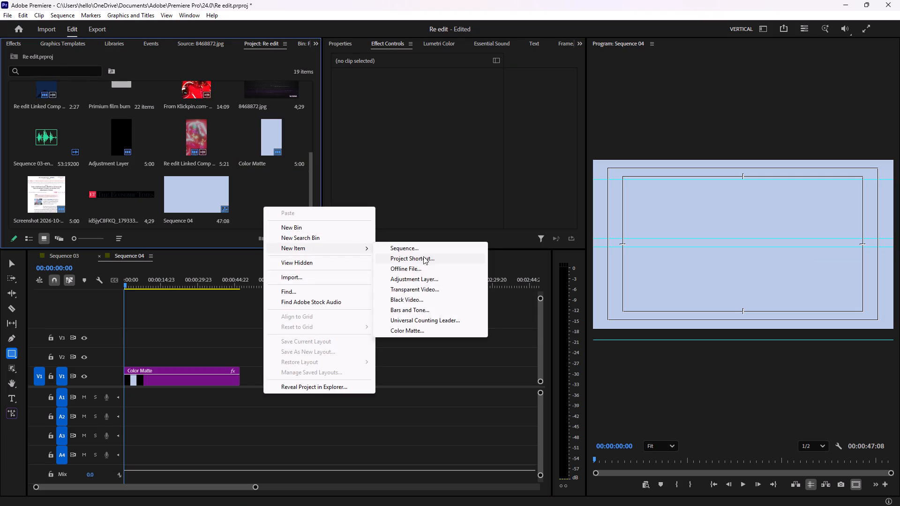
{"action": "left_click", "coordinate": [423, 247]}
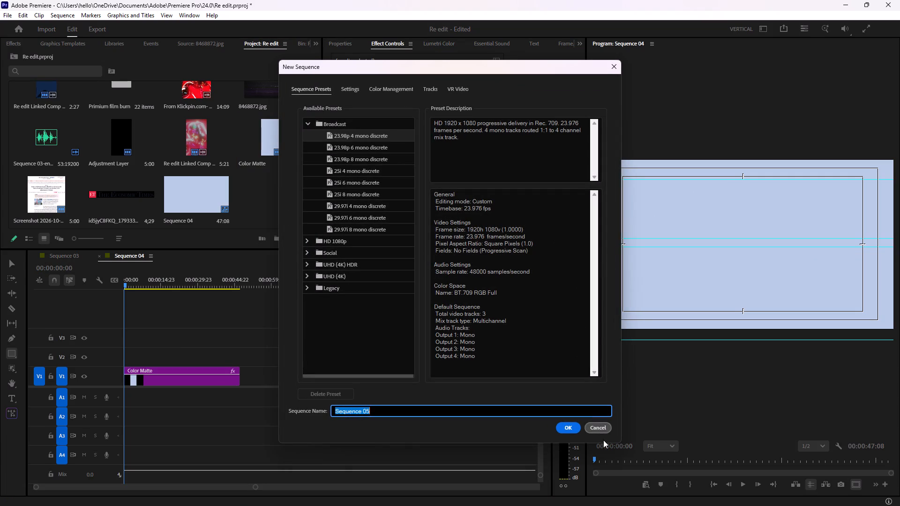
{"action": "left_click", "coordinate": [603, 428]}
Create a dark red 1920 x 1080 color matte at 23.976 fps in the project, keeping the default name Color Matte.
{"action": "right_click", "coordinate": [270, 195]}
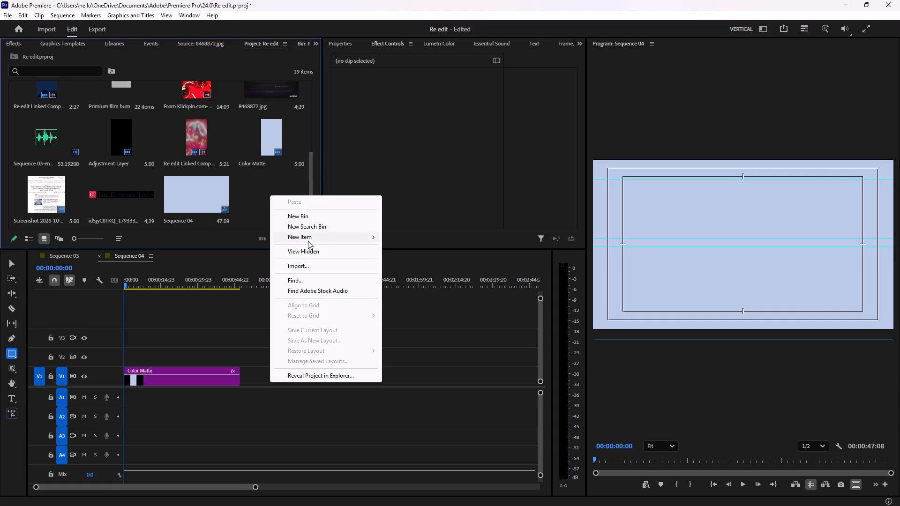
{"action": "left_click", "coordinate": [310, 237]}
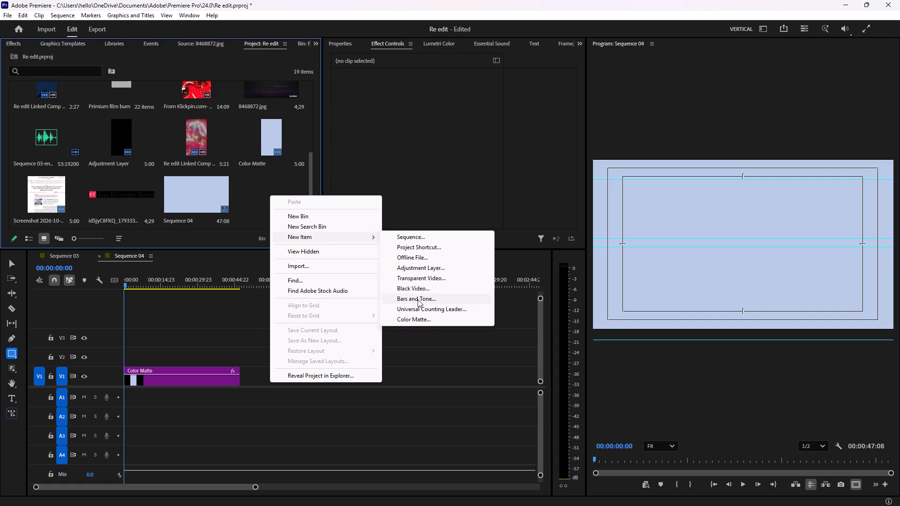
{"action": "left_click", "coordinate": [420, 318]}
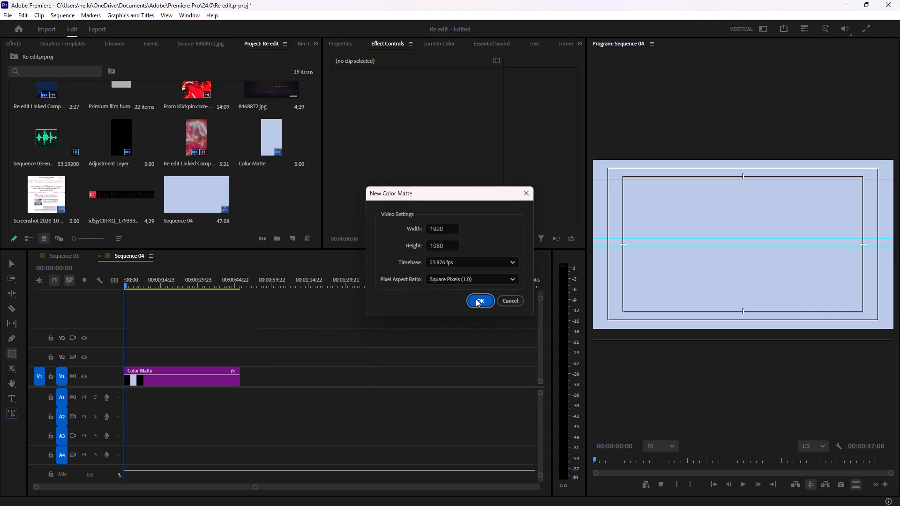
{"action": "left_click", "coordinate": [476, 299]}
{"action": "left_click_drag", "start_coordinate": [429, 244], "coordinate": [430, 236]}
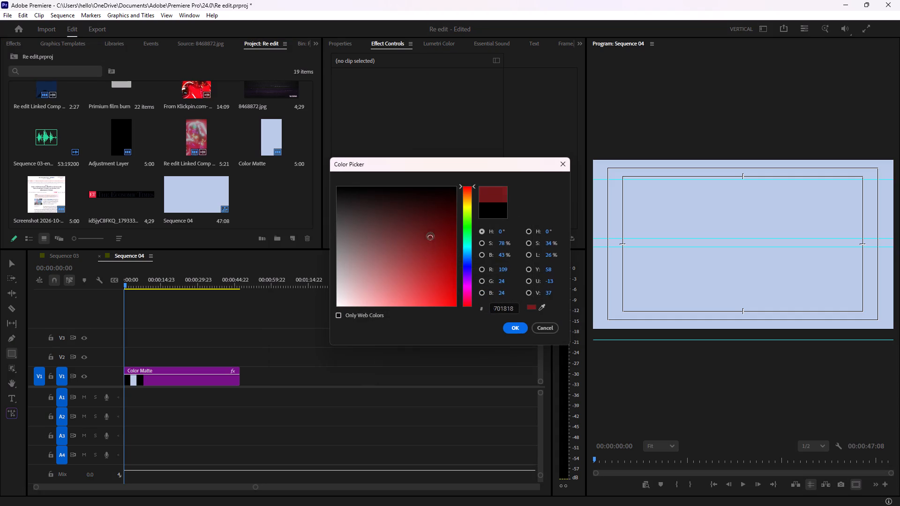
{"action": "left_click_drag", "start_coordinate": [430, 236], "coordinate": [430, 230]}
{"action": "left_click", "coordinate": [507, 326]}
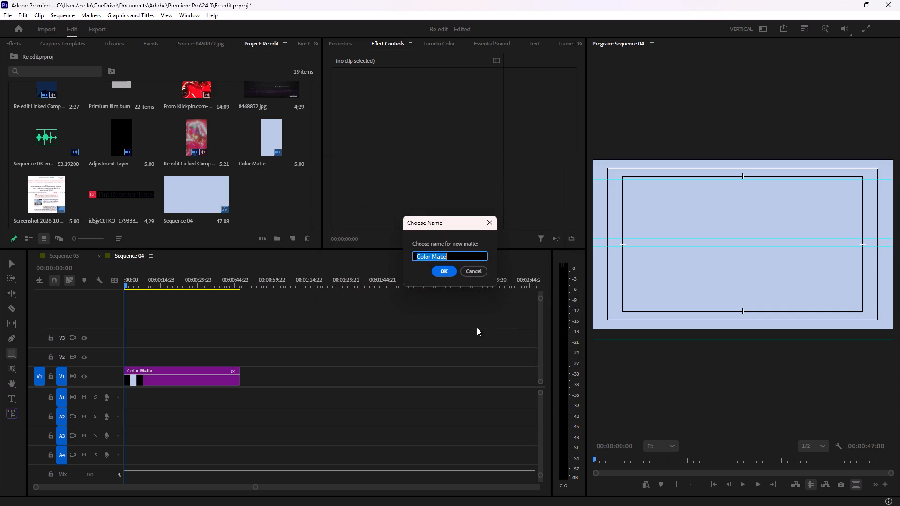
{"action": "left_click", "coordinate": [446, 268]}
Place the dark red matte on V2 at the sequence start and extend it to the end of the light blue matte.
{"action": "left_click_drag", "start_coordinate": [250, 196], "coordinate": [215, 305]}
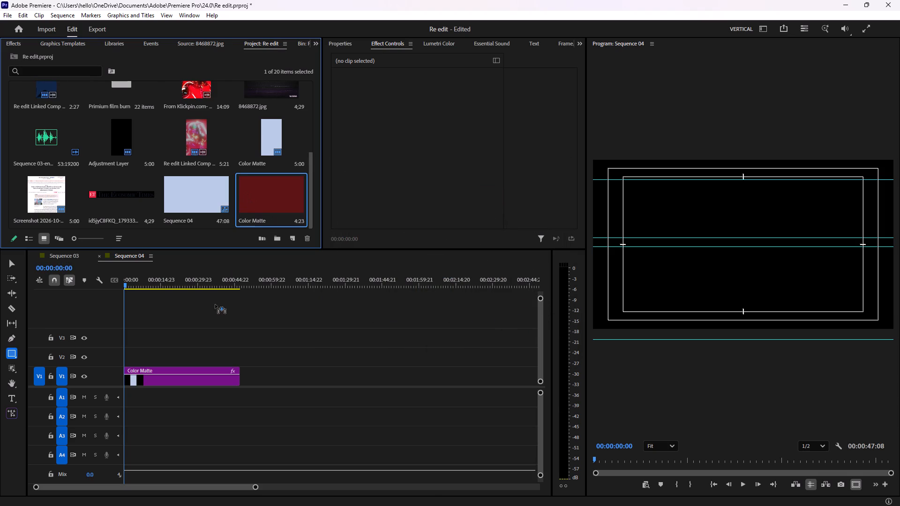
{"action": "left_click_drag", "start_coordinate": [215, 305], "coordinate": [126, 355]}
{"action": "left_click_drag", "start_coordinate": [135, 352], "coordinate": [239, 354]}
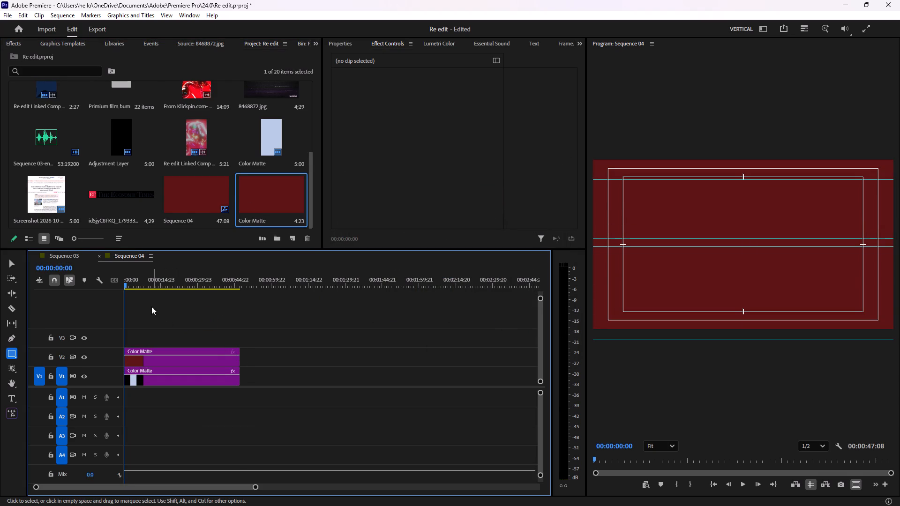
{"action": "left_click_drag", "start_coordinate": [124, 283], "coordinate": [122, 286]}
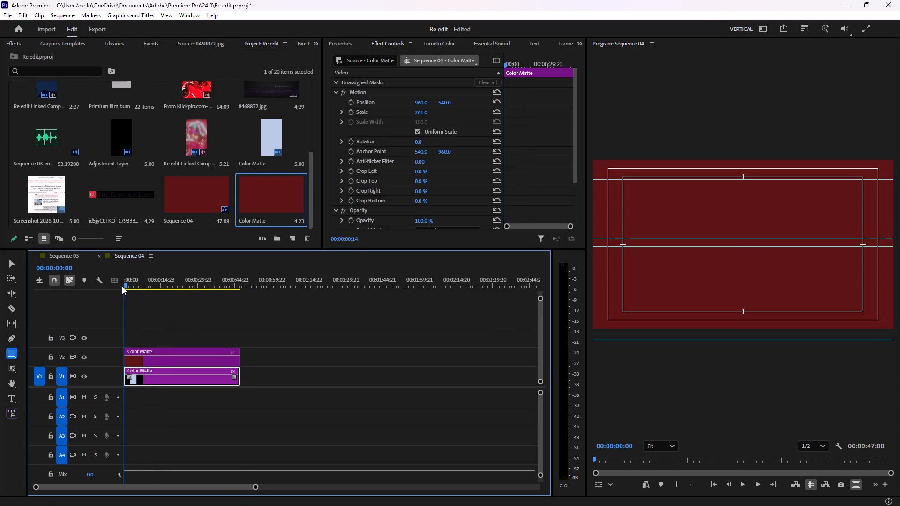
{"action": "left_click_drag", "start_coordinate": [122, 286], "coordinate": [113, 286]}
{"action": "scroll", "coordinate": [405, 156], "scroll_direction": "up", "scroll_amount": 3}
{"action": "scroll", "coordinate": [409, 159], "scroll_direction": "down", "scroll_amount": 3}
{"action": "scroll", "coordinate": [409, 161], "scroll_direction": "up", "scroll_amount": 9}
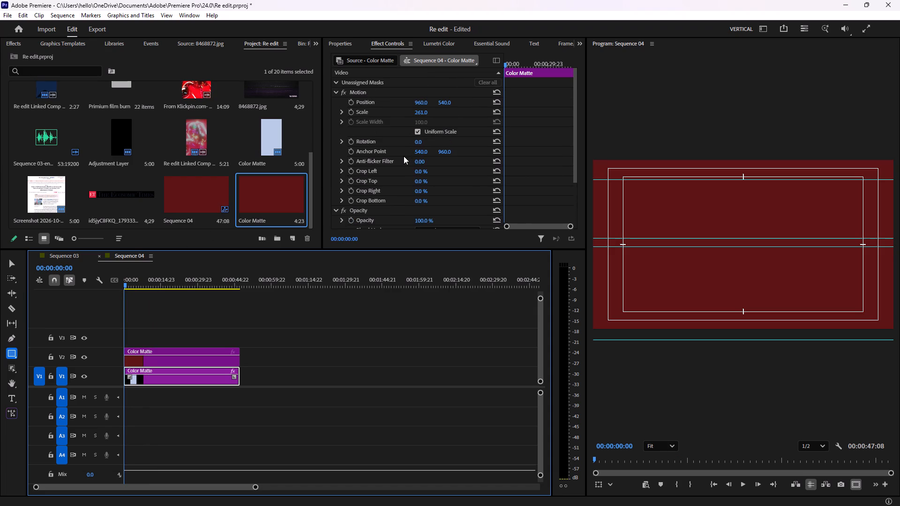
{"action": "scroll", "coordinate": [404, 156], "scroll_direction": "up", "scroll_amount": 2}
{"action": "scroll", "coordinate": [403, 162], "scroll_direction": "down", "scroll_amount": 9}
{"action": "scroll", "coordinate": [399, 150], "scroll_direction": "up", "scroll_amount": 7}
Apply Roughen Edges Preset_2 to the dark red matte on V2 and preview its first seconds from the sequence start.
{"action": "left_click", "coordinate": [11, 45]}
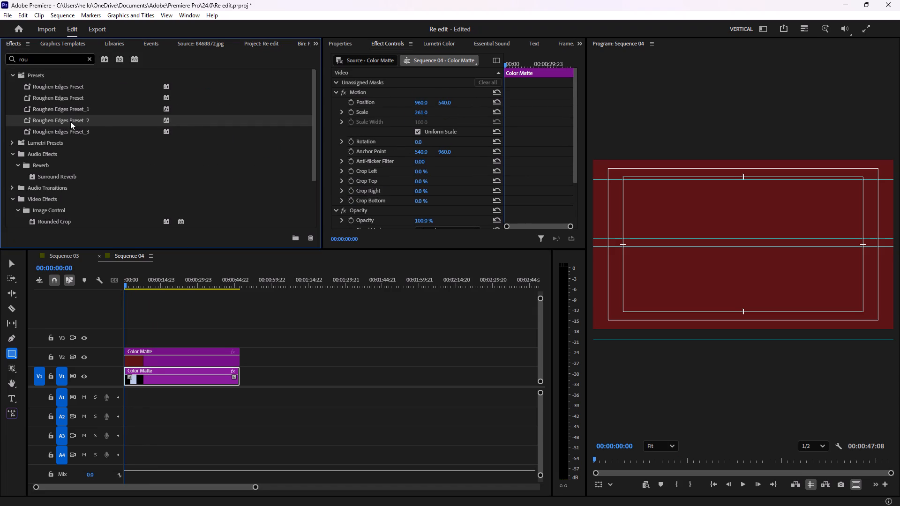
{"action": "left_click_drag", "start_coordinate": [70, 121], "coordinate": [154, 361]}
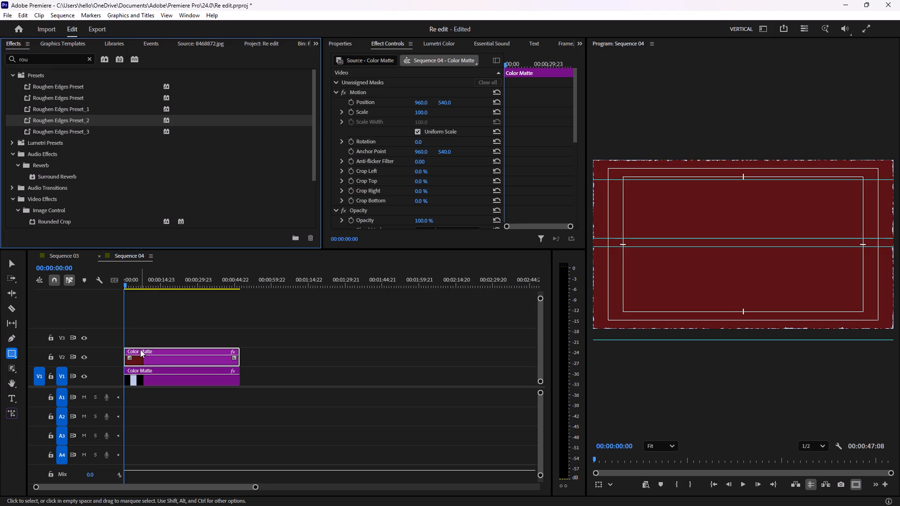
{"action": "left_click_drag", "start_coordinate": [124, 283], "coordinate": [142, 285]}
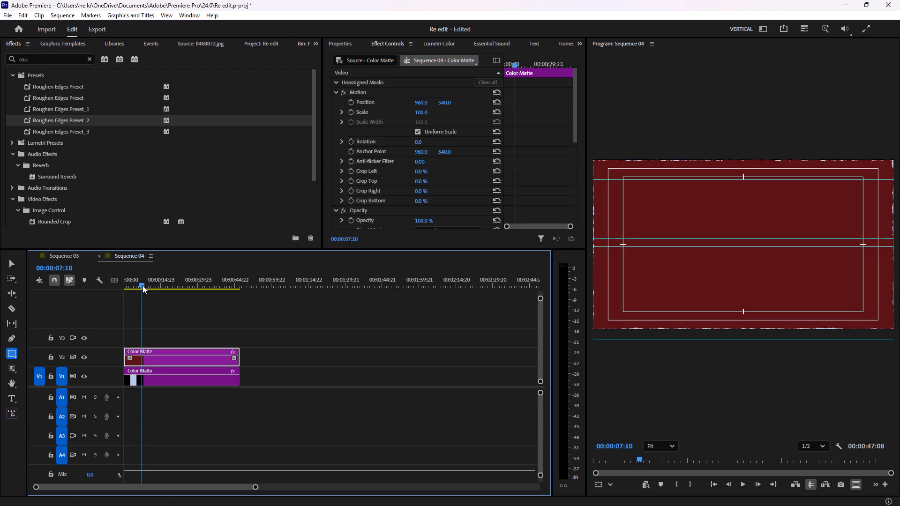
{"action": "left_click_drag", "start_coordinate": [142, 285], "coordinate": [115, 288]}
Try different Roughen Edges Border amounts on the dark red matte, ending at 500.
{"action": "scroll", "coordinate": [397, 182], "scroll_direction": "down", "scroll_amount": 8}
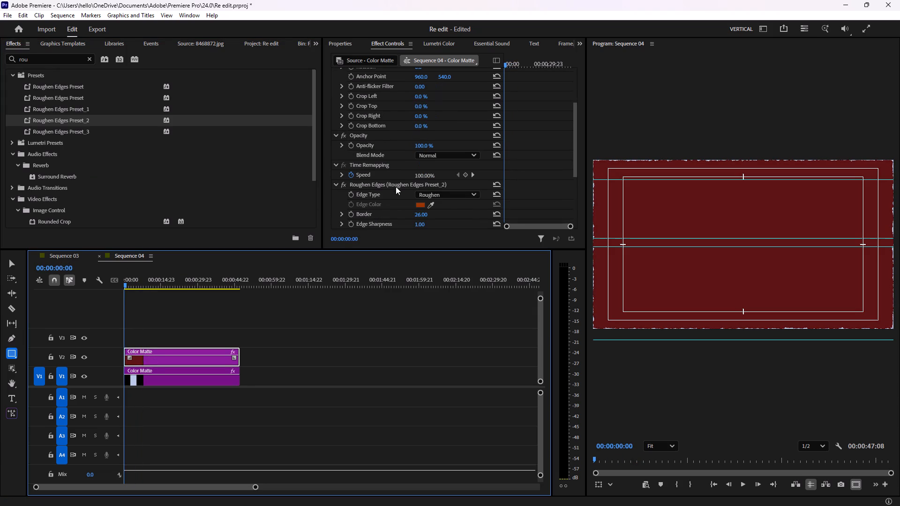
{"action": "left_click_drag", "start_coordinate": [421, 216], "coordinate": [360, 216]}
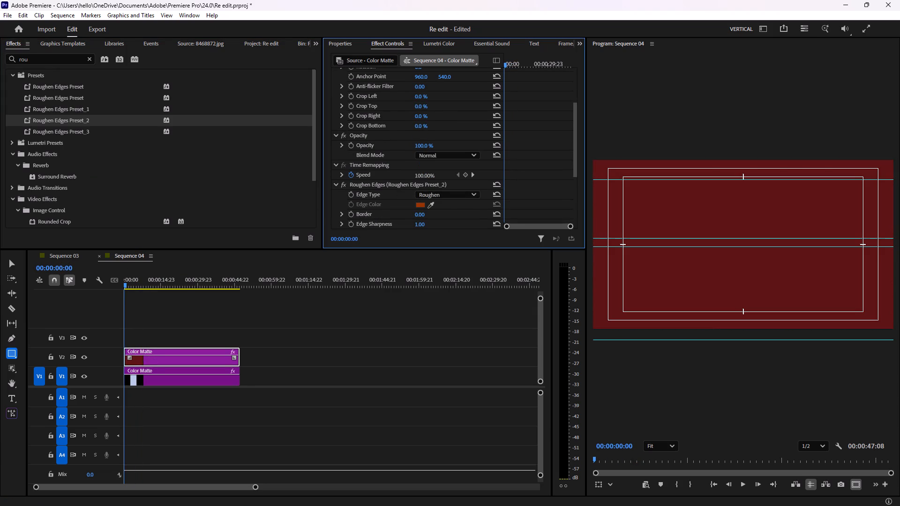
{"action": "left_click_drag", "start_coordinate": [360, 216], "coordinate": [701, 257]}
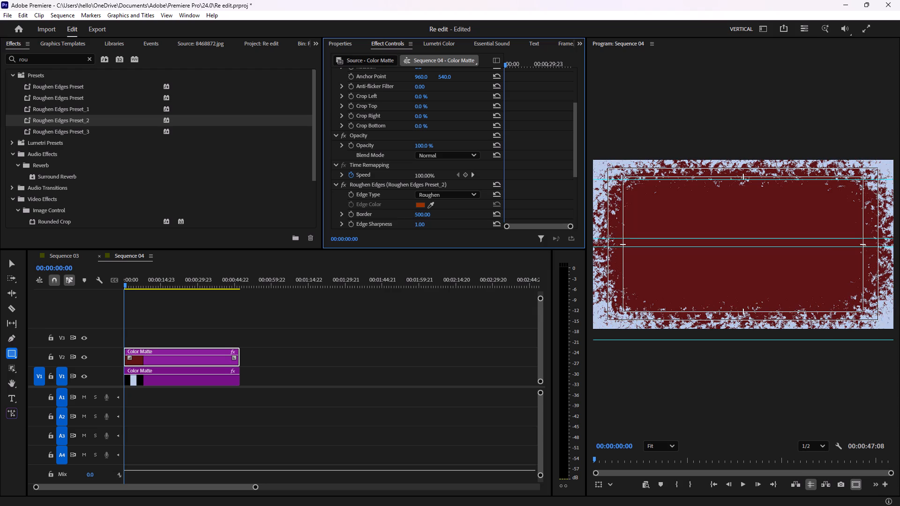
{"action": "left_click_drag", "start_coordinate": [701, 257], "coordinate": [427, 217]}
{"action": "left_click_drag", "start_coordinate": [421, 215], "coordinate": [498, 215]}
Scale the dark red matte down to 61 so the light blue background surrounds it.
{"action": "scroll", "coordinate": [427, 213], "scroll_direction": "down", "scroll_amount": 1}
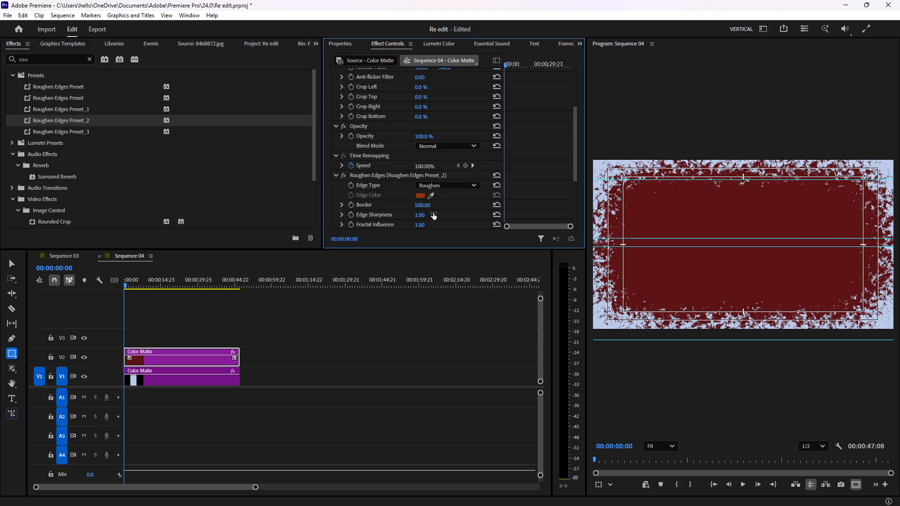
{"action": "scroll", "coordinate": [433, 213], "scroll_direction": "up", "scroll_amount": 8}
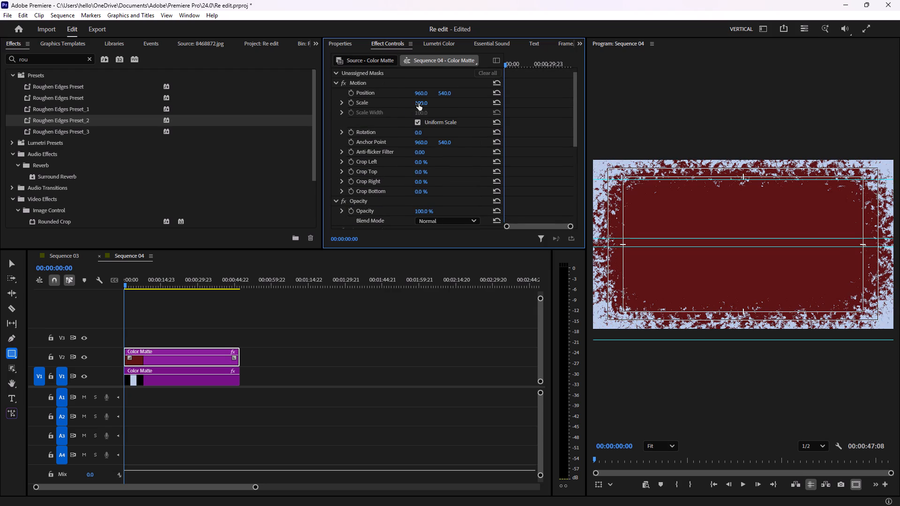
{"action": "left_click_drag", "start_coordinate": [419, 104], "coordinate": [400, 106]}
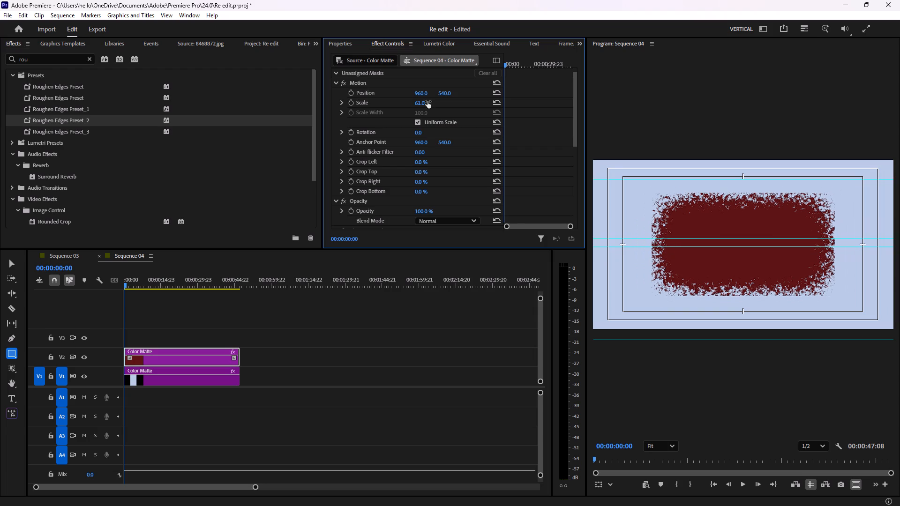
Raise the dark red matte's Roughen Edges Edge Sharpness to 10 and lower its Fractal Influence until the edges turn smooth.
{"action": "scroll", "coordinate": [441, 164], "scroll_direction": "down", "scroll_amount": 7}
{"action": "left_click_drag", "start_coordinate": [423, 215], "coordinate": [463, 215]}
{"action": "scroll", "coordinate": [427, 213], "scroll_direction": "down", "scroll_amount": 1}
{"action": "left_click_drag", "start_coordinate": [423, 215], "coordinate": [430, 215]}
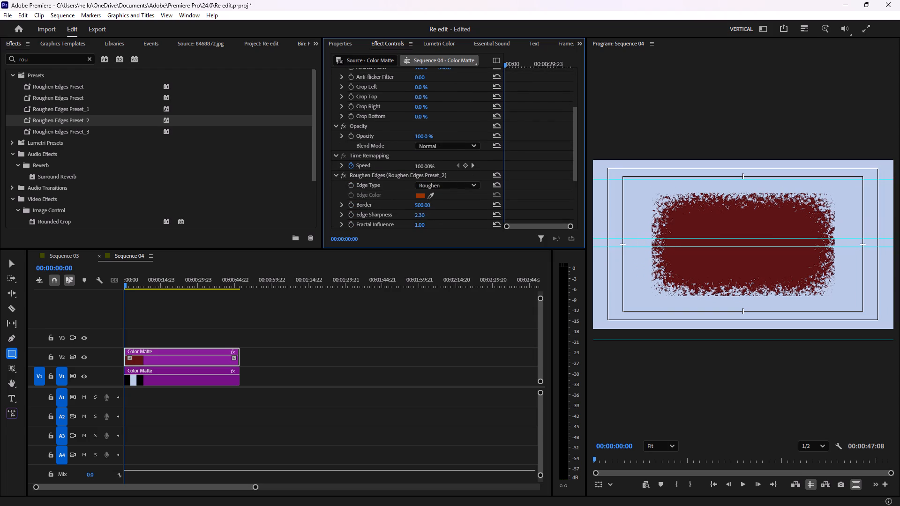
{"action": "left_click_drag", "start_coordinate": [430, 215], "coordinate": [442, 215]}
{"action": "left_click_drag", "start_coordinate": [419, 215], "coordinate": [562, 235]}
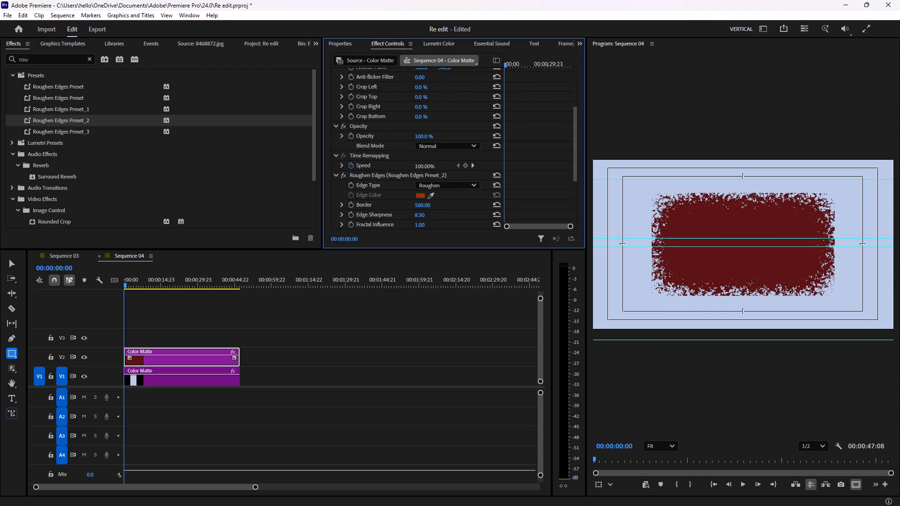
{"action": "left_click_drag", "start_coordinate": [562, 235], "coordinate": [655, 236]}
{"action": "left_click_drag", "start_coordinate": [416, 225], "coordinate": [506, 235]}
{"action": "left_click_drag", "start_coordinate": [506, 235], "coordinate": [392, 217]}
Delete both color mattes from Sequence 04 and close that sequence, returning to Sequence 03.
{"action": "left_click_drag", "start_coordinate": [162, 310], "coordinate": [197, 407]}
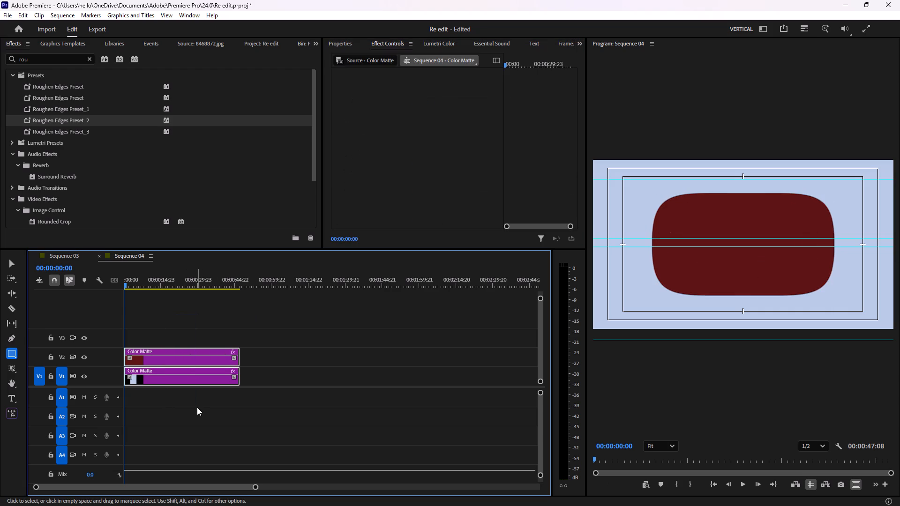
{"action": "key", "text": "BackSpace"}
{"action": "left_click", "coordinate": [102, 256]}
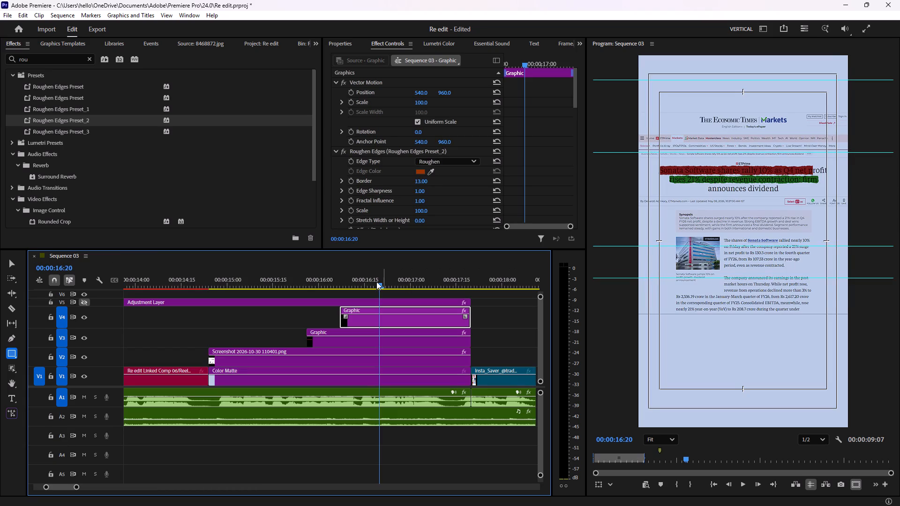
Examine the headline's red and green highlight animation up close in Sequence 03, scrubbing between about 00:00:15:14 and 00:00:16:20.
{"action": "scroll", "coordinate": [793, 278], "scroll_direction": "up", "scroll_amount": 6}
{"action": "scroll", "coordinate": [748, 180], "scroll_direction": "up", "scroll_amount": 2}
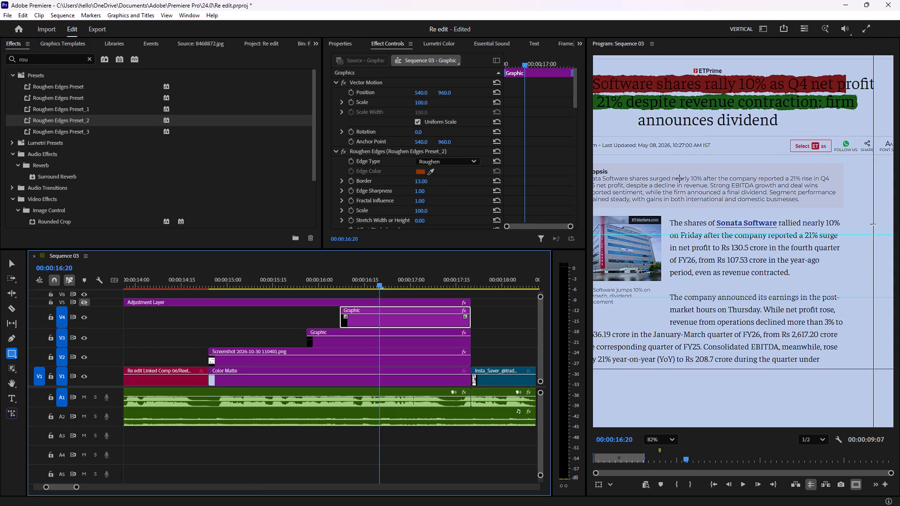
{"action": "key", "text": "h"}
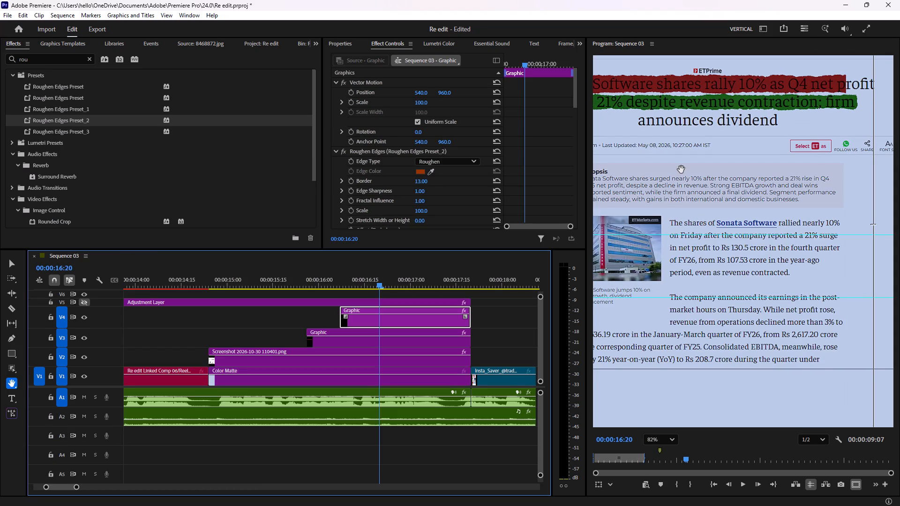
{"action": "left_click_drag", "start_coordinate": [681, 168], "coordinate": [729, 255]}
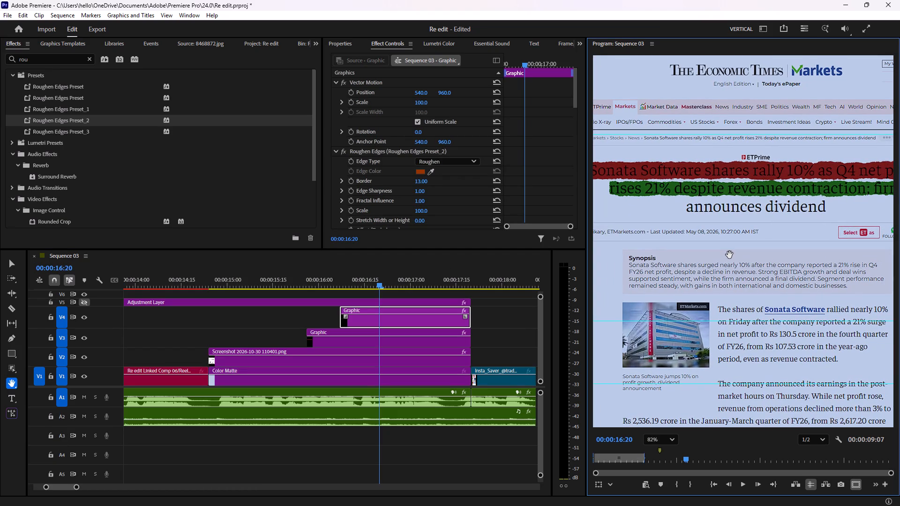
{"action": "key", "text": "h"}
{"action": "left_click_drag", "start_coordinate": [378, 281], "coordinate": [324, 290]}
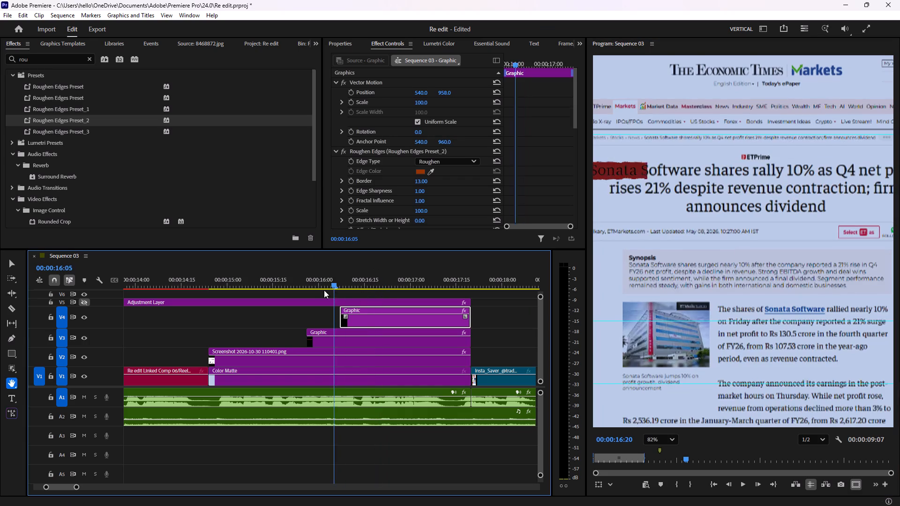
{"action": "left_click_drag", "start_coordinate": [324, 290], "coordinate": [277, 297]}
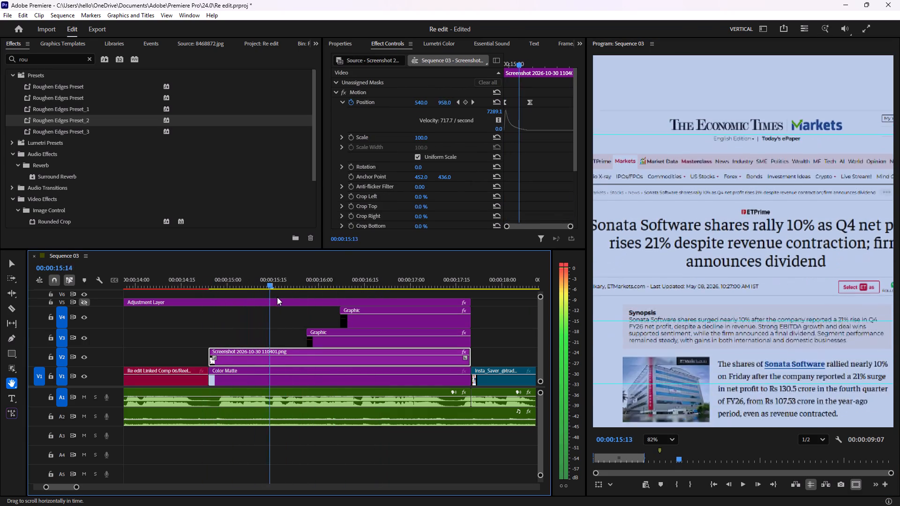
{"action": "left_click_drag", "start_coordinate": [277, 297], "coordinate": [354, 294]}
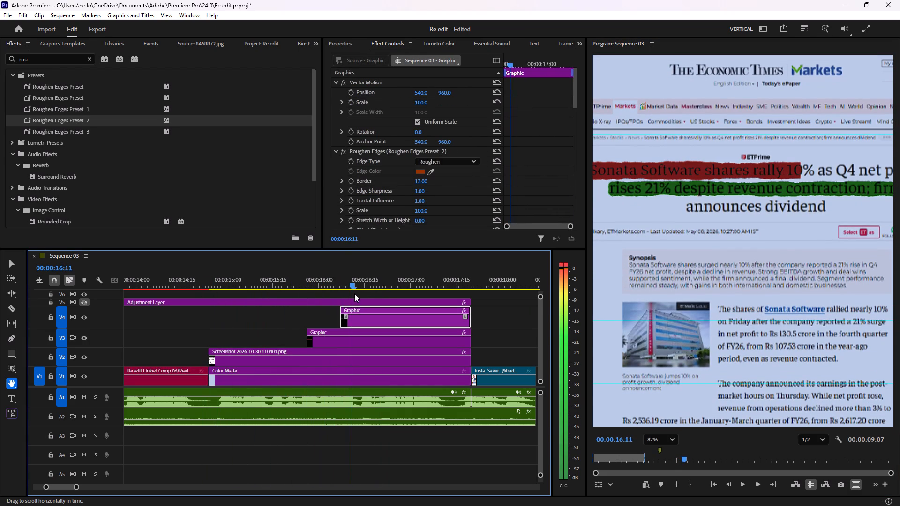
{"action": "left_click_drag", "start_coordinate": [354, 294], "coordinate": [331, 292]}
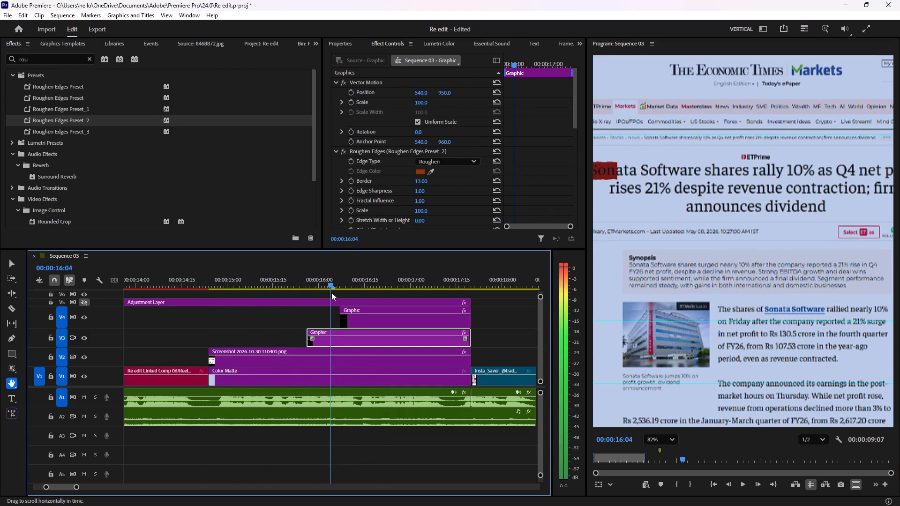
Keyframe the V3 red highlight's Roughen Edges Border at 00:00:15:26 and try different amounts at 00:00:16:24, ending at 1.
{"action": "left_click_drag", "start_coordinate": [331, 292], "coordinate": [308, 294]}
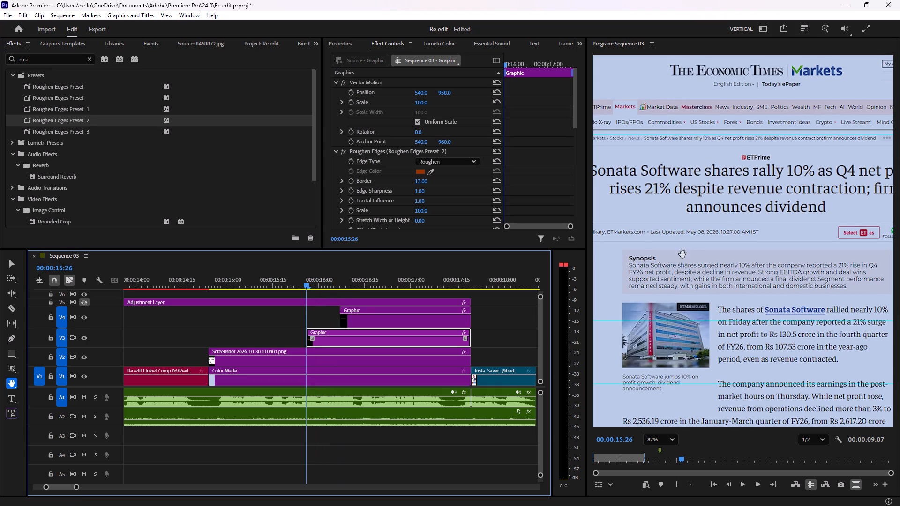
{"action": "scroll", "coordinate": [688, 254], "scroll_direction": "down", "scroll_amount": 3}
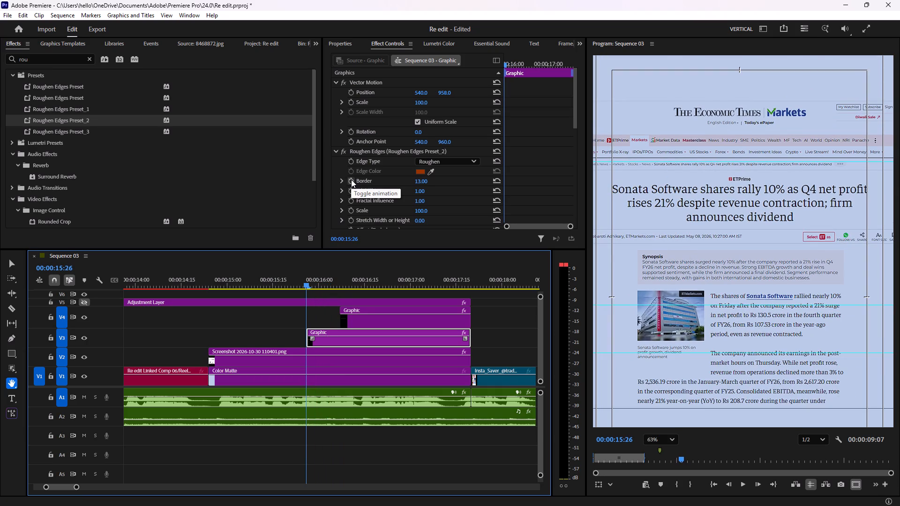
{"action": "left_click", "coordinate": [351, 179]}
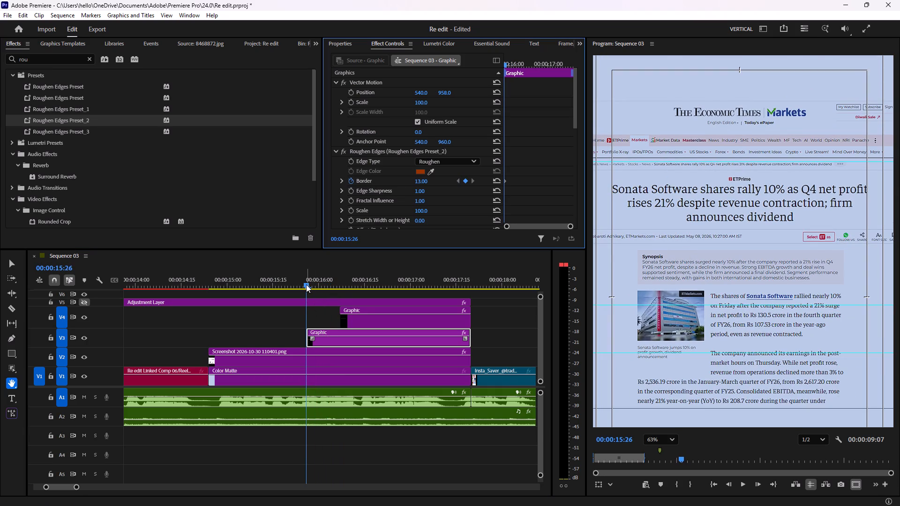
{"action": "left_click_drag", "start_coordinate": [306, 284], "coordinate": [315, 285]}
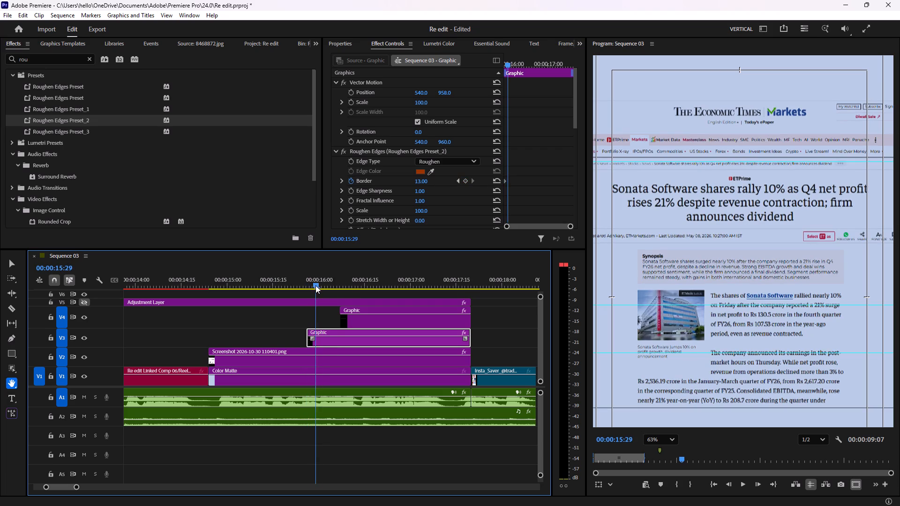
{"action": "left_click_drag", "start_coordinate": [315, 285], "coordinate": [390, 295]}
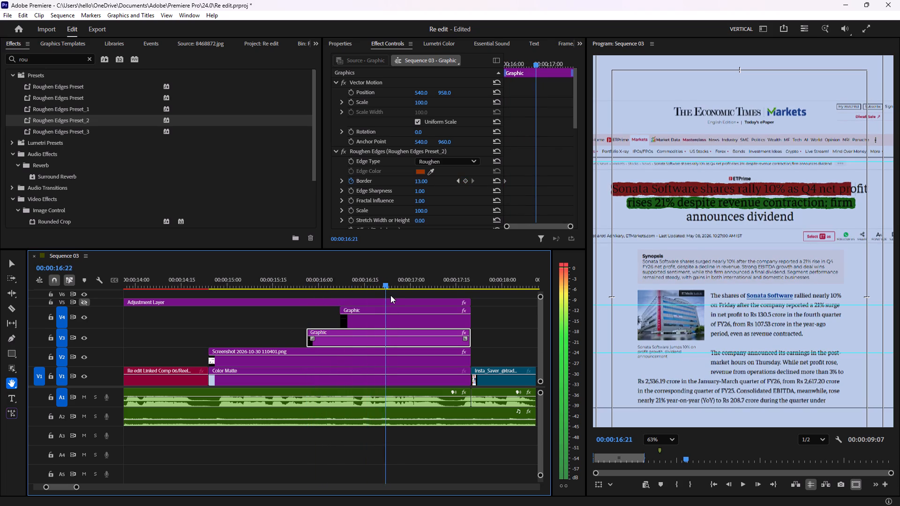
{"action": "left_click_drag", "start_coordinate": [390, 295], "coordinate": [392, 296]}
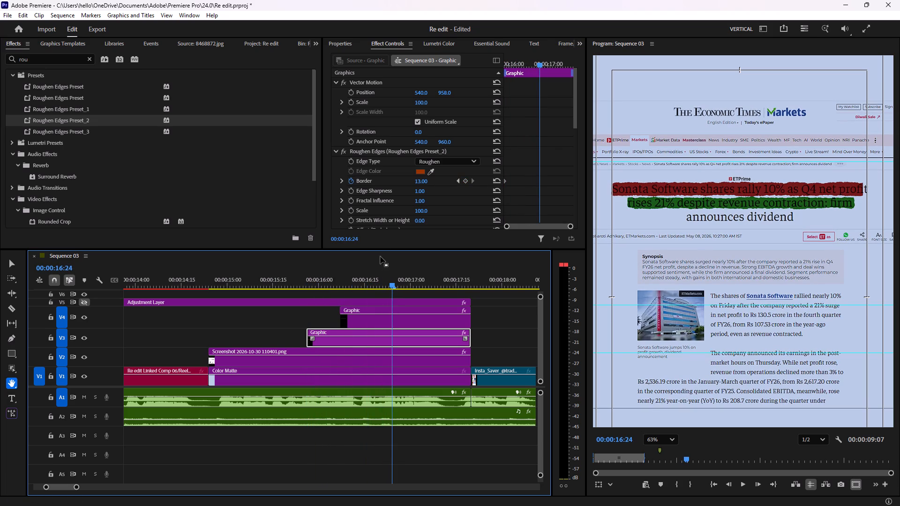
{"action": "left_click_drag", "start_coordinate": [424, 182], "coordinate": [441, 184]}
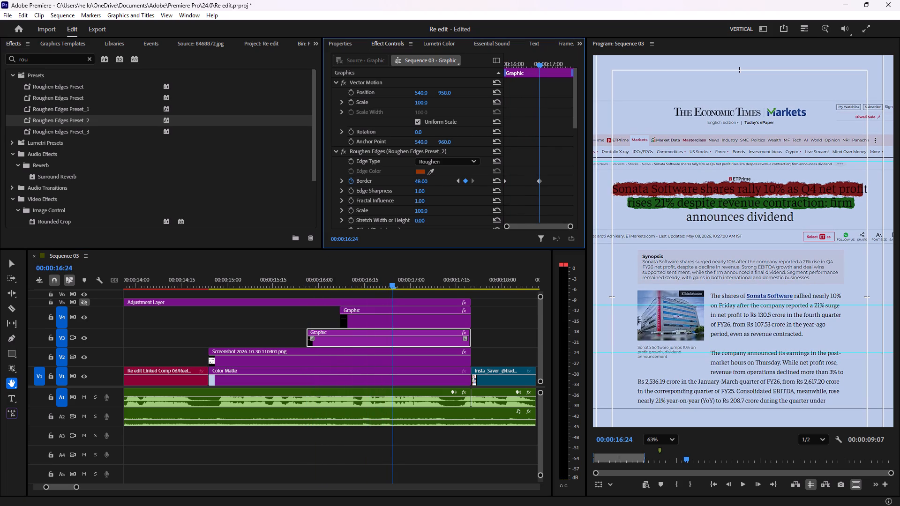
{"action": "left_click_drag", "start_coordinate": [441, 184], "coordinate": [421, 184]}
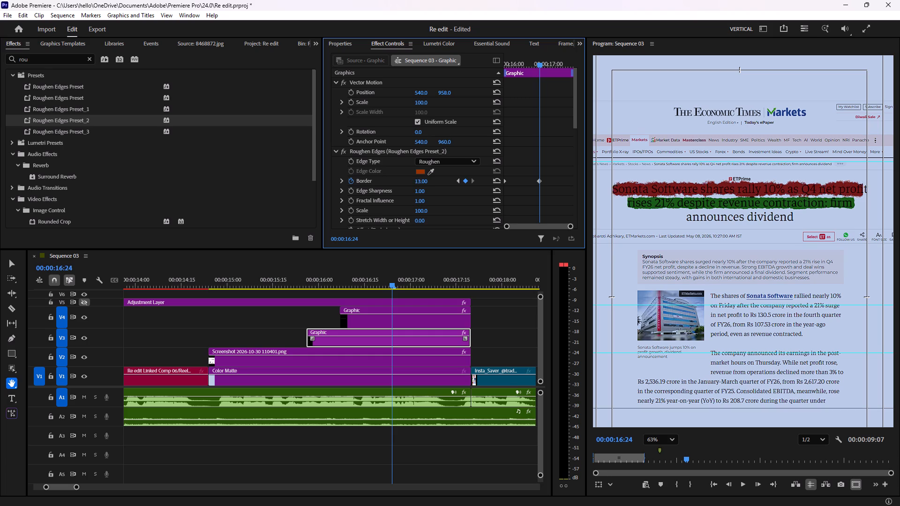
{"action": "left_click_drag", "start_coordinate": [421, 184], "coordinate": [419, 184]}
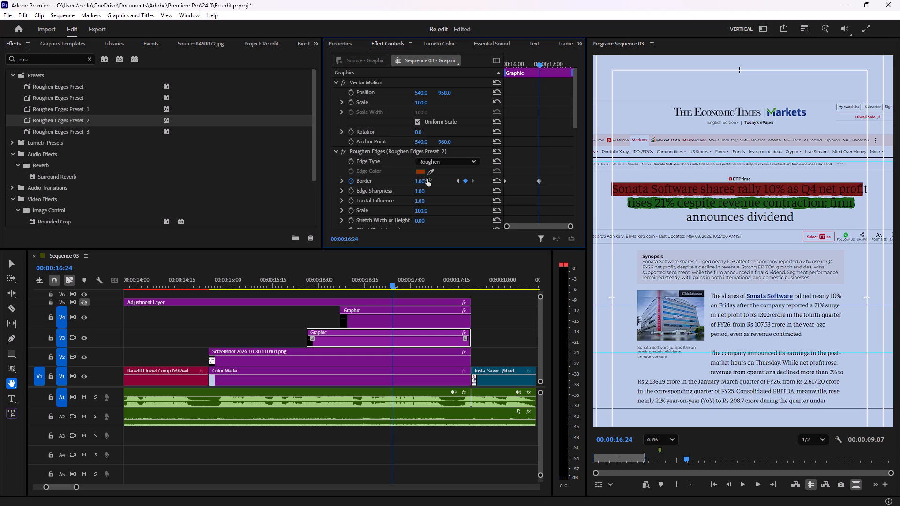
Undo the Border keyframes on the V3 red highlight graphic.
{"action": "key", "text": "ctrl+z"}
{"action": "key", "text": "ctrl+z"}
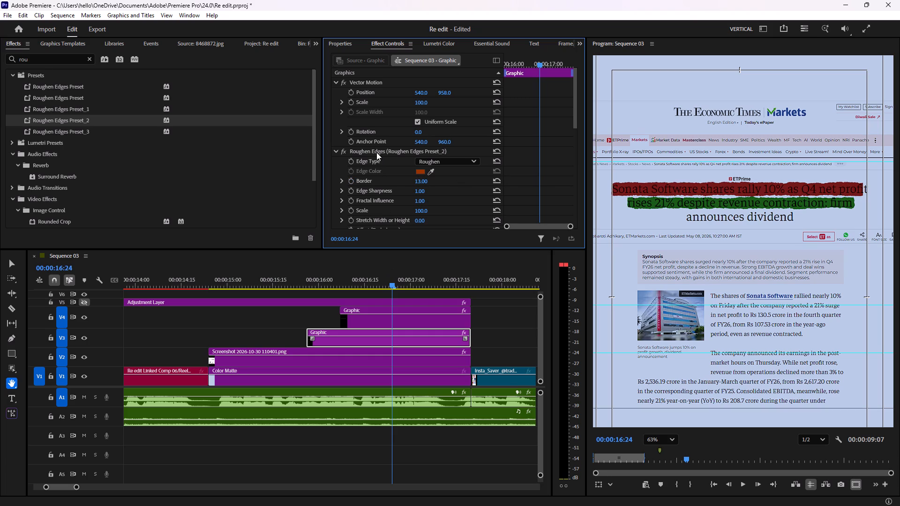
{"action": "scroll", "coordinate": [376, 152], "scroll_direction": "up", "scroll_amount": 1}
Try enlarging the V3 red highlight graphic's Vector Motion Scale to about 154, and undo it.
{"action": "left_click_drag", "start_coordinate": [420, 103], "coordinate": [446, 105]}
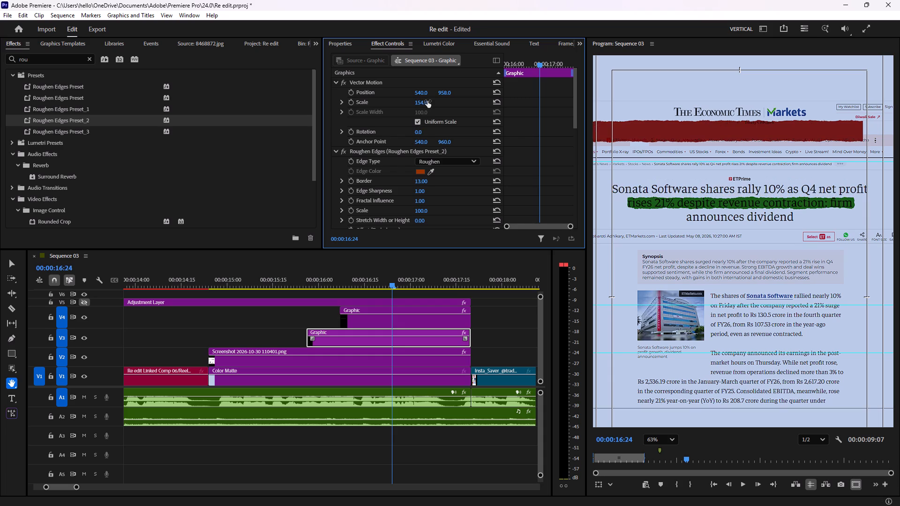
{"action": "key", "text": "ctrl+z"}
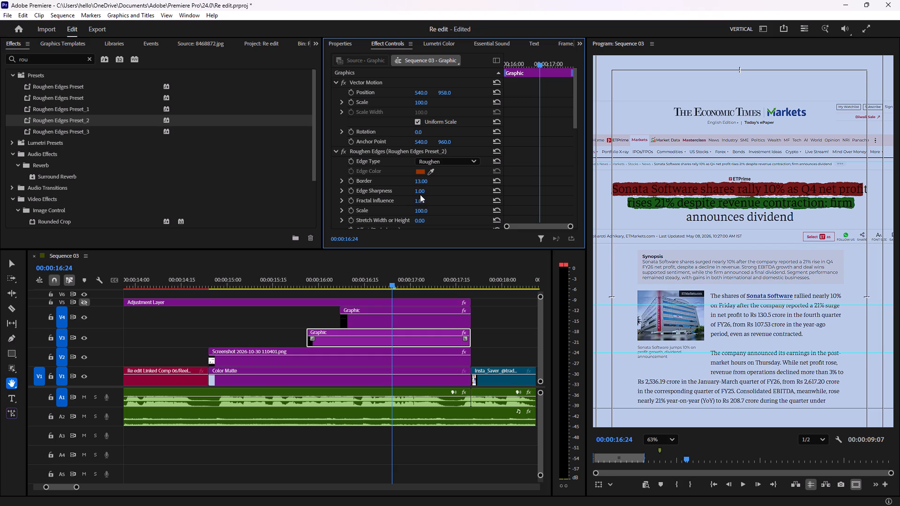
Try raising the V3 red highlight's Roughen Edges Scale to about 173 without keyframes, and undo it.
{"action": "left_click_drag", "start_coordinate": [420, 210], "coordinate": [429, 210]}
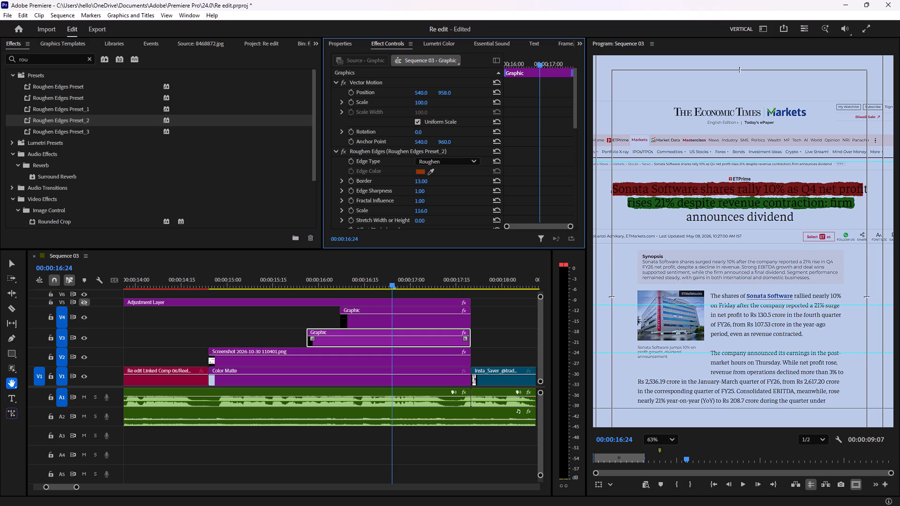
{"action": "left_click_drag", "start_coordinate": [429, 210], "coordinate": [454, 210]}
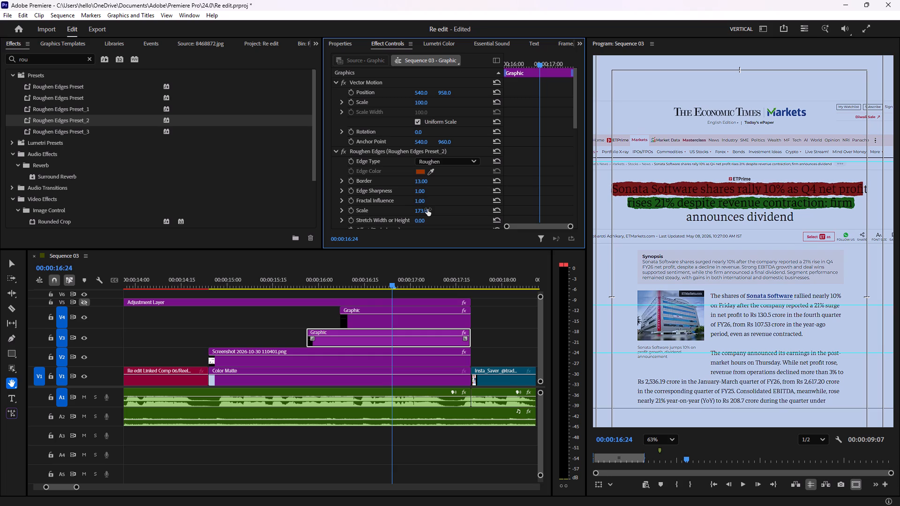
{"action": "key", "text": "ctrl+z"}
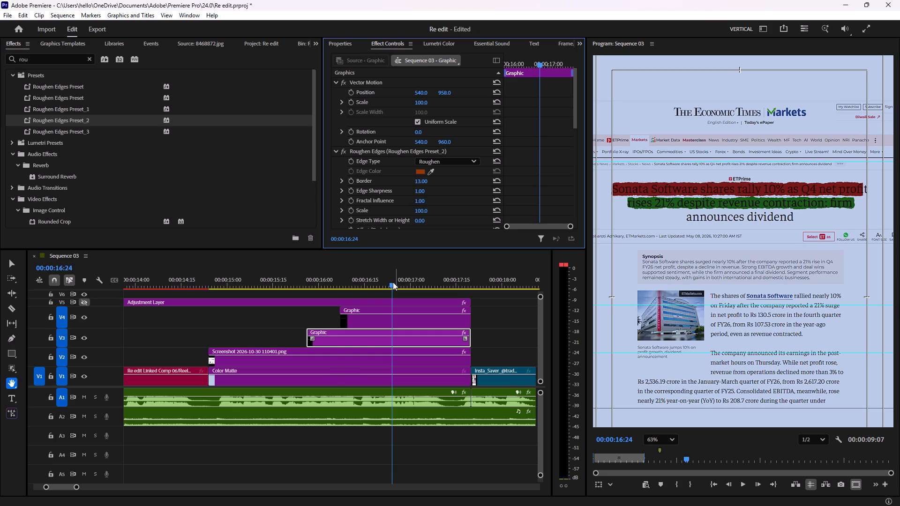
Start keyframing the V3 red highlight's Roughen Edges Scale at 00:00:15:26 with a value of 100.
{"action": "left_click_drag", "start_coordinate": [393, 282], "coordinate": [210, 323]}
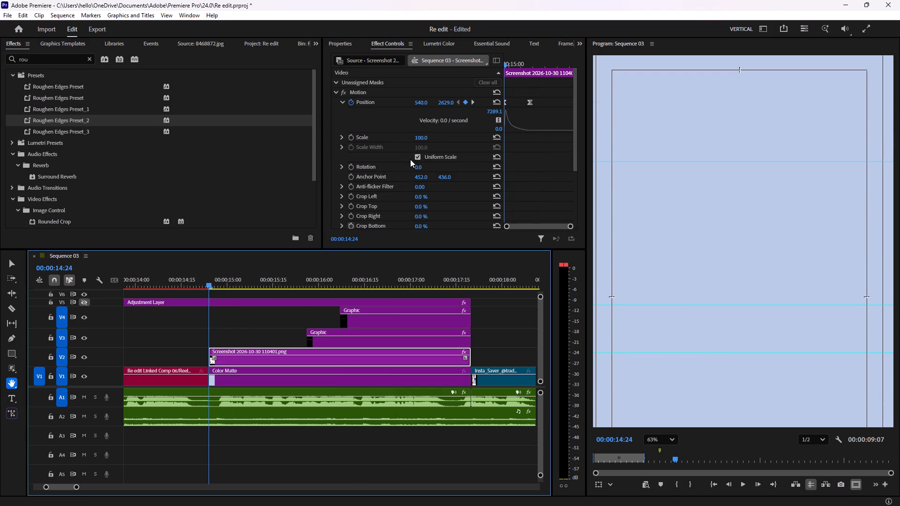
{"action": "scroll", "coordinate": [398, 179], "scroll_direction": "down", "scroll_amount": 12}
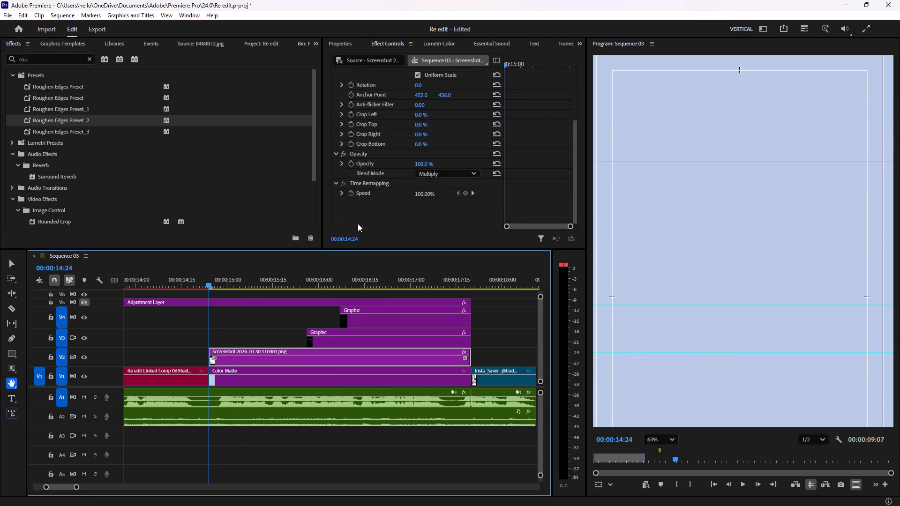
{"action": "left_click_drag", "start_coordinate": [209, 286], "coordinate": [291, 292]}
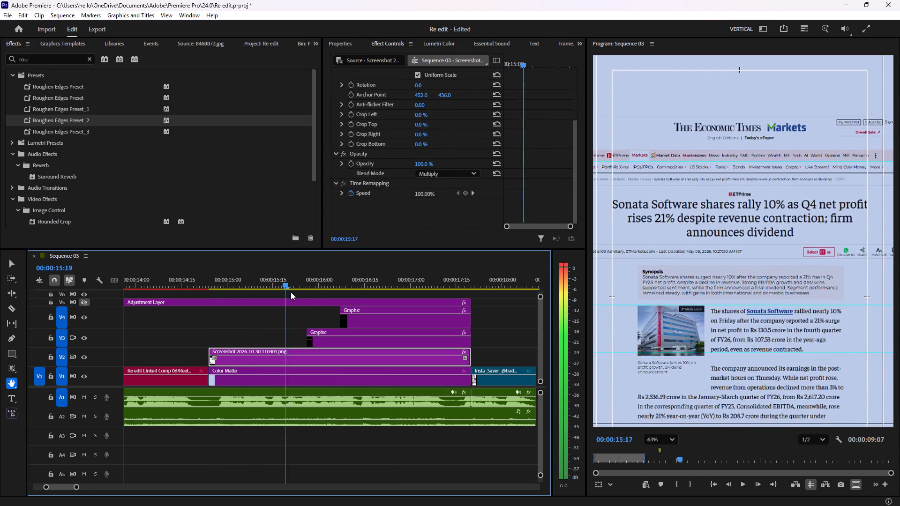
{"action": "left_click_drag", "start_coordinate": [291, 292], "coordinate": [344, 292]}
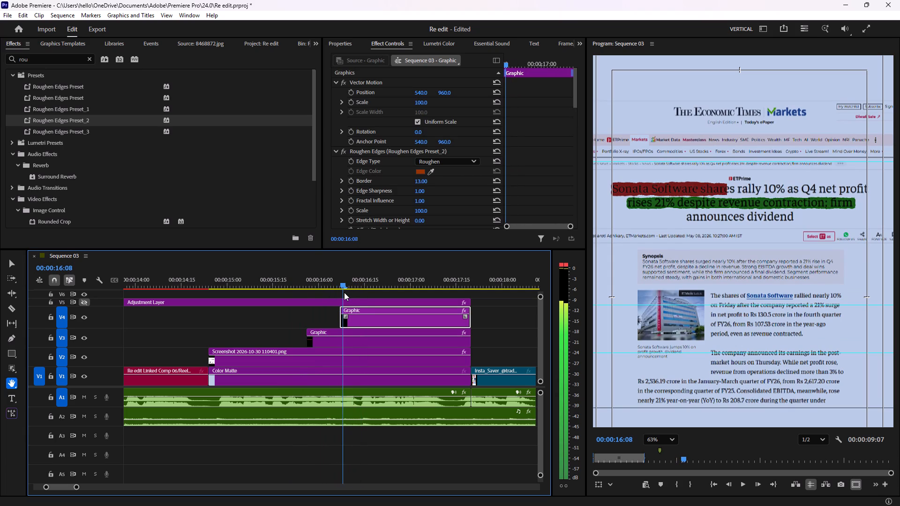
{"action": "left_click_drag", "start_coordinate": [344, 292], "coordinate": [298, 292]}
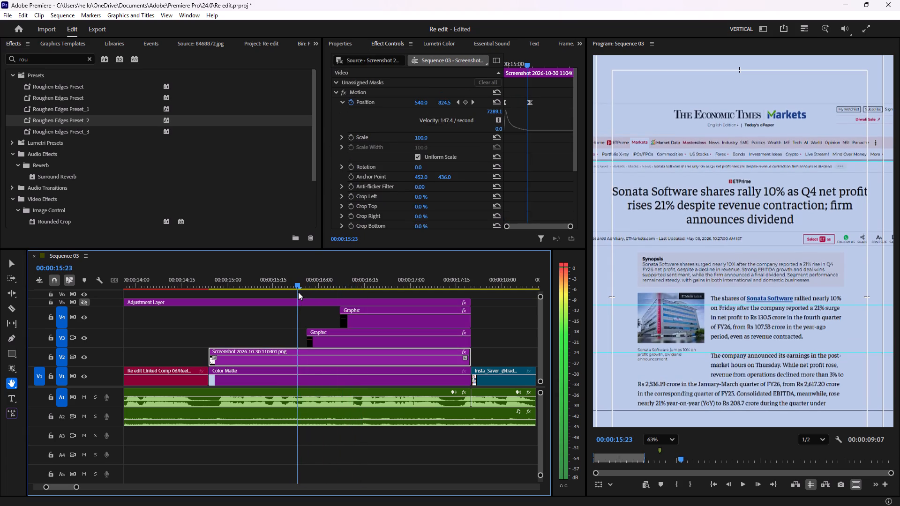
{"action": "left_click_drag", "start_coordinate": [298, 292], "coordinate": [306, 292]}
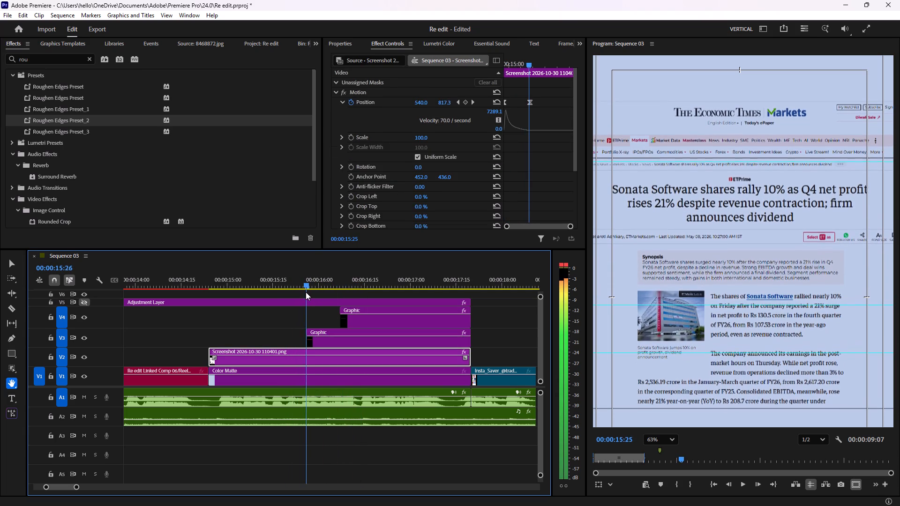
{"action": "left_click_drag", "start_coordinate": [306, 292], "coordinate": [306, 291]}
{"action": "scroll", "coordinate": [357, 171], "scroll_direction": "down", "scroll_amount": 12}
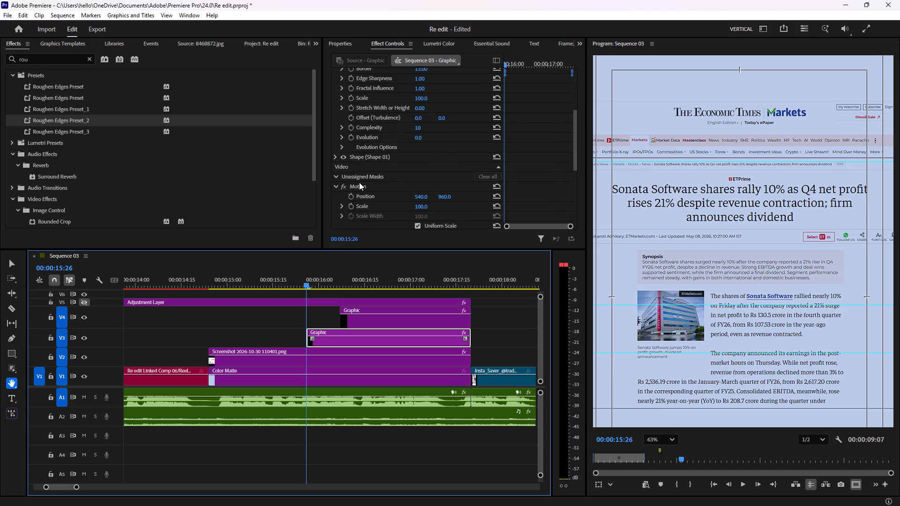
{"action": "scroll", "coordinate": [352, 182], "scroll_direction": "up", "scroll_amount": 6}
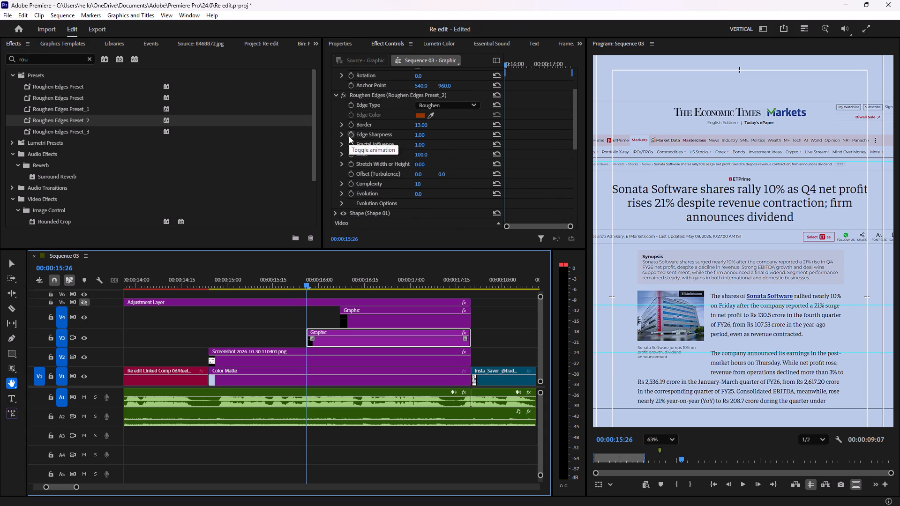
{"action": "left_click", "coordinate": [351, 155]}
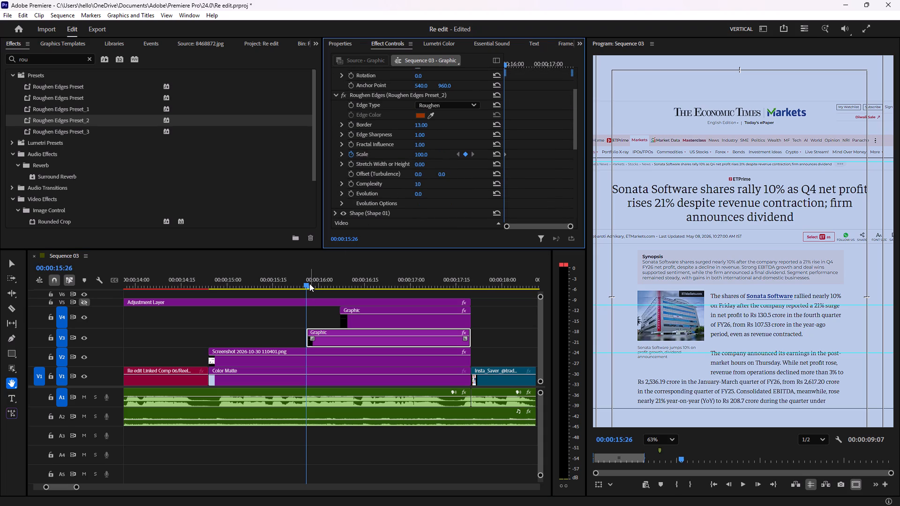
Set the V3 red highlight's Roughen Edges Scale to 217 at 00:00:17:01.
{"action": "left_click_drag", "start_coordinate": [307, 283], "coordinate": [367, 287]}
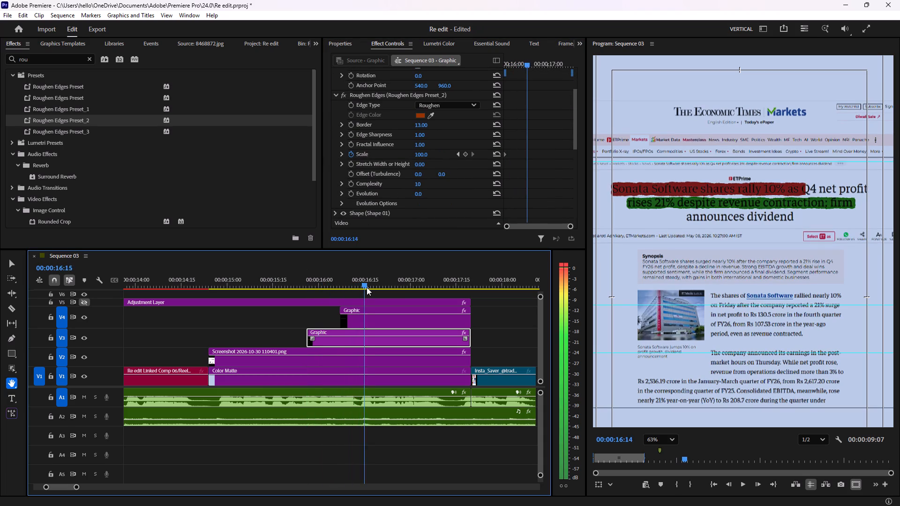
{"action": "left_click_drag", "start_coordinate": [367, 287], "coordinate": [414, 290]}
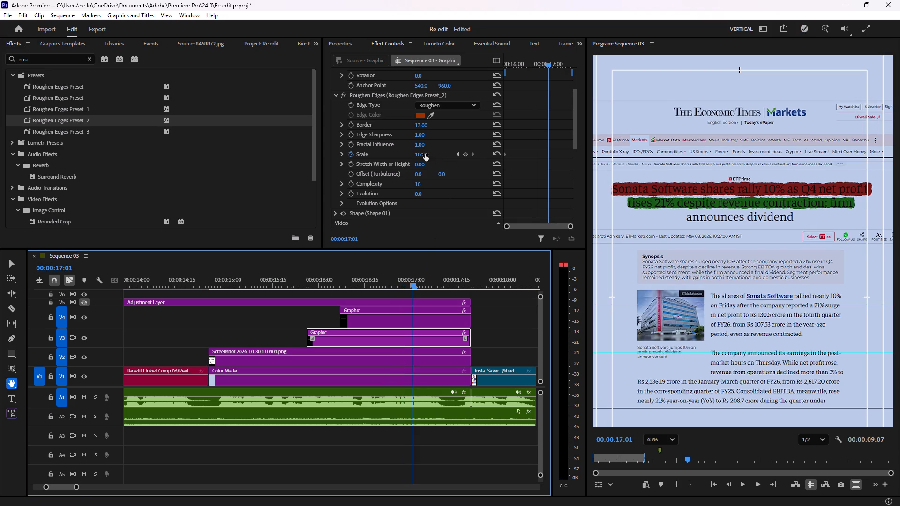
{"action": "left_click_drag", "start_coordinate": [423, 154], "coordinate": [448, 157]}
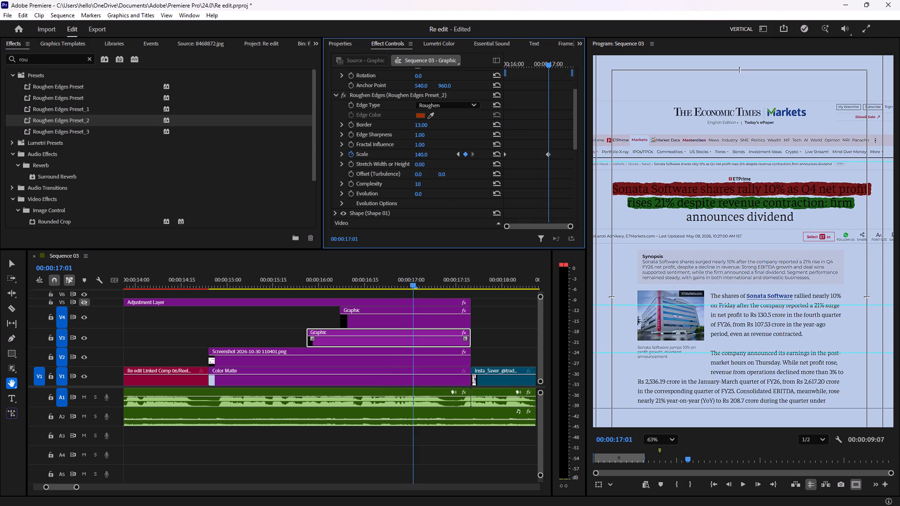
{"action": "left_click_drag", "start_coordinate": [448, 157], "coordinate": [461, 158]}
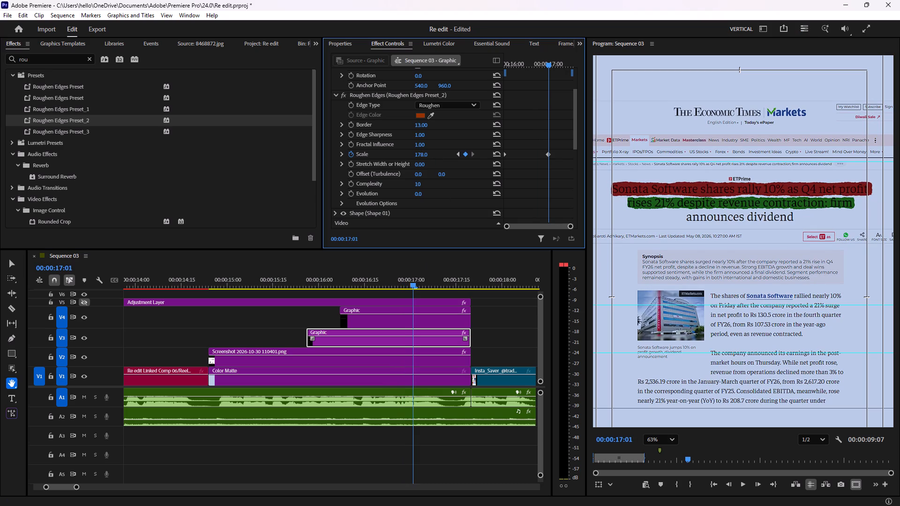
{"action": "left_click_drag", "start_coordinate": [461, 158], "coordinate": [480, 159]}
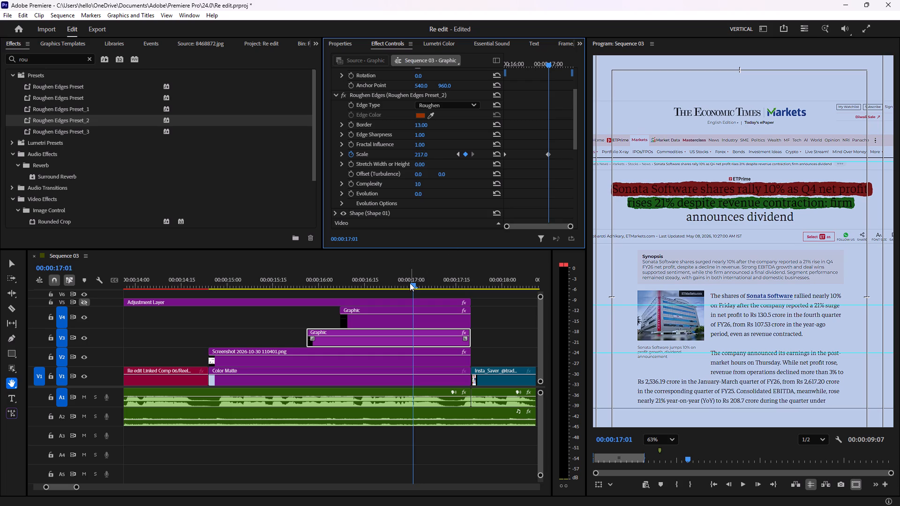
Play back the red highlight animation and move its second Roughen Edges Scale keyframe to the end of the V3 clip.
{"action": "left_click_drag", "start_coordinate": [410, 283], "coordinate": [391, 286]}
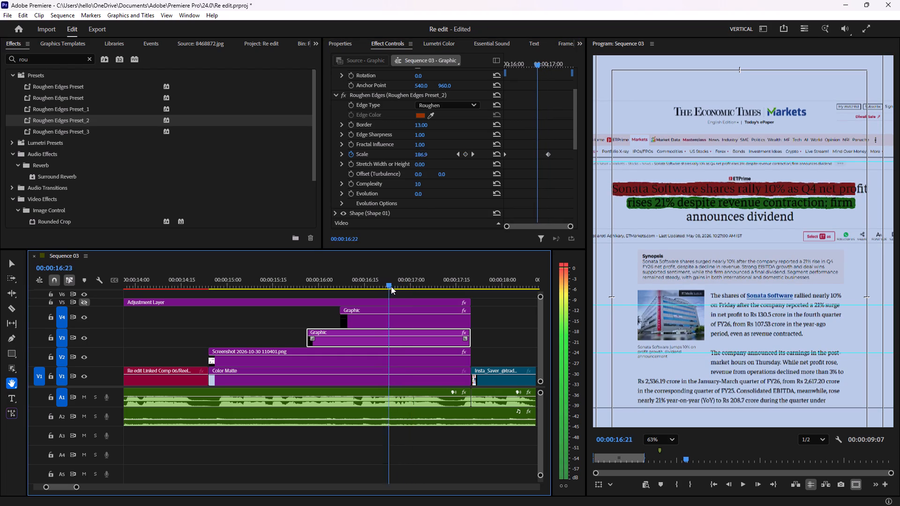
{"action": "left_click_drag", "start_coordinate": [391, 286], "coordinate": [310, 284]}
{"action": "key", "text": "space"}
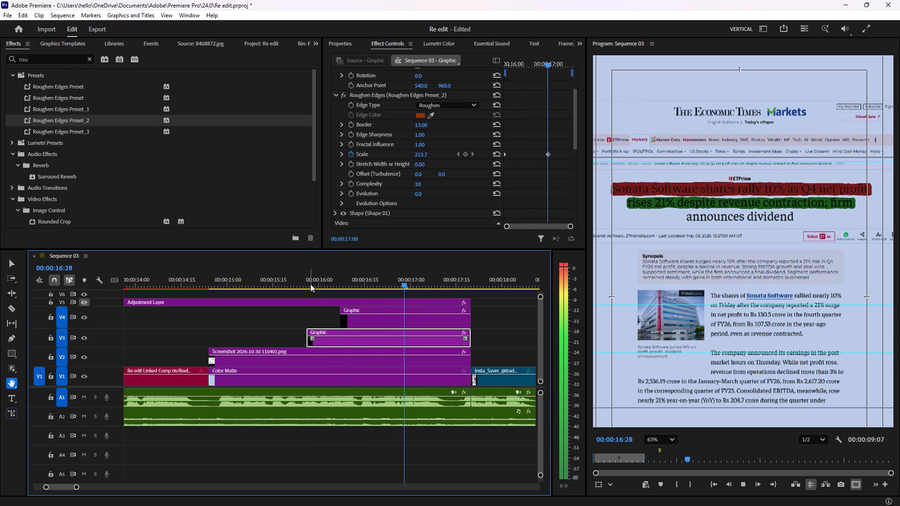
{"action": "key", "text": "space"}
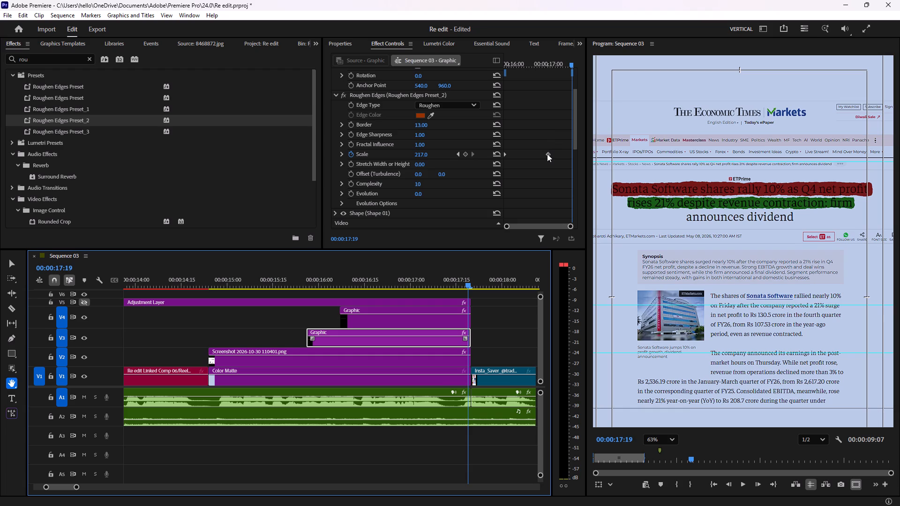
{"action": "left_click_drag", "start_coordinate": [547, 154], "coordinate": [573, 158]}
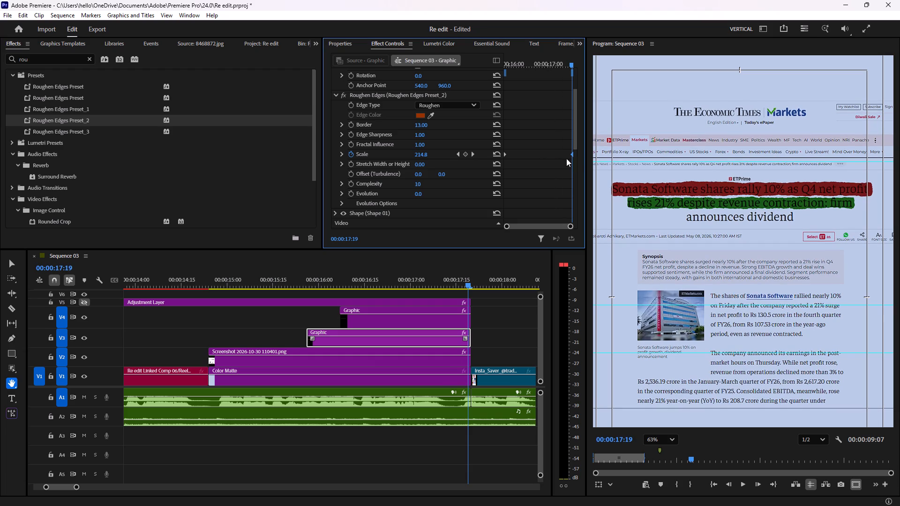
{"action": "left_click_drag", "start_coordinate": [572, 225], "coordinate": [568, 225]}
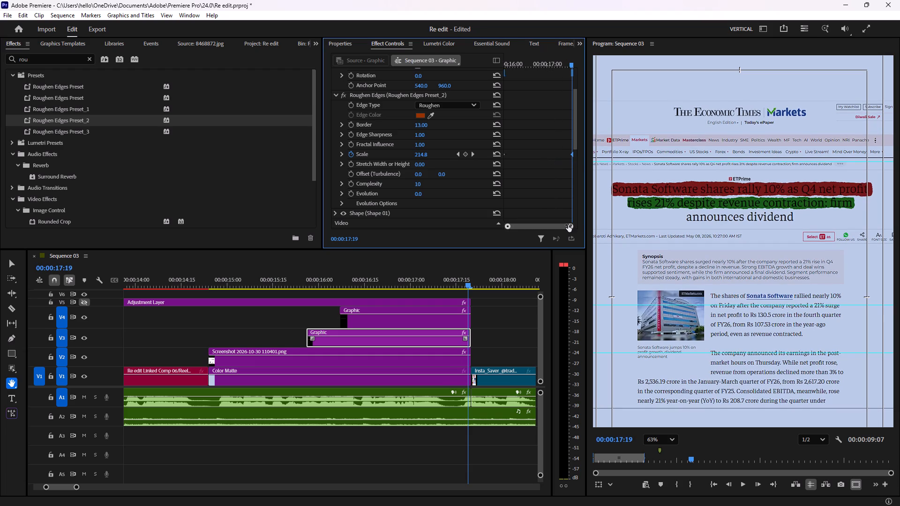
{"action": "left_click_drag", "start_coordinate": [568, 225], "coordinate": [590, 225]}
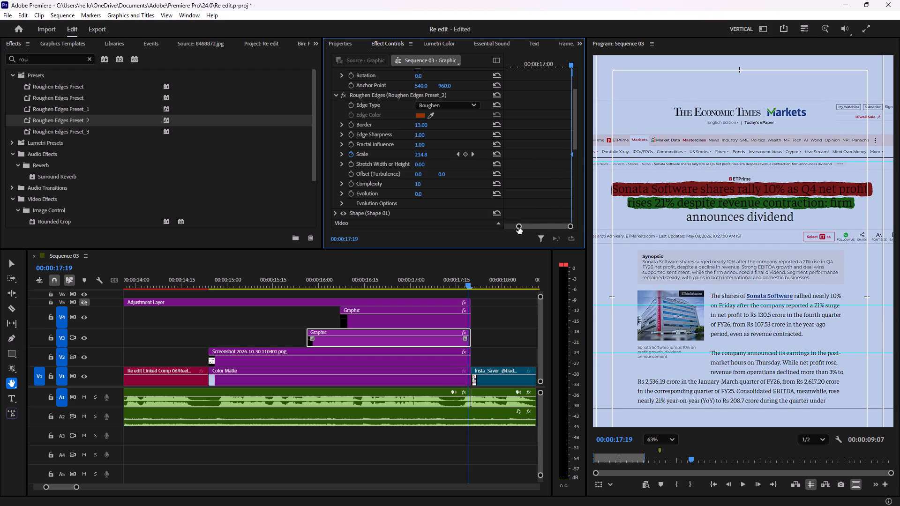
{"action": "left_click_drag", "start_coordinate": [518, 227], "coordinate": [488, 227]}
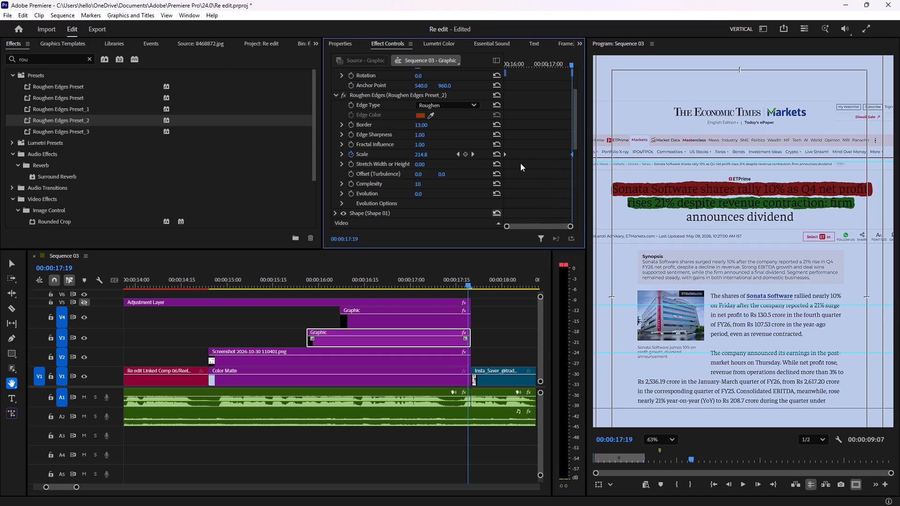
Apply Ease In and Ease Out to the V3 highlight's Roughen Edges Scale keyframes and play back the animation from 00:00:15:24.
{"action": "left_click", "coordinate": [505, 153], "text": "shift"}
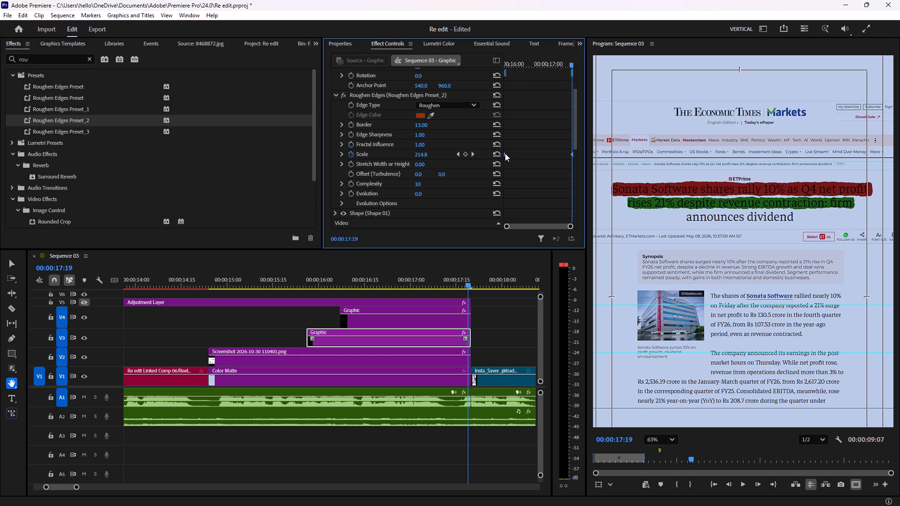
{"action": "right_click", "coordinate": [505, 153]}
{"action": "left_click", "coordinate": [535, 275]}
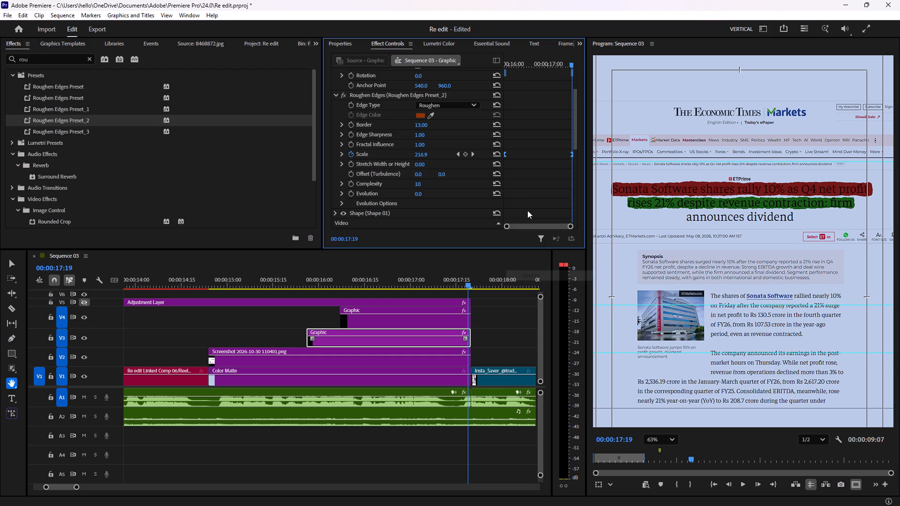
{"action": "right_click", "coordinate": [505, 155]}
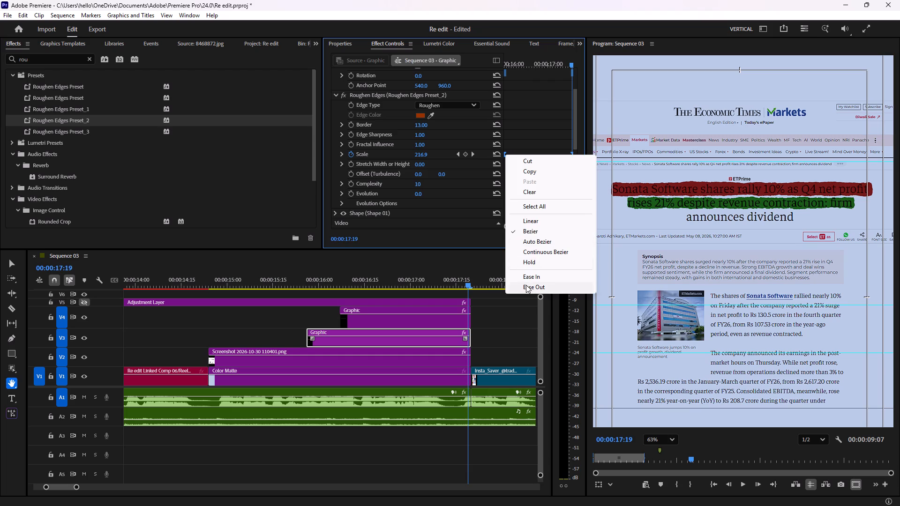
{"action": "left_click", "coordinate": [526, 285]}
{"action": "left_click_drag", "start_coordinate": [468, 287], "coordinate": [301, 291]}
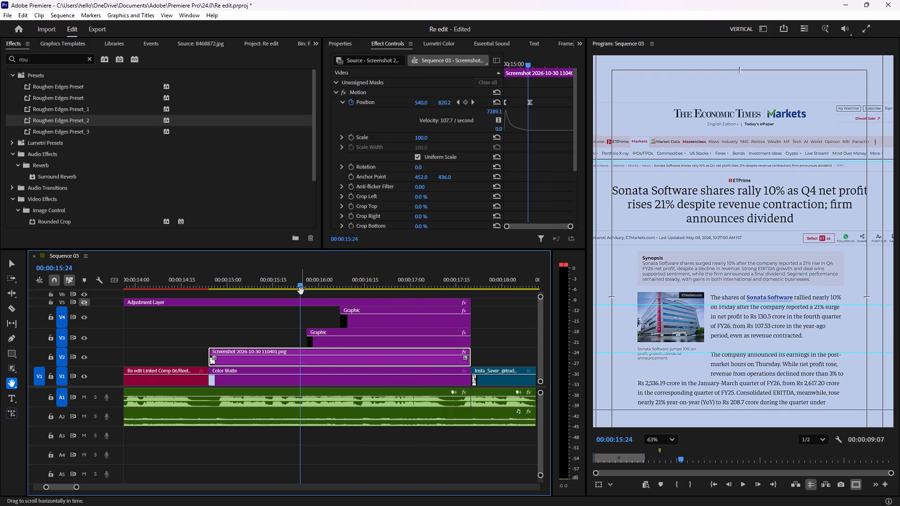
{"action": "key", "text": "space"}
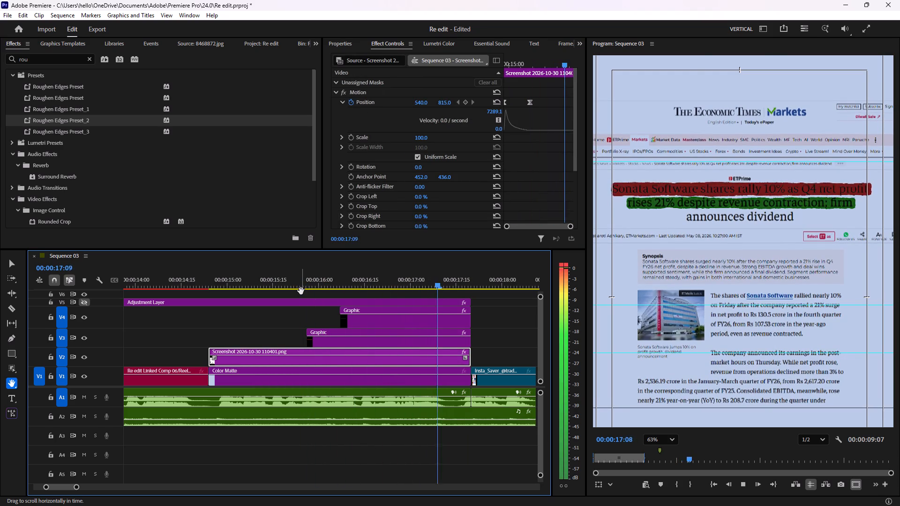
{"action": "key", "text": "space"}
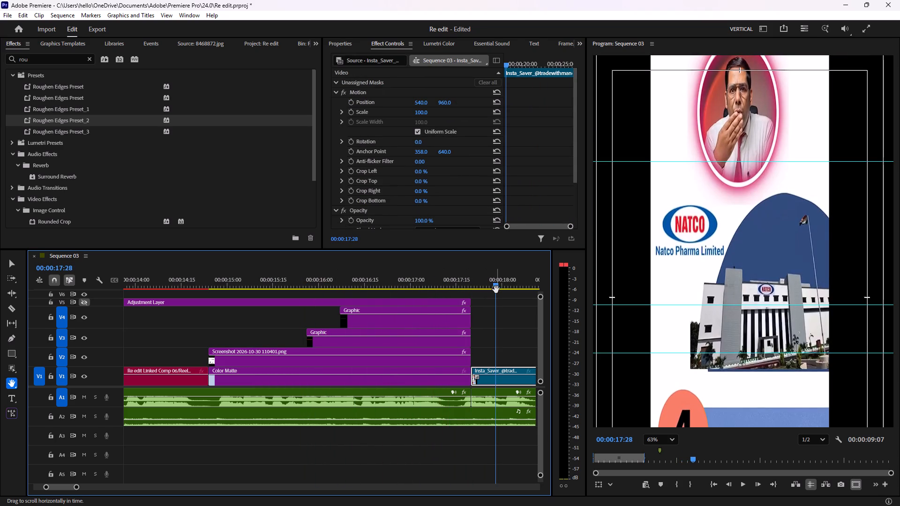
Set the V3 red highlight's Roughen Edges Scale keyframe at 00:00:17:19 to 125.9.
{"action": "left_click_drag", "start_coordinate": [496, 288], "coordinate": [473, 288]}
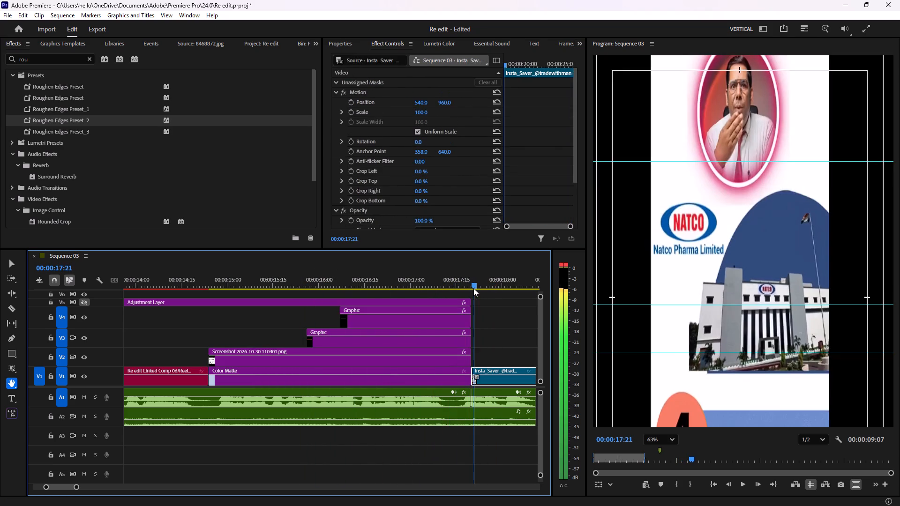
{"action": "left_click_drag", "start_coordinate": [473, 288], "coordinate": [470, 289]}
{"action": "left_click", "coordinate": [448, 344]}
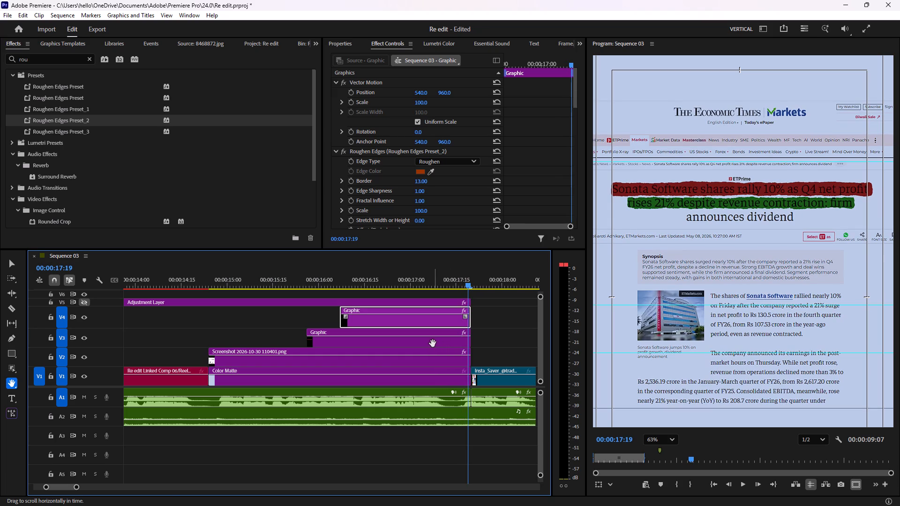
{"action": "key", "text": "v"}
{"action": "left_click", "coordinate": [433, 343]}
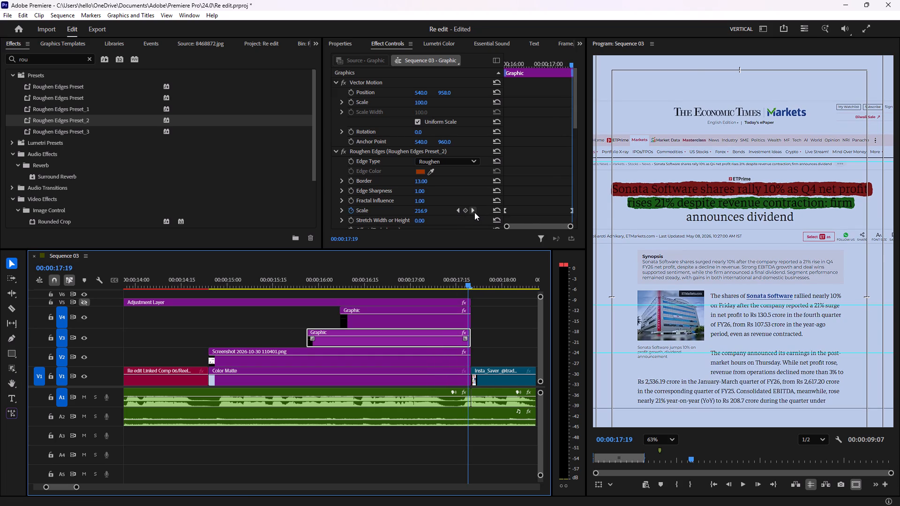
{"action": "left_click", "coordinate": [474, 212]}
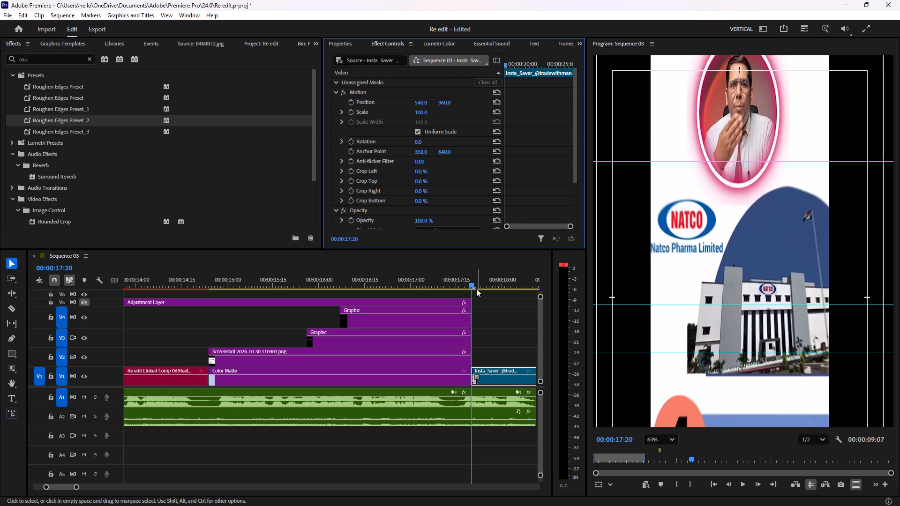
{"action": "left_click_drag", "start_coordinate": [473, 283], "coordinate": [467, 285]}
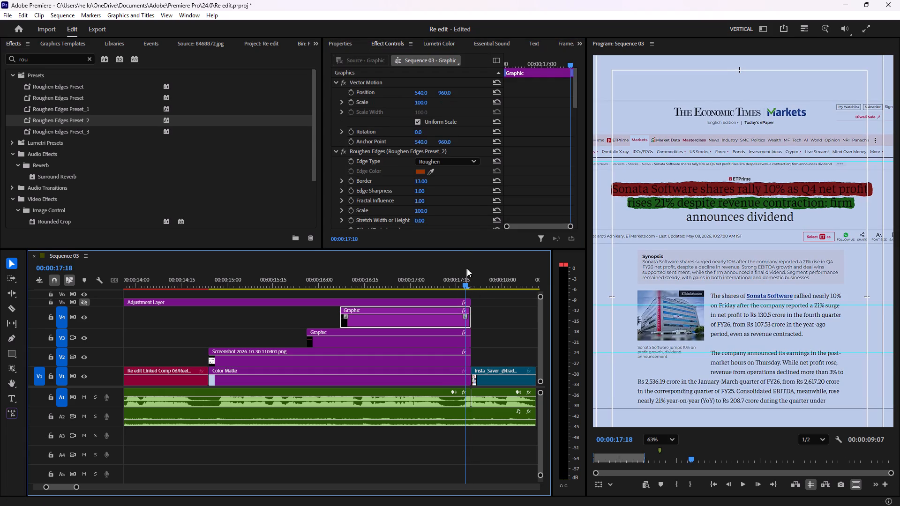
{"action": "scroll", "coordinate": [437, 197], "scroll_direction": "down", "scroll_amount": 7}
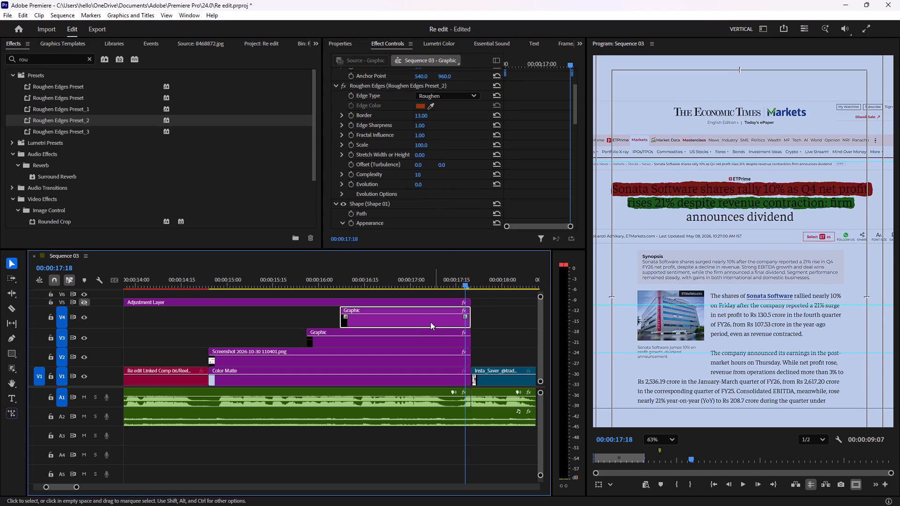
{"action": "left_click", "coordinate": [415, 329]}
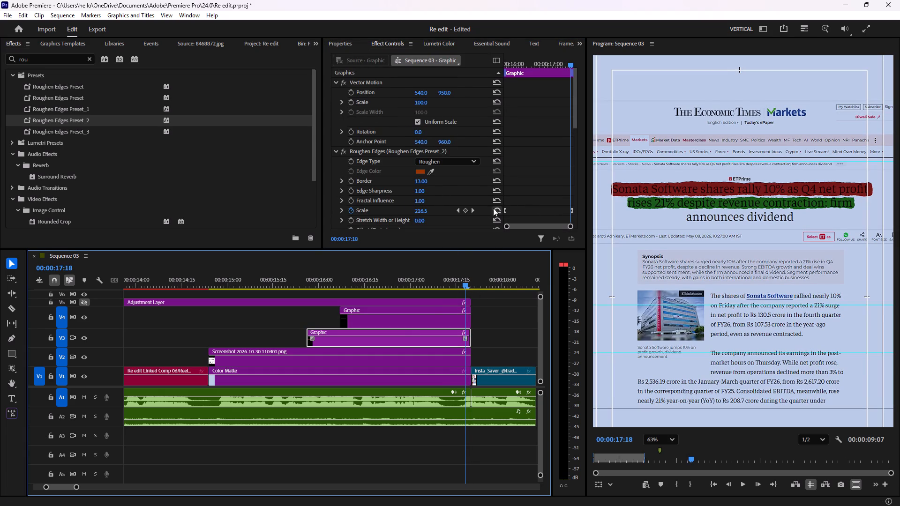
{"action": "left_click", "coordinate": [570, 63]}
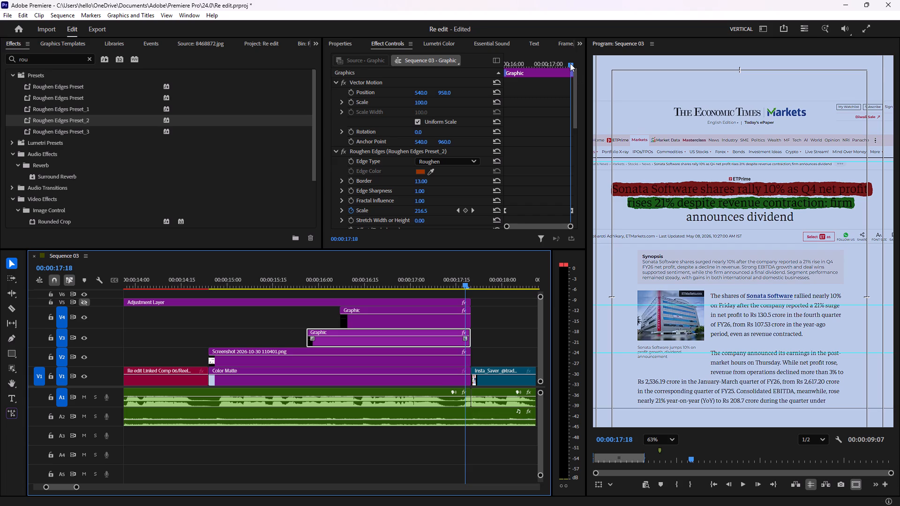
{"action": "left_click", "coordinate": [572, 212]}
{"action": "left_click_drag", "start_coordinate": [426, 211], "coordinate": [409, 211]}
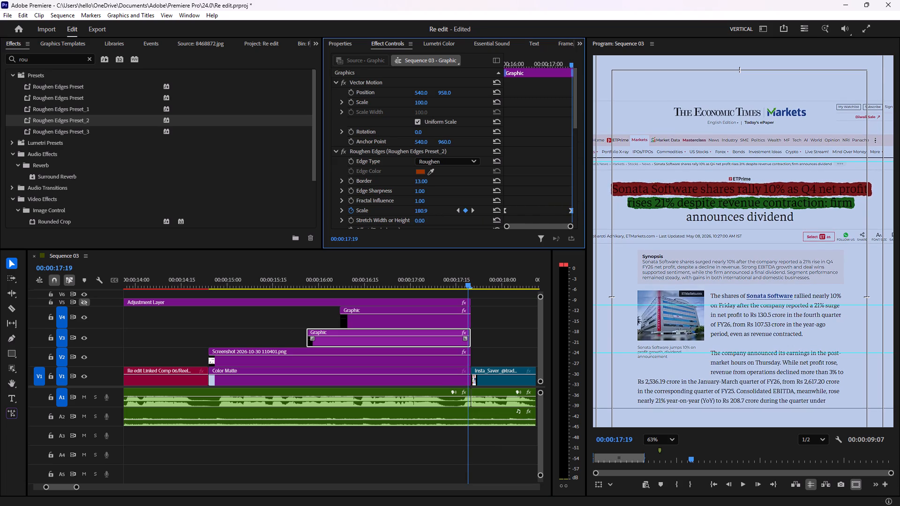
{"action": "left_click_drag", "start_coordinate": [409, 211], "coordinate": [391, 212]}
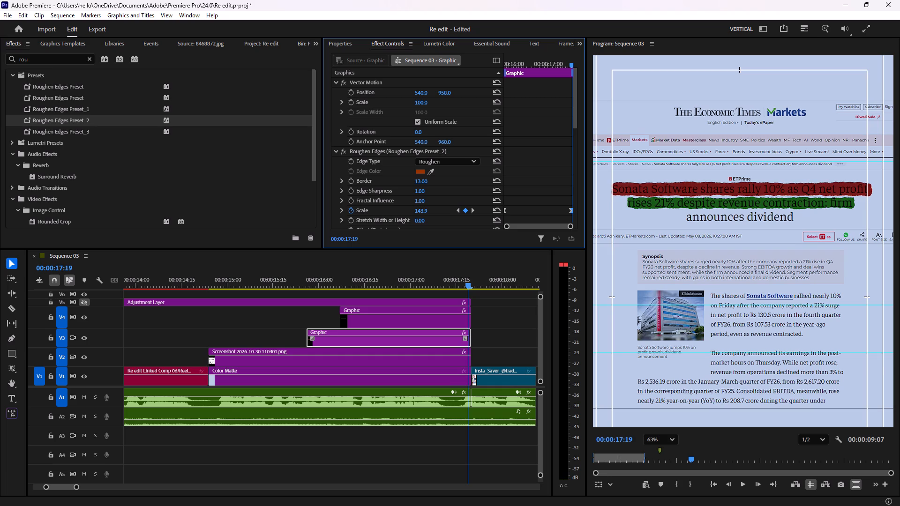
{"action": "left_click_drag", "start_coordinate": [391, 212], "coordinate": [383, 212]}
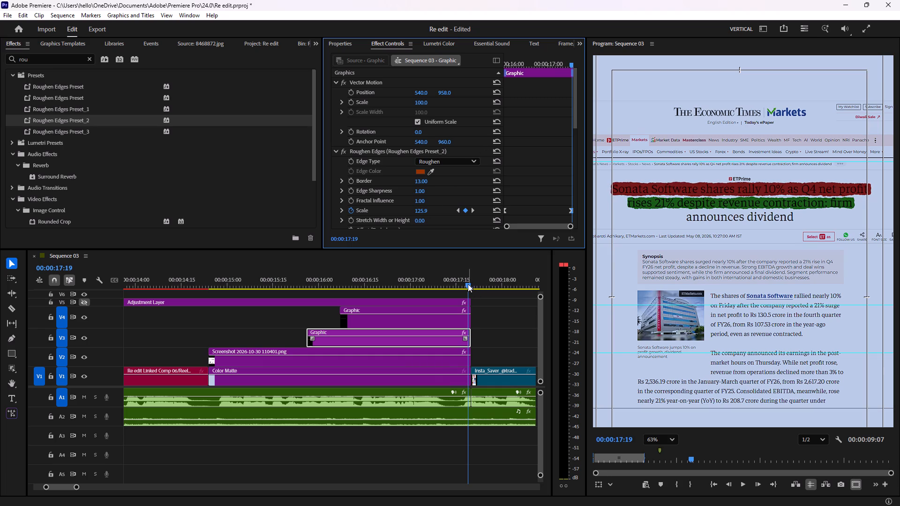
Play back the V3 red highlight animation from its start and scrub through its opening frames.
{"action": "left_click_drag", "start_coordinate": [468, 284], "coordinate": [318, 285]}
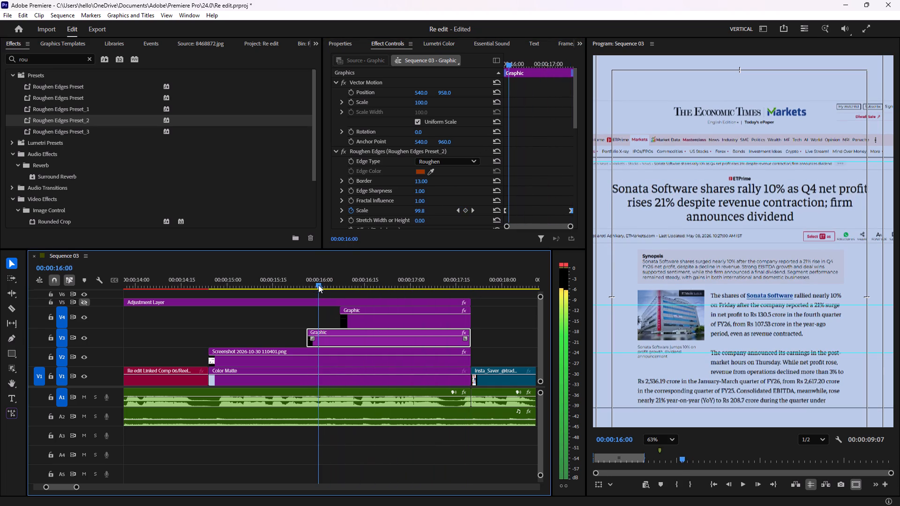
{"action": "left_click_drag", "start_coordinate": [318, 285], "coordinate": [307, 285]}
{"action": "key", "text": "space"}
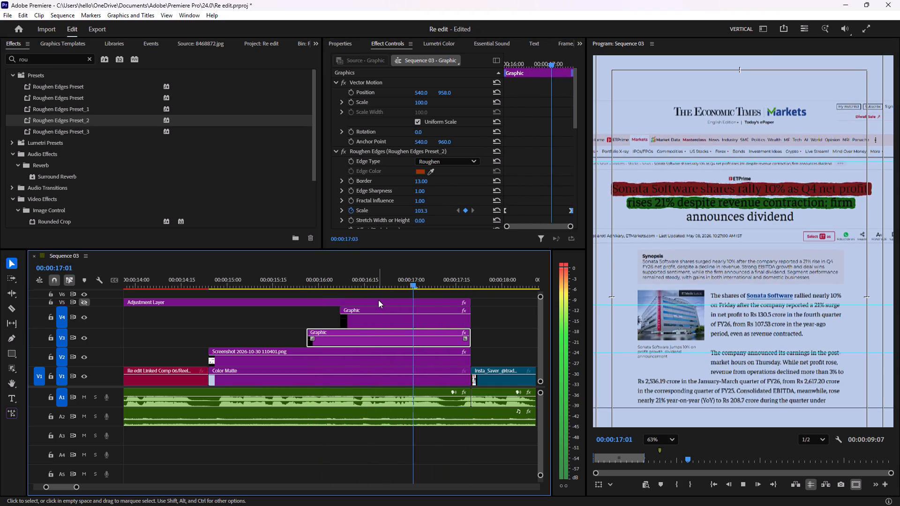
{"action": "key", "text": "space"}
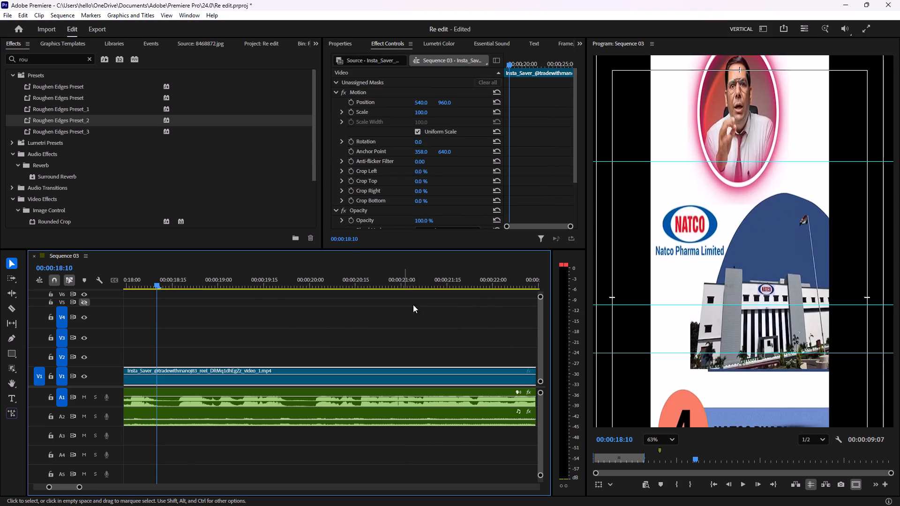
{"action": "left_click_drag", "start_coordinate": [155, 281], "coordinate": [154, 285]}
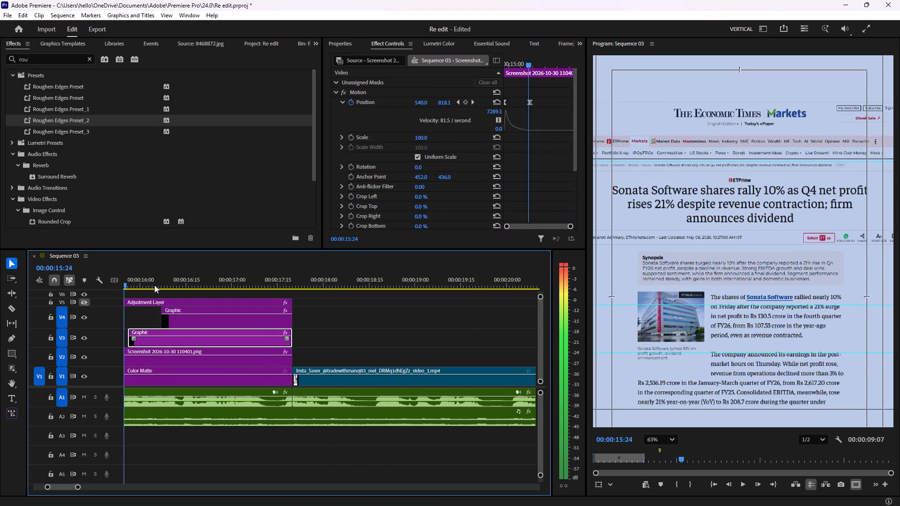
{"action": "left_click_drag", "start_coordinate": [154, 285], "coordinate": [151, 287]}
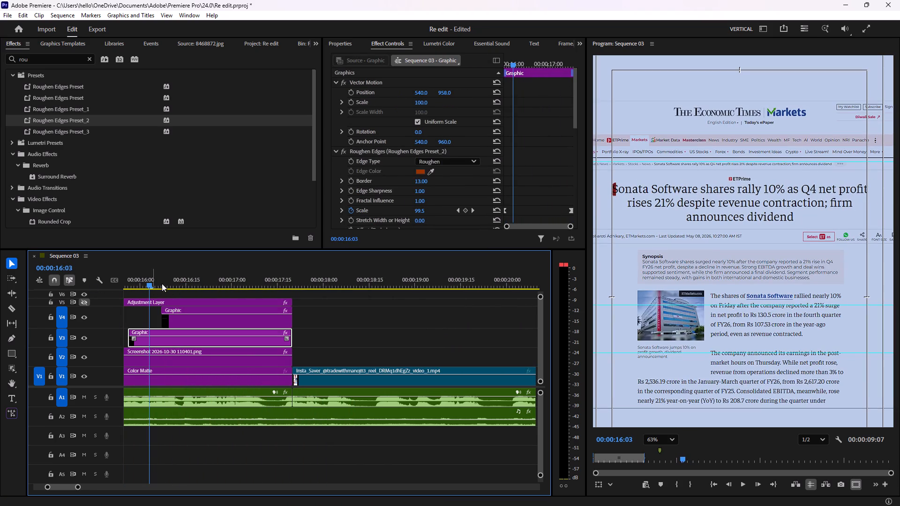
Delete both Roughen Edges Scale keyframes from the V3 red highlight graphic.
{"action": "left_click", "coordinate": [475, 213]}
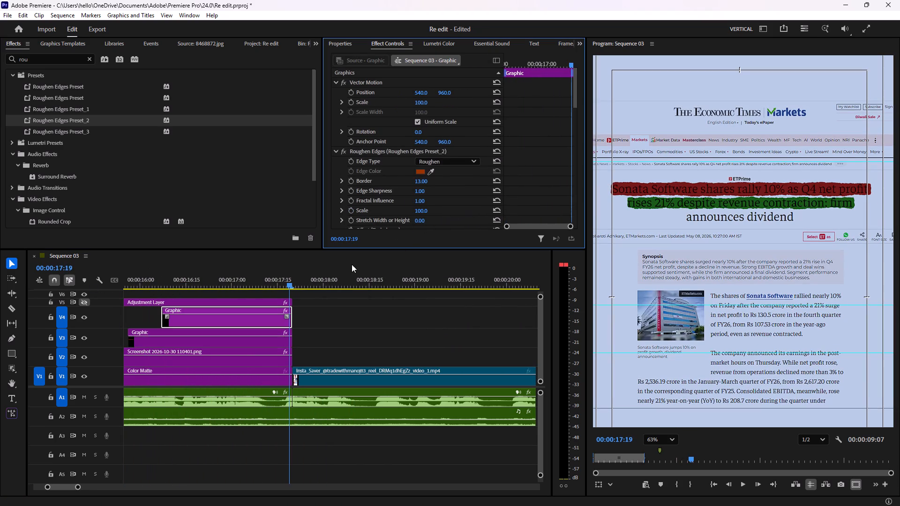
{"action": "scroll", "coordinate": [445, 184], "scroll_direction": "down", "scroll_amount": 6}
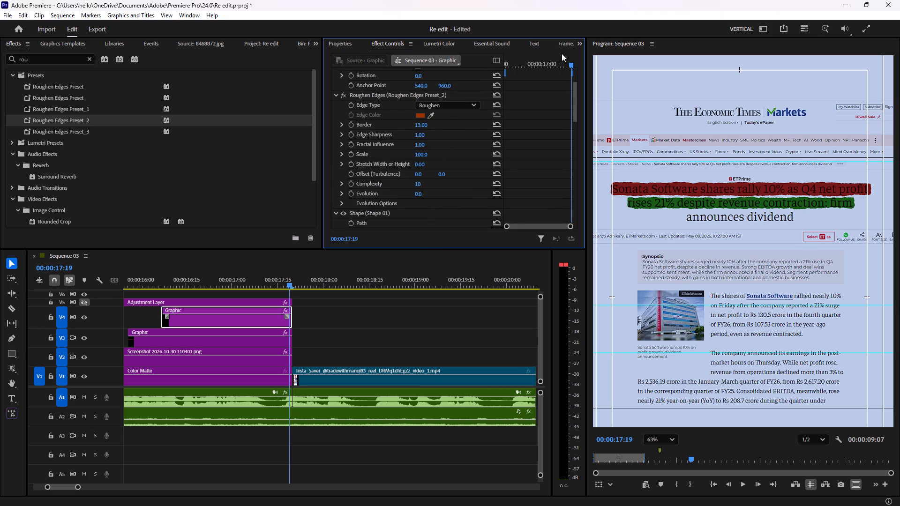
{"action": "left_click_drag", "start_coordinate": [570, 63], "coordinate": [563, 65]}
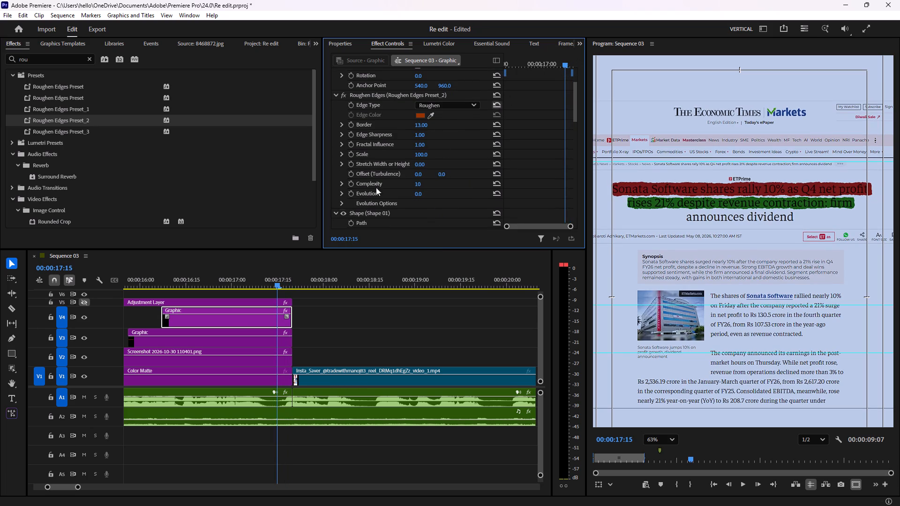
{"action": "left_click", "coordinate": [233, 339]}
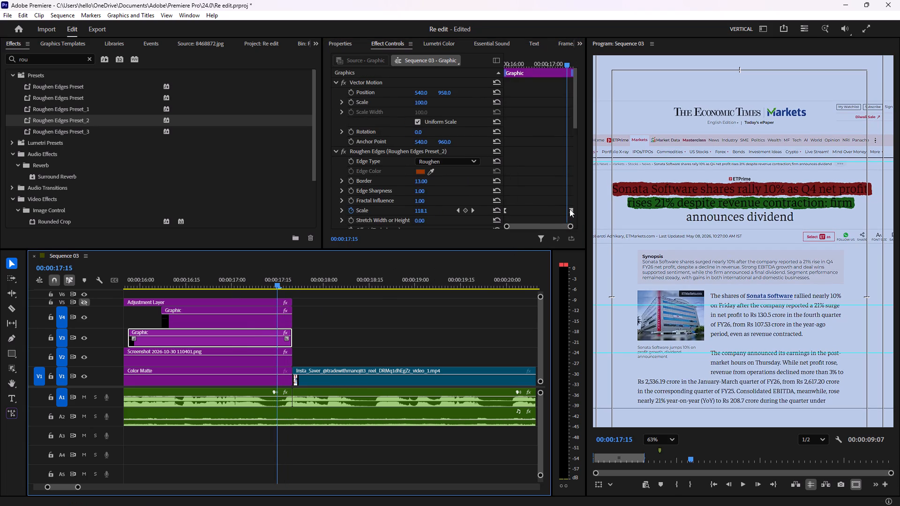
{"action": "left_click", "coordinate": [570, 209]}
{"action": "left_click", "coordinate": [572, 210]}
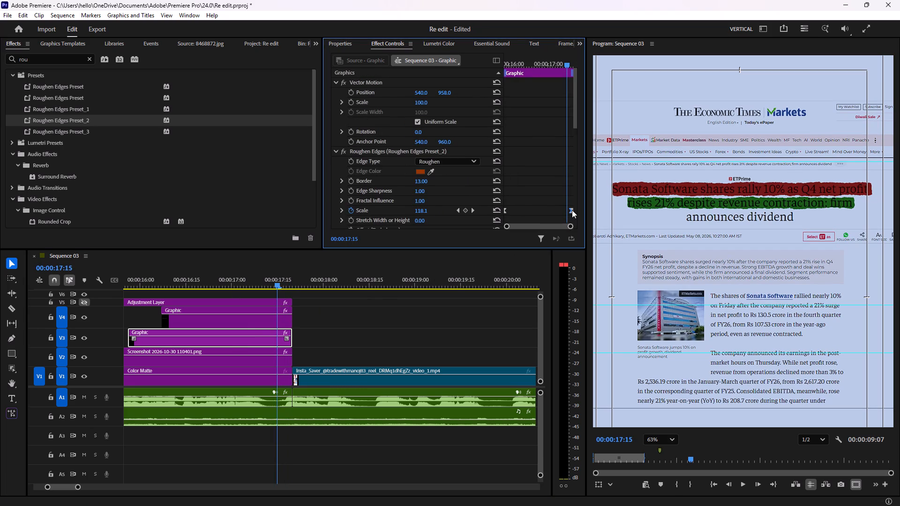
{"action": "left_click_drag", "start_coordinate": [548, 187], "coordinate": [615, 238]}
{"action": "left_click_drag", "start_coordinate": [615, 238], "coordinate": [622, 242]}
{"action": "key", "text": "BackSpace"}
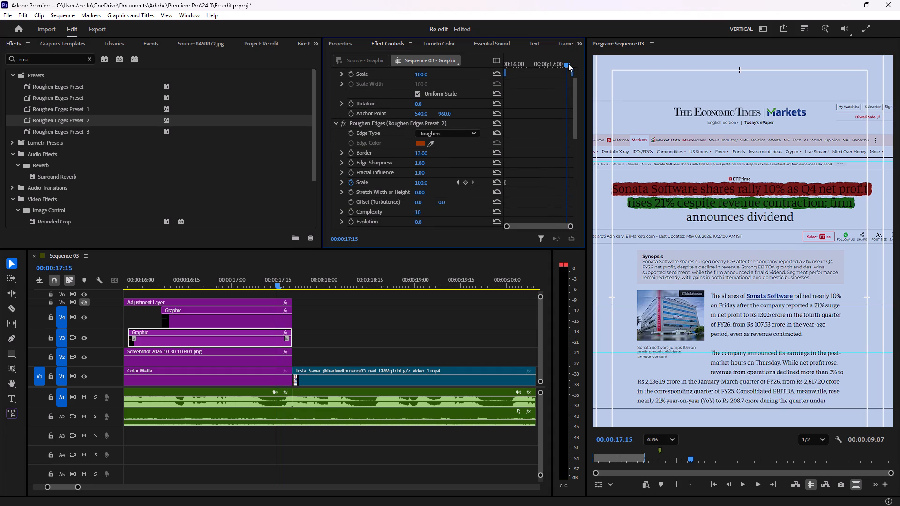
{"action": "left_click", "coordinate": [505, 182]}
{"action": "right_click", "coordinate": [505, 182]}
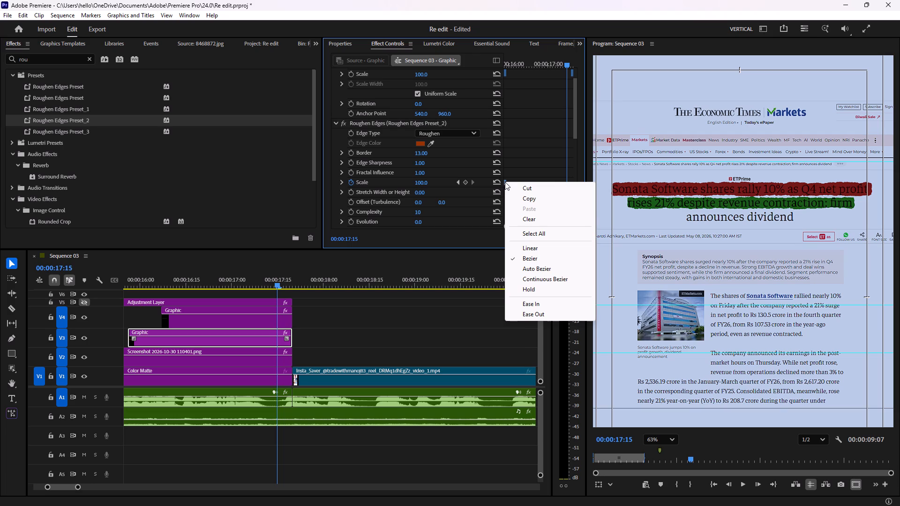
{"action": "left_click", "coordinate": [532, 217]}
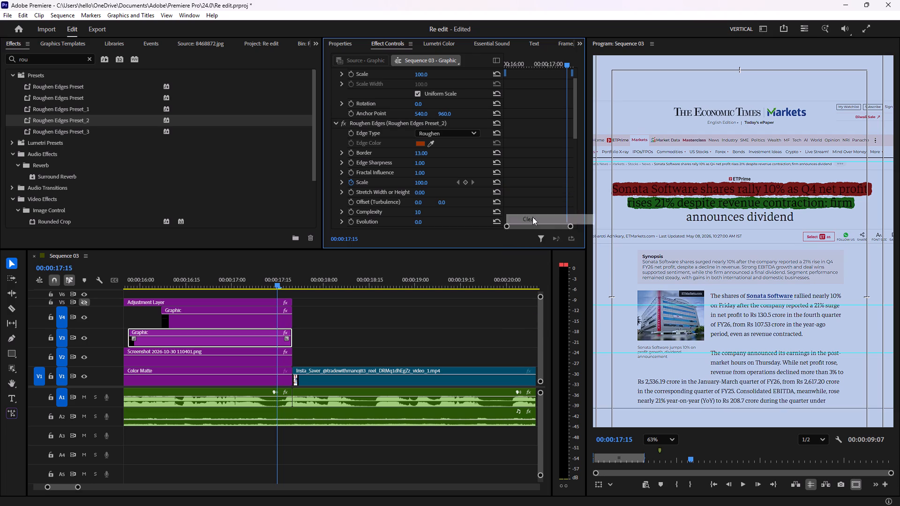
Add a Roughen Edges Scale keyframe of 100 to the V3 red highlight at 00:00:15:26.
{"action": "left_click_drag", "start_coordinate": [566, 63], "coordinate": [540, 67]}
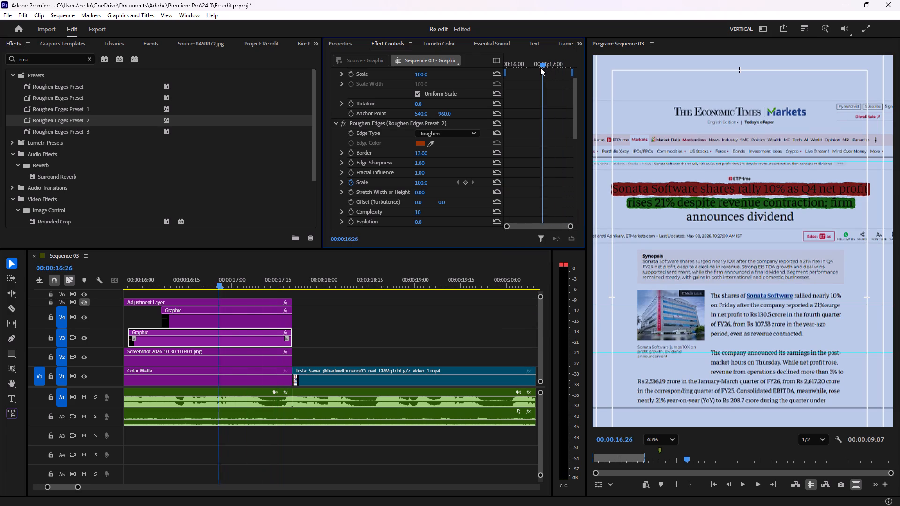
{"action": "left_click_drag", "start_coordinate": [540, 67], "coordinate": [492, 70]}
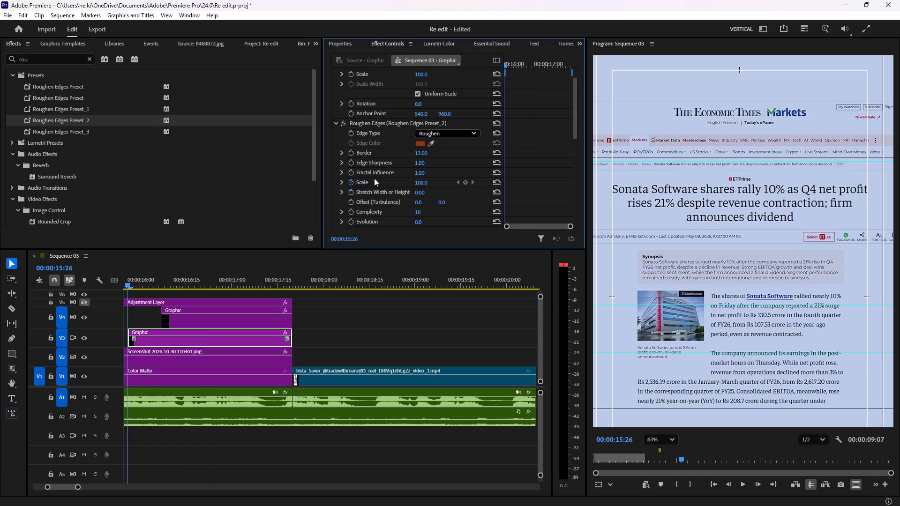
{"action": "left_click", "coordinate": [464, 182]}
Add a Roughen Edges Scale keyframe of 112 to the V3 red highlight at 00:00:17:19.
{"action": "left_click_drag", "start_coordinate": [505, 66], "coordinate": [508, 67]}
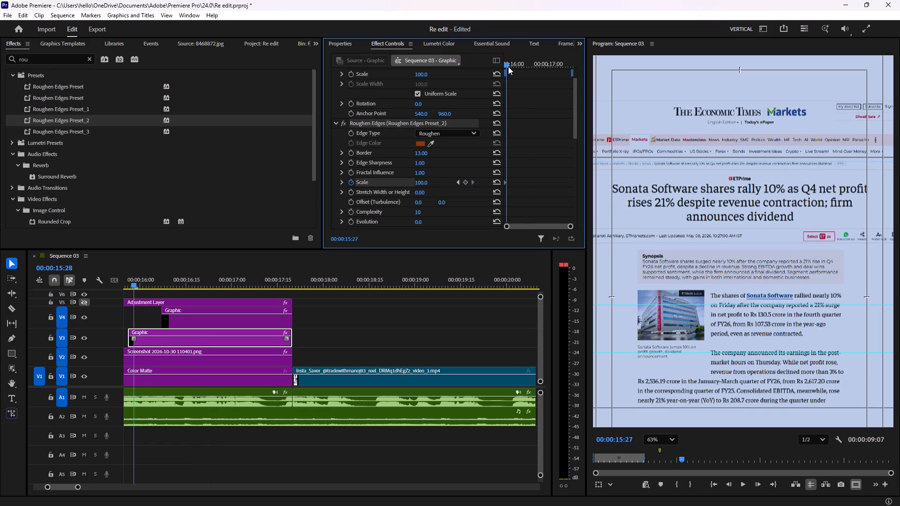
{"action": "left_click_drag", "start_coordinate": [508, 67], "coordinate": [567, 71]}
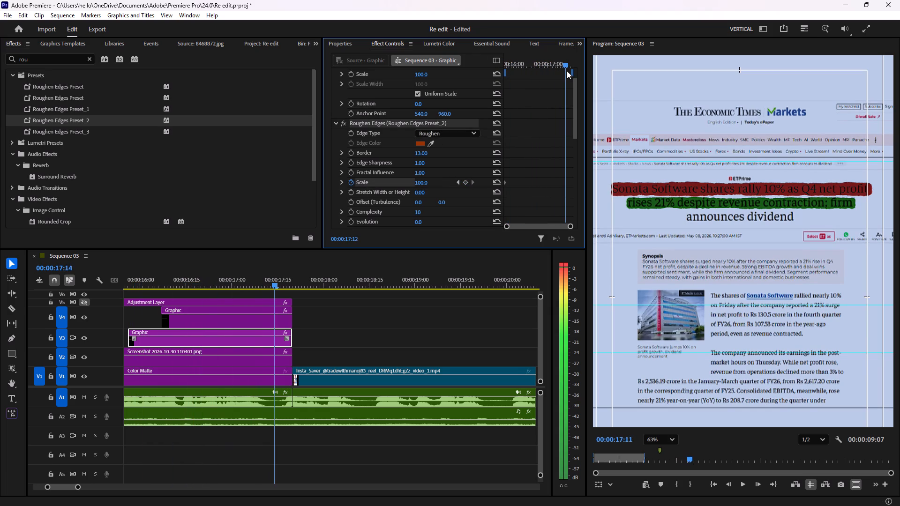
{"action": "left_click_drag", "start_coordinate": [567, 71], "coordinate": [576, 71]}
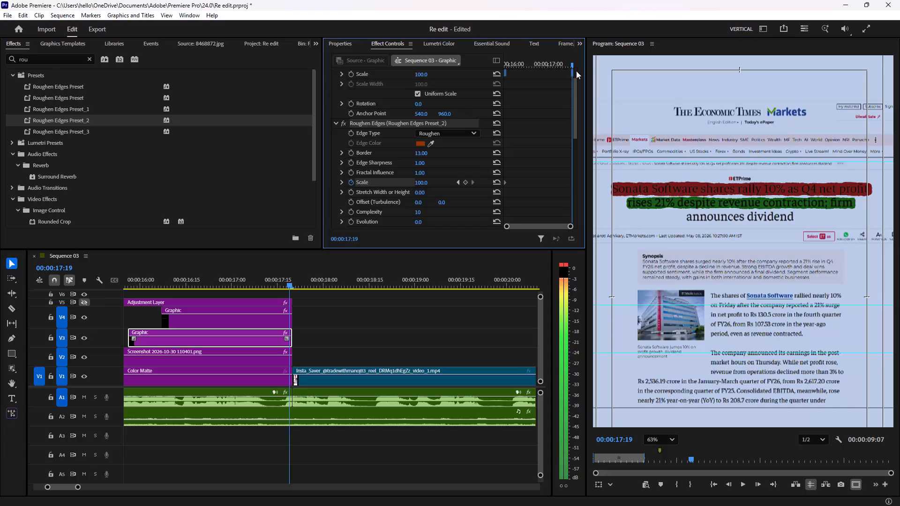
{"action": "left_click_drag", "start_coordinate": [576, 71], "coordinate": [578, 70]}
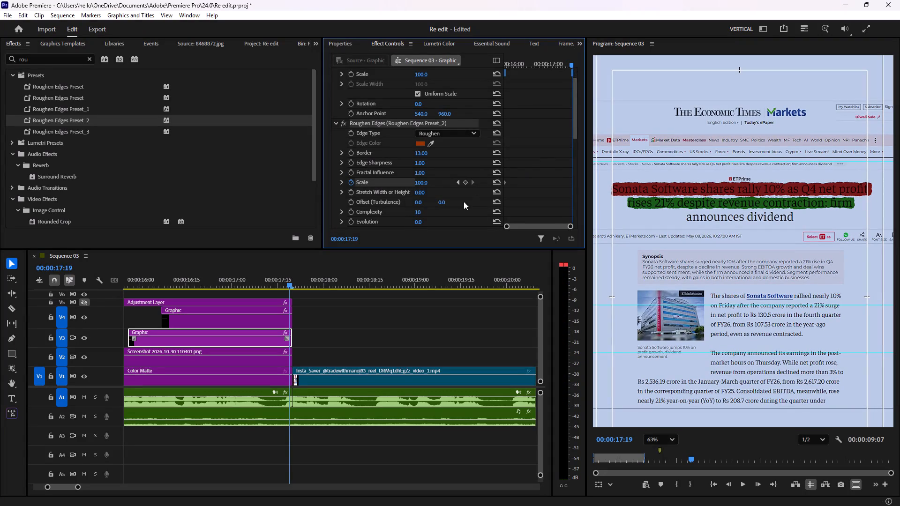
{"action": "left_click_drag", "start_coordinate": [502, 109], "coordinate": [466, 109]}
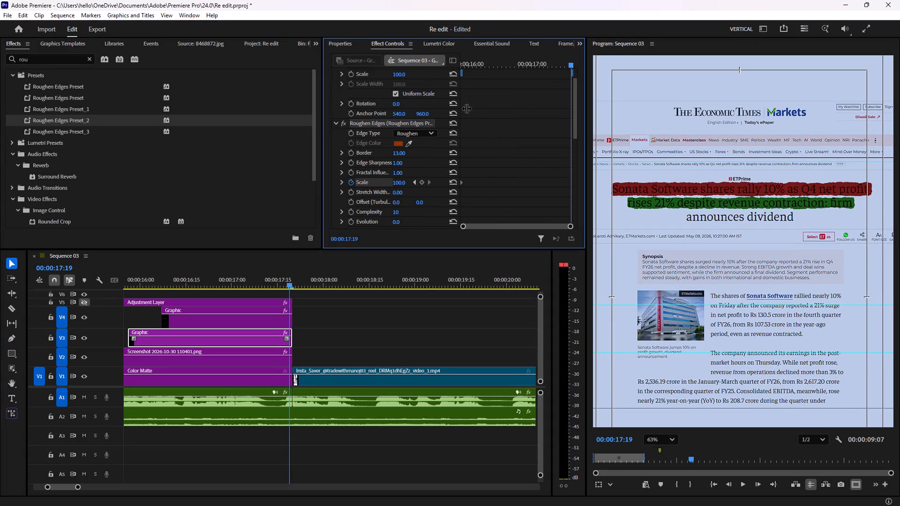
{"action": "left_click_drag", "start_coordinate": [466, 109], "coordinate": [456, 109]}
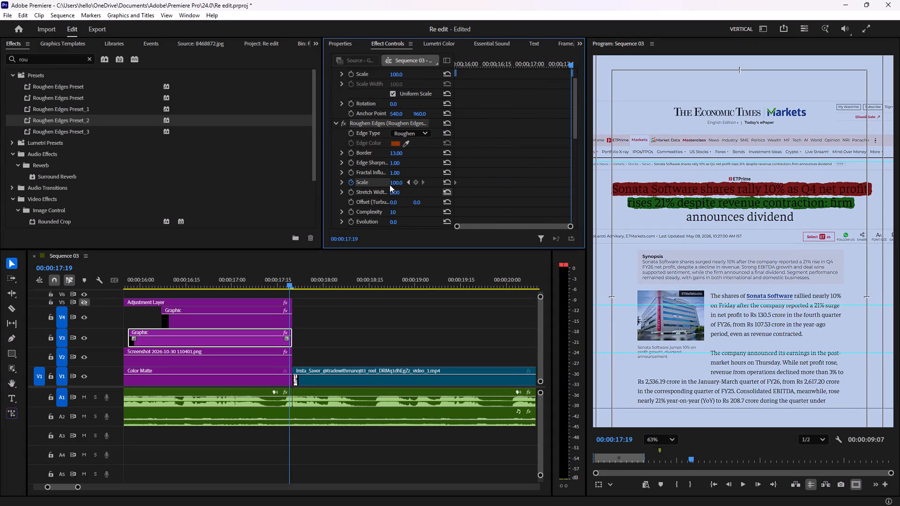
{"action": "left_click_drag", "start_coordinate": [394, 184], "coordinate": [405, 184]}
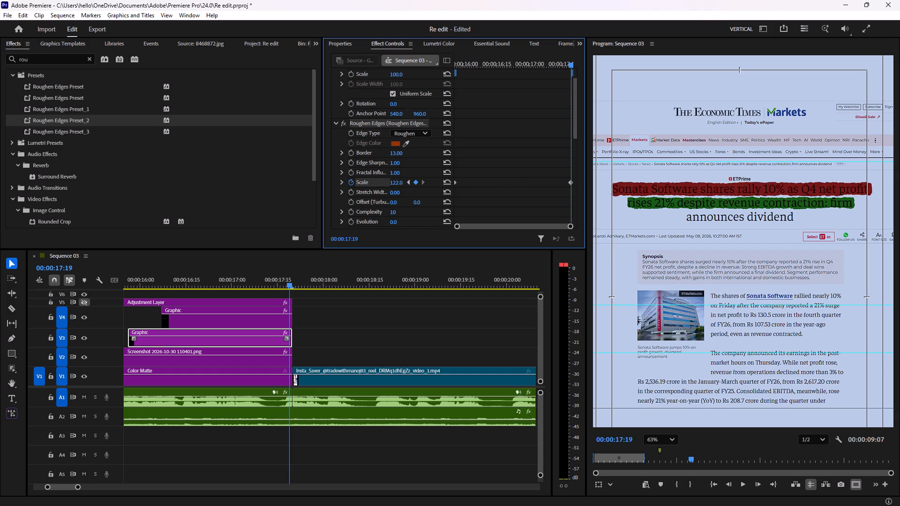
{"action": "left_click_drag", "start_coordinate": [405, 184], "coordinate": [404, 184]}
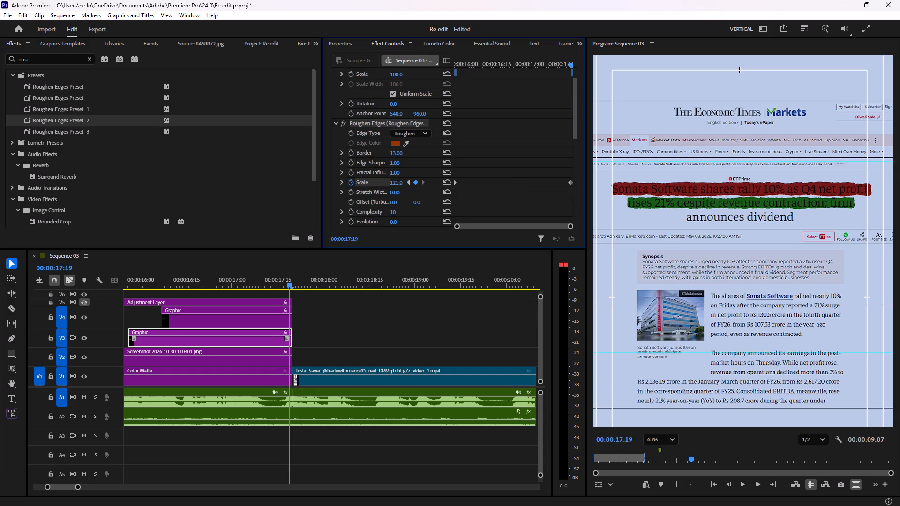
{"action": "left_click_drag", "start_coordinate": [404, 184], "coordinate": [400, 184]}
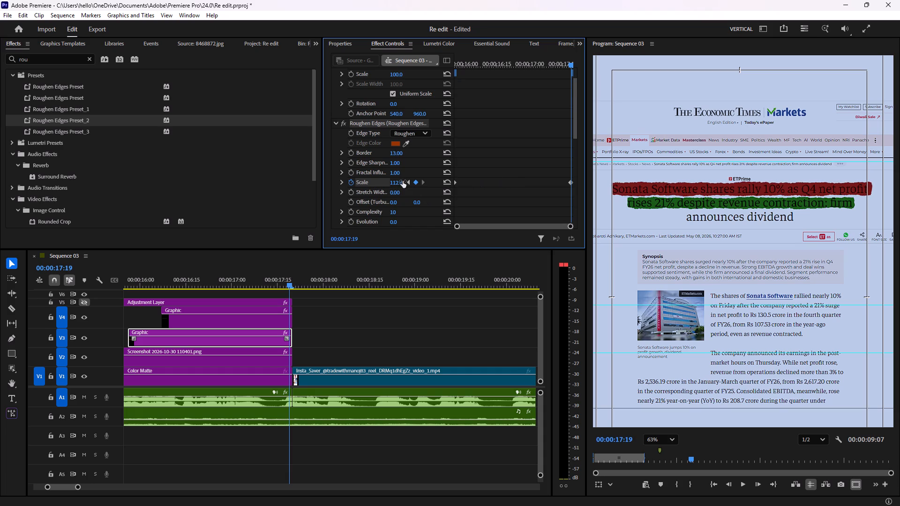
Apply Ease In and Ease Out to the V3 red highlight's Roughen Edges Scale keyframes.
{"action": "left_click_drag", "start_coordinate": [549, 171], "coordinate": [576, 195]}
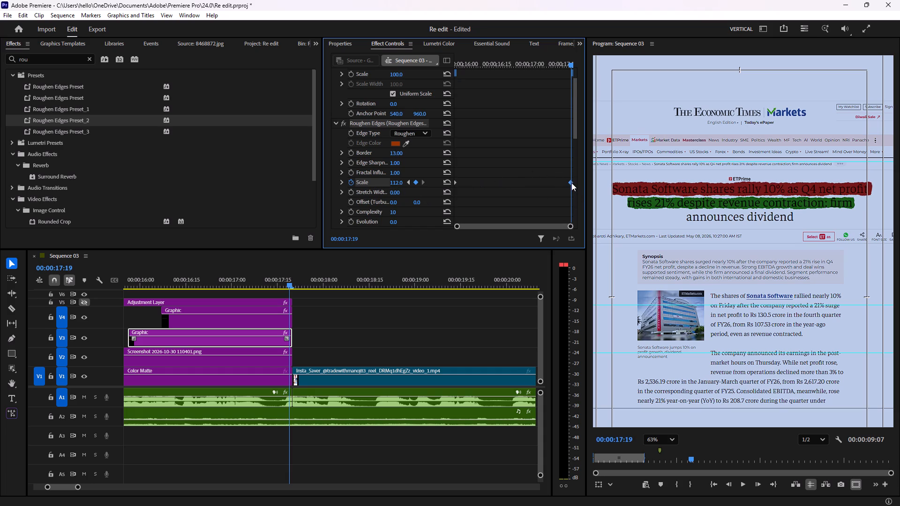
{"action": "left_click", "coordinate": [571, 183]}
{"action": "left_click", "coordinate": [456, 183], "text": "shift"}
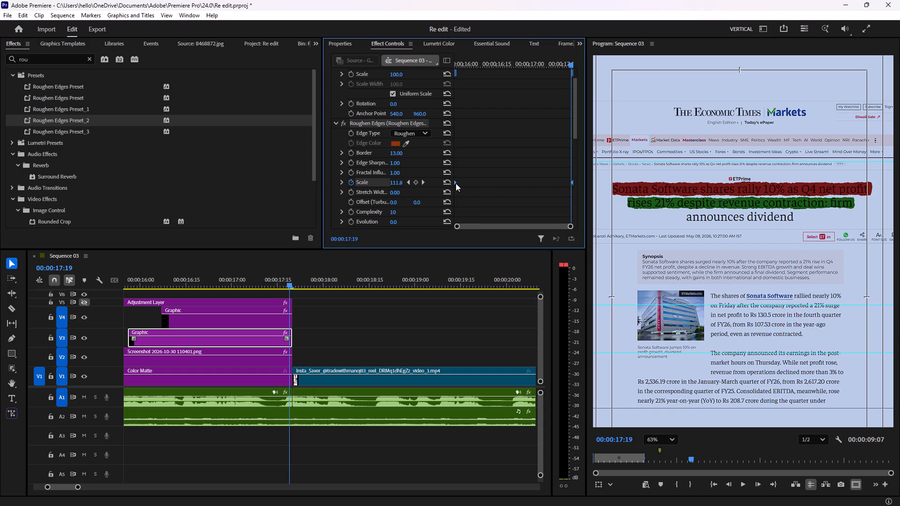
{"action": "right_click", "coordinate": [456, 183]}
{"action": "left_click", "coordinate": [497, 307]}
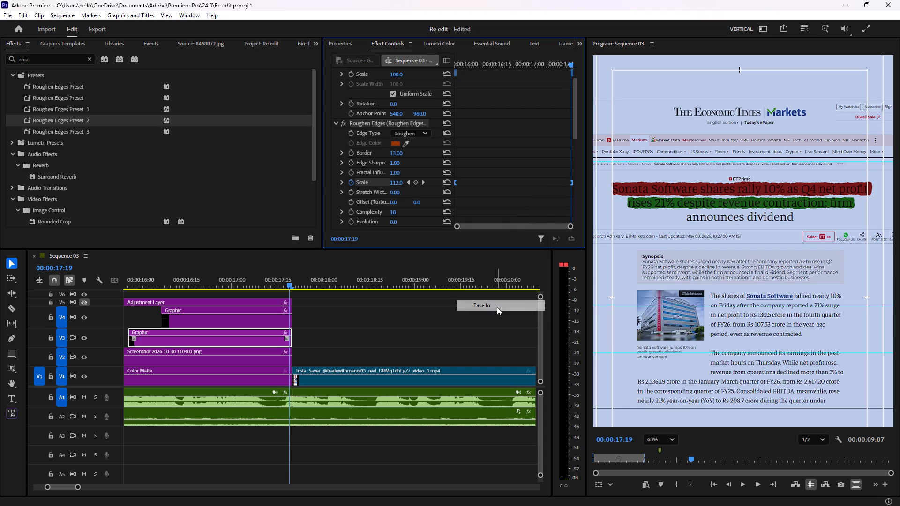
{"action": "right_click", "coordinate": [457, 185]}
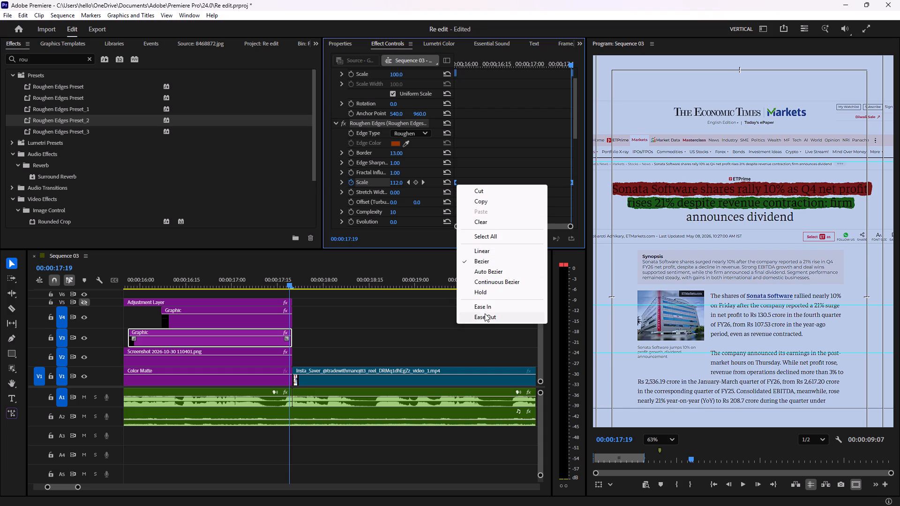
{"action": "left_click", "coordinate": [485, 315]}
Play back the red highlight's eased animation, including the lead-in from the preceding clip and the screenshot's entrance.
{"action": "left_click_drag", "start_coordinate": [289, 283], "coordinate": [141, 284]}
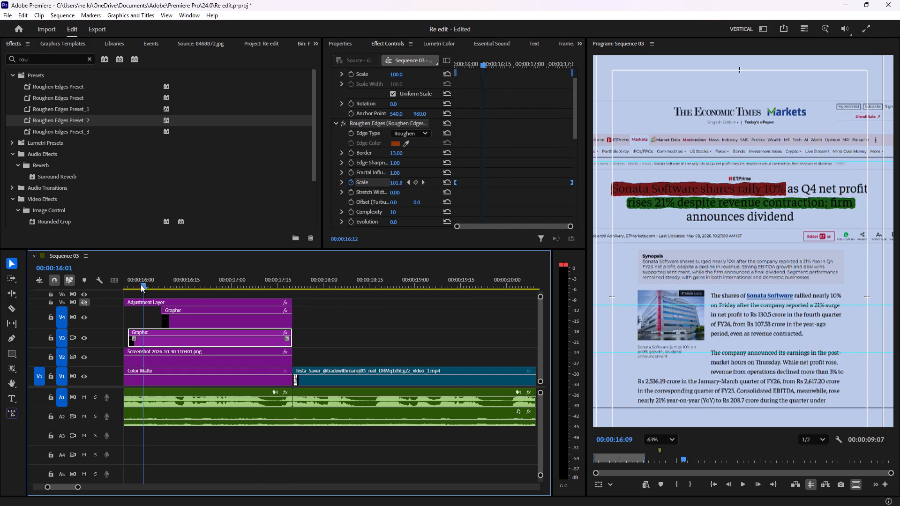
{"action": "left_click_drag", "start_coordinate": [141, 284], "coordinate": [129, 283]}
{"action": "key", "text": "space"}
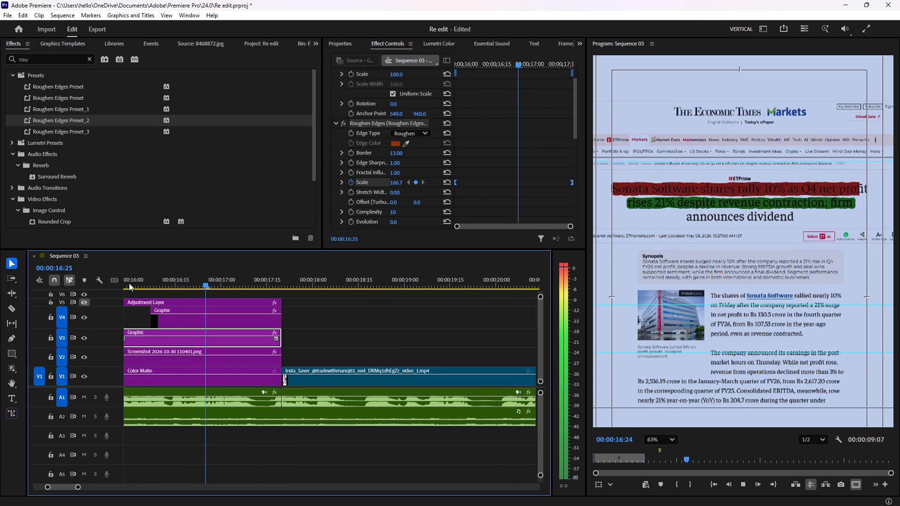
{"action": "key", "text": "space"}
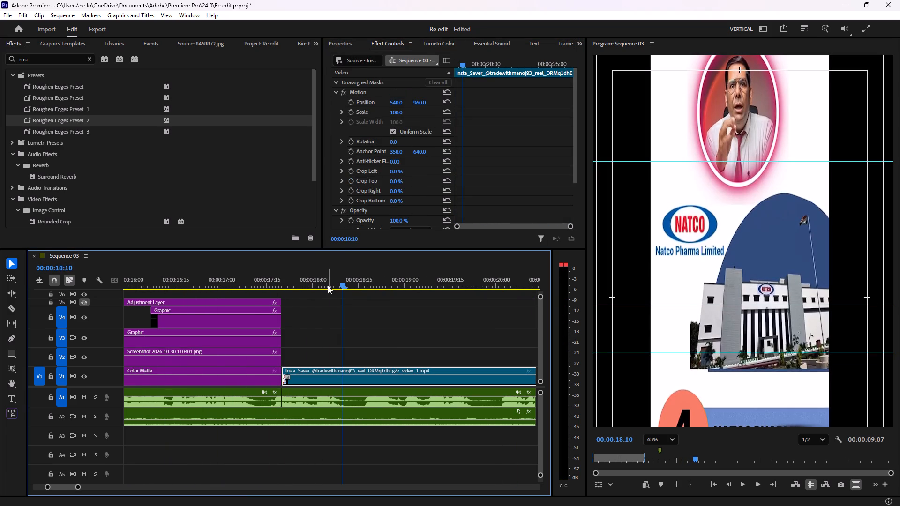
{"action": "left_click_drag", "start_coordinate": [340, 285], "coordinate": [82, 281]}
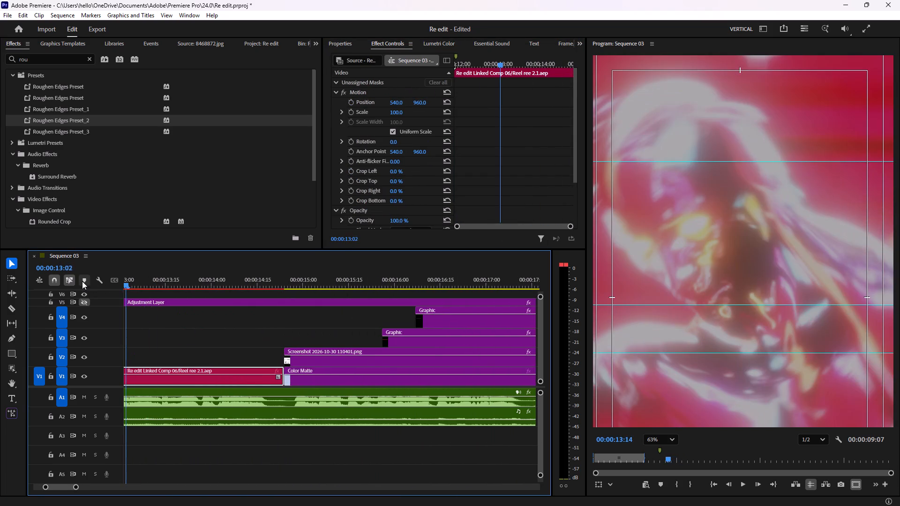
{"action": "key", "text": "space"}
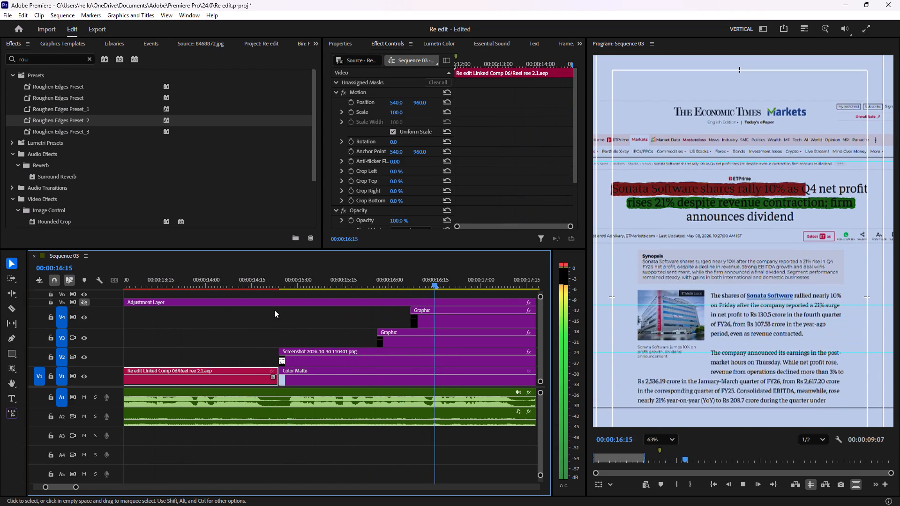
{"action": "key", "text": "space"}
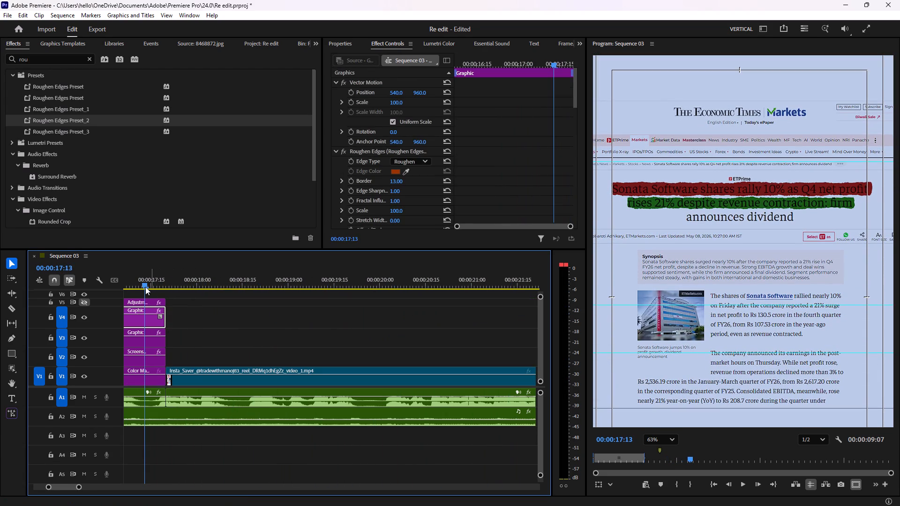
{"action": "left_click_drag", "start_coordinate": [145, 286], "coordinate": [174, 293]}
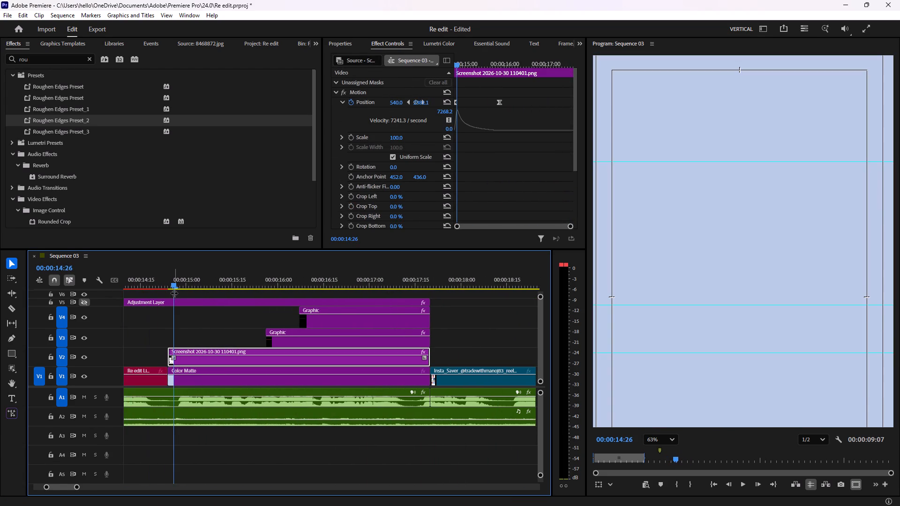
{"action": "key", "text": "space"}
{"action": "key", "text": "space"}
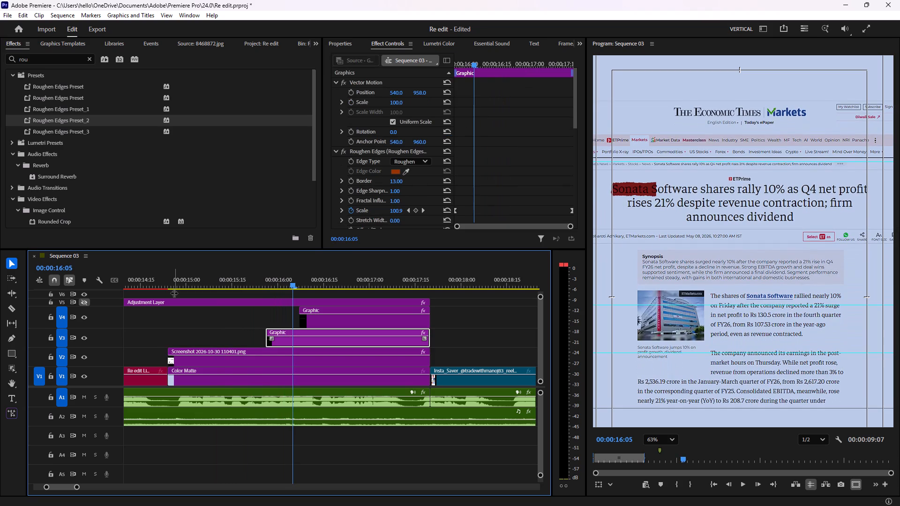
Move the ending Position keyframe of the V2 Economic Times screenshot to just past 00:00:16:00.
{"action": "left_click_drag", "start_coordinate": [292, 285], "coordinate": [248, 290]}
{"action": "left_click", "coordinate": [259, 359]}
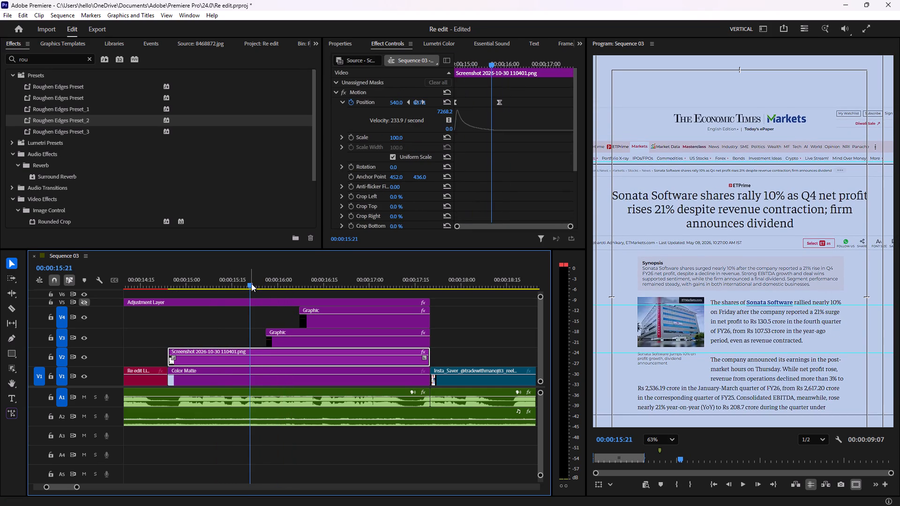
{"action": "left_click_drag", "start_coordinate": [251, 282], "coordinate": [260, 281]}
{"action": "left_click_drag", "start_coordinate": [487, 88], "coordinate": [527, 146]}
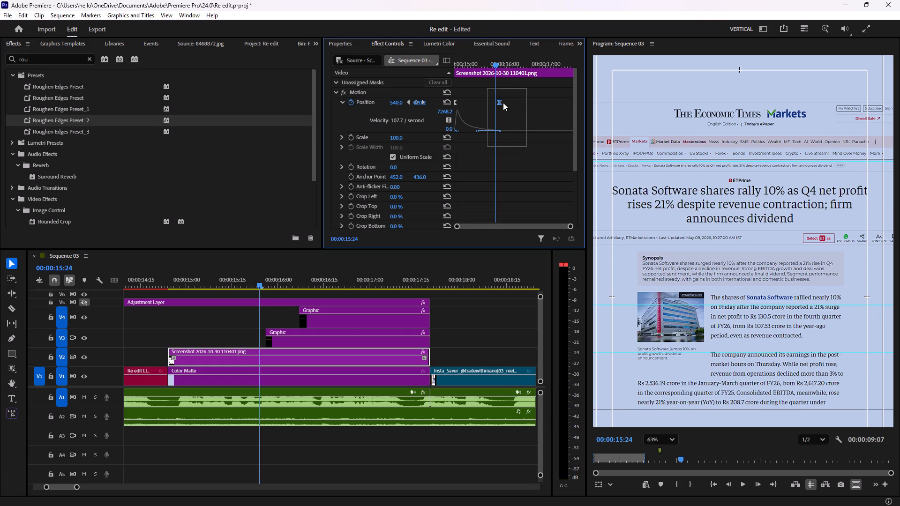
{"action": "left_click_drag", "start_coordinate": [500, 104], "coordinate": [515, 104]}
Play back the screenshot's retimed entrance and check it against the start of the red and green highlights.
{"action": "left_click_drag", "start_coordinate": [497, 65], "coordinate": [447, 66]}
{"action": "key", "text": "space"}
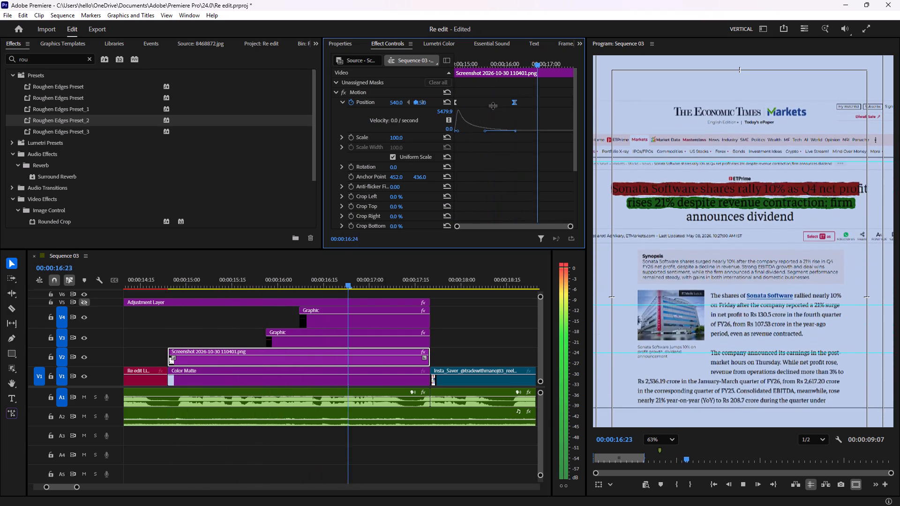
{"action": "key", "text": "space"}
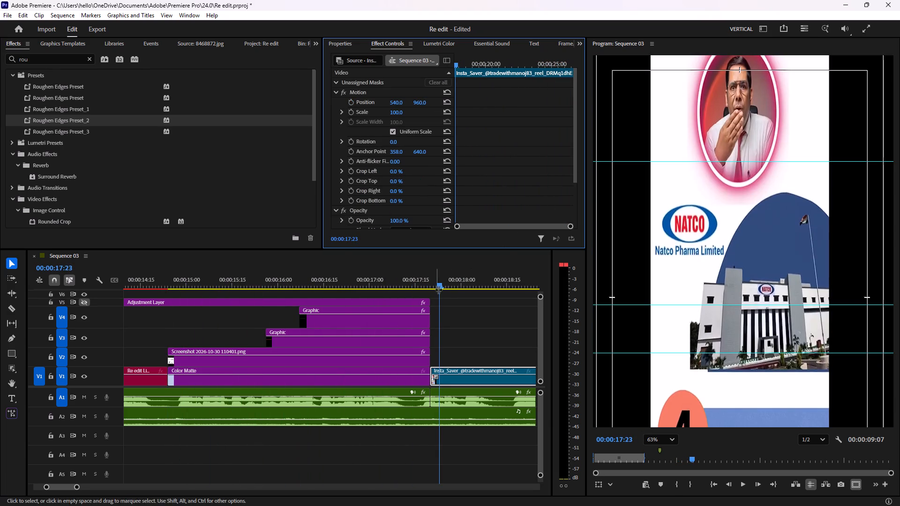
{"action": "left_click_drag", "start_coordinate": [440, 282], "coordinate": [263, 290]}
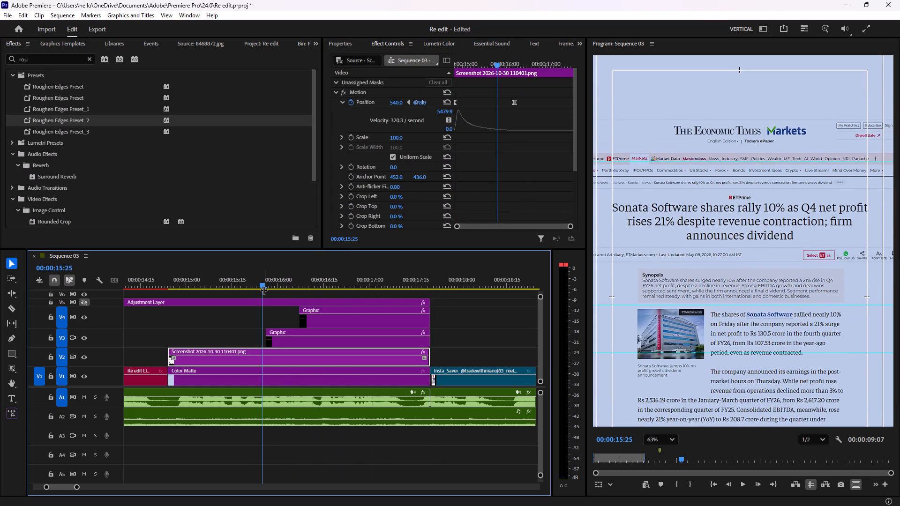
{"action": "key", "text": "space"}
{"action": "key", "text": "space"}
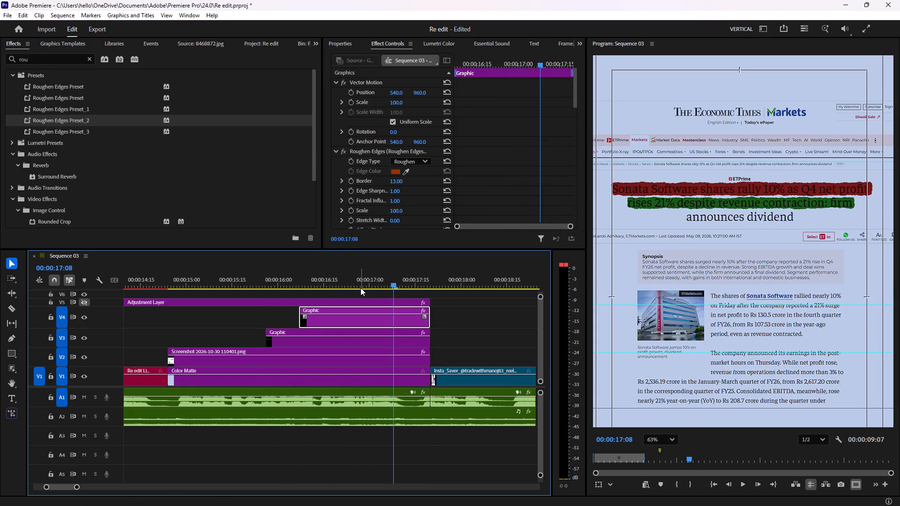
Preview the headline animation with the V5 adjustment layer's track output temporarily enabled.
{"action": "left_click", "coordinate": [65, 304]}
{"action": "left_click", "coordinate": [82, 303]}
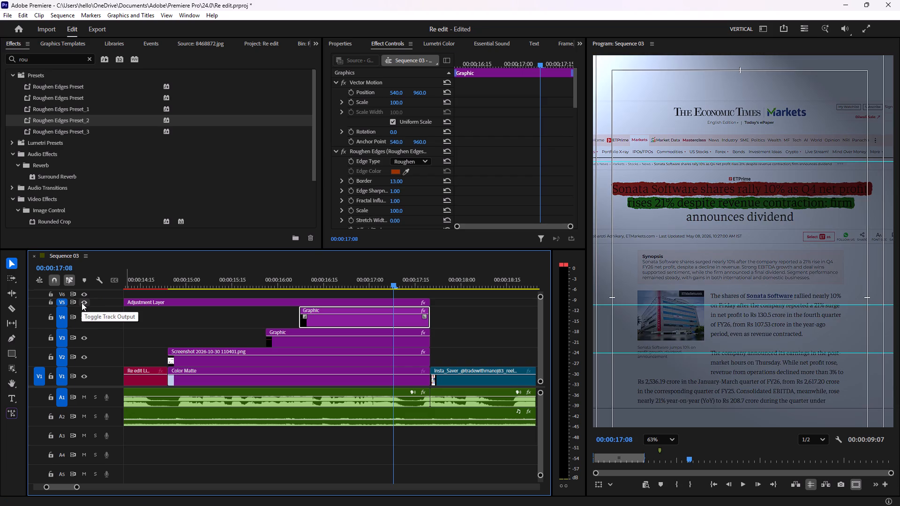
{"action": "left_click_drag", "start_coordinate": [393, 283], "coordinate": [329, 282]}
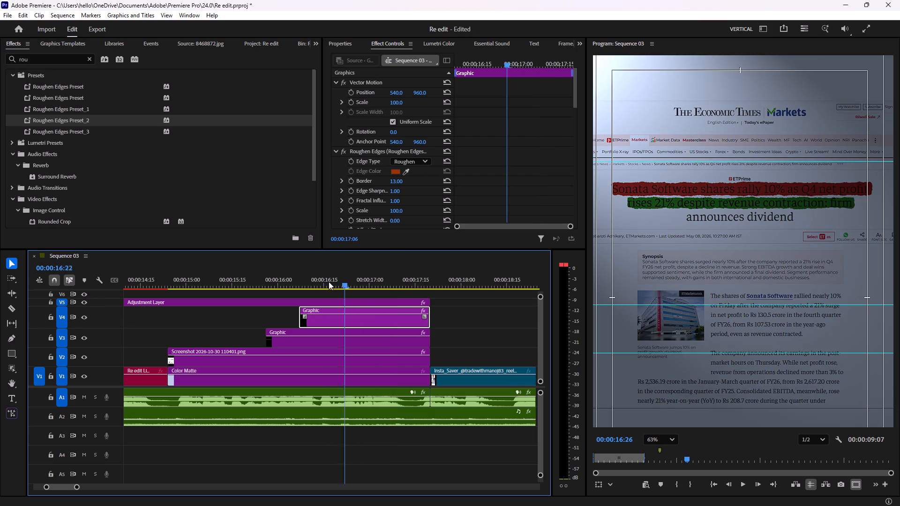
{"action": "left_click_drag", "start_coordinate": [329, 282], "coordinate": [165, 275]}
{"action": "key", "text": "space"}
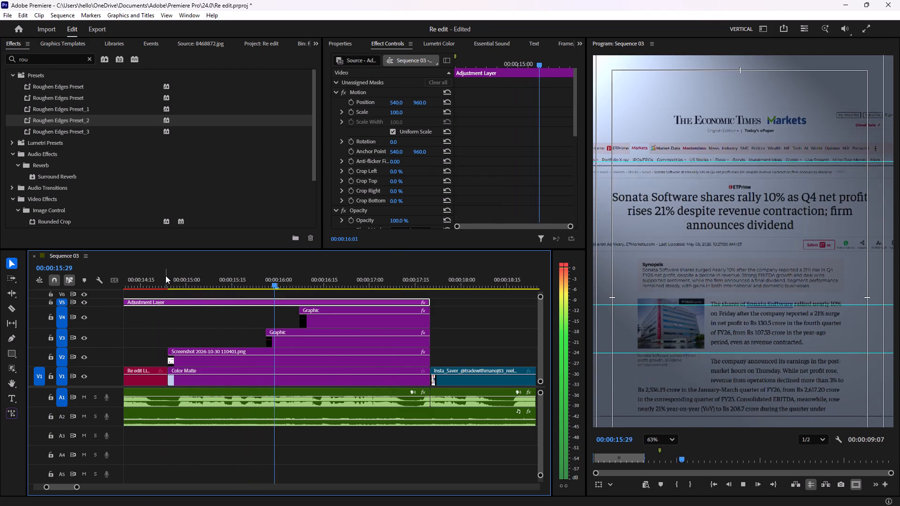
{"action": "key", "text": "space"}
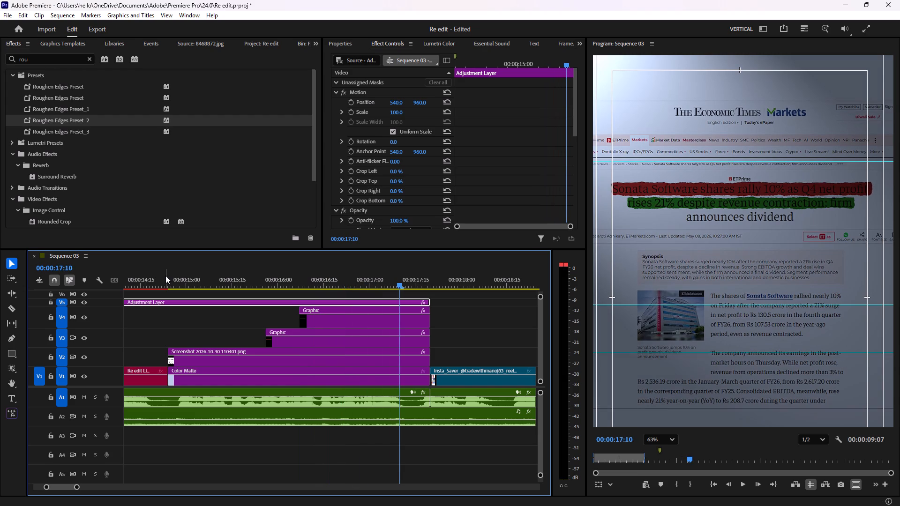
{"action": "left_click", "coordinate": [84, 301]}
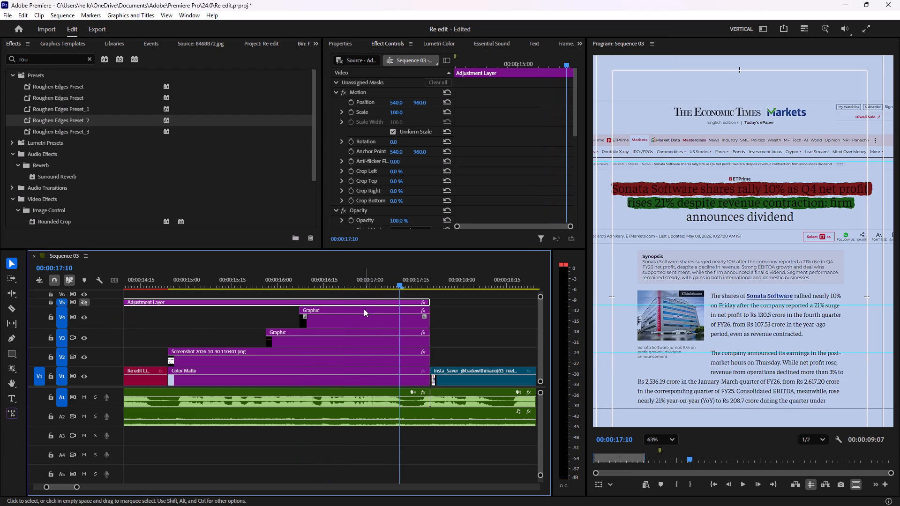
Start a Crop Right animation on the V4 green highlight graphic with a 100% keyframe at 00:00:16:07.
{"action": "left_click", "coordinate": [369, 315]}
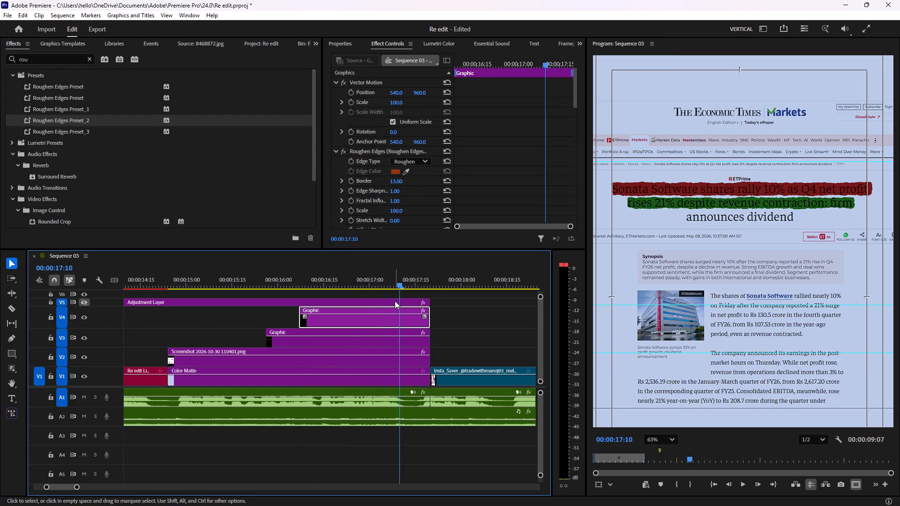
{"action": "left_click_drag", "start_coordinate": [399, 285], "coordinate": [355, 291]}
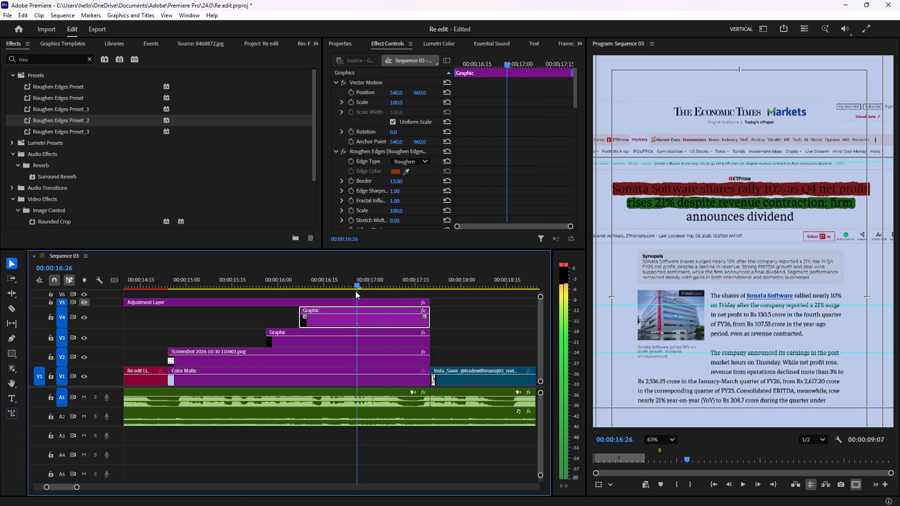
{"action": "left_click_drag", "start_coordinate": [355, 291], "coordinate": [302, 291]}
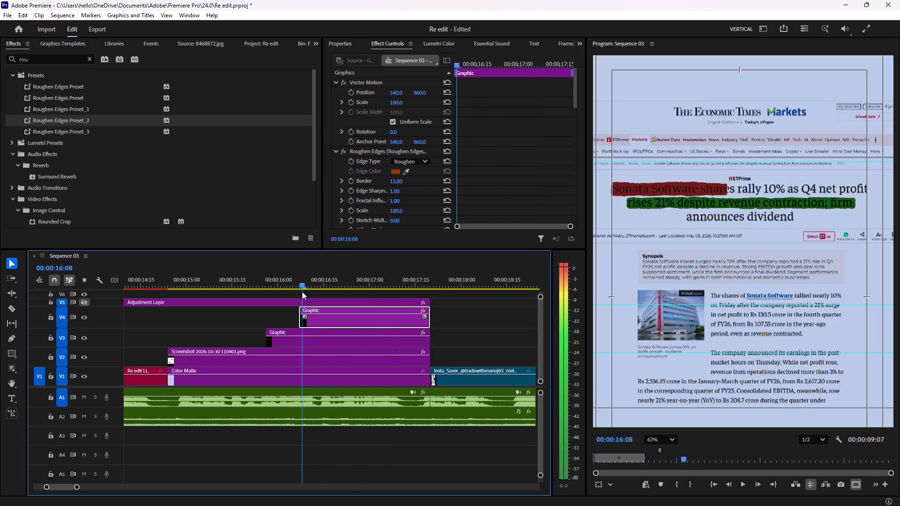
{"action": "left_click_drag", "start_coordinate": [302, 291], "coordinate": [298, 293]}
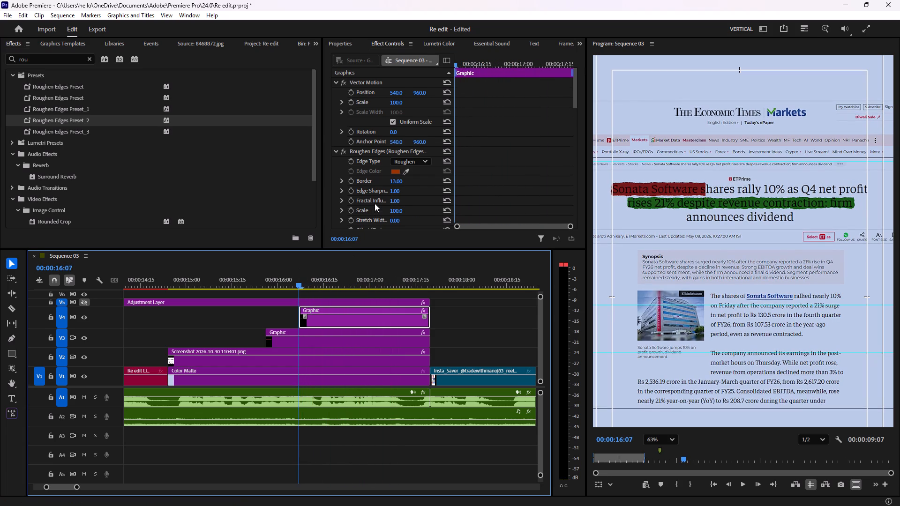
{"action": "scroll", "coordinate": [375, 203], "scroll_direction": "down", "scroll_amount": 7}
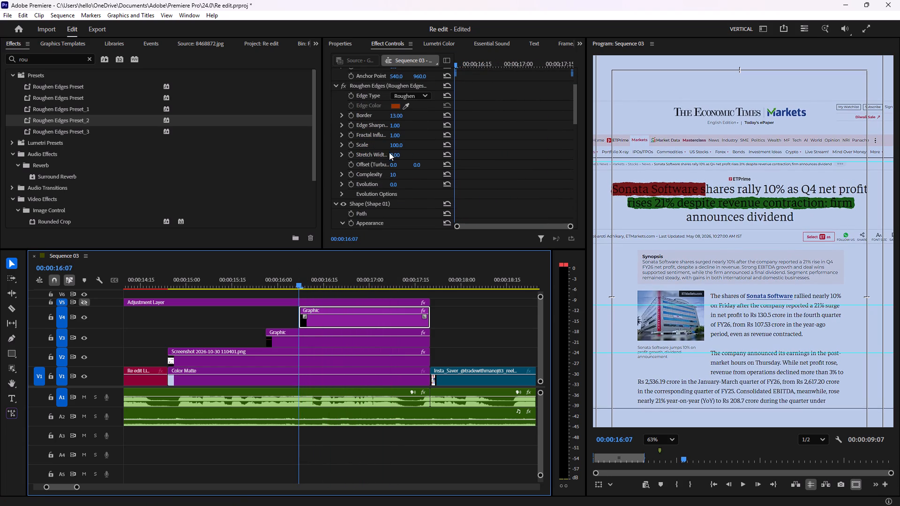
{"action": "scroll", "coordinate": [382, 159], "scroll_direction": "down", "scroll_amount": 8}
{"action": "scroll", "coordinate": [381, 168], "scroll_direction": "up", "scroll_amount": 7}
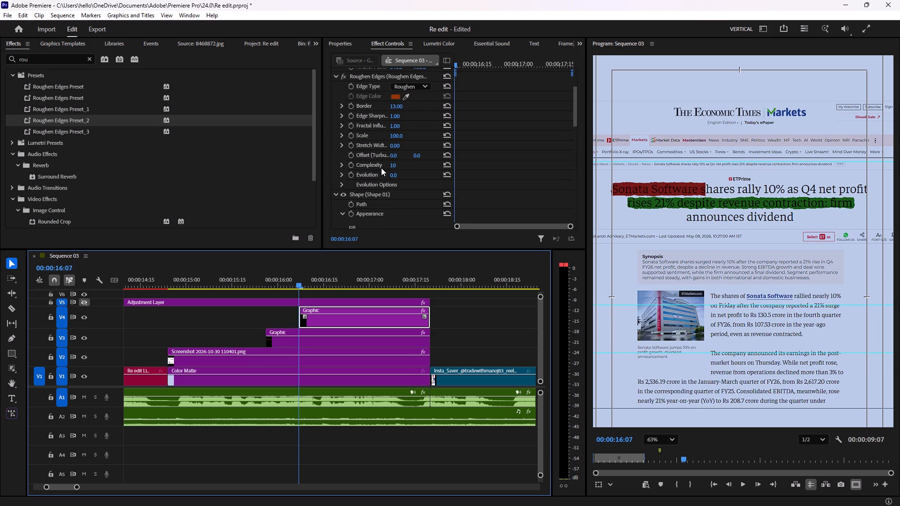
{"action": "scroll", "coordinate": [381, 168], "scroll_direction": "down", "scroll_amount": 7}
{"action": "scroll", "coordinate": [381, 168], "scroll_direction": "up", "scroll_amount": 5}
{"action": "scroll", "coordinate": [381, 168], "scroll_direction": "down", "scroll_amount": 16}
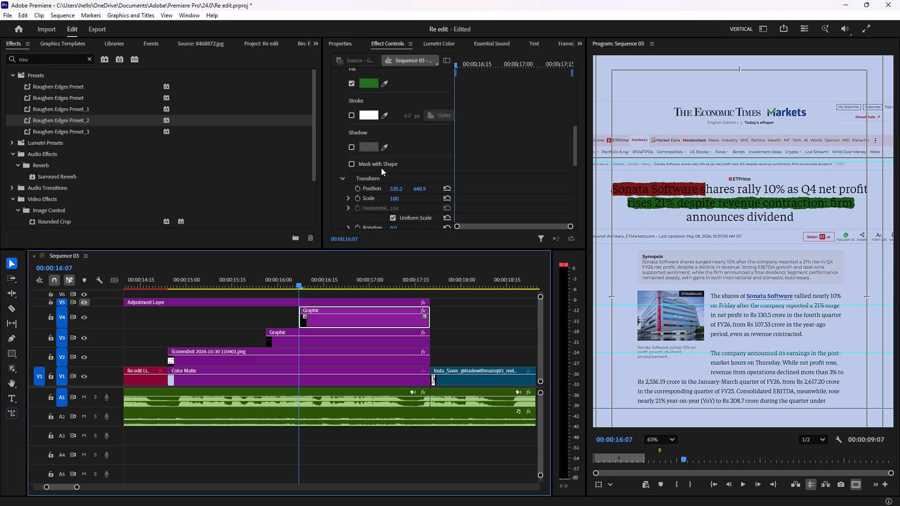
{"action": "scroll", "coordinate": [381, 168], "scroll_direction": "down", "scroll_amount": 15}
{"action": "scroll", "coordinate": [381, 168], "scroll_direction": "down", "scroll_amount": 8}
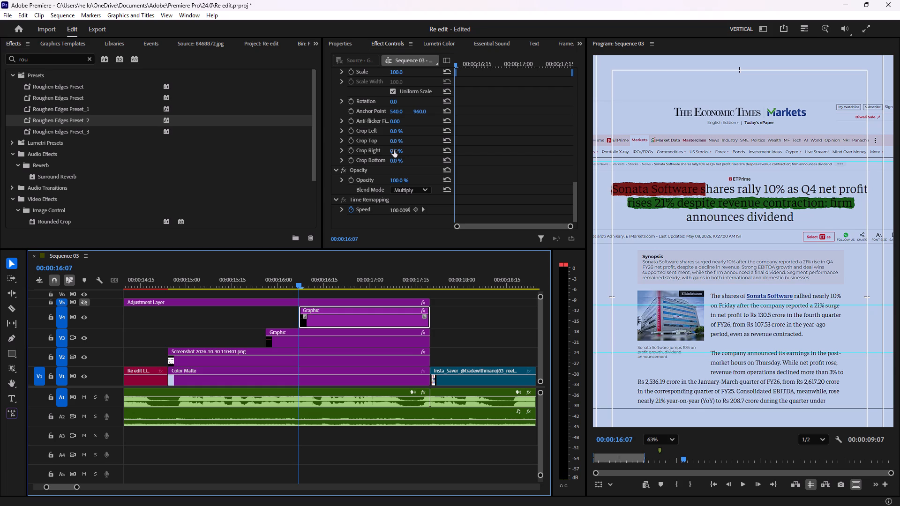
{"action": "left_click_drag", "start_coordinate": [394, 150], "coordinate": [411, 150]}
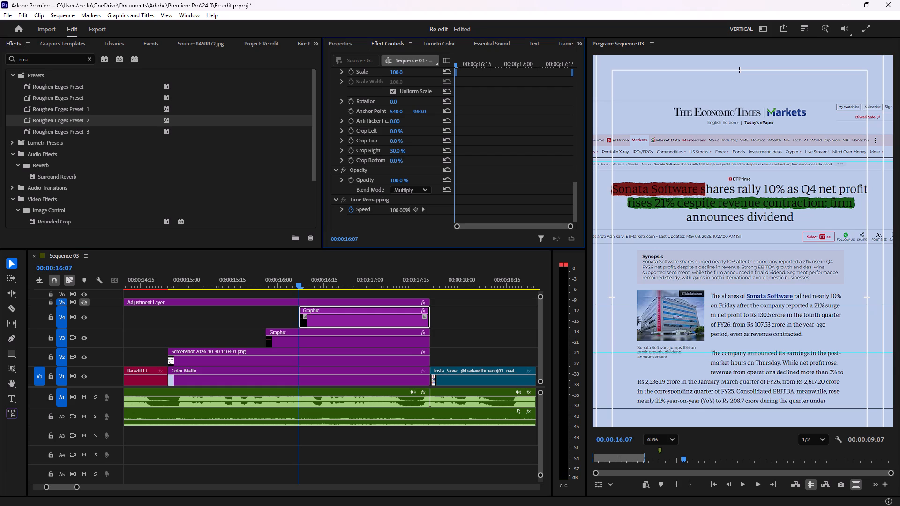
{"action": "left_click_drag", "start_coordinate": [411, 150], "coordinate": [533, 158]}
{"action": "left_click", "coordinate": [350, 151]}
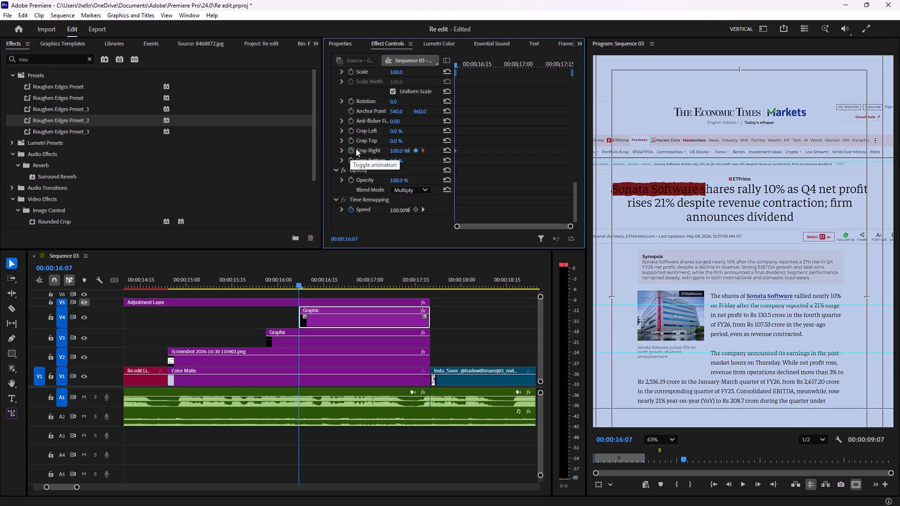
Add a 0% Crop Right keyframe to the green highlight and place it at the very end of the clip.
{"action": "left_click_drag", "start_coordinate": [456, 63], "coordinate": [469, 65]}
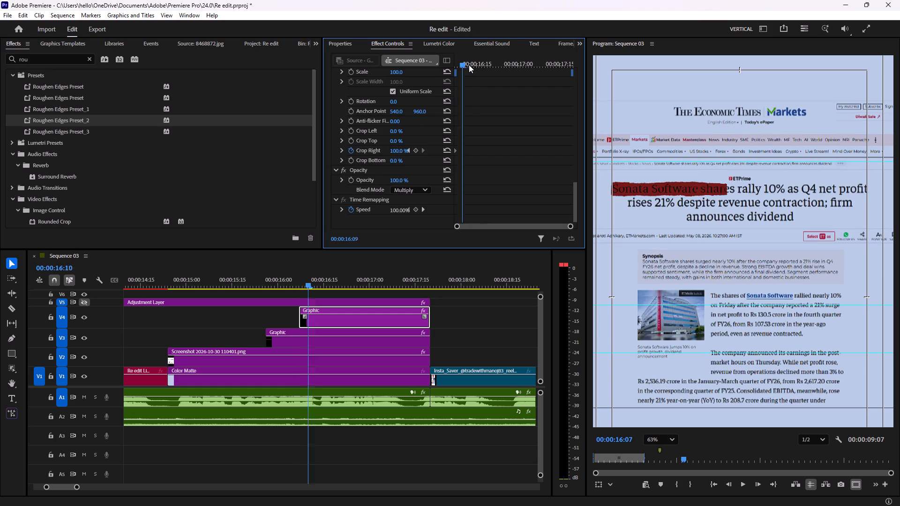
{"action": "left_click_drag", "start_coordinate": [469, 65], "coordinate": [565, 73]}
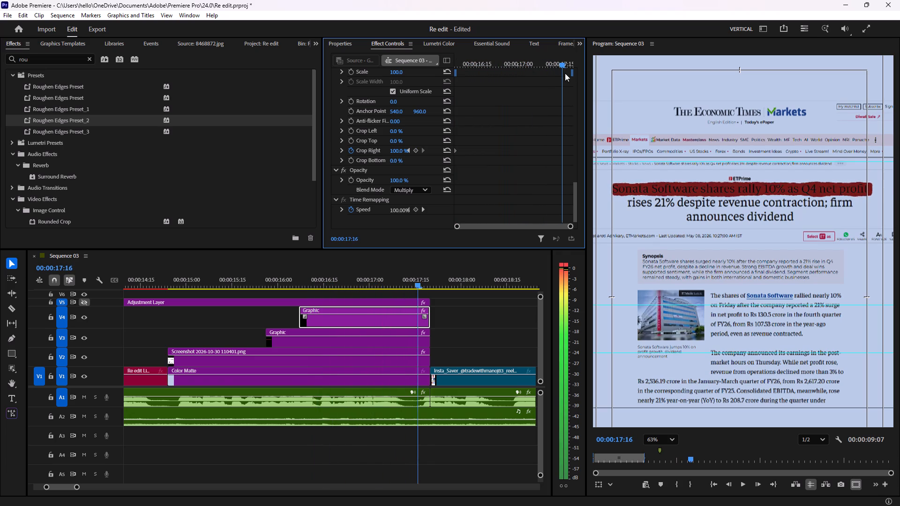
{"action": "left_click_drag", "start_coordinate": [565, 73], "coordinate": [576, 74]}
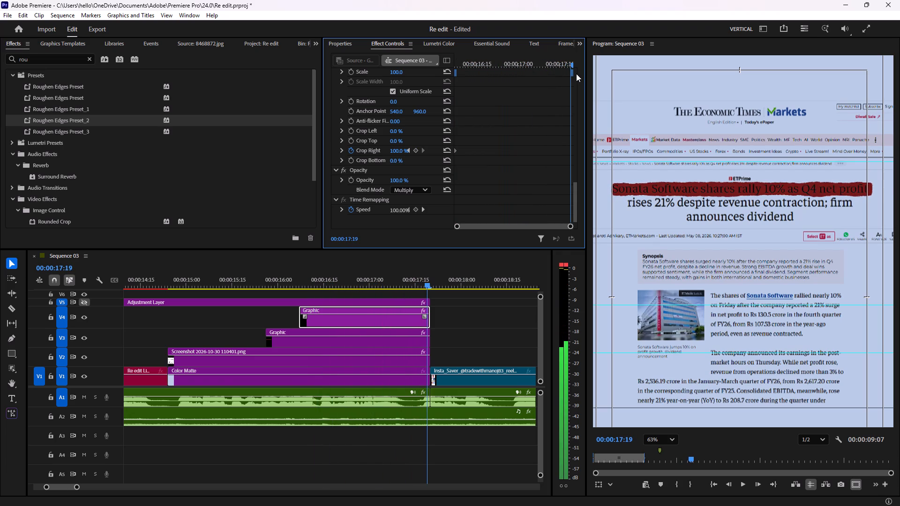
{"action": "left_click_drag", "start_coordinate": [576, 74], "coordinate": [578, 74]}
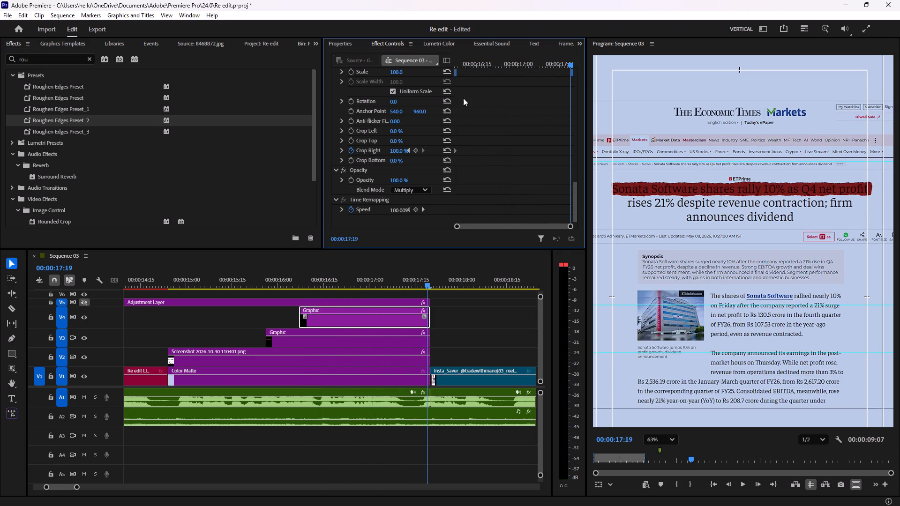
{"action": "left_click_drag", "start_coordinate": [395, 152], "coordinate": [387, 152]}
{"action": "left_click_drag", "start_coordinate": [387, 152], "coordinate": [318, 150]}
{"action": "left_click_drag", "start_coordinate": [558, 136], "coordinate": [583, 168]}
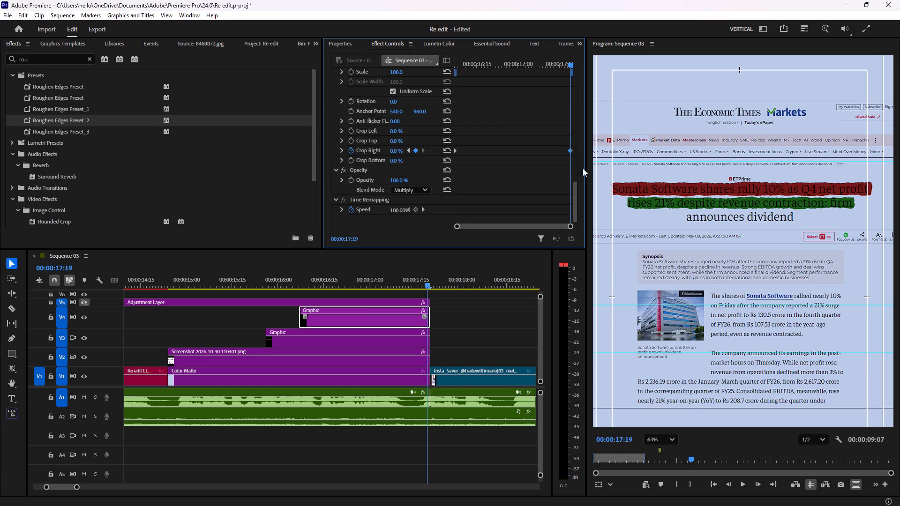
{"action": "left_click_drag", "start_coordinate": [571, 150], "coordinate": [576, 150]}
Apply Ease In and Ease Out to the green highlight's Crop Right keyframes.
{"action": "left_click", "coordinate": [456, 151], "text": "shift"}
{"action": "right_click", "coordinate": [456, 151]}
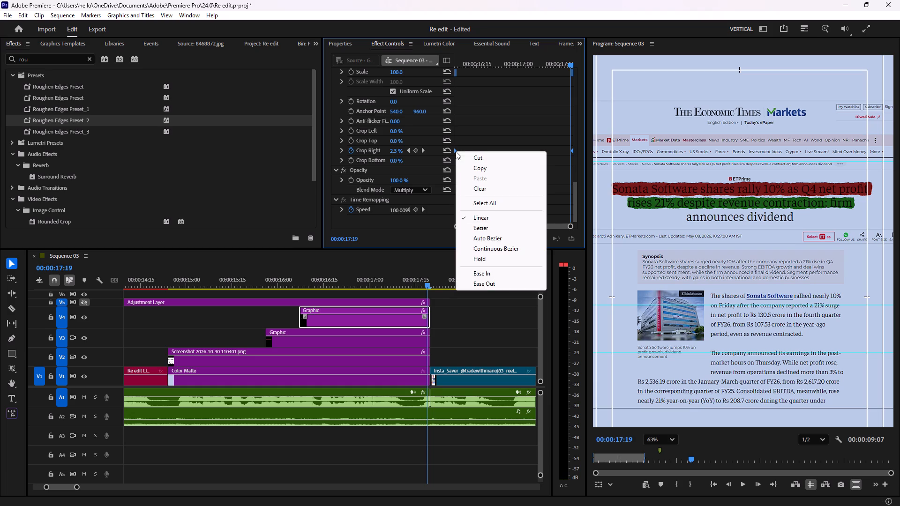
{"action": "left_click", "coordinate": [495, 277]}
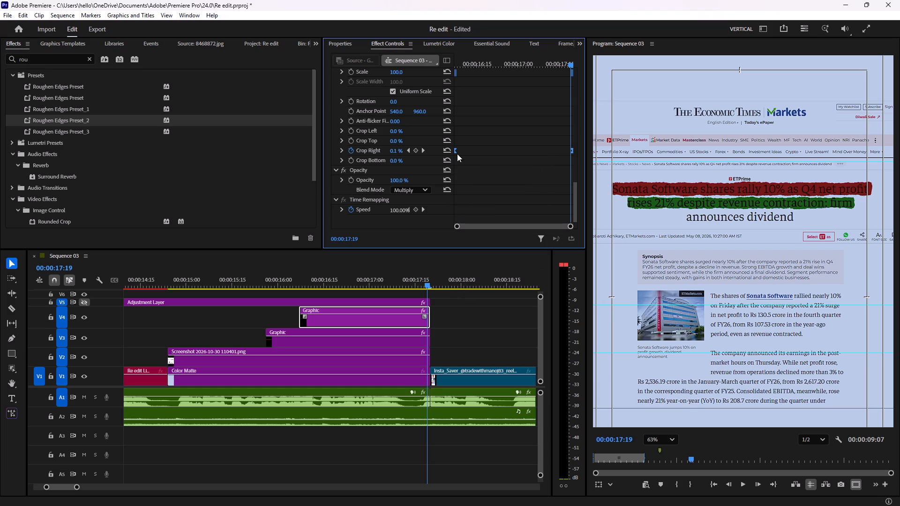
{"action": "right_click", "coordinate": [456, 151]}
{"action": "left_click", "coordinate": [499, 283]}
Reshape the green highlight's Crop Right value curve by lengthening the starting keyframe's handle for a slow start and faster finish.
{"action": "left_click", "coordinate": [343, 151]}
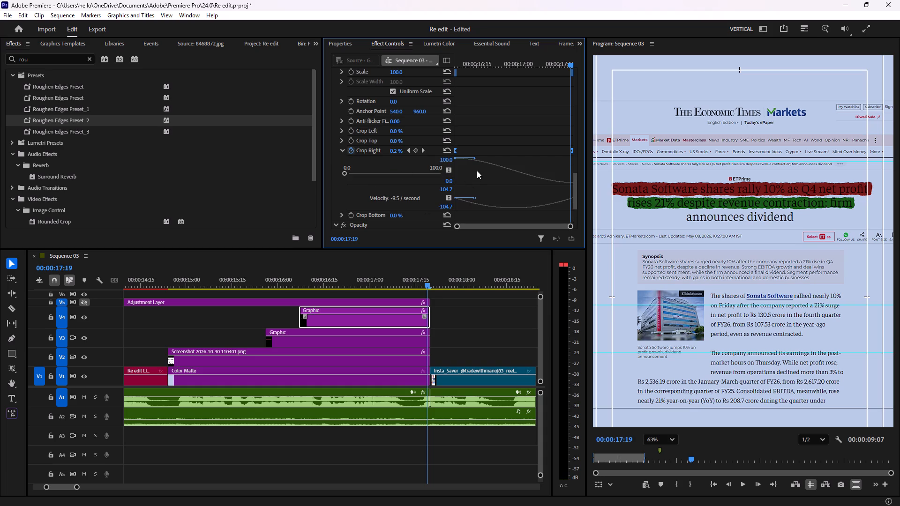
{"action": "left_click_drag", "start_coordinate": [474, 158], "coordinate": [494, 157]}
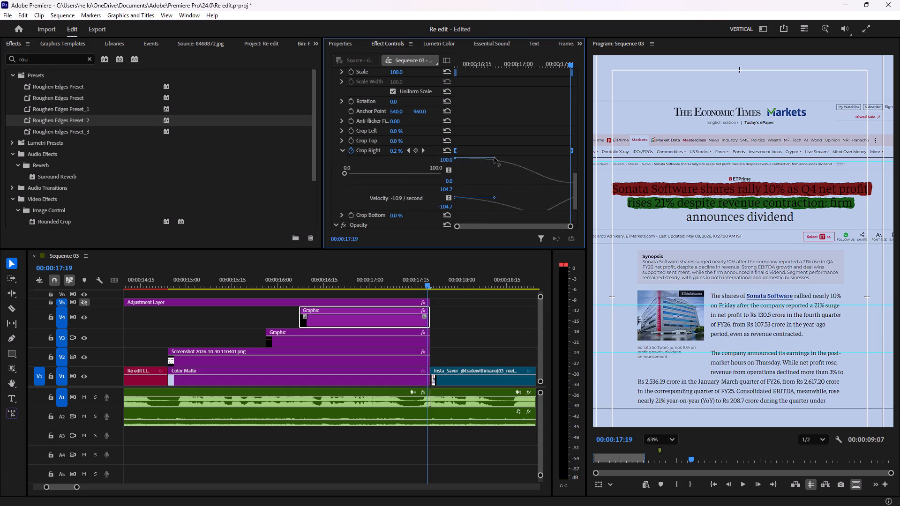
{"action": "left_click_drag", "start_coordinate": [494, 157], "coordinate": [482, 157]}
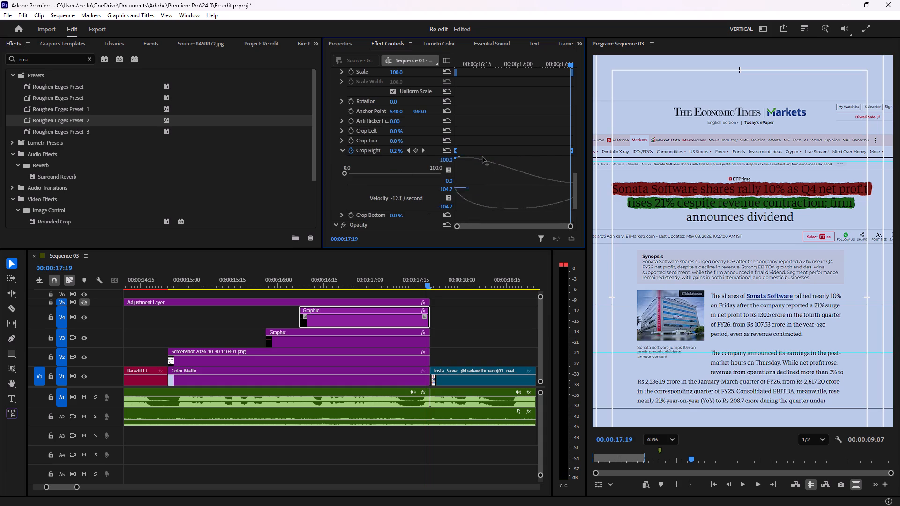
{"action": "left_click_drag", "start_coordinate": [482, 157], "coordinate": [543, 161]}
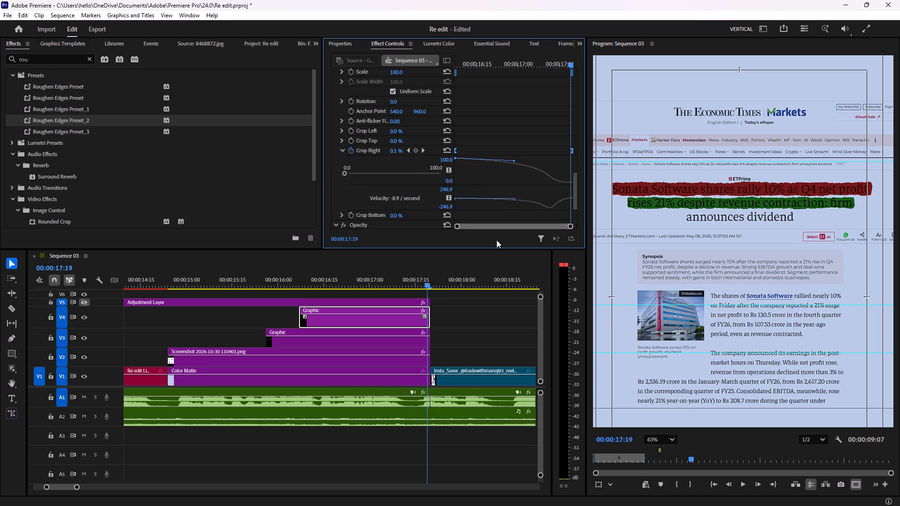
Play back the green highlight's reveal repeatedly from about 00:00:16:07 to check its timing and easing.
{"action": "left_click_drag", "start_coordinate": [428, 283], "coordinate": [351, 283]}
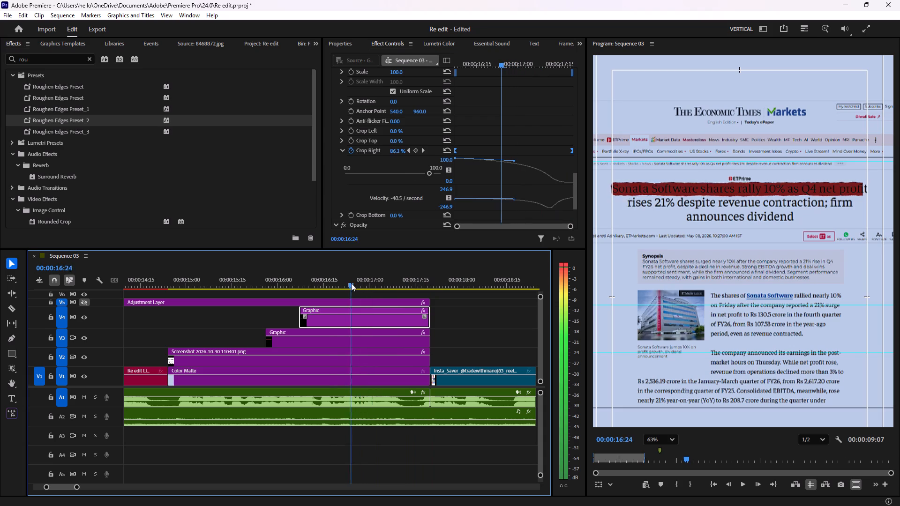
{"action": "left_click_drag", "start_coordinate": [351, 283], "coordinate": [298, 283]}
{"action": "key", "text": "space"}
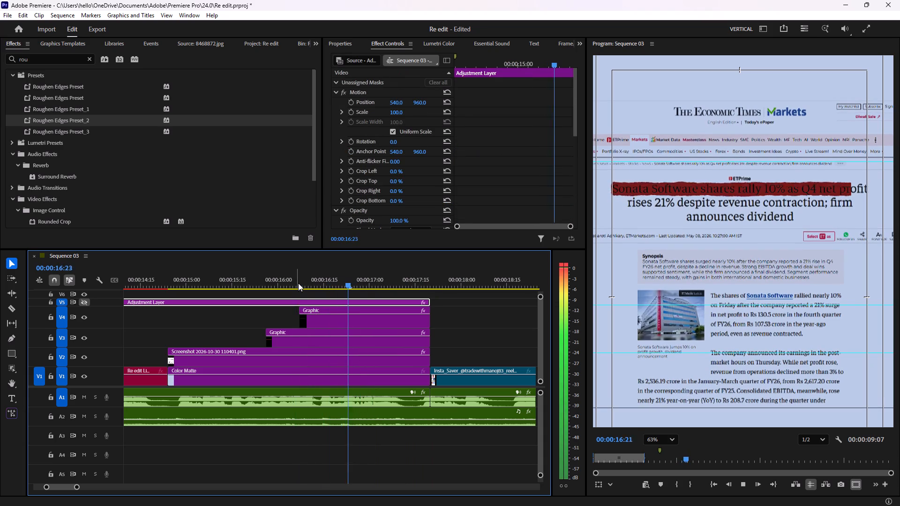
{"action": "key", "text": "space"}
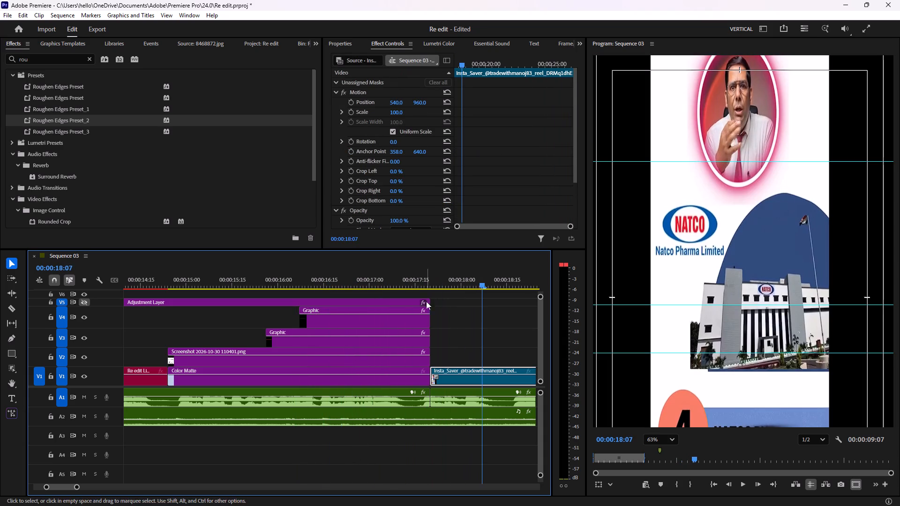
{"action": "left_click_drag", "start_coordinate": [481, 283], "coordinate": [294, 284]}
{"action": "key", "text": "space"}
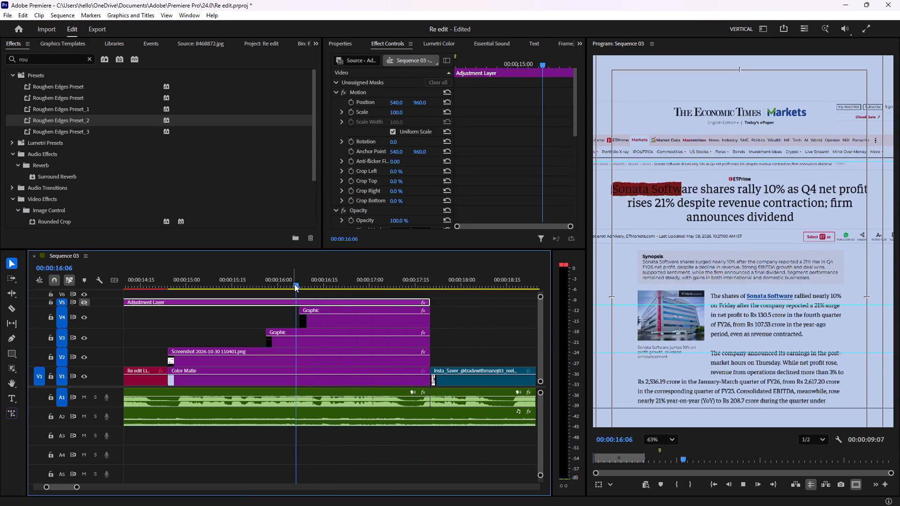
{"action": "key", "text": "space"}
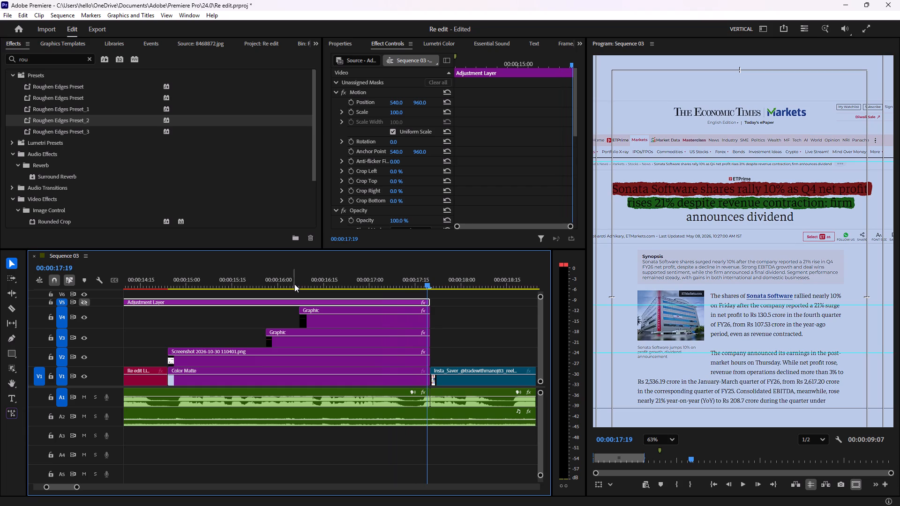
{"action": "left_click_drag", "start_coordinate": [427, 282], "coordinate": [298, 283]}
{"action": "key", "text": "space"}
{"action": "key", "text": "space"}
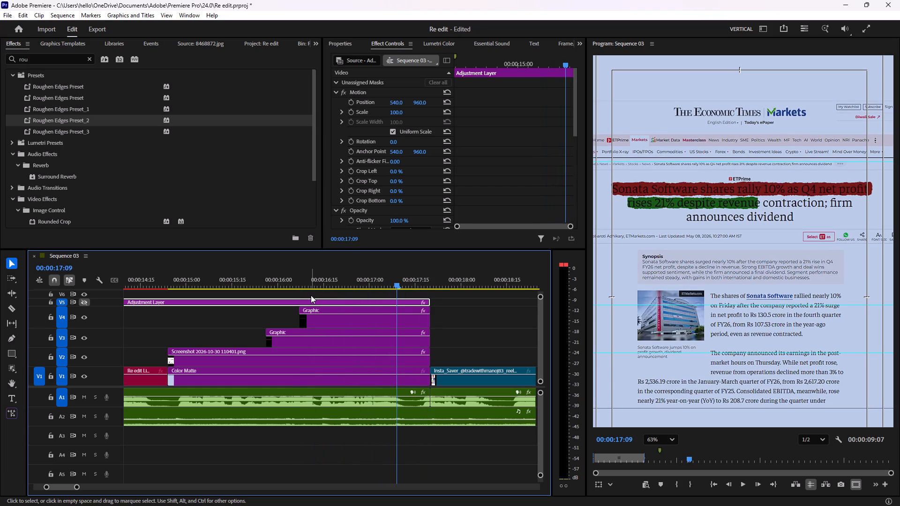
Move the green highlight's ending Crop Right keyframe earlier to 00:00:17:09.
{"action": "left_click", "coordinate": [343, 325]}
{"action": "scroll", "coordinate": [482, 188], "scroll_direction": "down", "scroll_amount": 12}
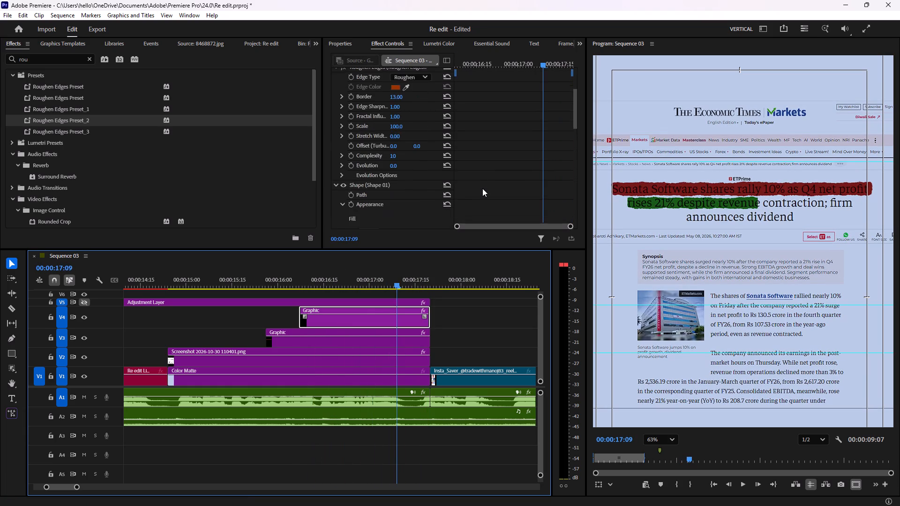
{"action": "scroll", "coordinate": [482, 188], "scroll_direction": "down", "scroll_amount": 13}
{"action": "scroll", "coordinate": [482, 192], "scroll_direction": "down", "scroll_amount": 16}
{"action": "scroll", "coordinate": [480, 195], "scroll_direction": "down", "scroll_amount": 9}
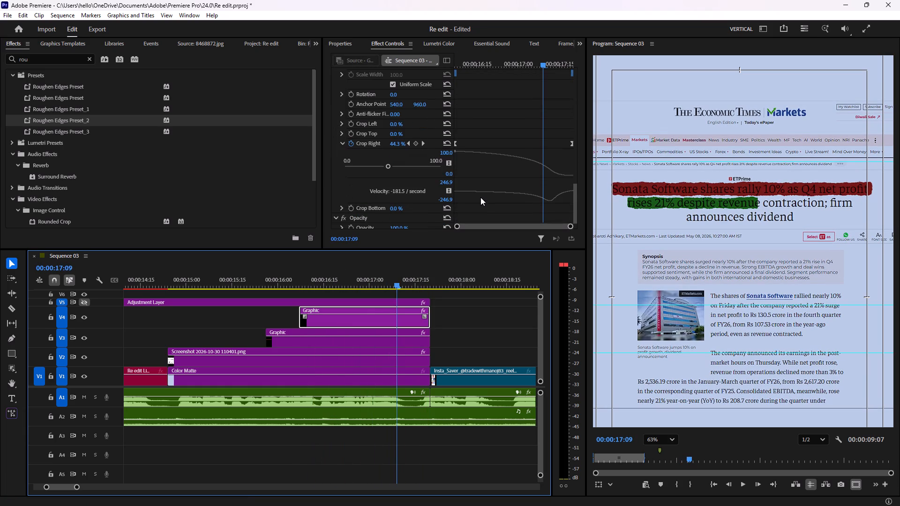
{"action": "left_click_drag", "start_coordinate": [555, 133], "coordinate": [583, 153]}
{"action": "left_click_drag", "start_coordinate": [572, 144], "coordinate": [540, 142]}
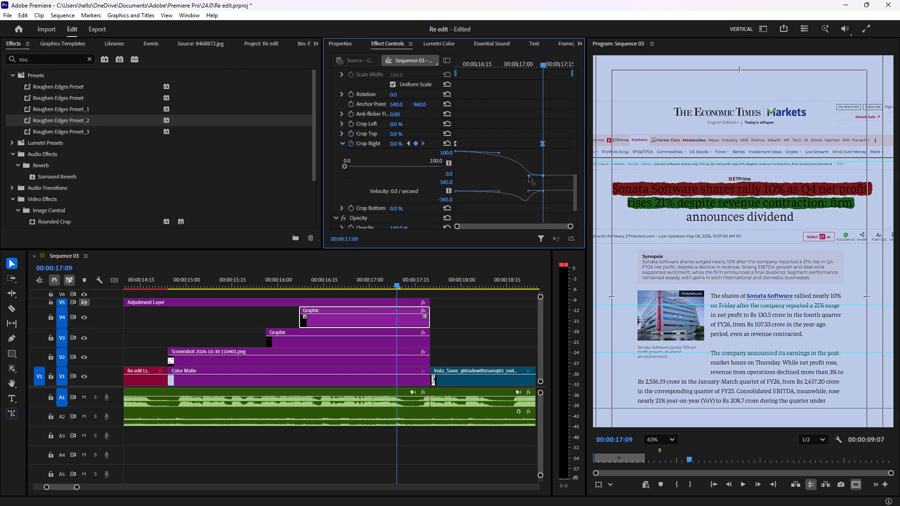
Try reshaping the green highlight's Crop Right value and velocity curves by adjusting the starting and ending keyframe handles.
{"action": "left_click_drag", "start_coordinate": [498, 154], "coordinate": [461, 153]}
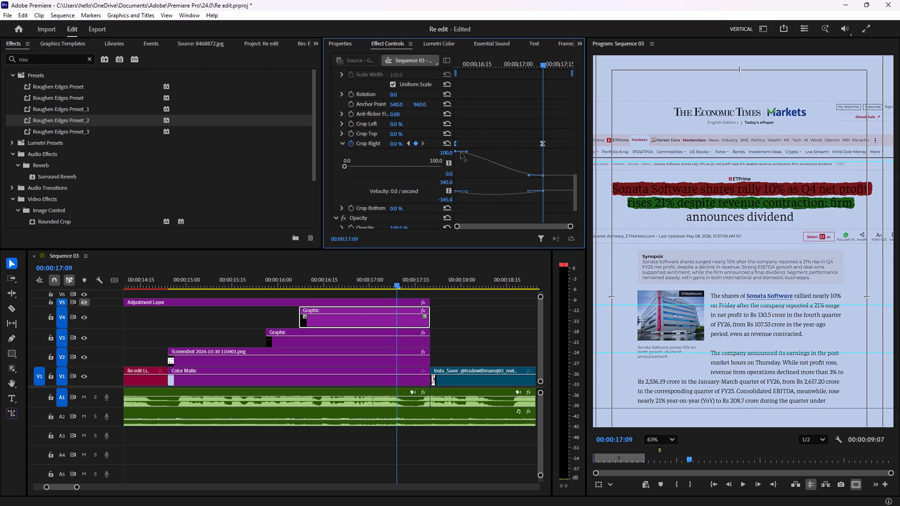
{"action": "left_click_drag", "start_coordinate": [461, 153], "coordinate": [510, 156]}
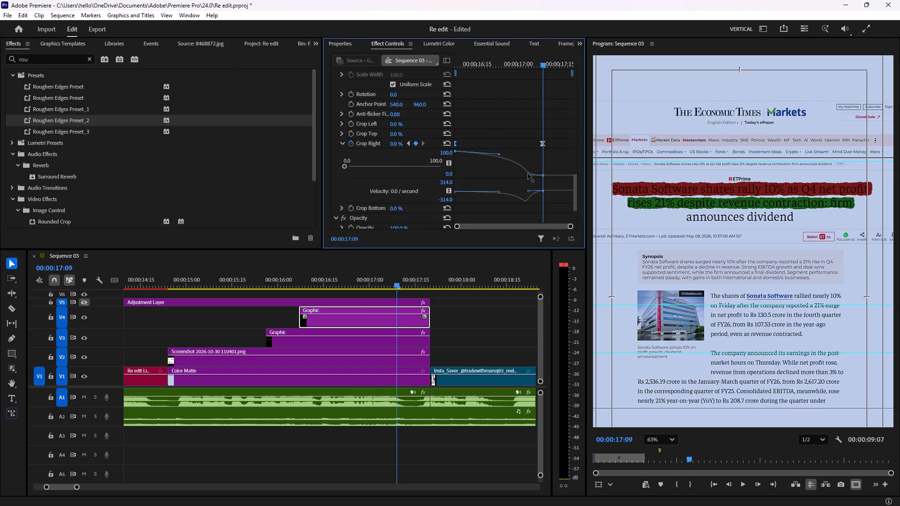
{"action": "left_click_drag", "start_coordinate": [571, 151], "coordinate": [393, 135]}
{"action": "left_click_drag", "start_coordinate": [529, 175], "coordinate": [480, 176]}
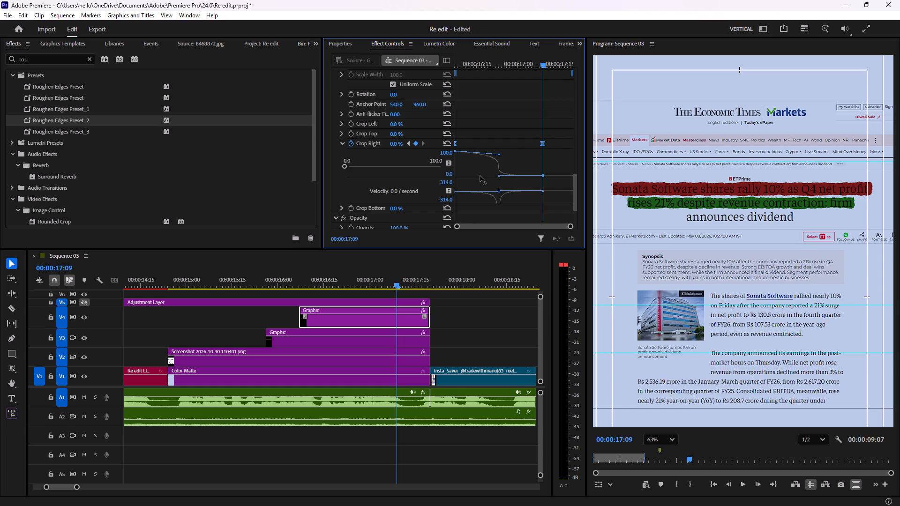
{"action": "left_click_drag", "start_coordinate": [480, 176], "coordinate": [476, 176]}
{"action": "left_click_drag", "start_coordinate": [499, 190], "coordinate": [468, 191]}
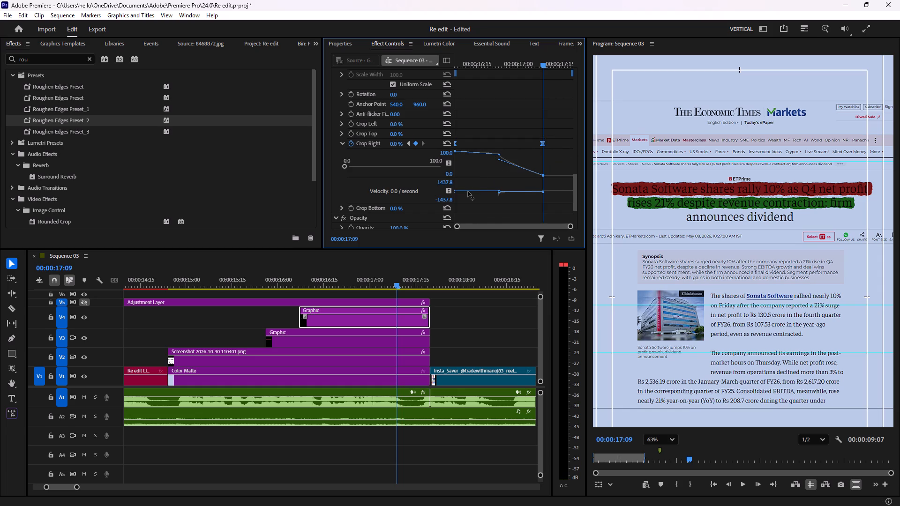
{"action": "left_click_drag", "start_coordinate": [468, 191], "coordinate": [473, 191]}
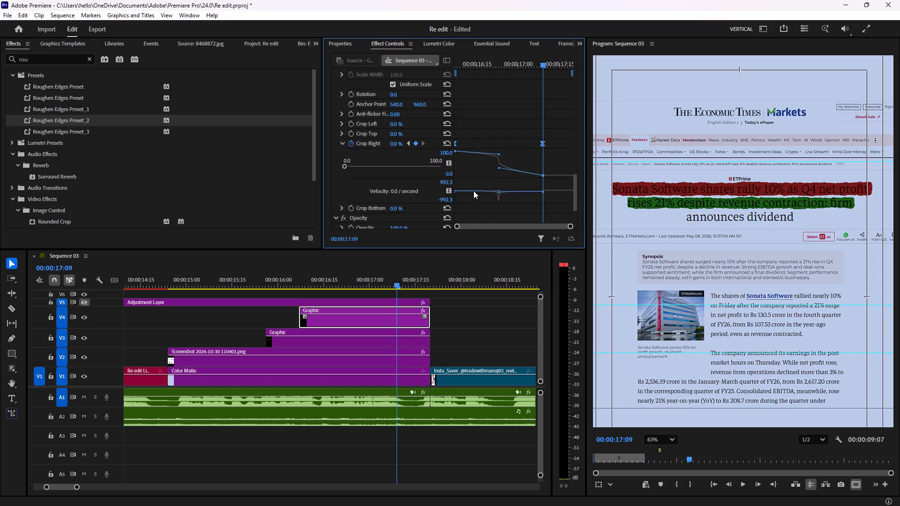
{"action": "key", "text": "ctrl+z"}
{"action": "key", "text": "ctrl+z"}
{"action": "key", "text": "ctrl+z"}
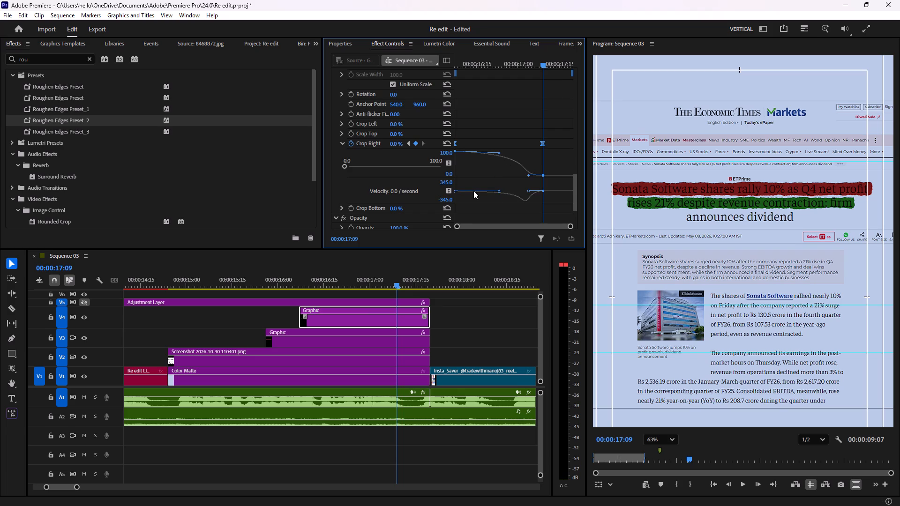
Undo the green highlight's ending keyframe move, handle reshaping and easing, back to linear Crop Right keyframes.
{"action": "key", "text": "ctrl+z"}
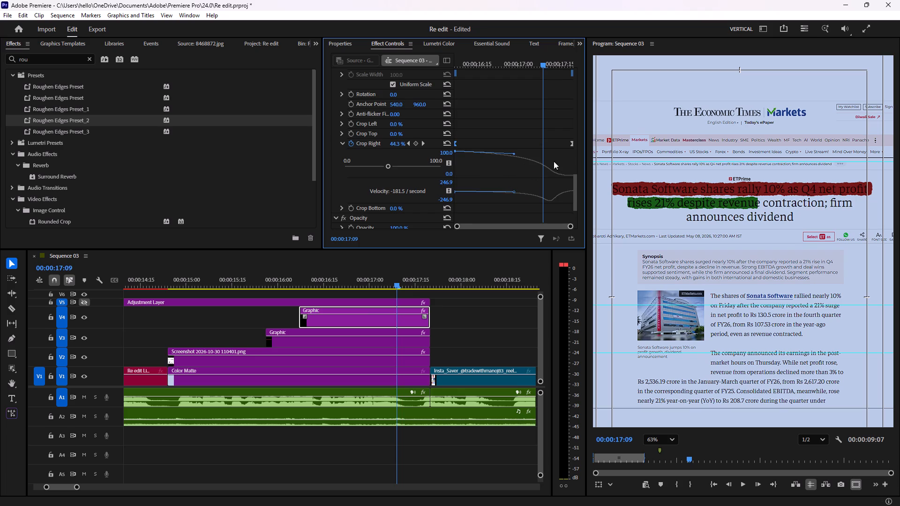
{"action": "left_click_drag", "start_coordinate": [557, 117], "coordinate": [612, 177]}
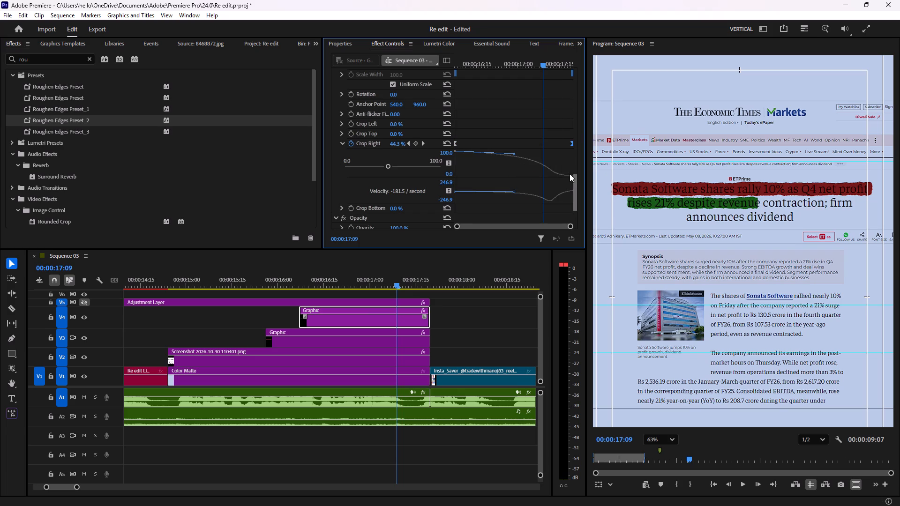
{"action": "left_click", "coordinate": [456, 142], "text": "shift"}
{"action": "key", "text": "ctrl+z"}
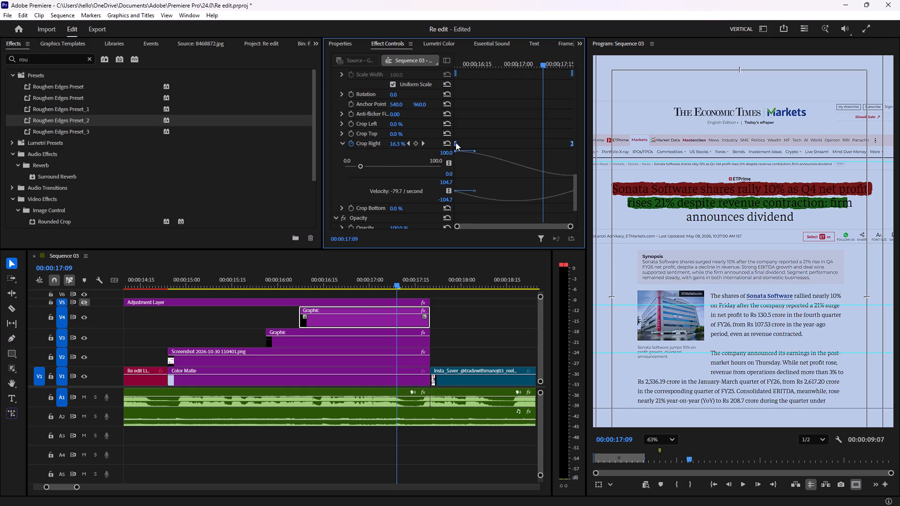
{"action": "key", "text": "ctrl+z"}
{"action": "key", "text": "ctrl+z"}
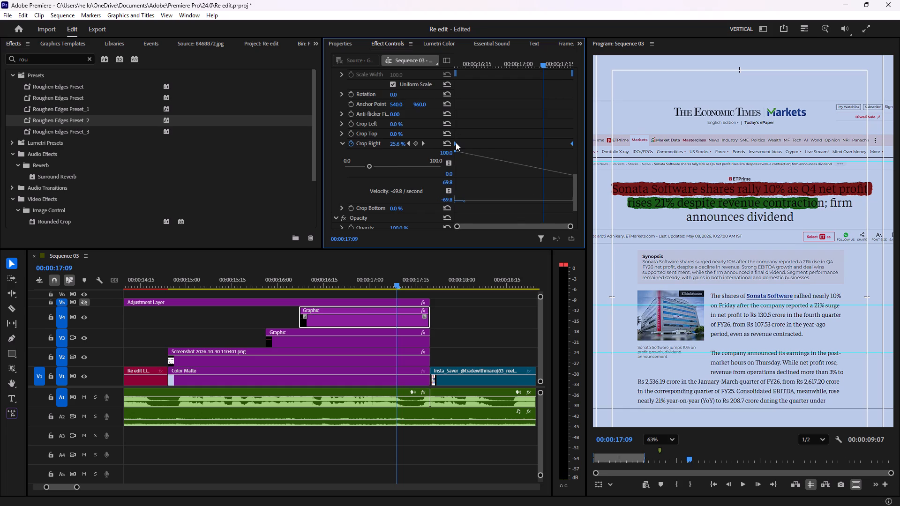
Apply Ease In and Ease Out to both of the green highlight's Crop Right keyframes.
{"action": "scroll", "coordinate": [456, 142], "scroll_direction": "up", "scroll_amount": 1}
{"action": "right_click", "coordinate": [456, 142]}
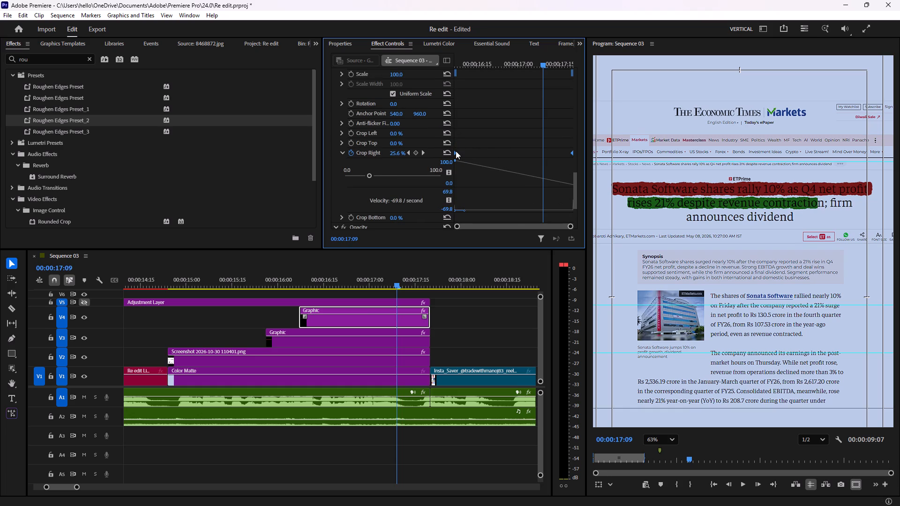
{"action": "right_click", "coordinate": [456, 151]}
{"action": "left_click", "coordinate": [496, 268]}
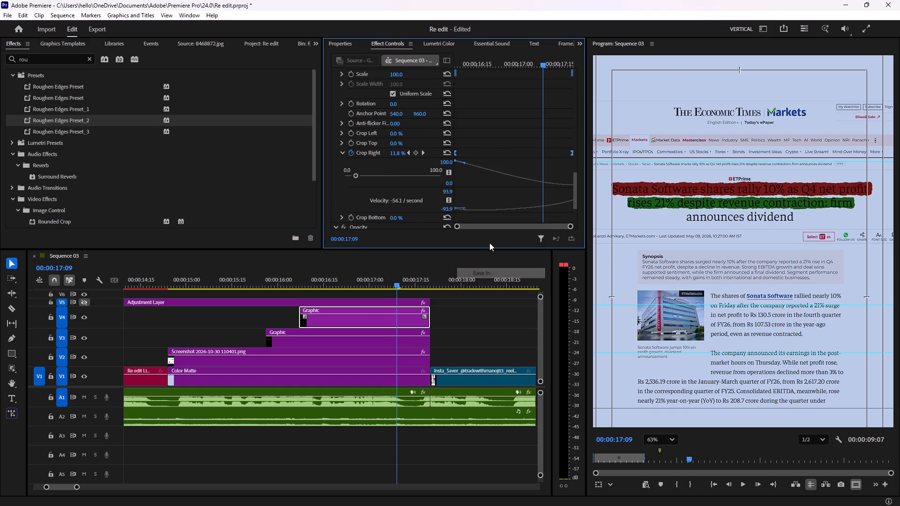
{"action": "right_click", "coordinate": [457, 155]}
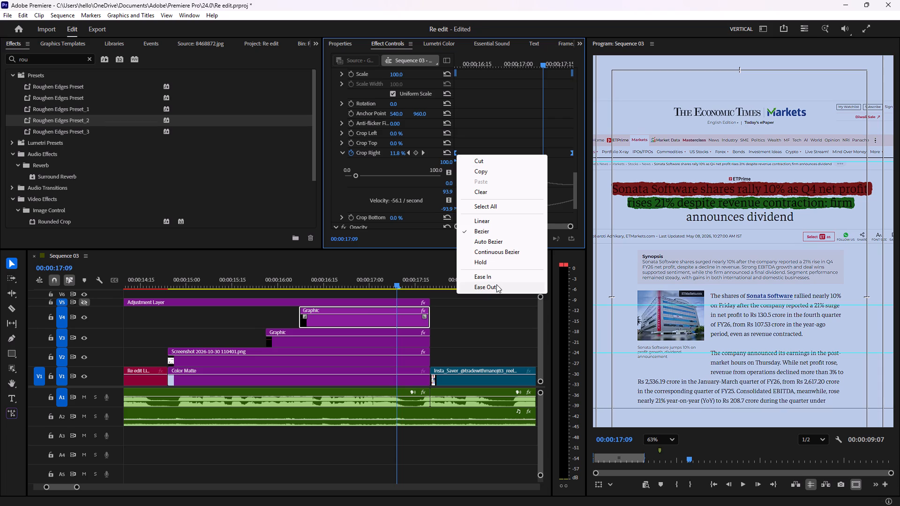
{"action": "left_click", "coordinate": [496, 284]}
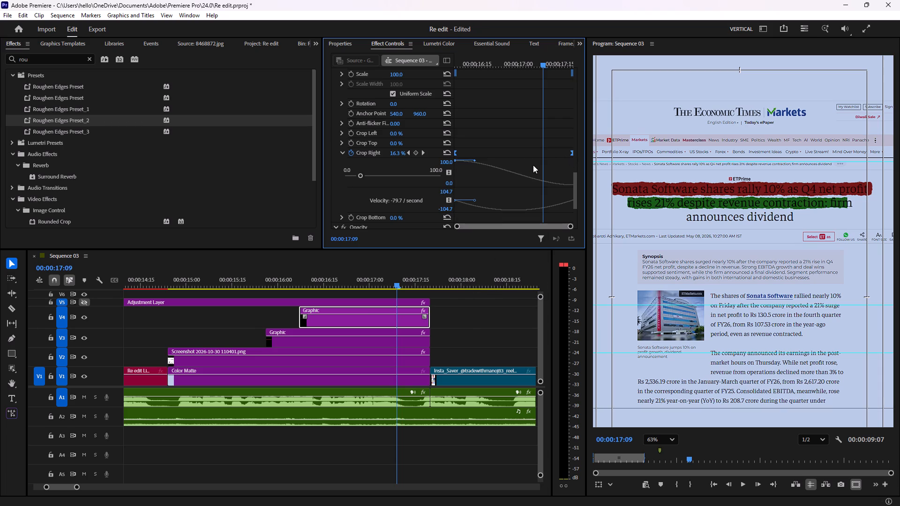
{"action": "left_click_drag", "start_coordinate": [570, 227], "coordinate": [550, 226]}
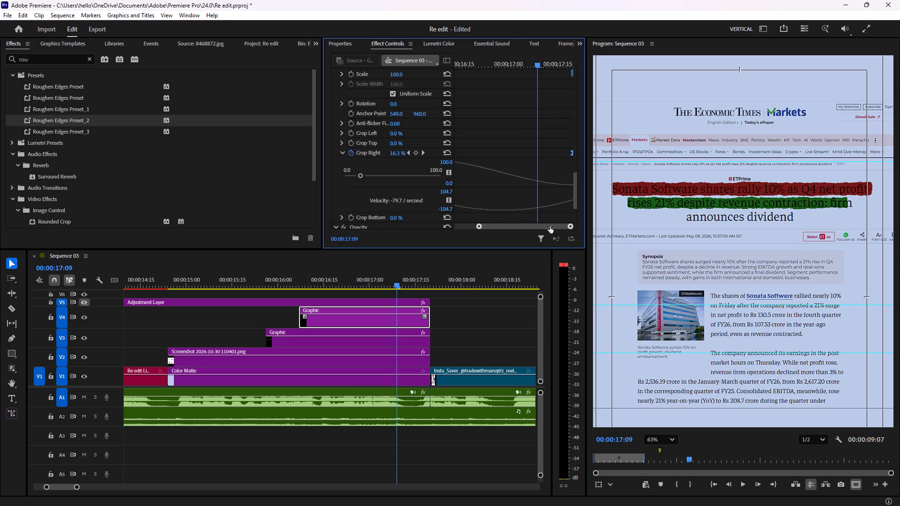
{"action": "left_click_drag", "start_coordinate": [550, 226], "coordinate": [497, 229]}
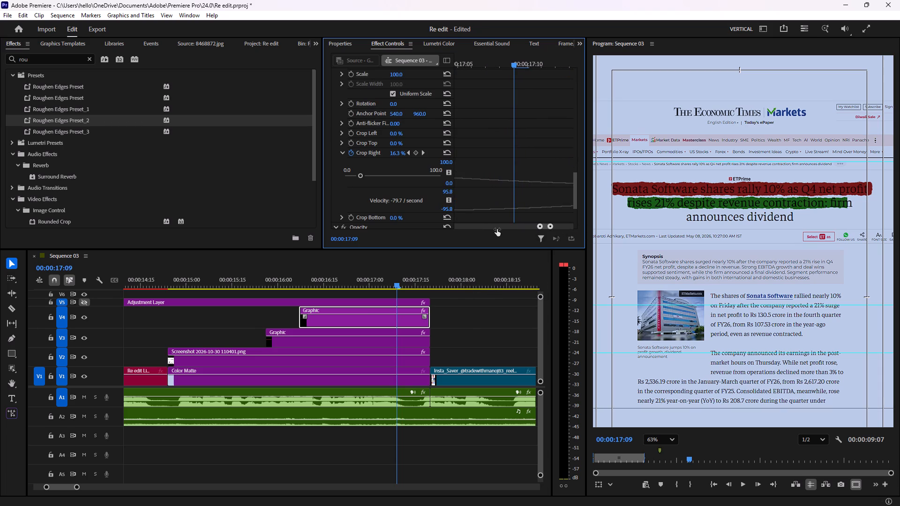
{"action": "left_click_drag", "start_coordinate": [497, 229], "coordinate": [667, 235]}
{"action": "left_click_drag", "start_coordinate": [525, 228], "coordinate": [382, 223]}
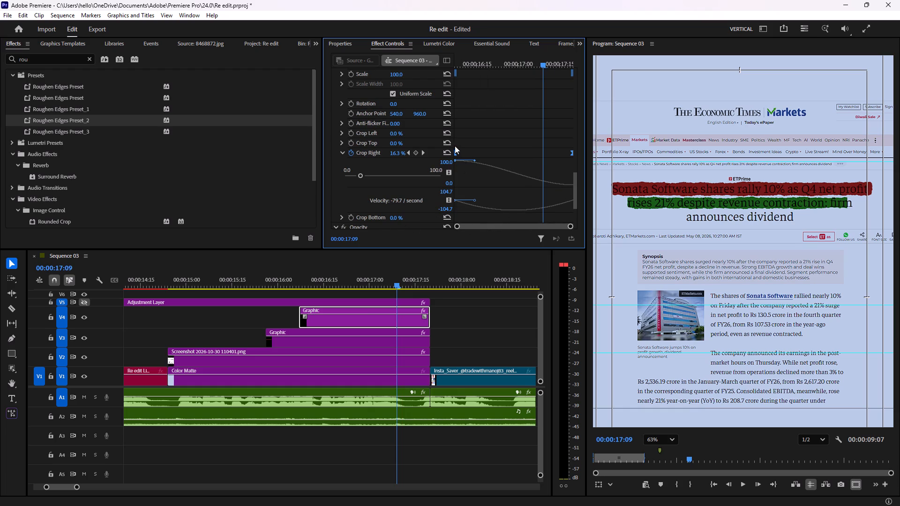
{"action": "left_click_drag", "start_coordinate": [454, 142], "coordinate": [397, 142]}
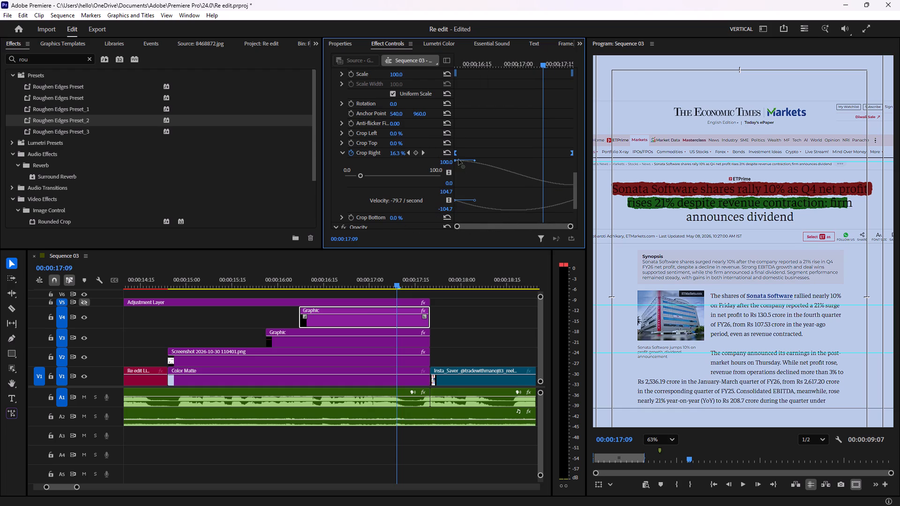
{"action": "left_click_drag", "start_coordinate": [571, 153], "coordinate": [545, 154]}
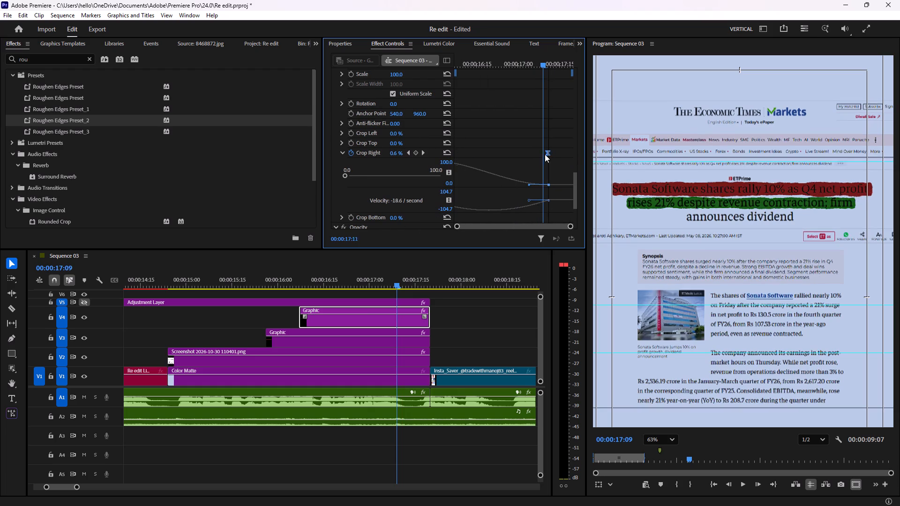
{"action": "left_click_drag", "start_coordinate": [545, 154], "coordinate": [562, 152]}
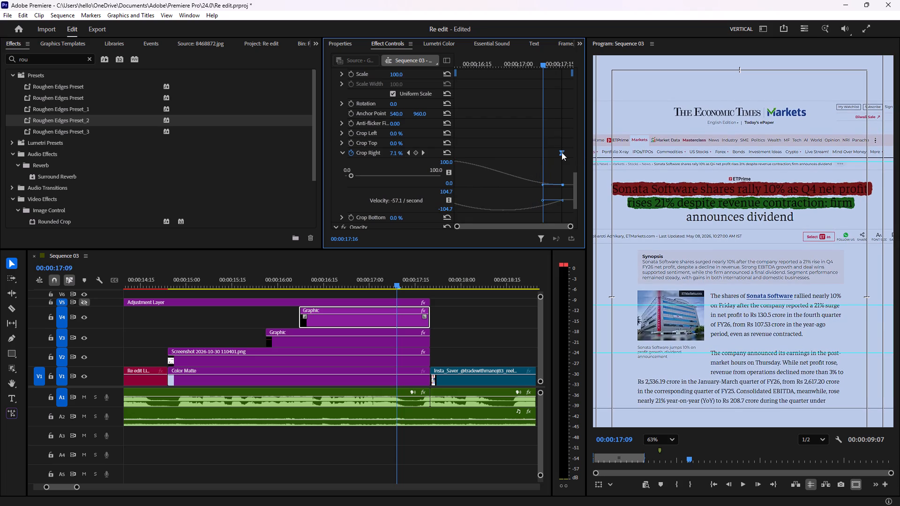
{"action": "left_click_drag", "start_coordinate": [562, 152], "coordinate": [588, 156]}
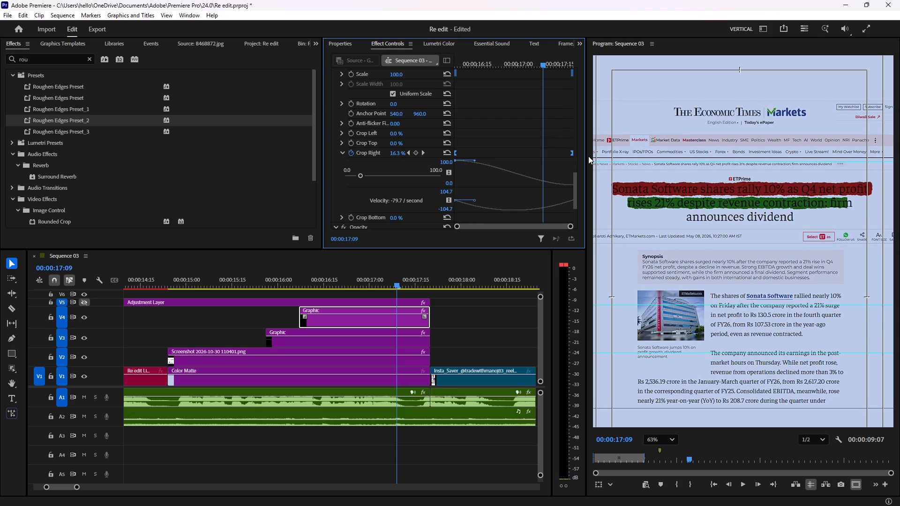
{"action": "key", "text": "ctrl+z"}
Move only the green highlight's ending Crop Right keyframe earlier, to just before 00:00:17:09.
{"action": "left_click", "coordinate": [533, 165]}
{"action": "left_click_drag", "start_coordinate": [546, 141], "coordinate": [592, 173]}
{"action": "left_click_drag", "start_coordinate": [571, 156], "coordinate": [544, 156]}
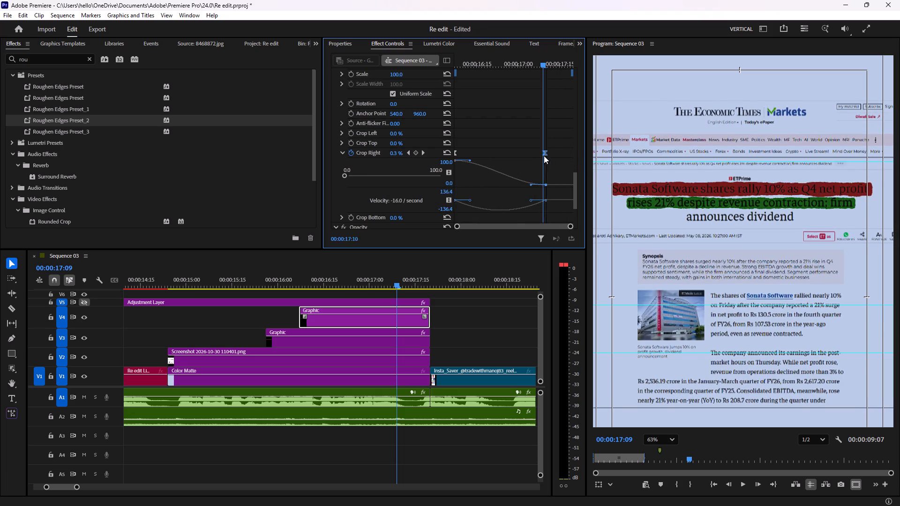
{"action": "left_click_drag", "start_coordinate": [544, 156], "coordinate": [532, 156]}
Reshape the Crop Right curve for a fast start and gradual finish by lengthening the ending keyframe's handle and shortening the starting one's.
{"action": "left_click", "coordinate": [548, 167]}
{"action": "left_click_drag", "start_coordinate": [556, 160], "coordinate": [412, 137]}
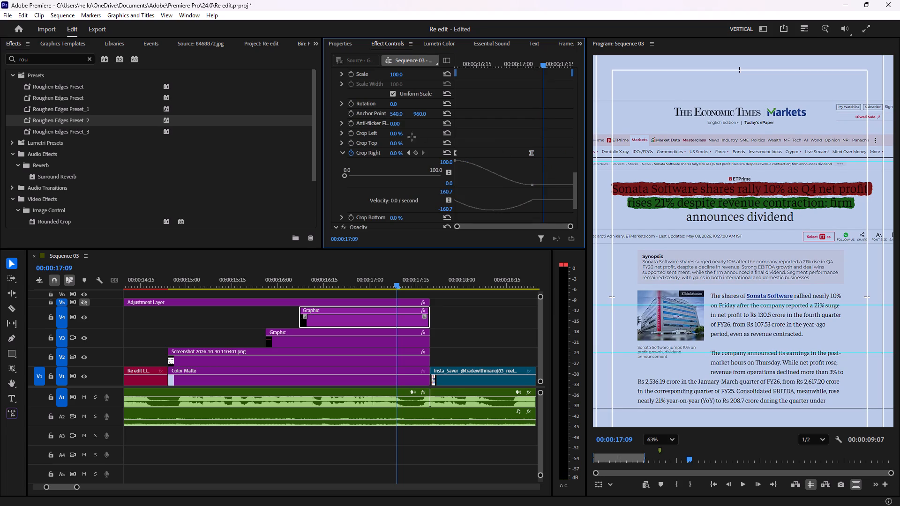
{"action": "left_click_drag", "start_coordinate": [412, 137], "coordinate": [405, 135]}
{"action": "left_click_drag", "start_coordinate": [519, 185], "coordinate": [489, 183]}
{"action": "left_click_drag", "start_coordinate": [489, 183], "coordinate": [481, 183]}
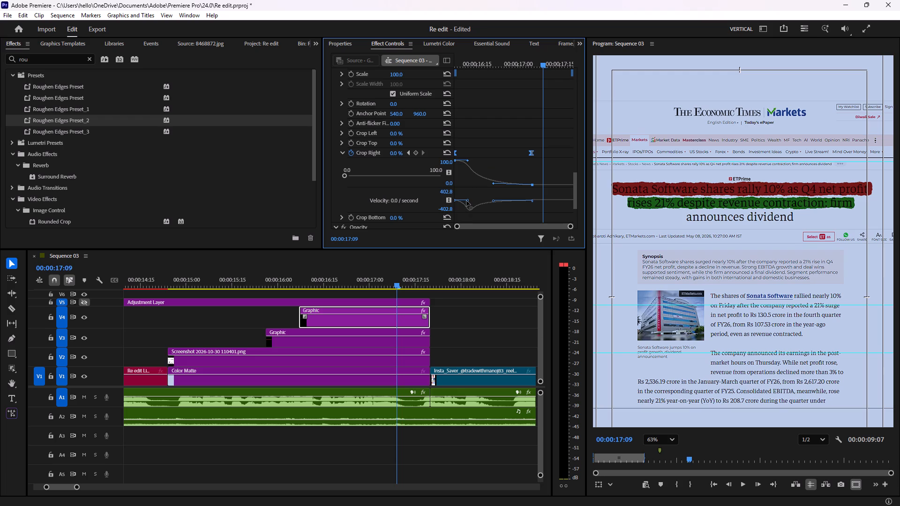
{"action": "left_click_drag", "start_coordinate": [468, 201], "coordinate": [458, 201]}
Spread the Crop Right keyframes across the whole green highlight clip, ending at its last frame and starting at 00:00:16:07.
{"action": "left_click_drag", "start_coordinate": [532, 154], "coordinate": [561, 156]}
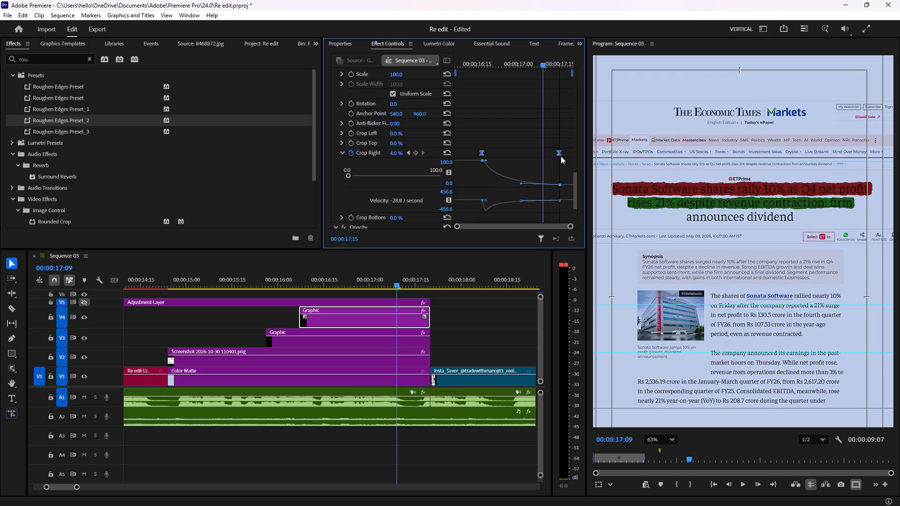
{"action": "left_click_drag", "start_coordinate": [561, 156], "coordinate": [577, 157]}
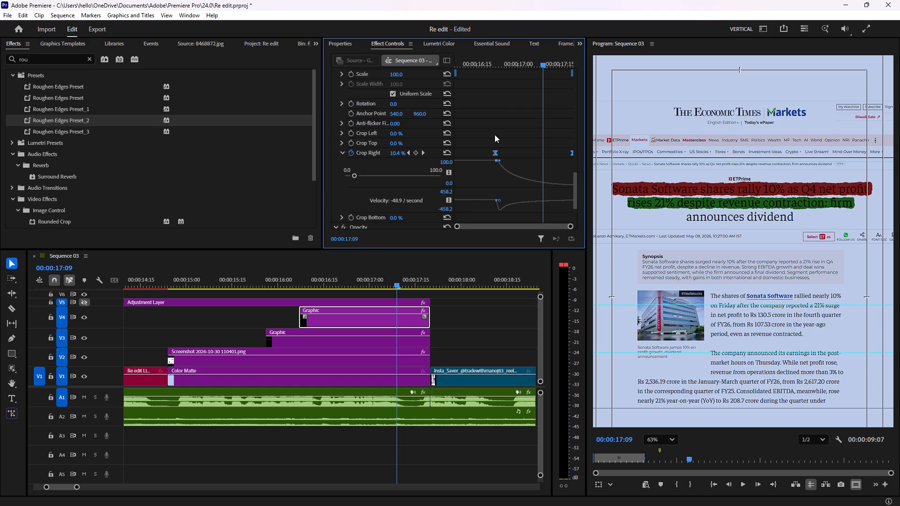
{"action": "left_click_drag", "start_coordinate": [495, 134], "coordinate": [501, 165]}
{"action": "left_click_drag", "start_coordinate": [494, 152], "coordinate": [489, 153]}
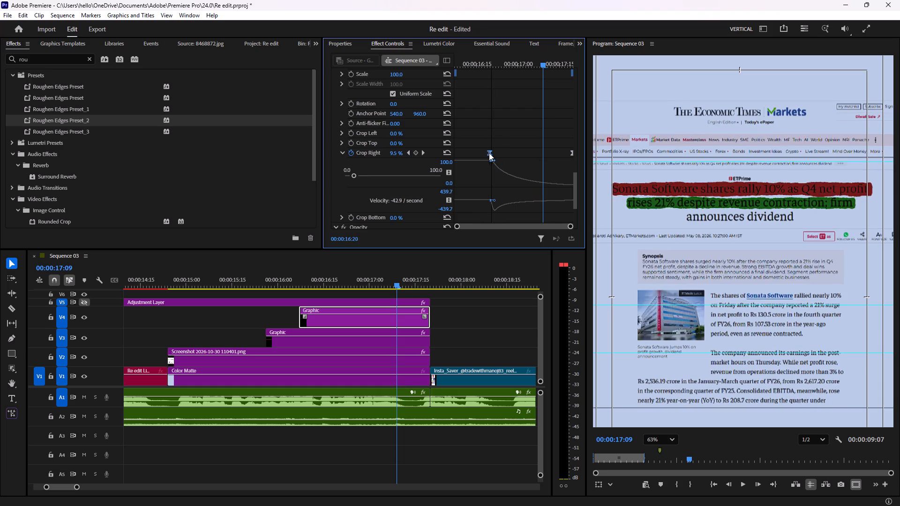
{"action": "left_click_drag", "start_coordinate": [489, 153], "coordinate": [452, 153]}
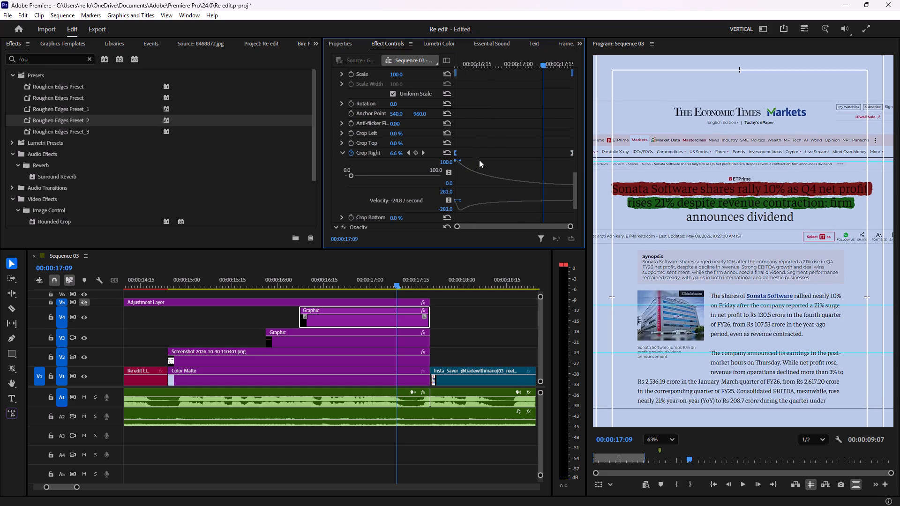
{"action": "left_click", "coordinate": [460, 161]}
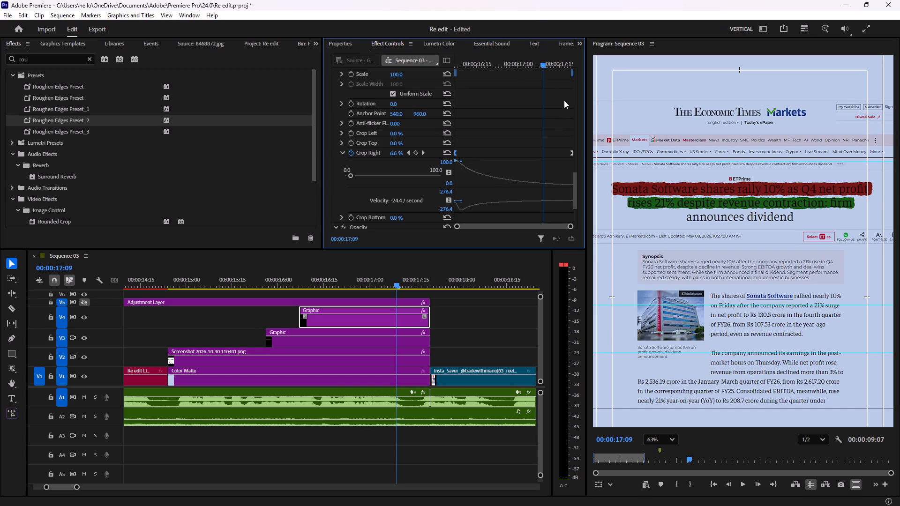
Play back the headline highlights from the green reveal's start at 00:00:16:07, and again from the start of the article shot.
{"action": "left_click_drag", "start_coordinate": [540, 65], "coordinate": [427, 67]}
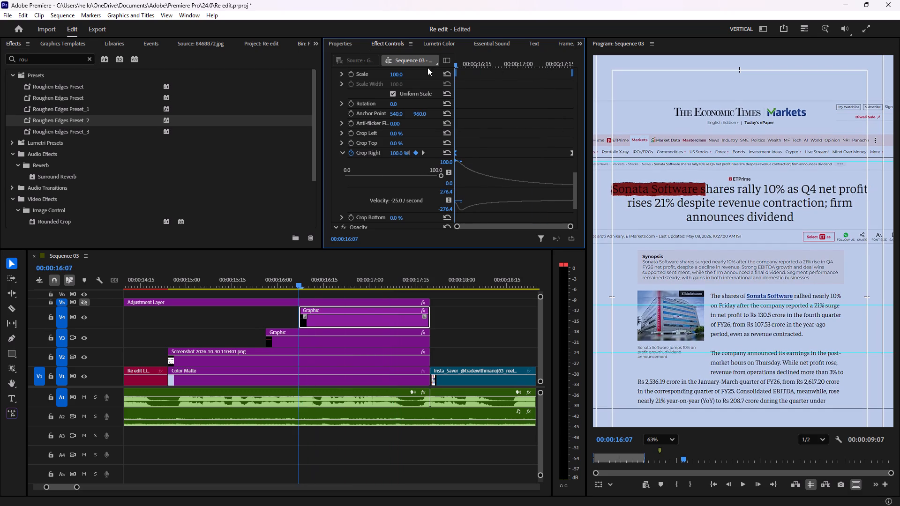
{"action": "key", "text": "space"}
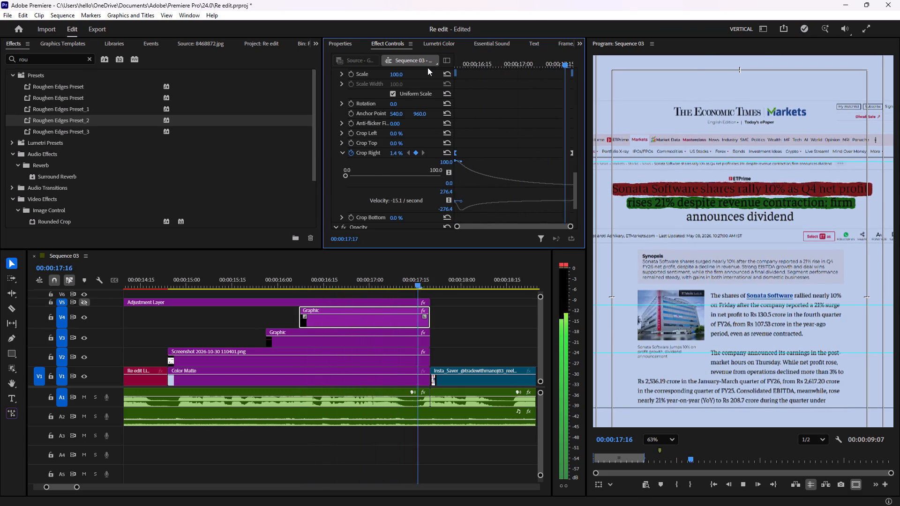
{"action": "key", "text": "space"}
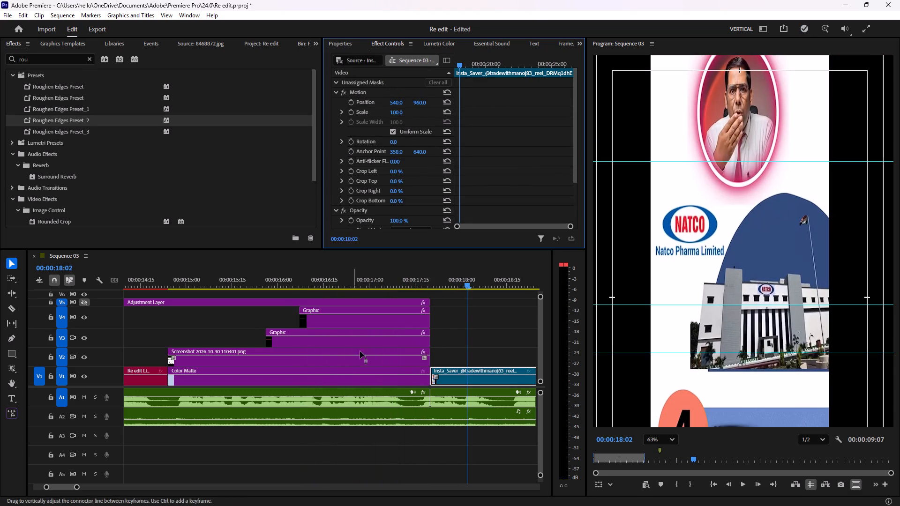
{"action": "left_click_drag", "start_coordinate": [468, 284], "coordinate": [210, 287]}
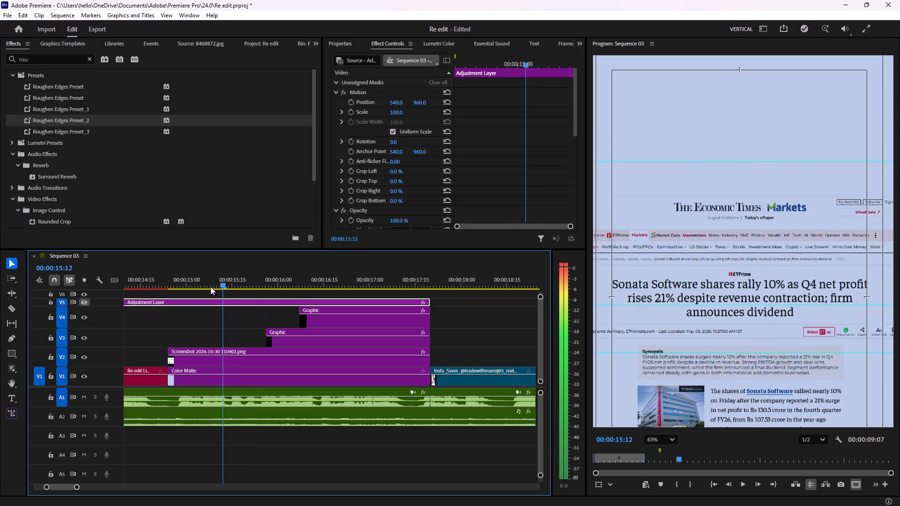
{"action": "left_click_drag", "start_coordinate": [210, 287], "coordinate": [164, 291]}
{"action": "key", "text": "space"}
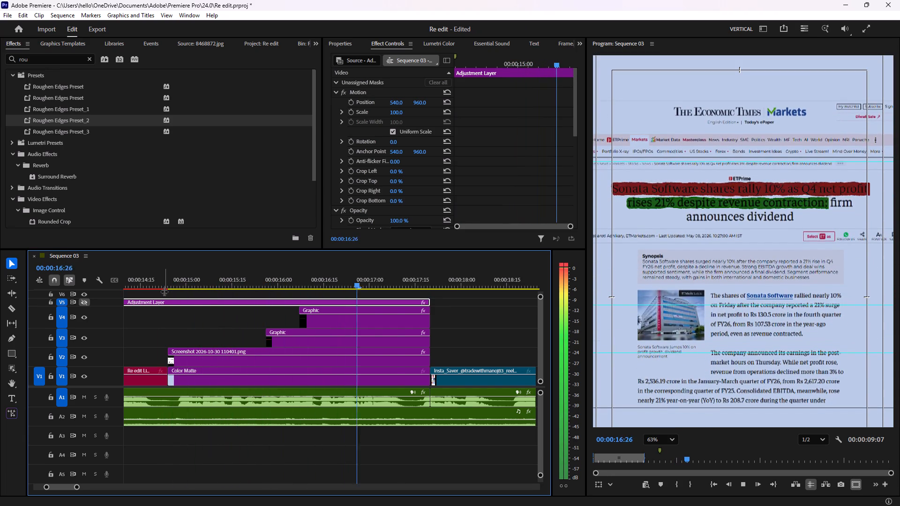
{"action": "key", "text": "space"}
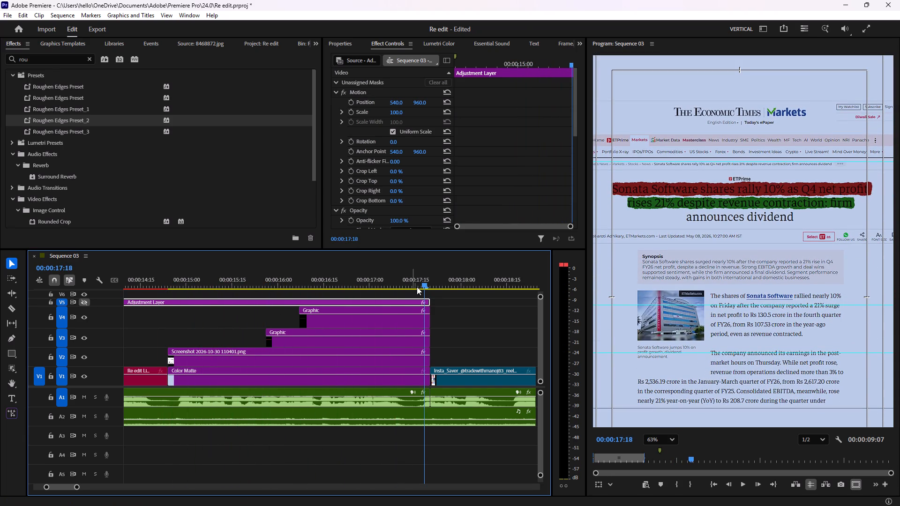
Animate the green highlight's Roughen Edges Scale from 100 at 00:00:16:07 to a slightly higher value at 00:00:17:19, and scrub through it.
{"action": "left_click_drag", "start_coordinate": [424, 284], "coordinate": [299, 288]}
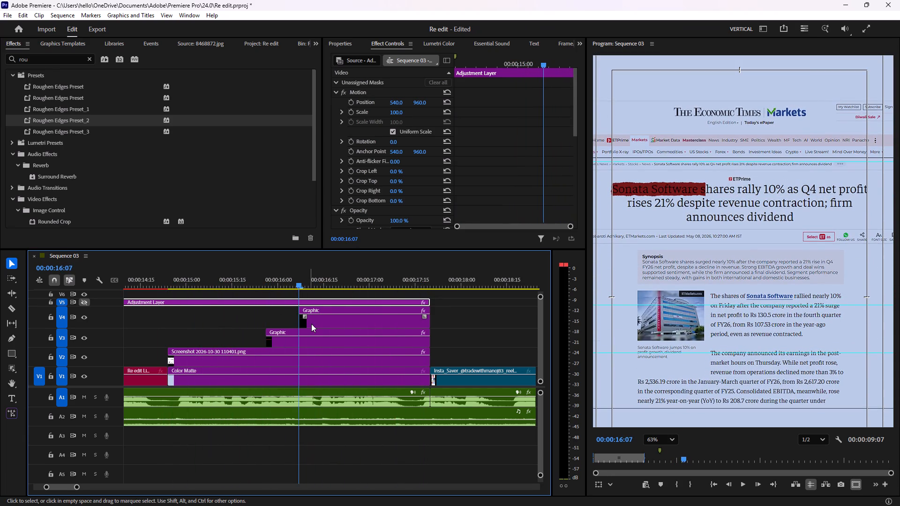
{"action": "left_click", "coordinate": [312, 324]}
{"action": "scroll", "coordinate": [390, 171], "scroll_direction": "down", "scroll_amount": 8}
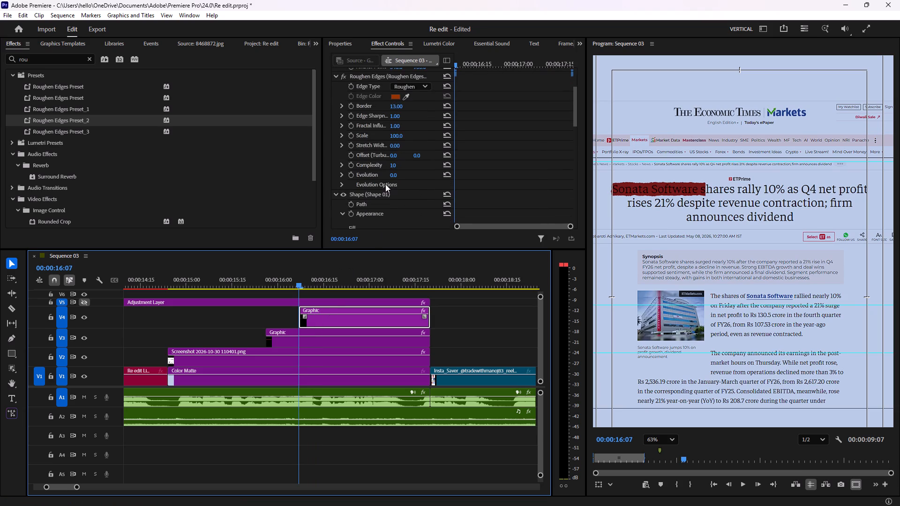
{"action": "scroll", "coordinate": [385, 184], "scroll_direction": "up", "scroll_amount": 2}
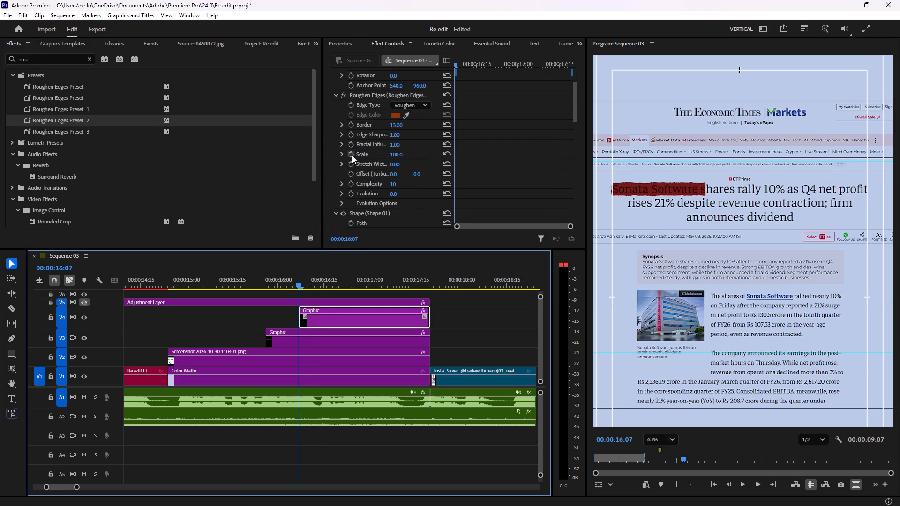
{"action": "left_click", "coordinate": [351, 154]}
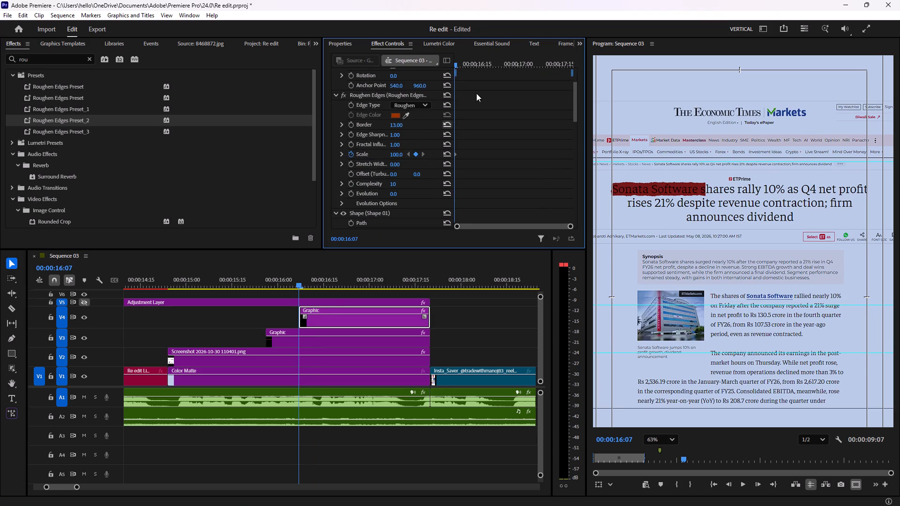
{"action": "left_click_drag", "start_coordinate": [457, 65], "coordinate": [527, 77]}
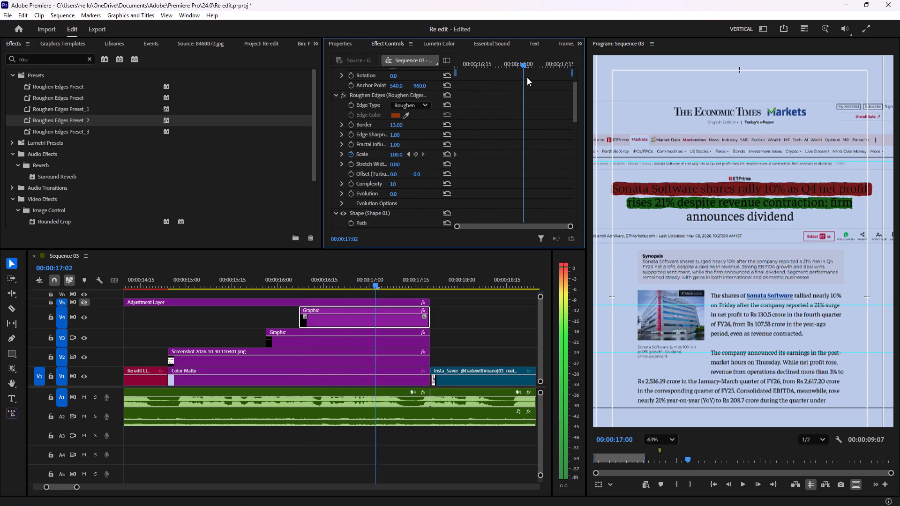
{"action": "left_click_drag", "start_coordinate": [527, 77], "coordinate": [577, 74]}
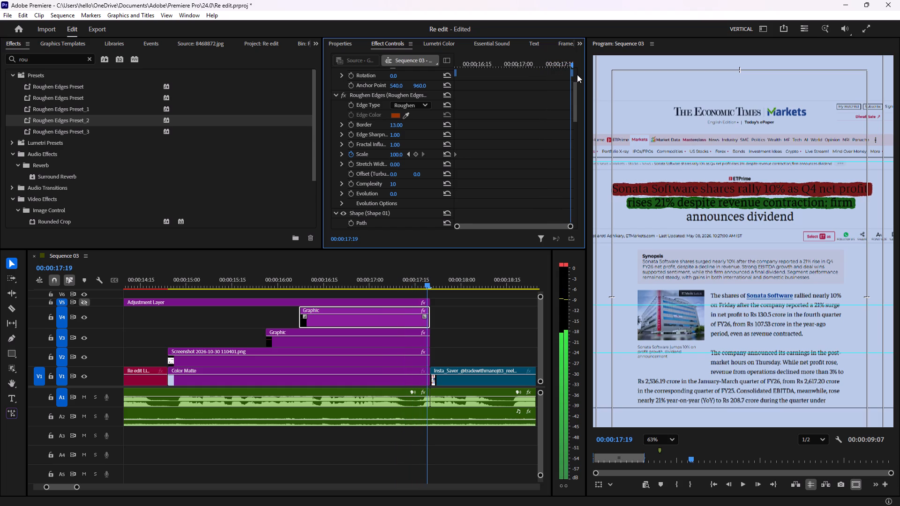
{"action": "left_click_drag", "start_coordinate": [577, 74], "coordinate": [590, 76]}
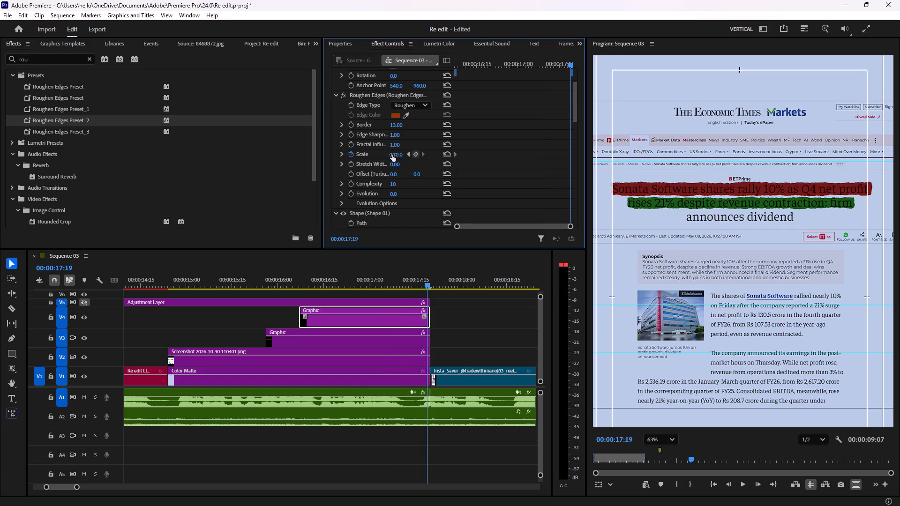
{"action": "left_click_drag", "start_coordinate": [392, 155], "coordinate": [404, 155]}
{"action": "left_click_drag", "start_coordinate": [573, 65], "coordinate": [545, 66]}
{"action": "left_click_drag", "start_coordinate": [566, 62], "coordinate": [566, 62]}
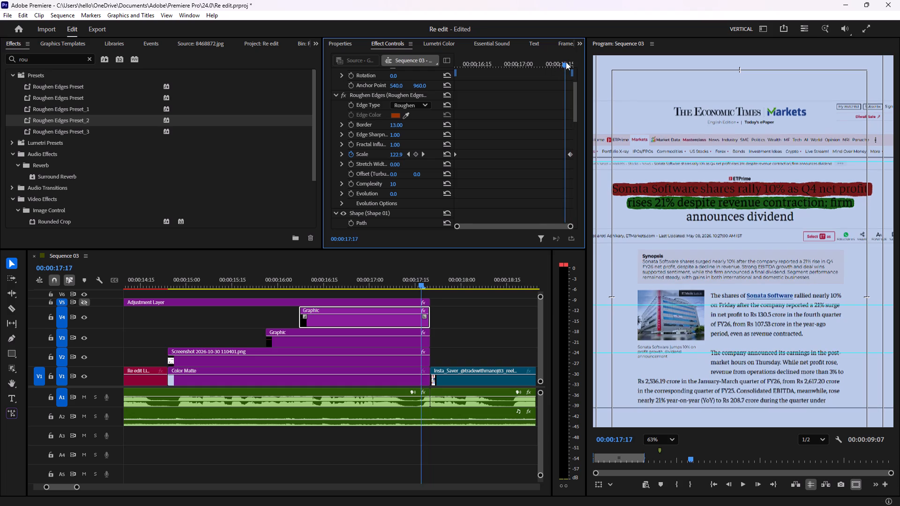
{"action": "left_click_drag", "start_coordinate": [566, 62], "coordinate": [510, 62]}
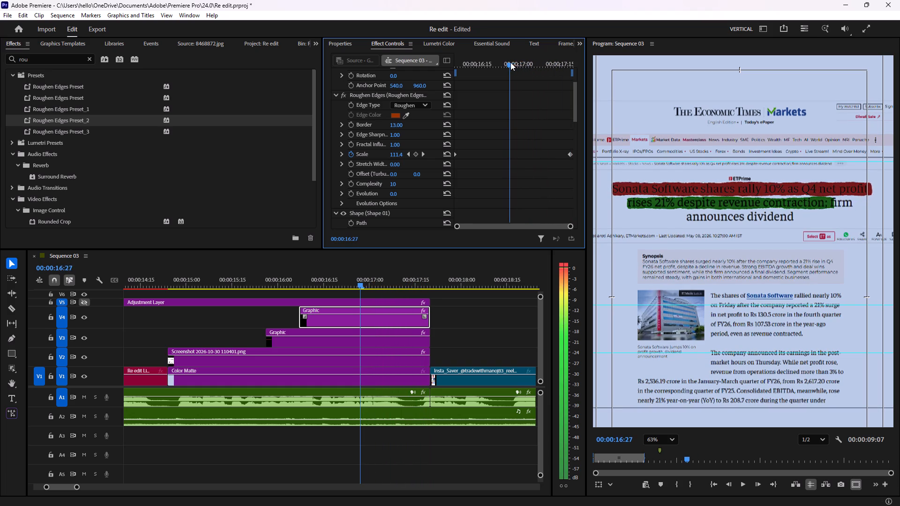
{"action": "left_click_drag", "start_coordinate": [510, 62], "coordinate": [506, 63]}
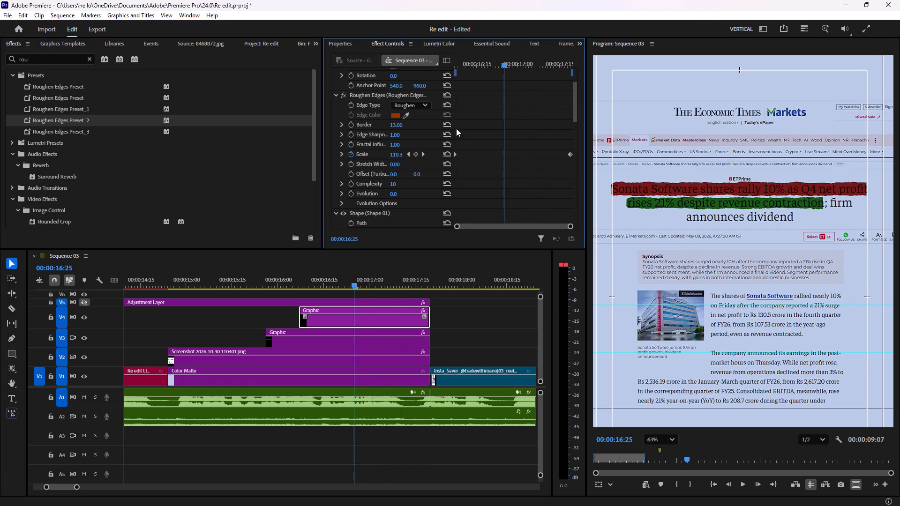
Apply Ease In and Ease Out to both of the green highlight's Roughen Edges Scale keyframes.
{"action": "left_click_drag", "start_coordinate": [456, 128], "coordinate": [615, 196]}
{"action": "left_click", "coordinate": [568, 153]}
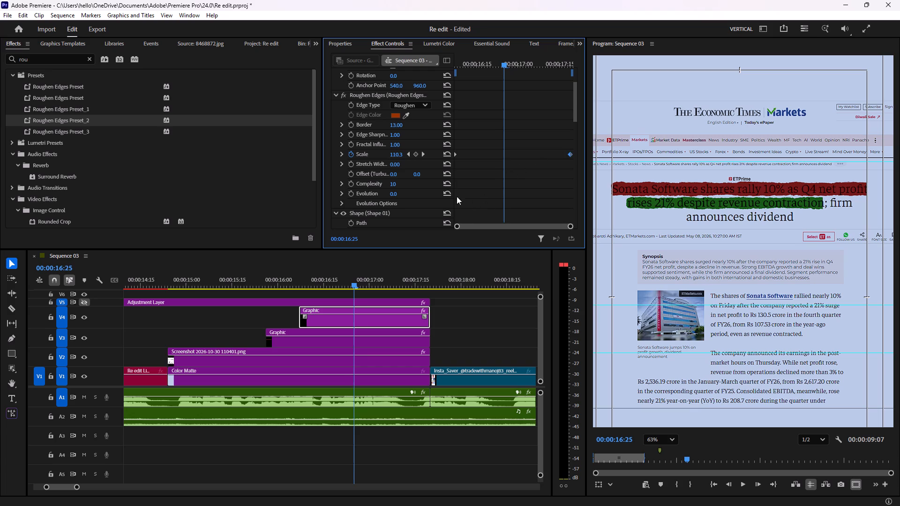
{"action": "left_click", "coordinate": [456, 154], "text": "shift"}
{"action": "right_click", "coordinate": [456, 154]}
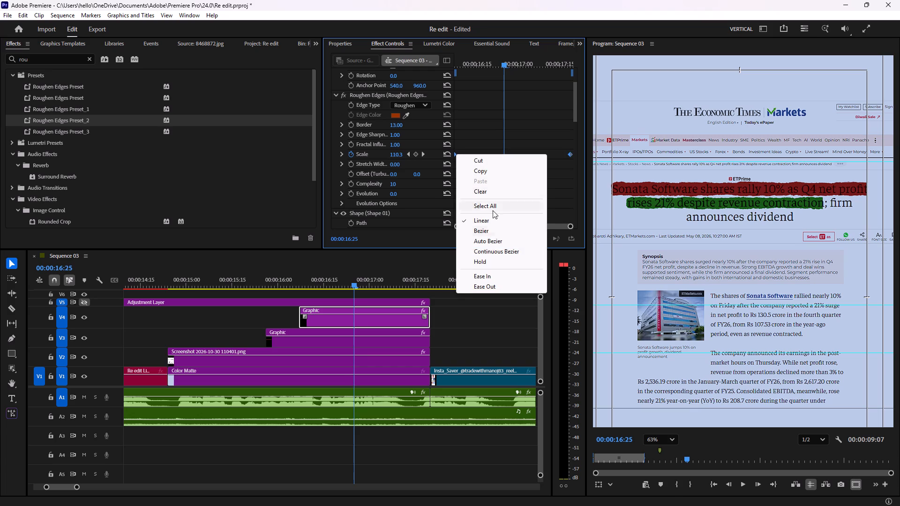
{"action": "left_click", "coordinate": [499, 275]}
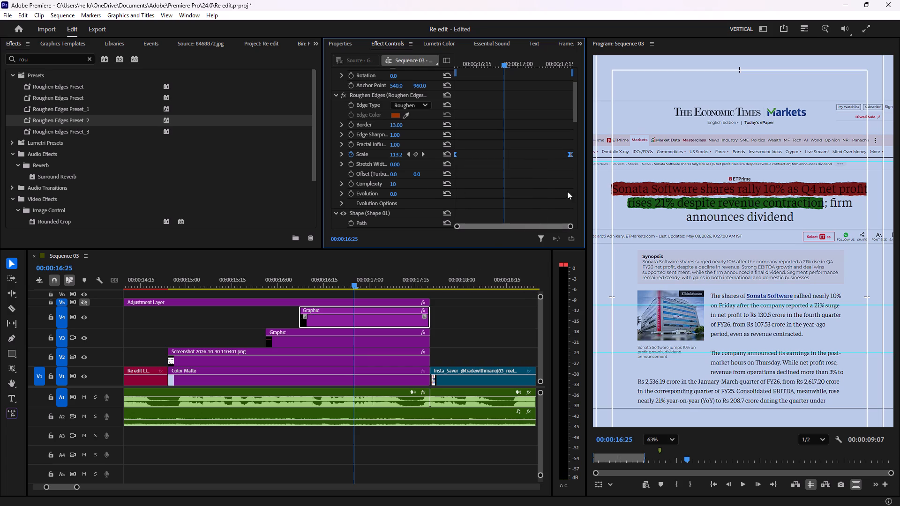
{"action": "right_click", "coordinate": [569, 156]}
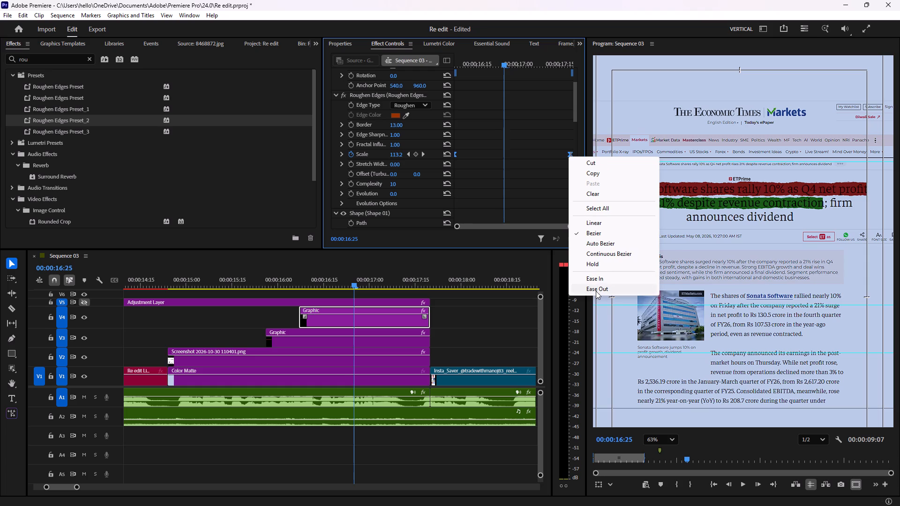
{"action": "left_click", "coordinate": [596, 291]}
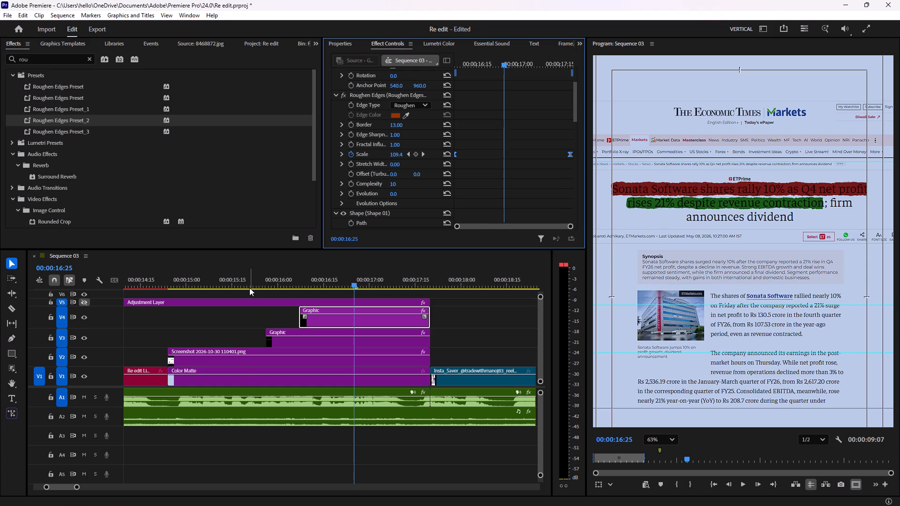
Play back the highlight animation from 00:00:15:20 to check the eased rough edges.
{"action": "left_click", "coordinate": [249, 279]}
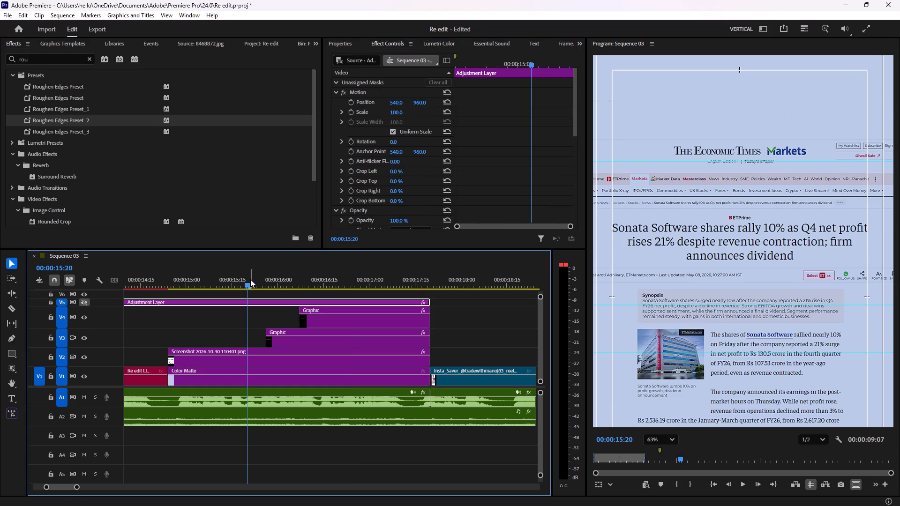
{"action": "key", "text": "space"}
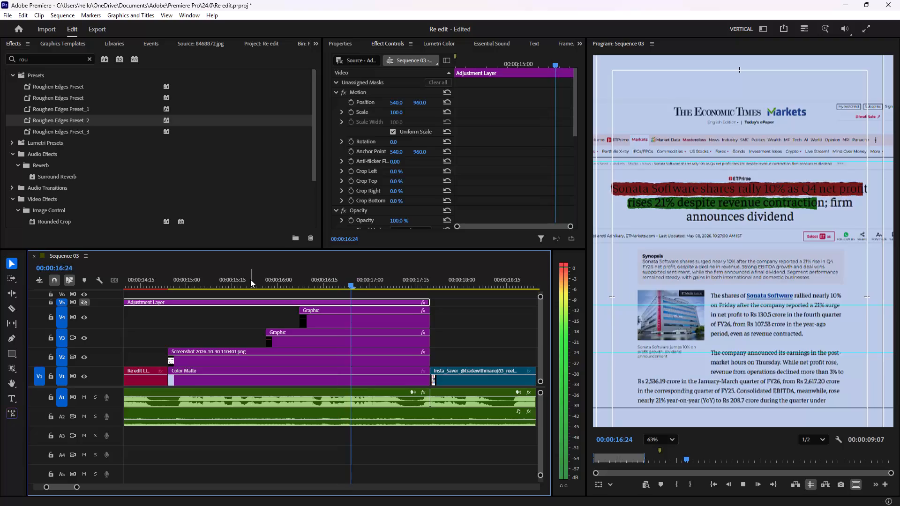
{"action": "key", "text": "space"}
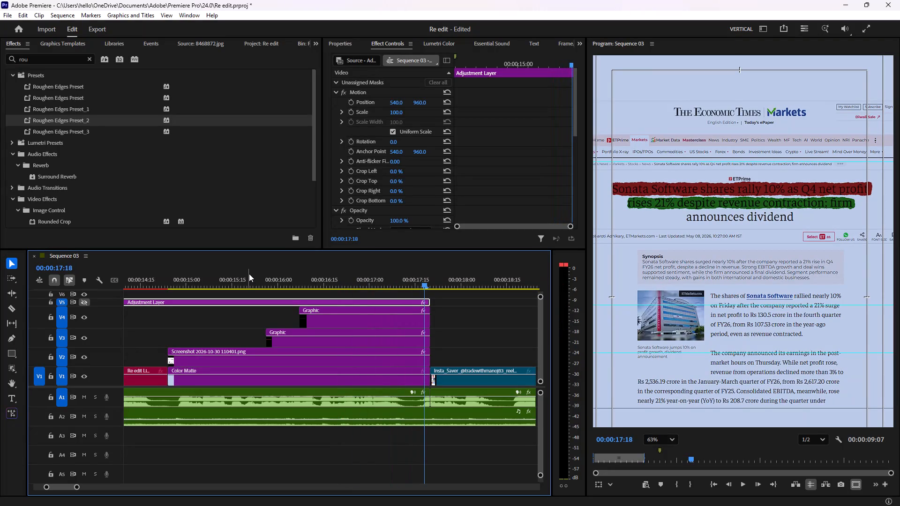
Turn the output of the adjustment layer's V5 track back on.
{"action": "left_click", "coordinate": [86, 305]}
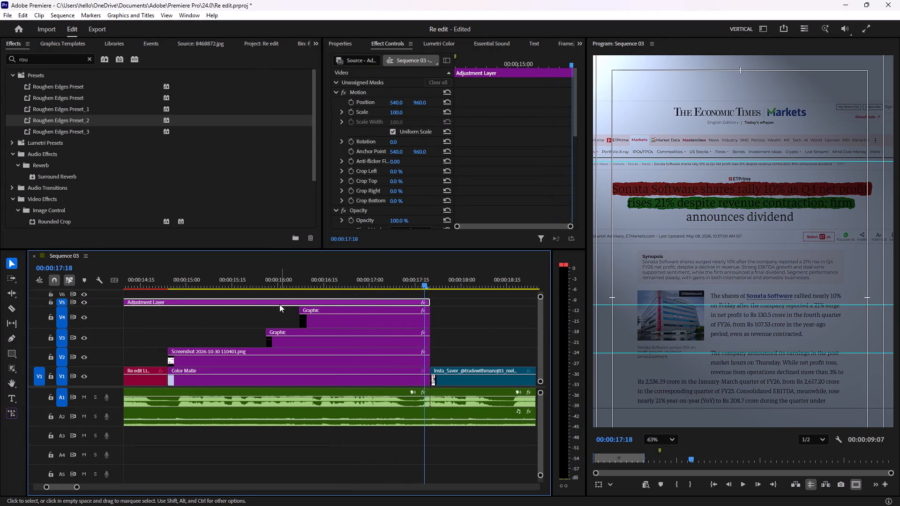
Fit the whole frame in the program monitor and play back the transition from the red clip into the highlighted article.
{"action": "left_click", "coordinate": [654, 439]}
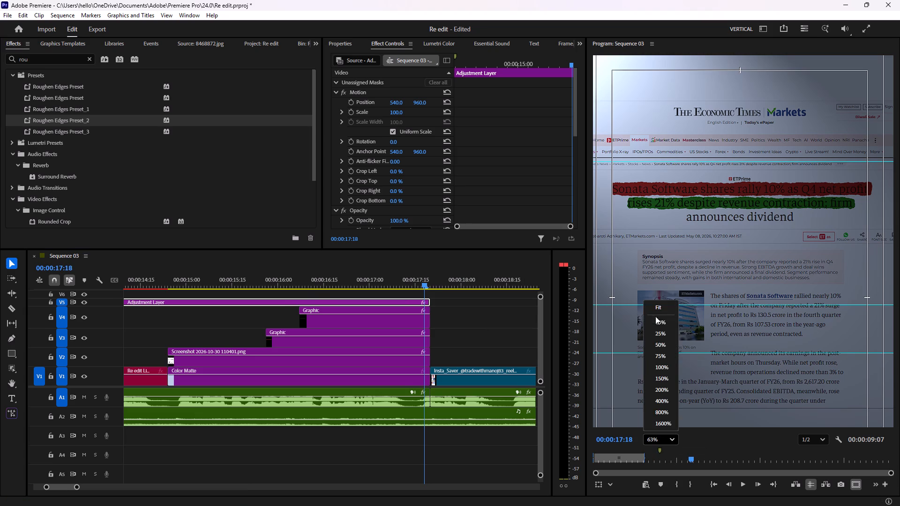
{"action": "left_click", "coordinate": [657, 308]}
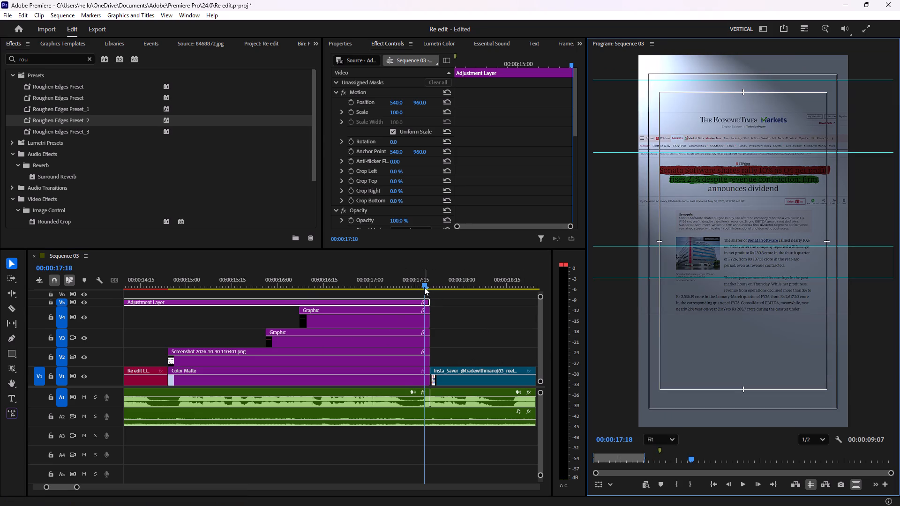
{"action": "left_click_drag", "start_coordinate": [424, 287], "coordinate": [210, 290]}
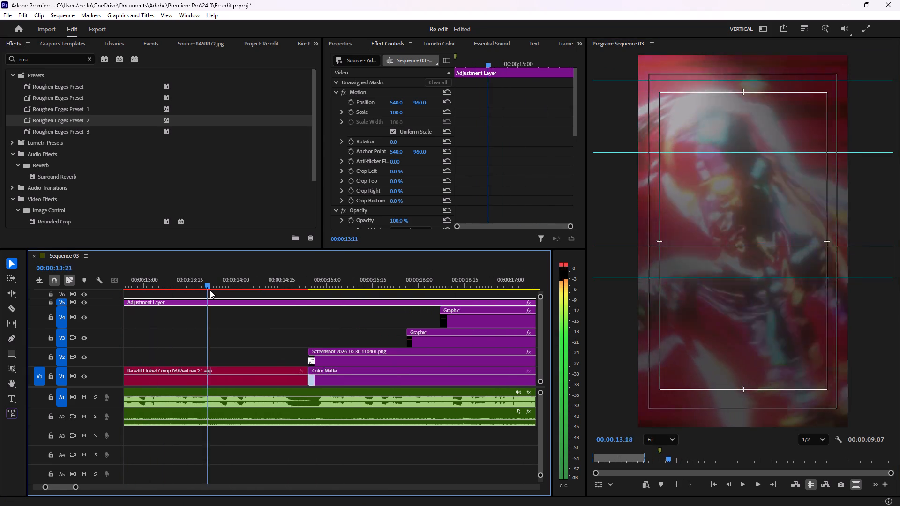
{"action": "left_click_drag", "start_coordinate": [210, 290], "coordinate": [304, 305]}
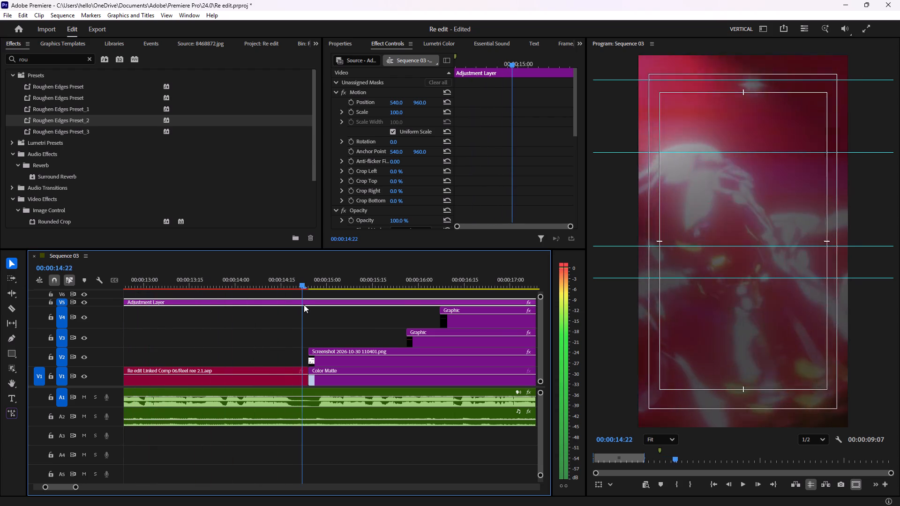
{"action": "left_click_drag", "start_coordinate": [304, 305], "coordinate": [271, 303]}
{"action": "key", "text": "space"}
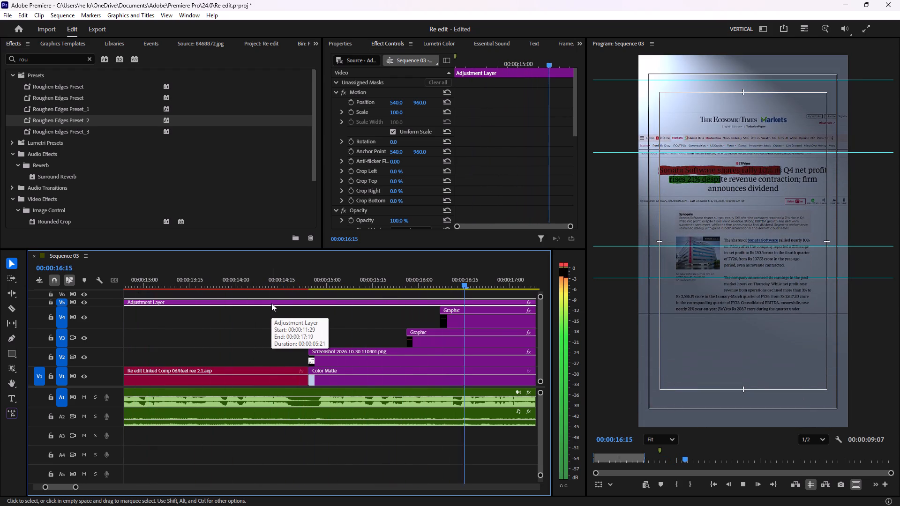
{"action": "key", "text": "space"}
Turn on keyframing for the adjustment layer's Lighting Effects Surface Material, Surface Gloss and Ambience Intensity at 00:00:14:24.
{"action": "left_click_drag", "start_coordinate": [473, 283], "coordinate": [307, 288]}
{"action": "left_click", "coordinate": [328, 302]}
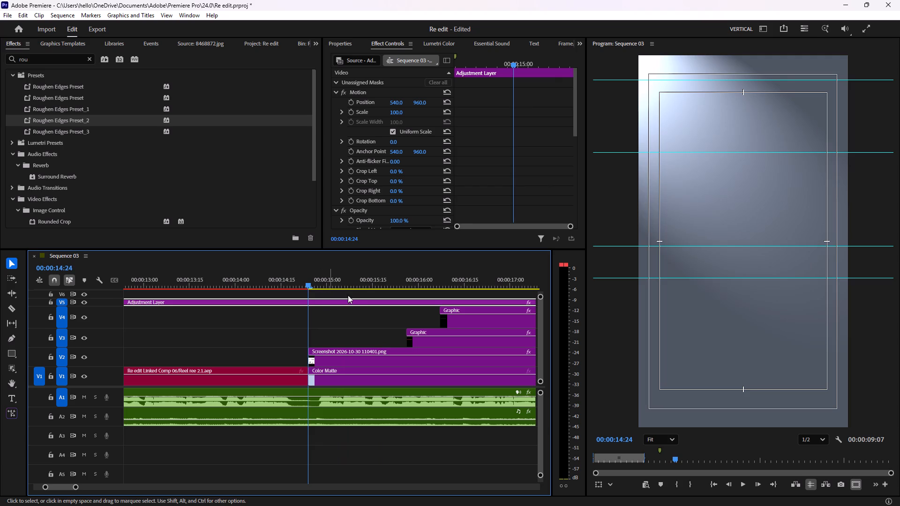
{"action": "scroll", "coordinate": [377, 174], "scroll_direction": "down", "scroll_amount": 11}
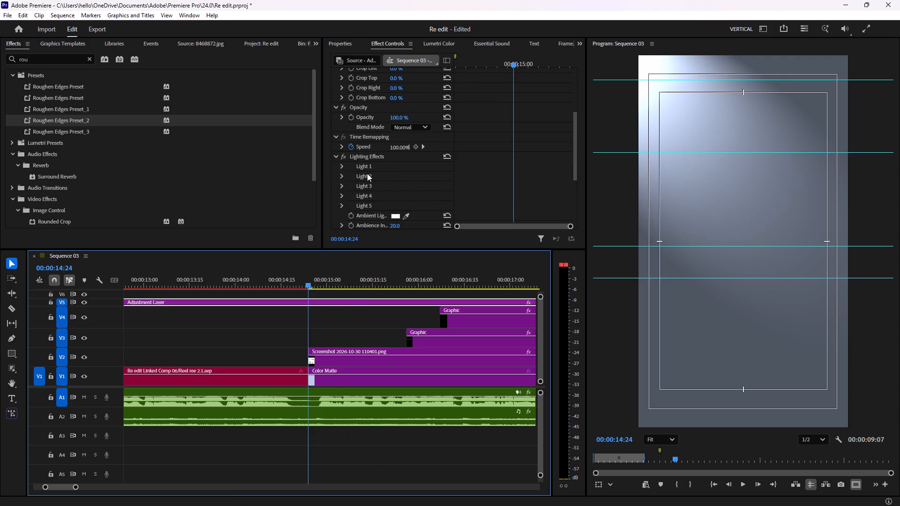
{"action": "left_click", "coordinate": [367, 161]}
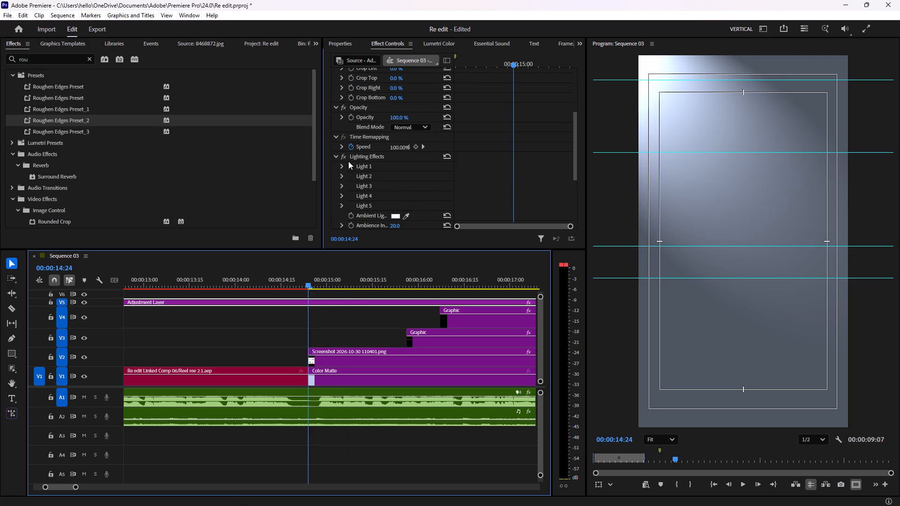
{"action": "left_click", "coordinate": [337, 165]}
{"action": "left_click", "coordinate": [338, 165]}
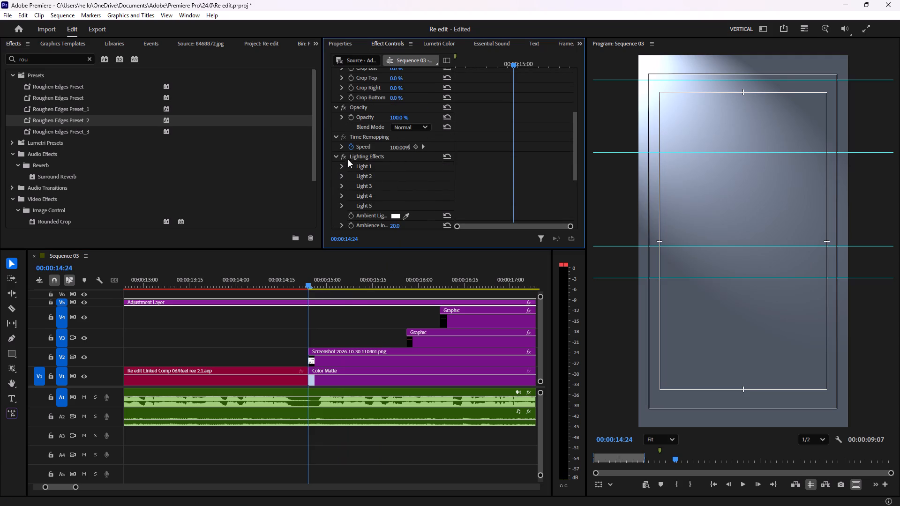
{"action": "scroll", "coordinate": [359, 163], "scroll_direction": "down", "scroll_amount": 7}
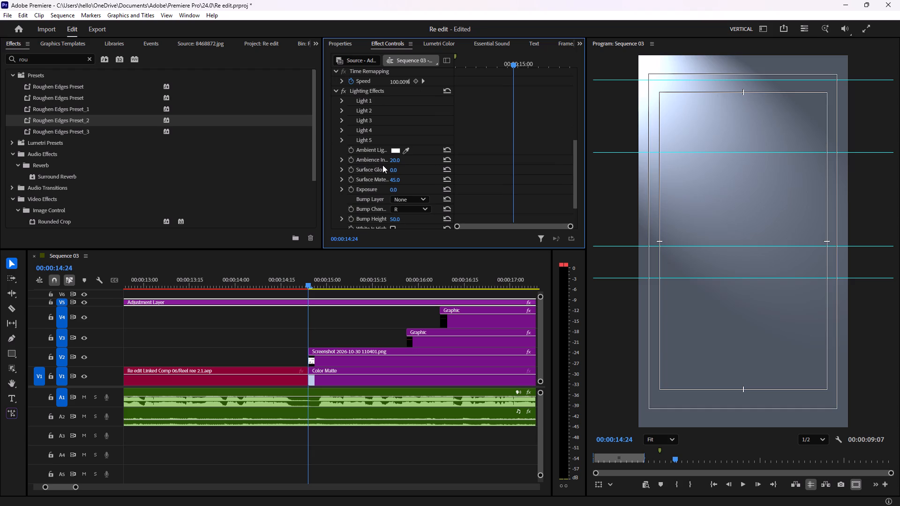
{"action": "left_click", "coordinate": [362, 158]}
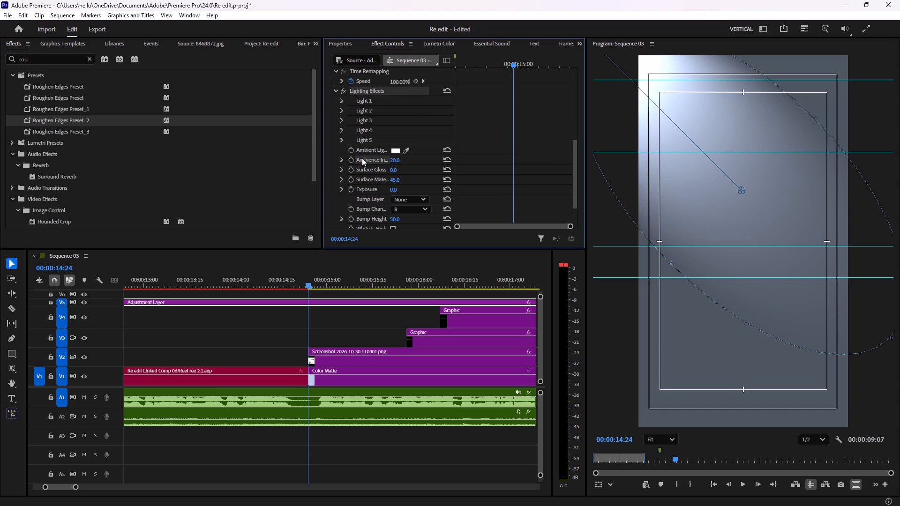
{"action": "left_click", "coordinate": [362, 168]}
{"action": "left_click", "coordinate": [361, 176]}
{"action": "scroll", "coordinate": [366, 165], "scroll_direction": "up", "scroll_amount": 1}
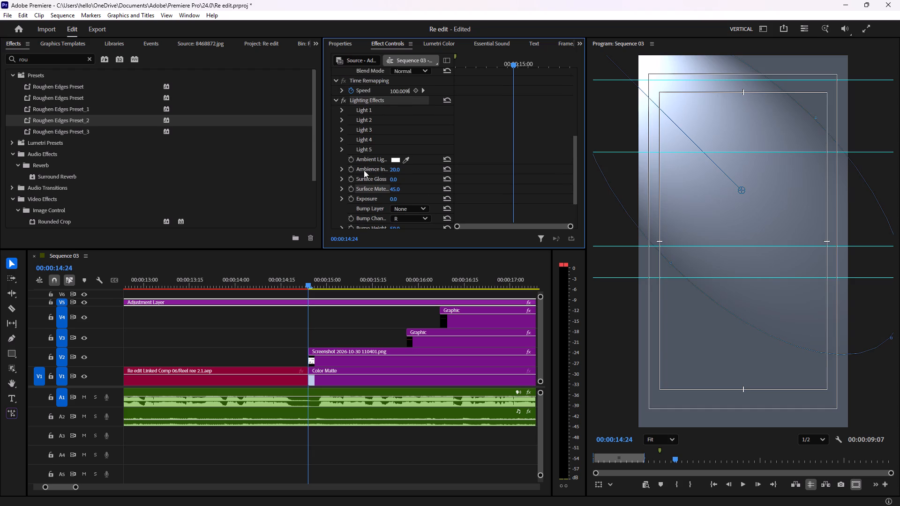
{"action": "left_click", "coordinate": [364, 171]}
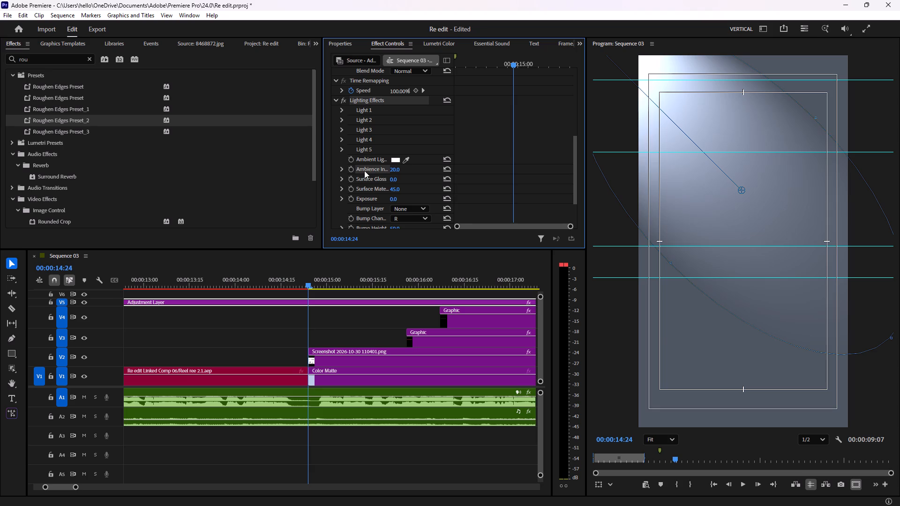
{"action": "scroll", "coordinate": [364, 186], "scroll_direction": "down", "scroll_amount": 5}
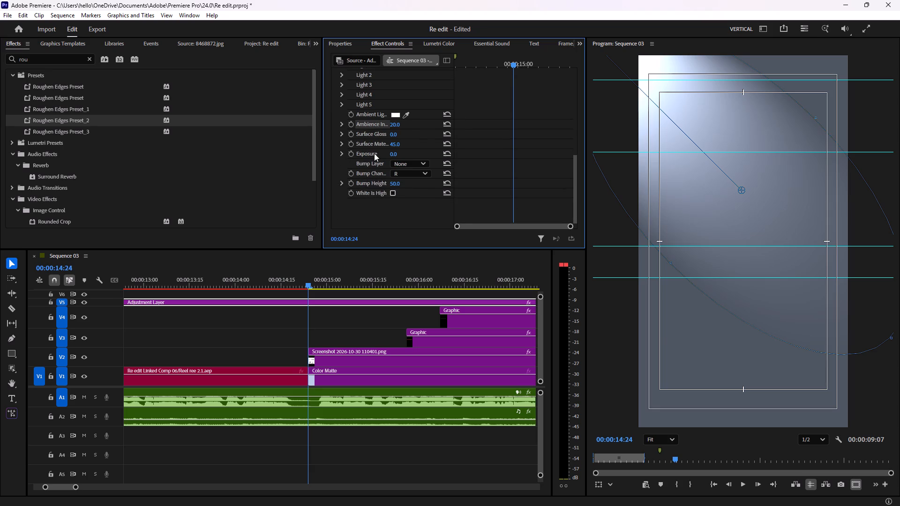
{"action": "left_click", "coordinate": [374, 144]}
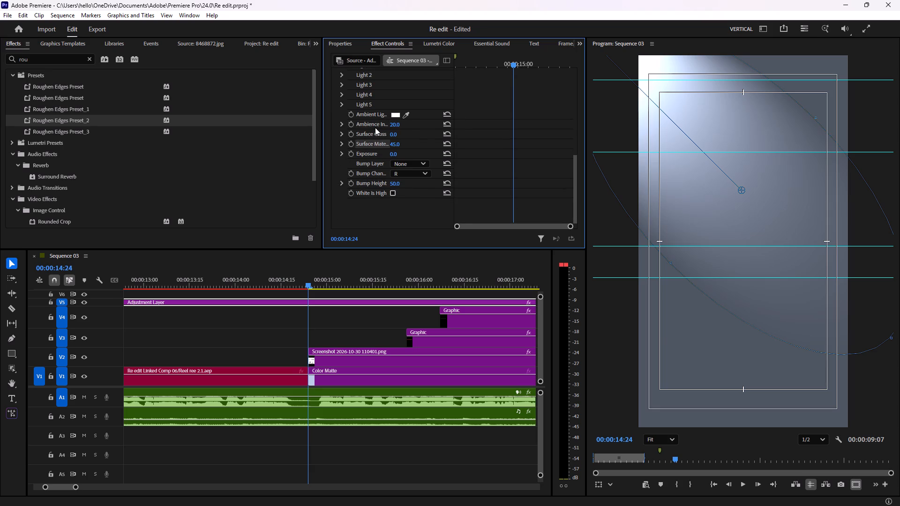
{"action": "left_click", "coordinate": [375, 126], "text": "shift"}
{"action": "left_click", "coordinate": [366, 144], "text": "shift"}
{"action": "left_click", "coordinate": [351, 142]}
{"action": "left_click", "coordinate": [351, 134]}
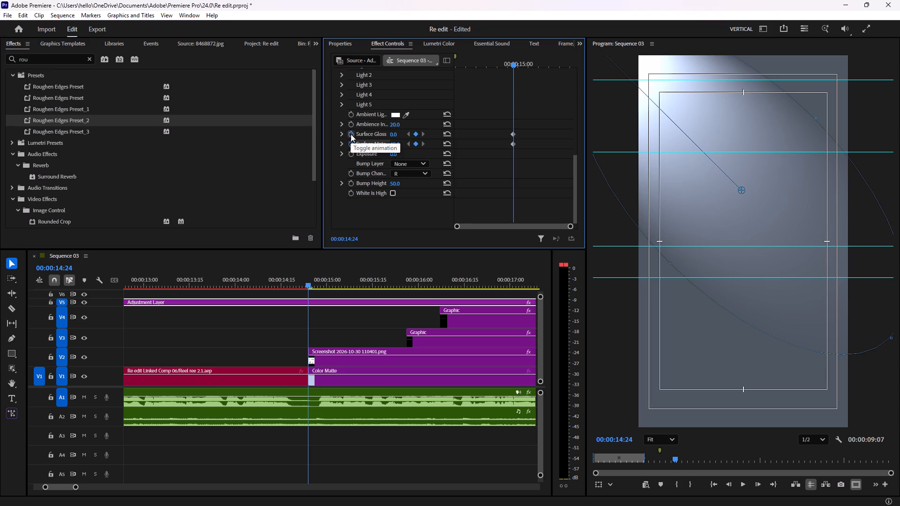
{"action": "left_click", "coordinate": [352, 125]}
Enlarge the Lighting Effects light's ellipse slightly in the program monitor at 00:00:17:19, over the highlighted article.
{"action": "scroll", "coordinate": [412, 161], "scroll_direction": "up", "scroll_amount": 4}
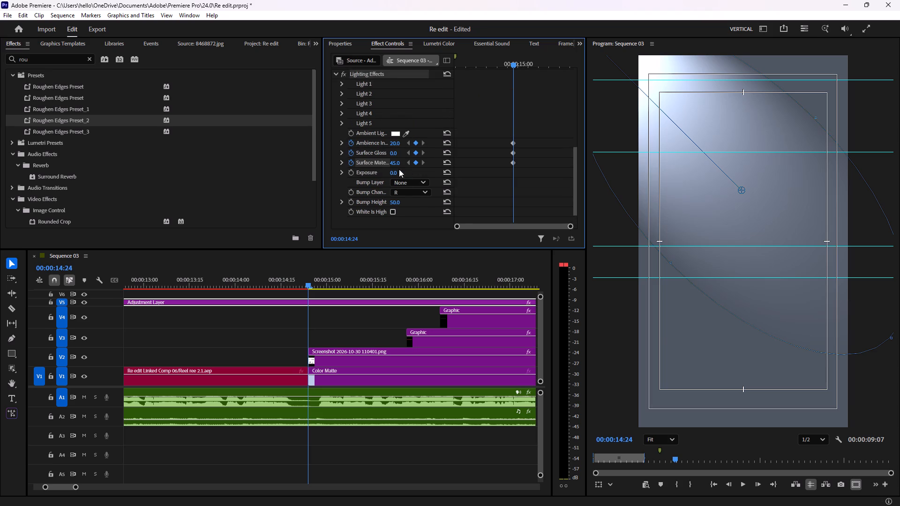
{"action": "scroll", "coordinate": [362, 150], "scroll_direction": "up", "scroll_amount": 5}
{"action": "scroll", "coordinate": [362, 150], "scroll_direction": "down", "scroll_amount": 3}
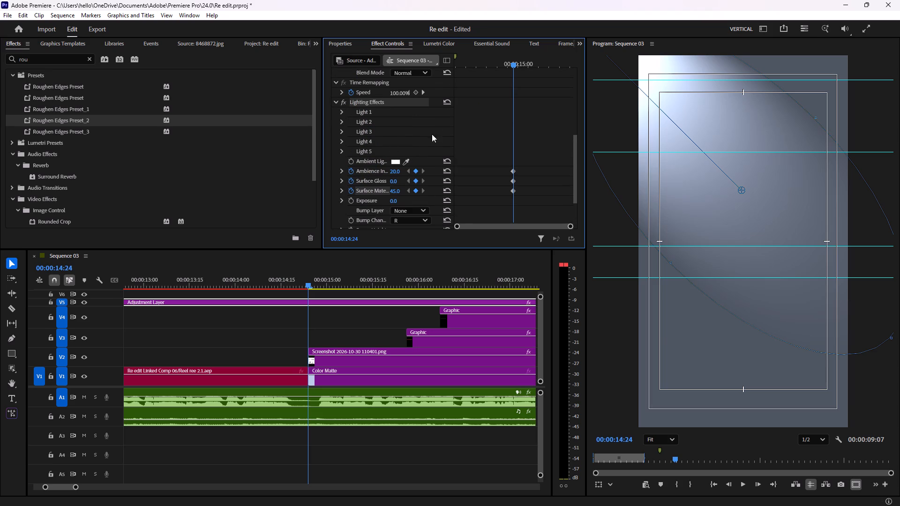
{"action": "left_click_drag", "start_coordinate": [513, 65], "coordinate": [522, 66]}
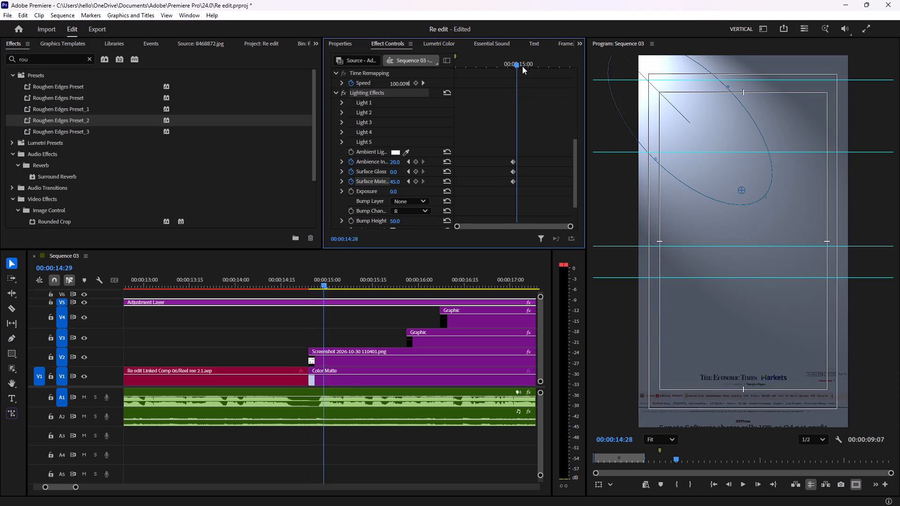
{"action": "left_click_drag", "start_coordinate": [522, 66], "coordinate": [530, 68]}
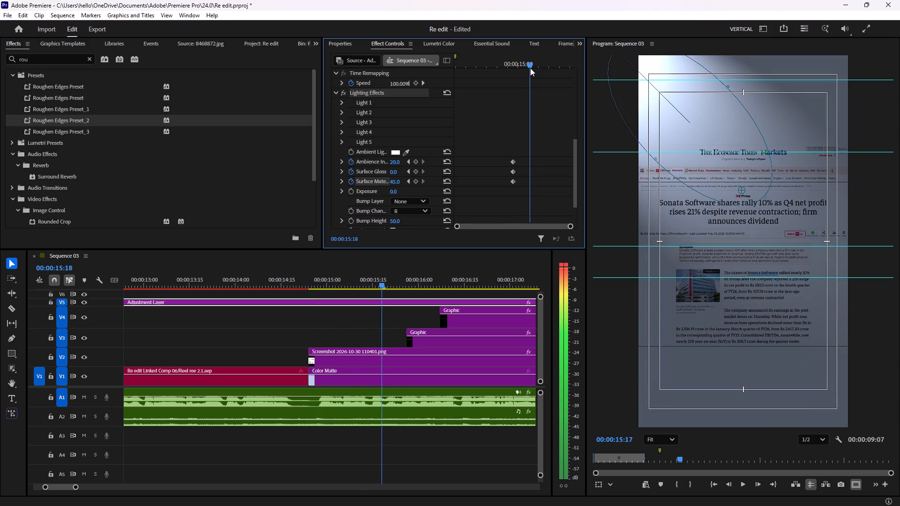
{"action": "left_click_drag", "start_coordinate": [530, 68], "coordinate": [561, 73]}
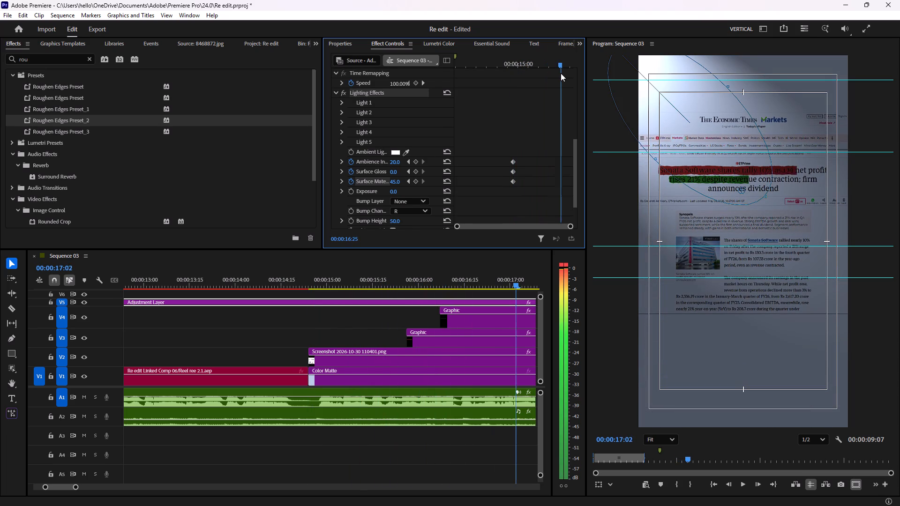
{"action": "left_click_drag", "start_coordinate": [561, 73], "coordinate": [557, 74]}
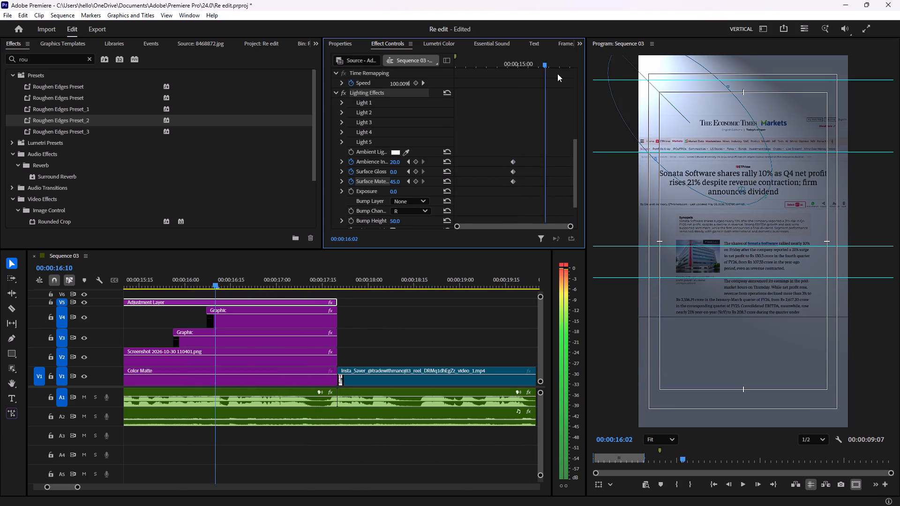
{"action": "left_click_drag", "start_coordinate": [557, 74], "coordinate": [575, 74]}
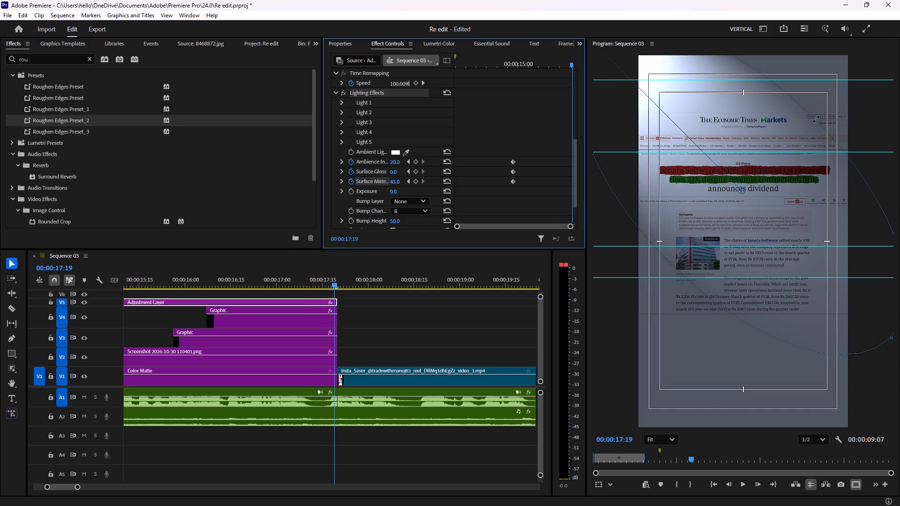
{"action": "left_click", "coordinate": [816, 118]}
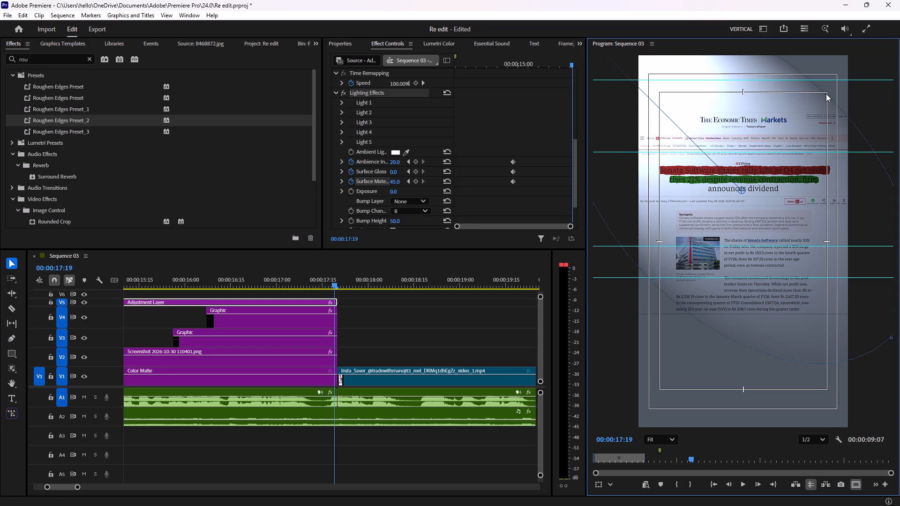
Scrub through the adjustment layer's span, from the red clip to the highlighted article, to check the enlarged light.
{"action": "left_click_drag", "start_coordinate": [337, 283], "coordinate": [307, 283]}
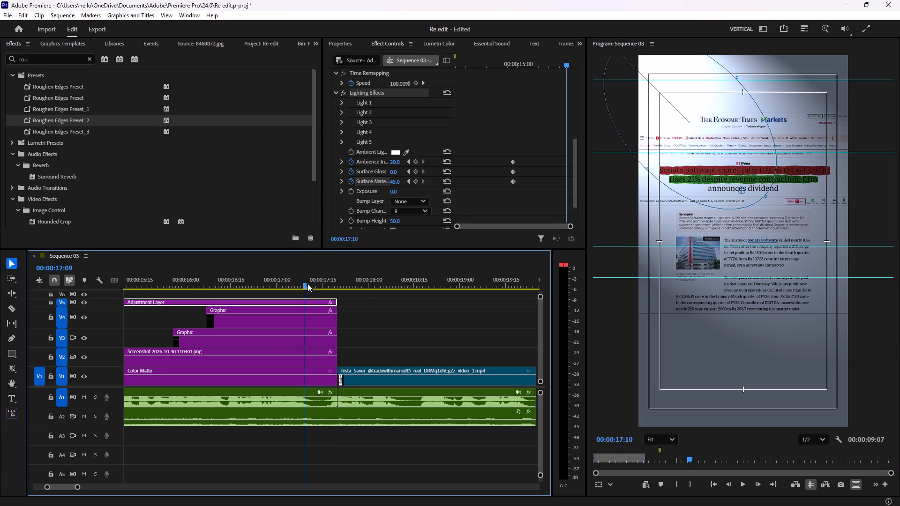
{"action": "left_click_drag", "start_coordinate": [307, 283], "coordinate": [154, 285]}
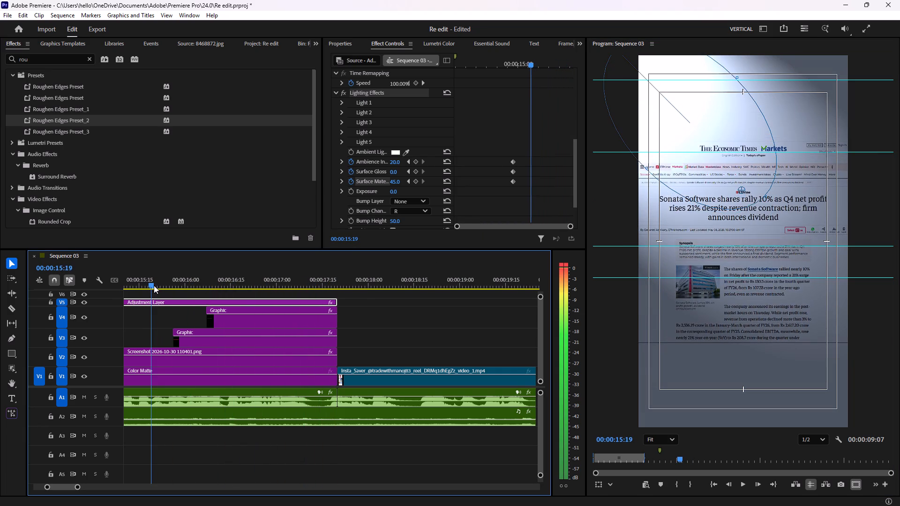
{"action": "left_click_drag", "start_coordinate": [154, 285], "coordinate": [150, 287]}
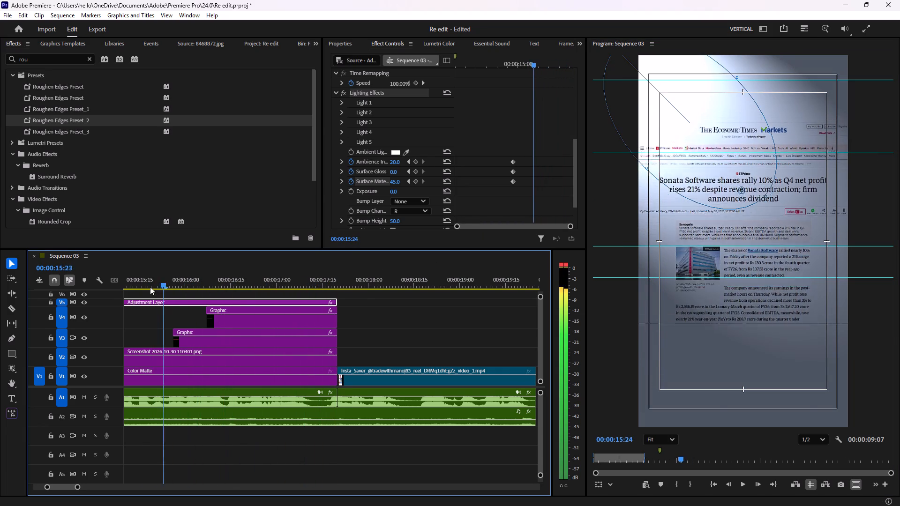
{"action": "left_click_drag", "start_coordinate": [150, 287], "coordinate": [233, 294]}
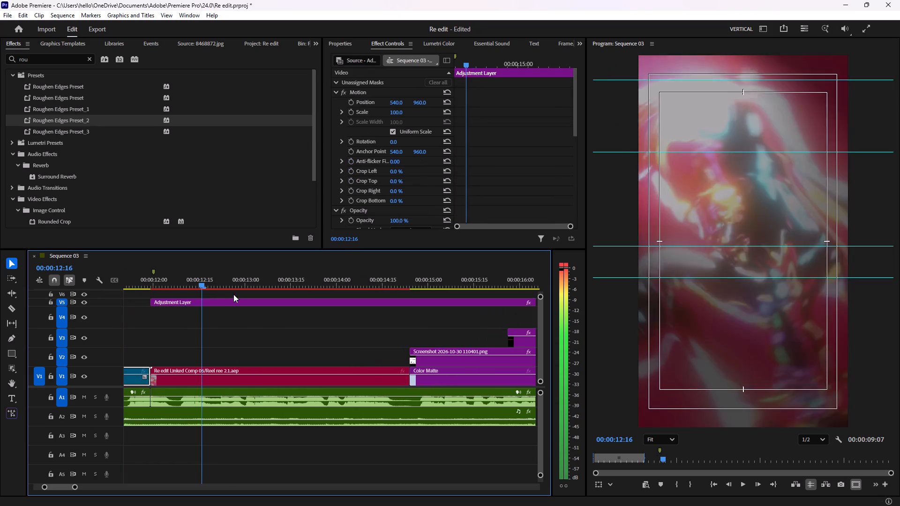
{"action": "left_click_drag", "start_coordinate": [233, 294], "coordinate": [458, 304]}
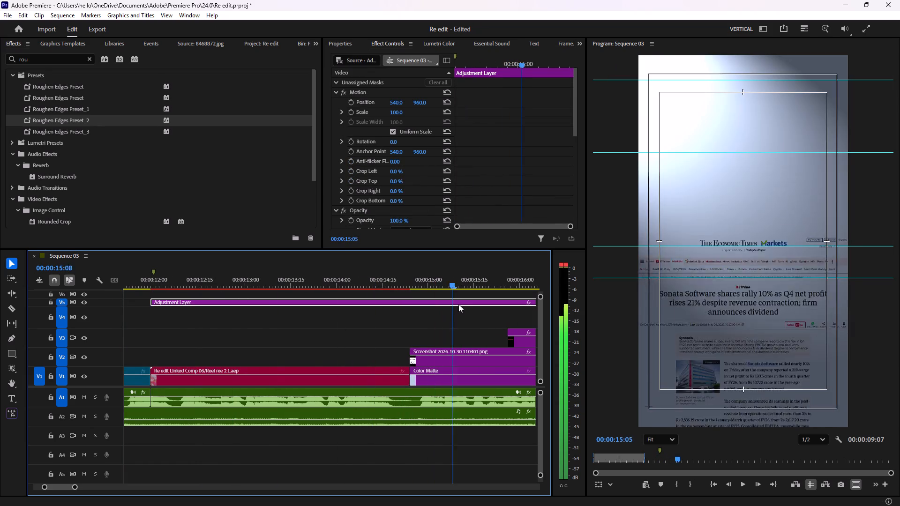
{"action": "left_click_drag", "start_coordinate": [458, 304], "coordinate": [548, 308]}
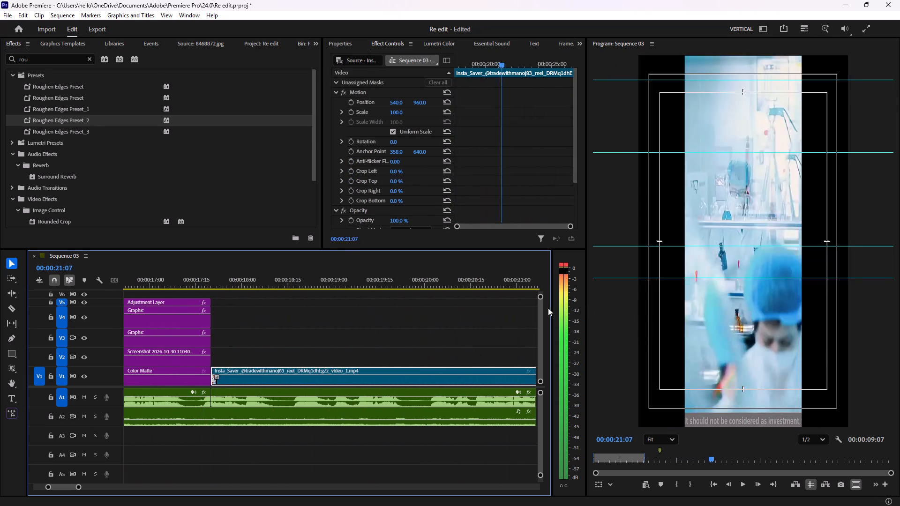
{"action": "left_click_drag", "start_coordinate": [548, 308], "coordinate": [135, 302]}
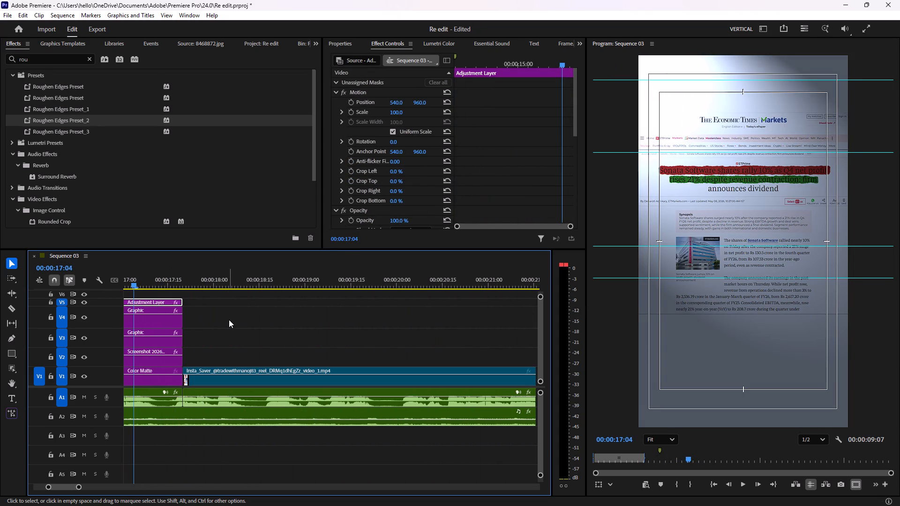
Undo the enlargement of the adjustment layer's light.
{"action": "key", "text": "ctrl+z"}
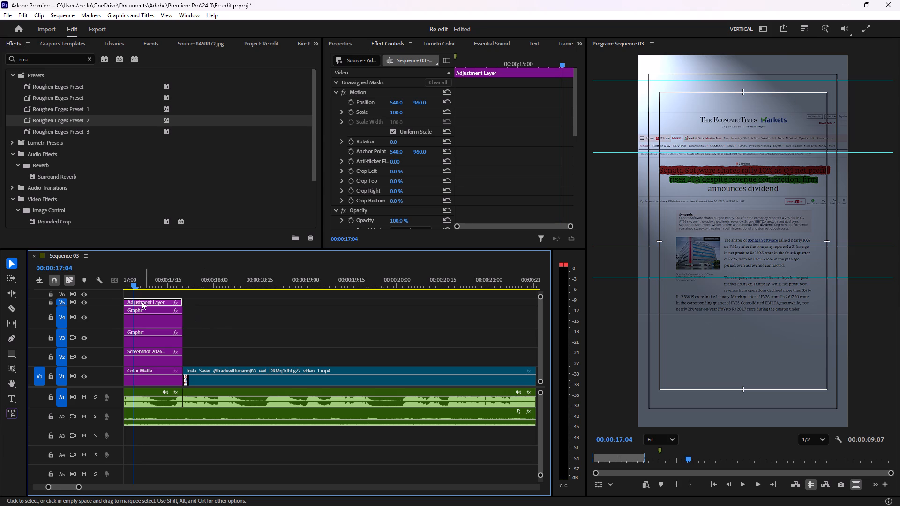
Scrub through the adjustment layer's span, back from the highlighted article to the red clip, to examine the lighting and its keyframes.
{"action": "left_click_drag", "start_coordinate": [135, 284], "coordinate": [239, 290]}
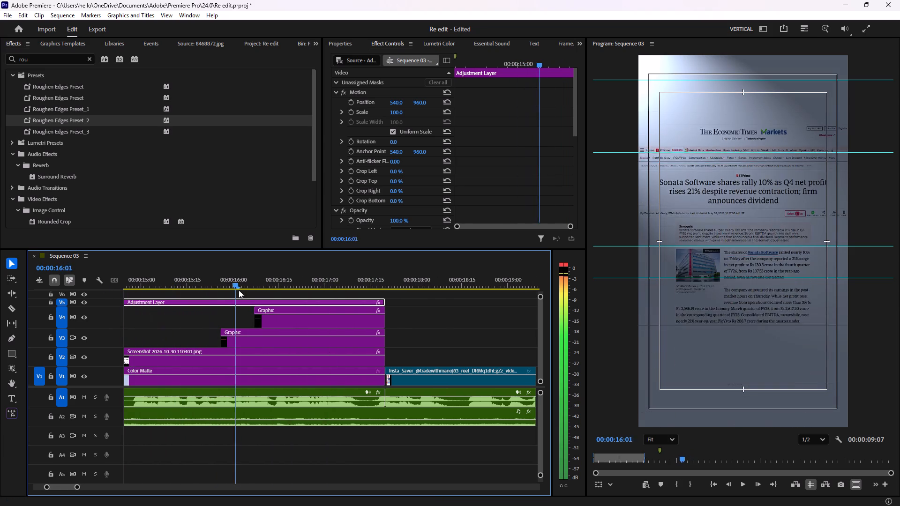
{"action": "left_click_drag", "start_coordinate": [239, 290], "coordinate": [304, 291]}
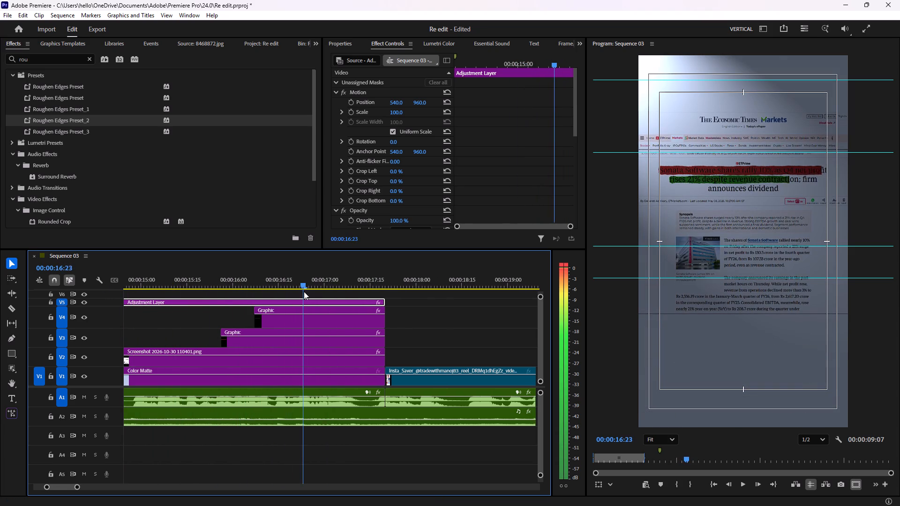
{"action": "left_click_drag", "start_coordinate": [304, 291], "coordinate": [259, 292]}
{"action": "scroll", "coordinate": [360, 191], "scroll_direction": "down", "scroll_amount": 19}
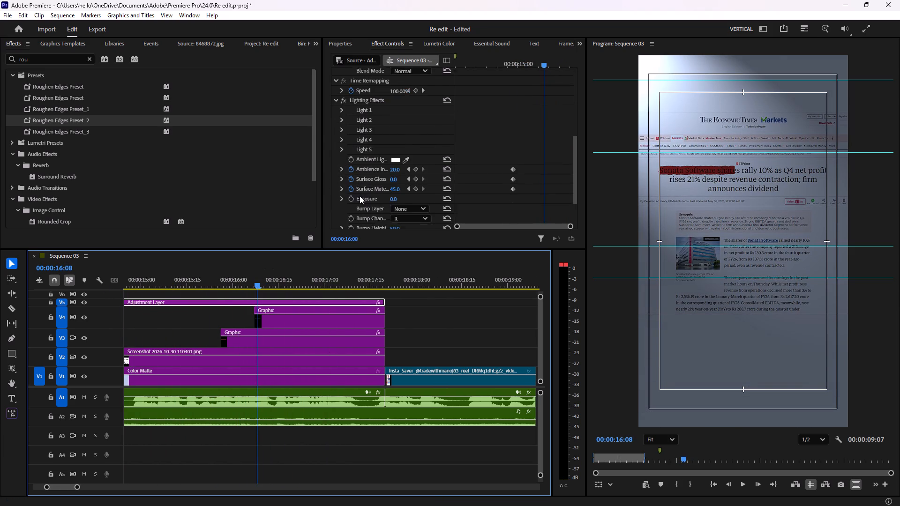
{"action": "scroll", "coordinate": [360, 196], "scroll_direction": "down", "scroll_amount": 3}
{"action": "left_click_drag", "start_coordinate": [542, 60], "coordinate": [526, 66]}
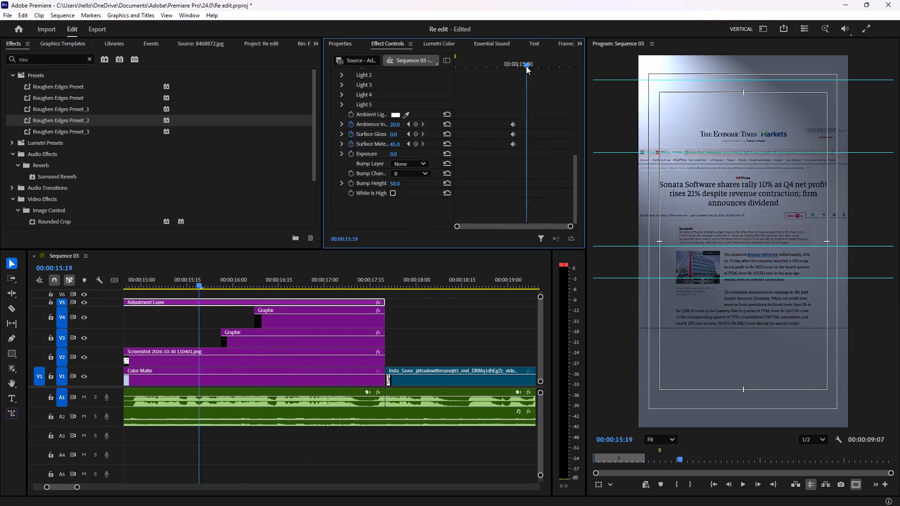
{"action": "left_click_drag", "start_coordinate": [526, 66], "coordinate": [516, 70]}
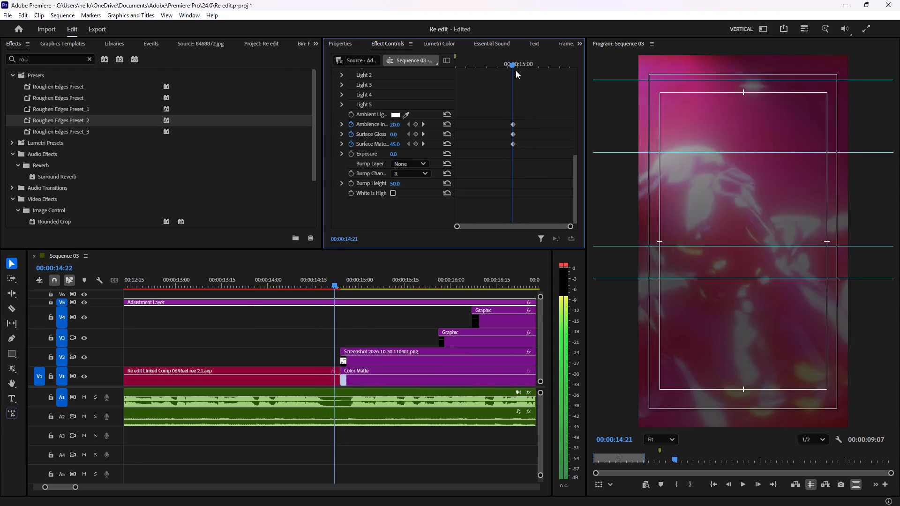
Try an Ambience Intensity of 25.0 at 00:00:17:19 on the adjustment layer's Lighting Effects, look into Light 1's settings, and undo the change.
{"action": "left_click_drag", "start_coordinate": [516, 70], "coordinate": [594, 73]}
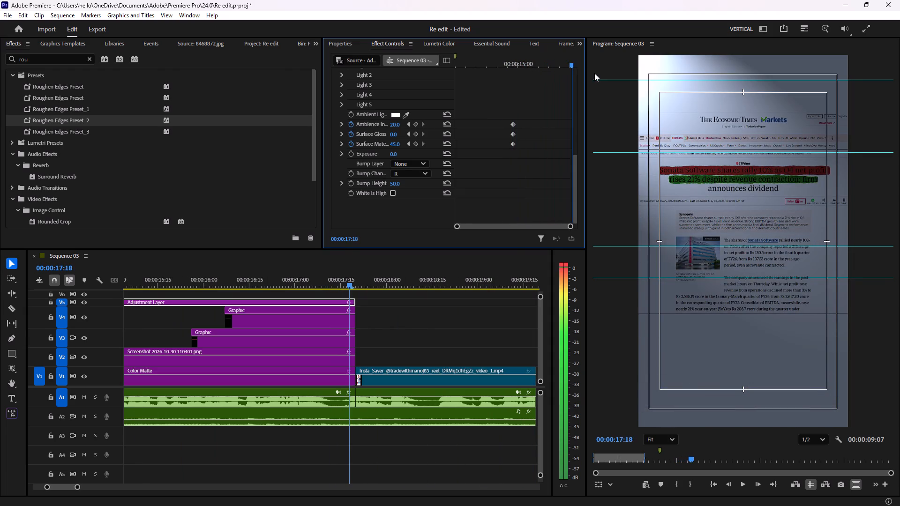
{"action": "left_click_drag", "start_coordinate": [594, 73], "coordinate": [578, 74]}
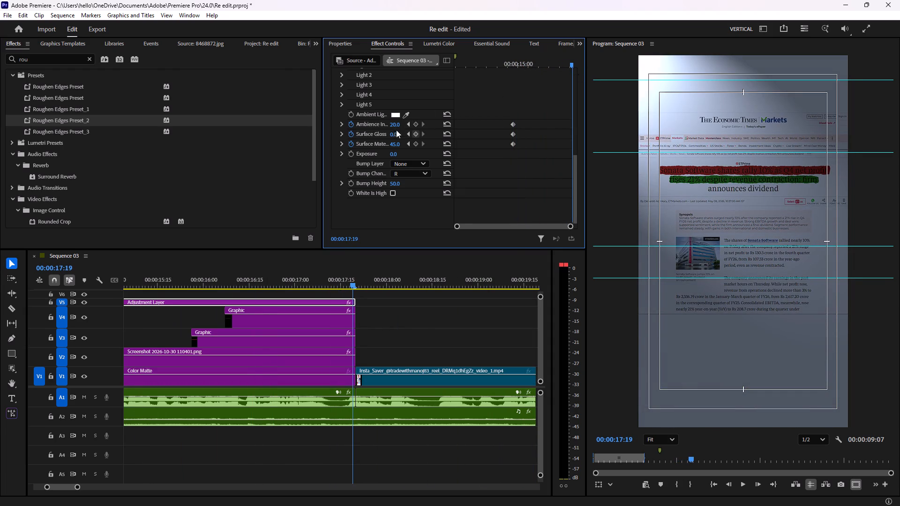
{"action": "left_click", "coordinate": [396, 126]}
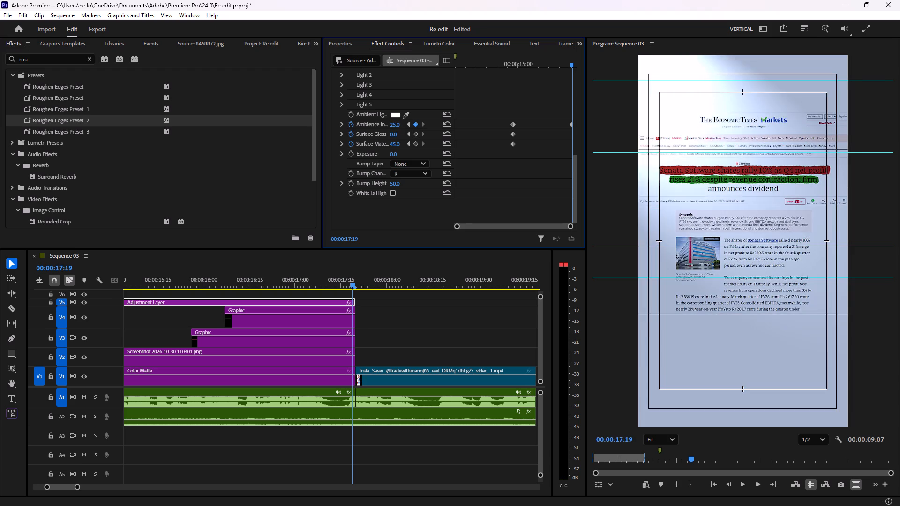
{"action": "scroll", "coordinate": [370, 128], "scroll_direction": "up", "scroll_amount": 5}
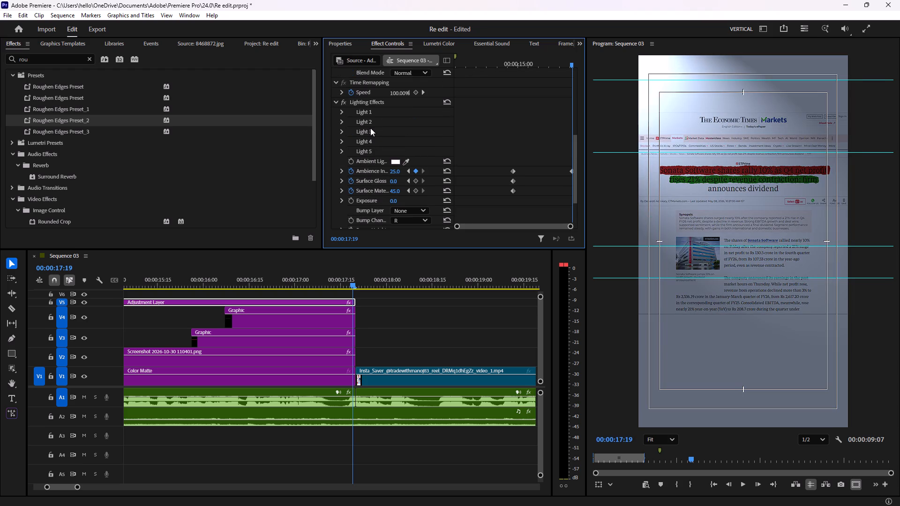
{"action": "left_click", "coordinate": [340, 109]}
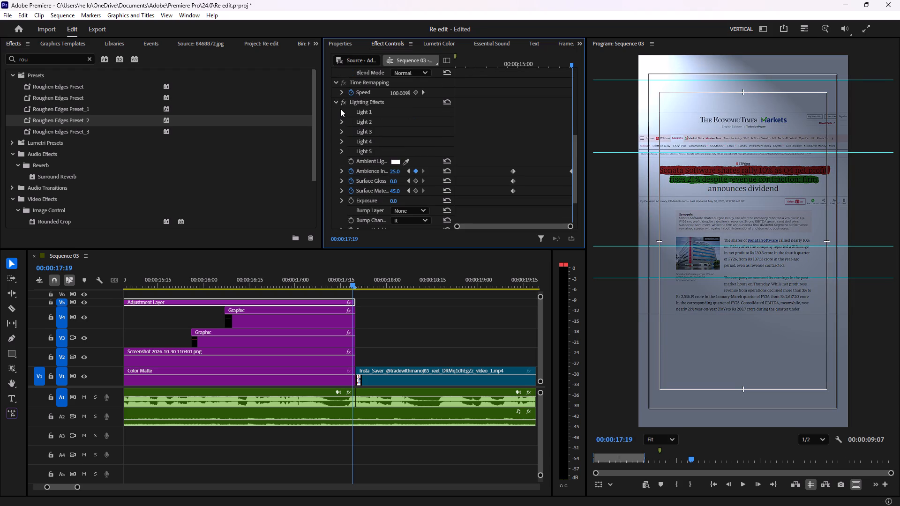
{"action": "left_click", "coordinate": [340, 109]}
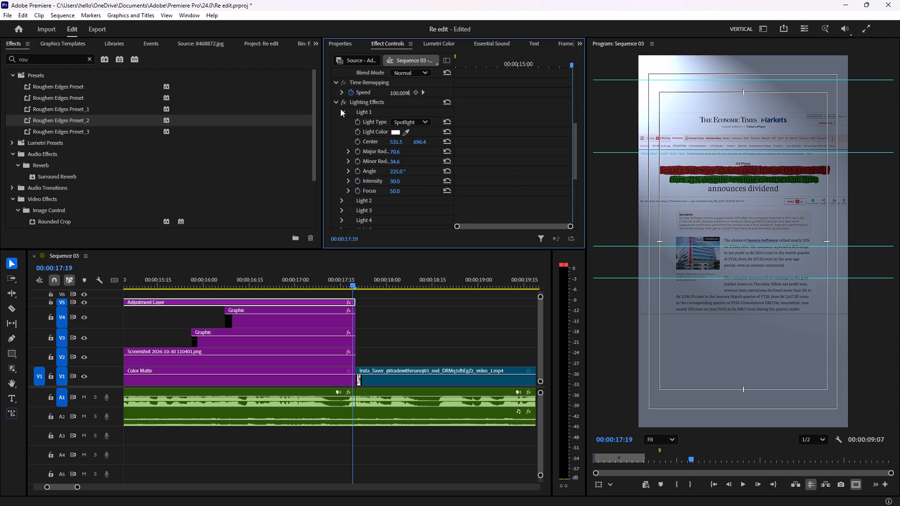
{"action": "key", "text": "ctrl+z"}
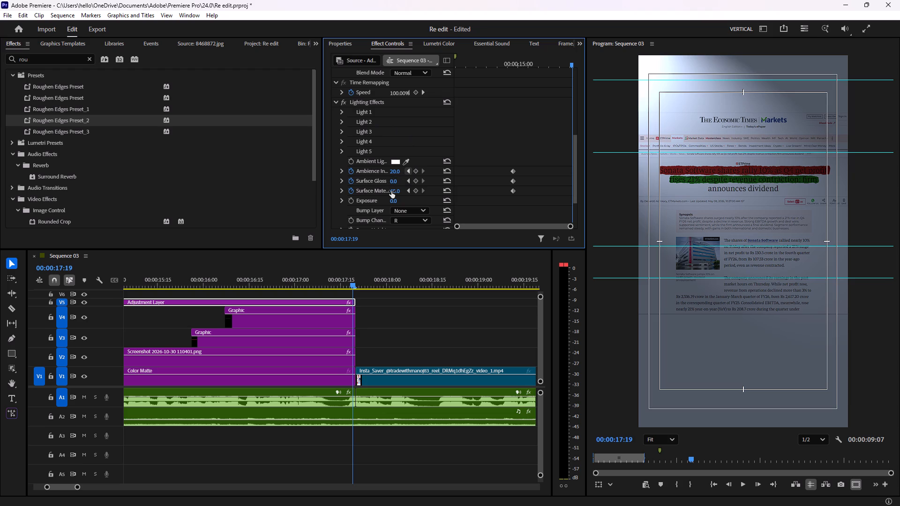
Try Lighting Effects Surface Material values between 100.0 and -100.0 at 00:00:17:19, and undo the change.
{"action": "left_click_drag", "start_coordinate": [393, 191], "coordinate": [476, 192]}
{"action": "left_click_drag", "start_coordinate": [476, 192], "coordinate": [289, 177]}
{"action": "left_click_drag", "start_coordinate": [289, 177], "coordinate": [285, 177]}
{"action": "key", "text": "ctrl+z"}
Undo turning on keyframing for the adjustment layer's Lighting Effects Ambience Intensity.
{"action": "scroll", "coordinate": [375, 129], "scroll_direction": "up", "scroll_amount": 3}
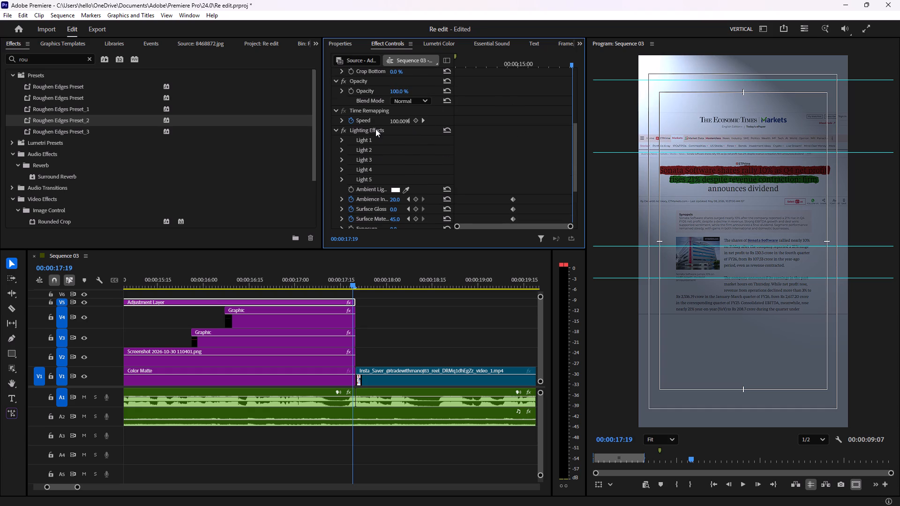
{"action": "left_click", "coordinate": [335, 128]}
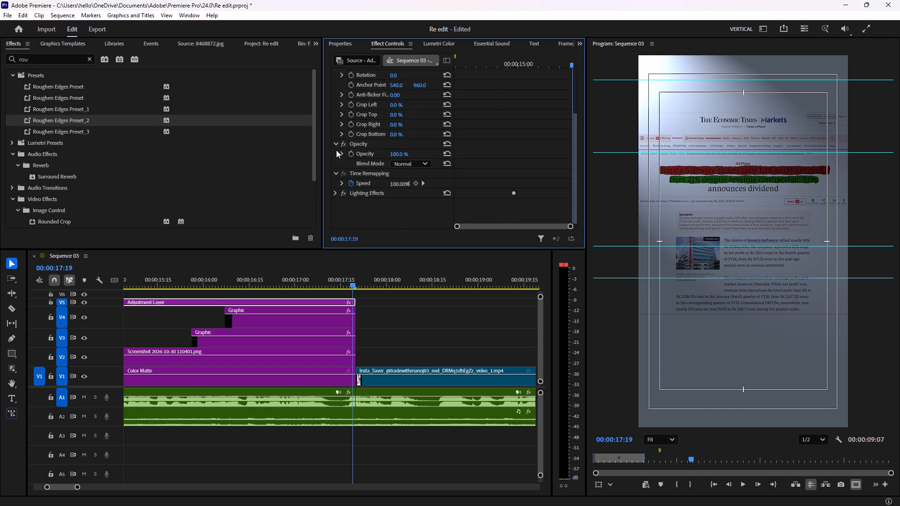
{"action": "scroll", "coordinate": [384, 184], "scroll_direction": "up", "scroll_amount": 5}
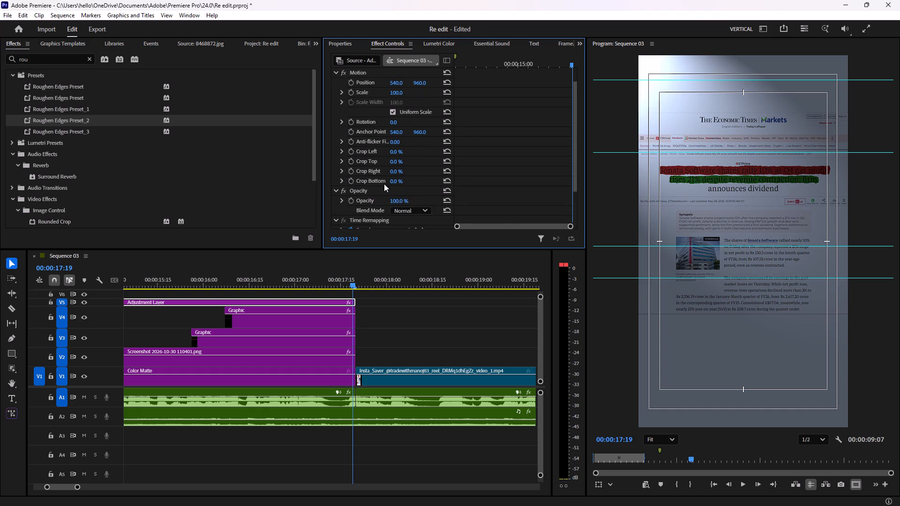
{"action": "scroll", "coordinate": [384, 184], "scroll_direction": "up", "scroll_amount": 5}
{"action": "scroll", "coordinate": [384, 184], "scroll_direction": "down", "scroll_amount": 1}
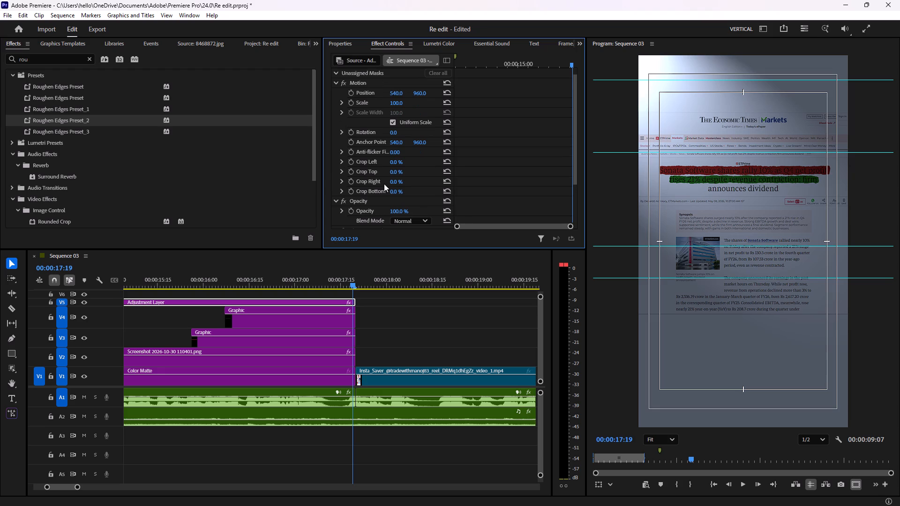
{"action": "key", "text": "ctrl+z"}
Delete the Surface Gloss and Surface Material keyframes from the adjustment layer's Lighting Effects.
{"action": "scroll", "coordinate": [381, 184], "scroll_direction": "down", "scroll_amount": 6}
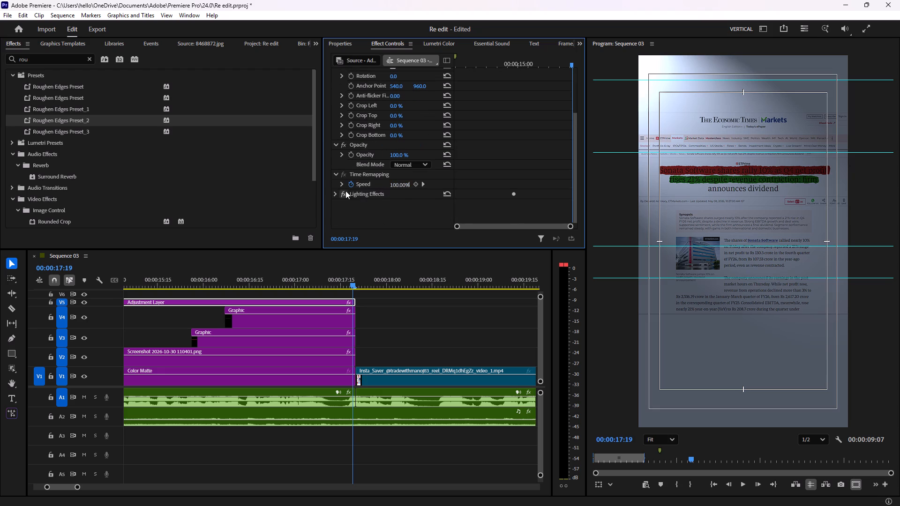
{"action": "left_click", "coordinate": [335, 194]}
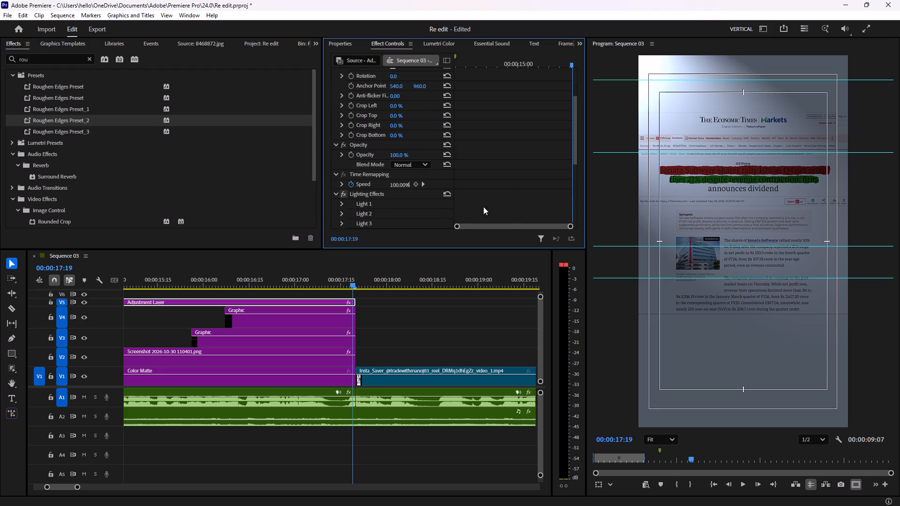
{"action": "scroll", "coordinate": [489, 207], "scroll_direction": "down", "scroll_amount": 14}
{"action": "left_click_drag", "start_coordinate": [499, 114], "coordinate": [535, 191]}
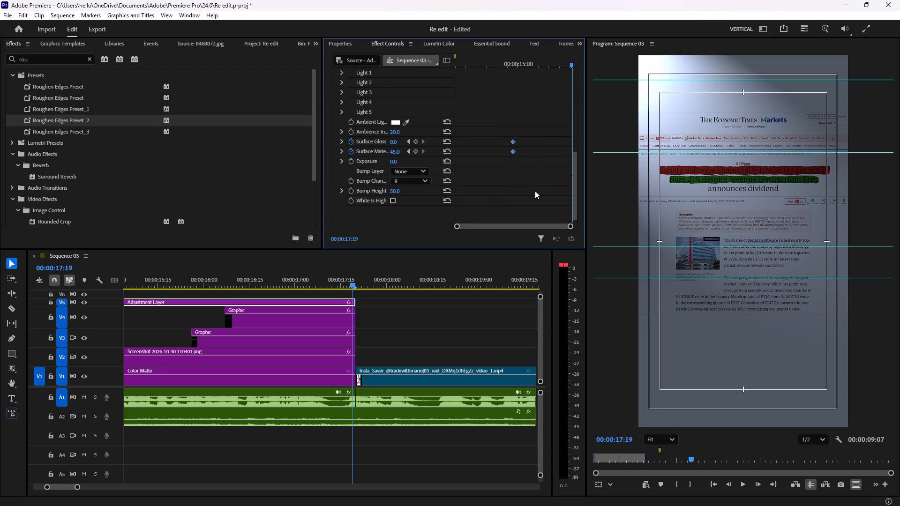
{"action": "key", "text": "BackSpace"}
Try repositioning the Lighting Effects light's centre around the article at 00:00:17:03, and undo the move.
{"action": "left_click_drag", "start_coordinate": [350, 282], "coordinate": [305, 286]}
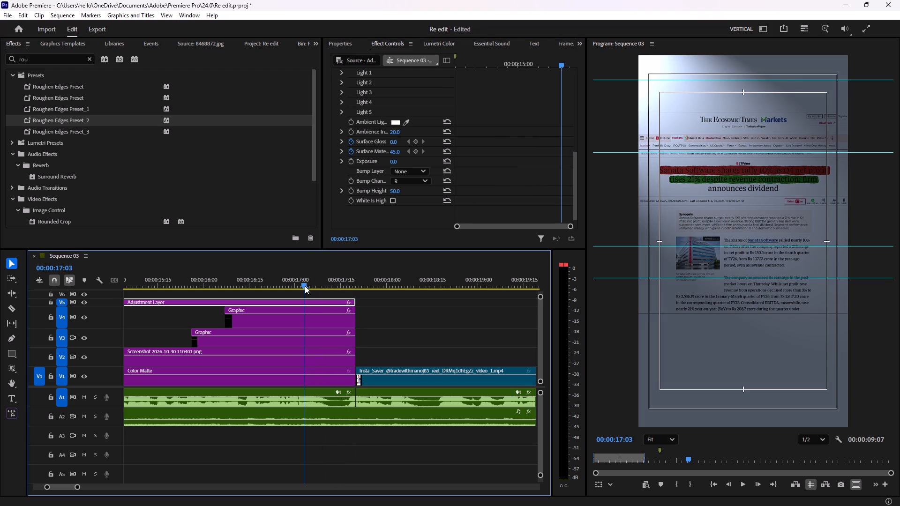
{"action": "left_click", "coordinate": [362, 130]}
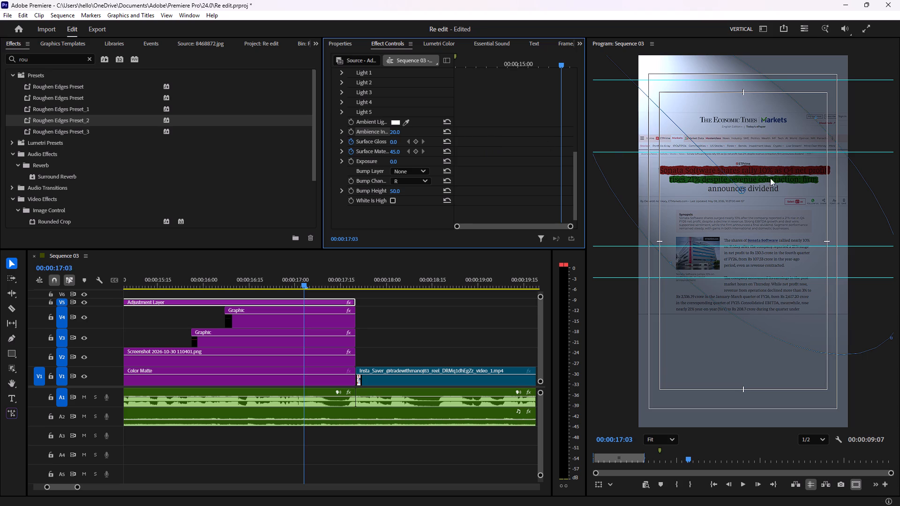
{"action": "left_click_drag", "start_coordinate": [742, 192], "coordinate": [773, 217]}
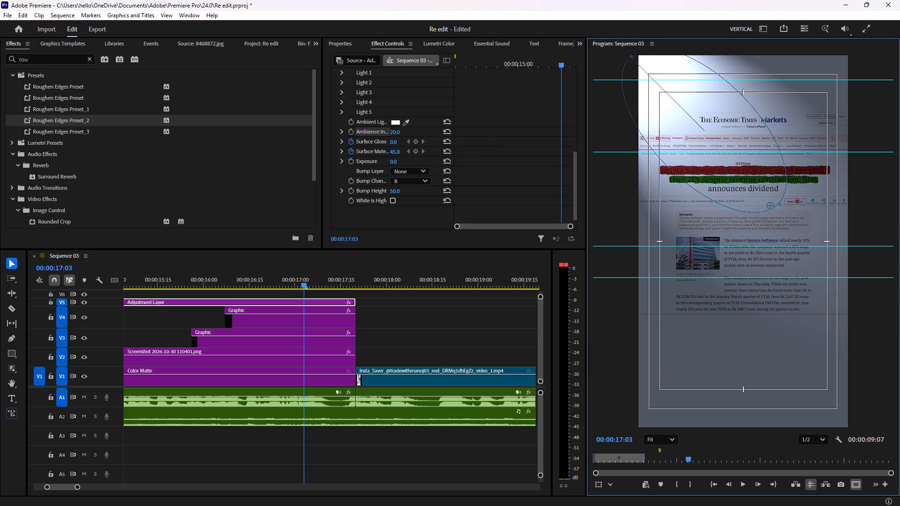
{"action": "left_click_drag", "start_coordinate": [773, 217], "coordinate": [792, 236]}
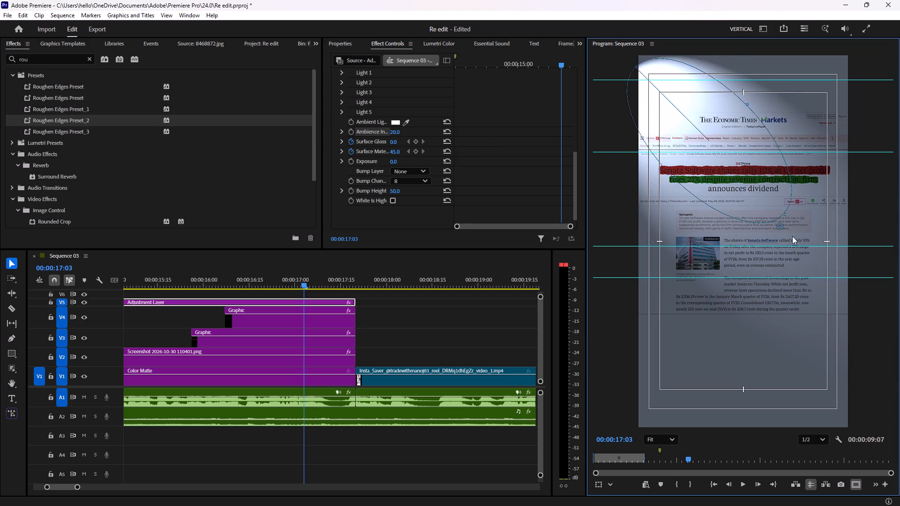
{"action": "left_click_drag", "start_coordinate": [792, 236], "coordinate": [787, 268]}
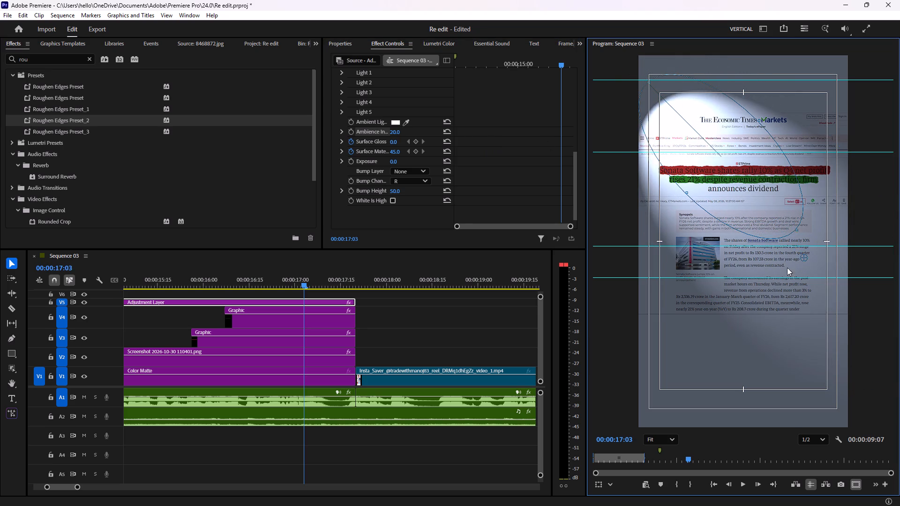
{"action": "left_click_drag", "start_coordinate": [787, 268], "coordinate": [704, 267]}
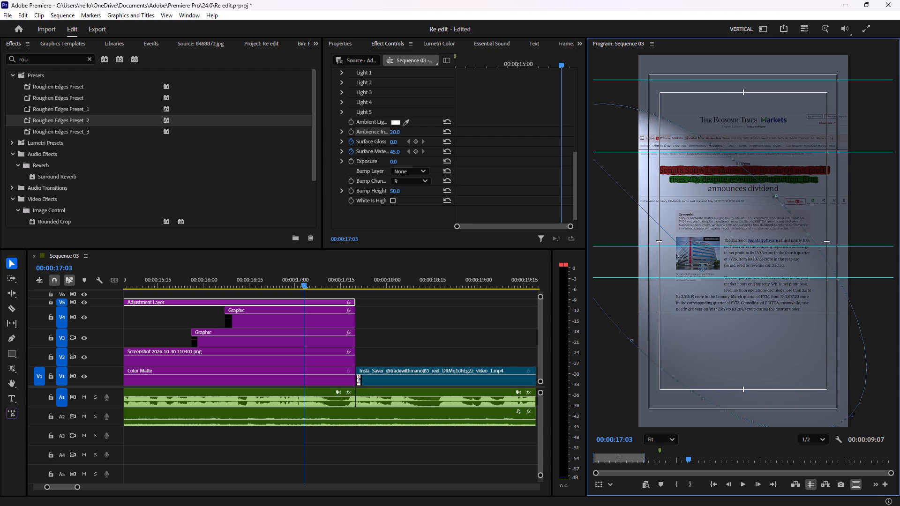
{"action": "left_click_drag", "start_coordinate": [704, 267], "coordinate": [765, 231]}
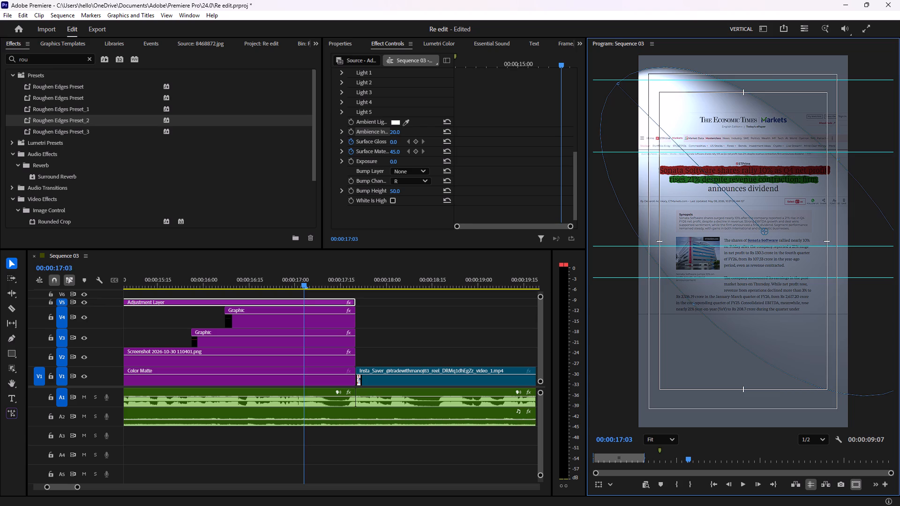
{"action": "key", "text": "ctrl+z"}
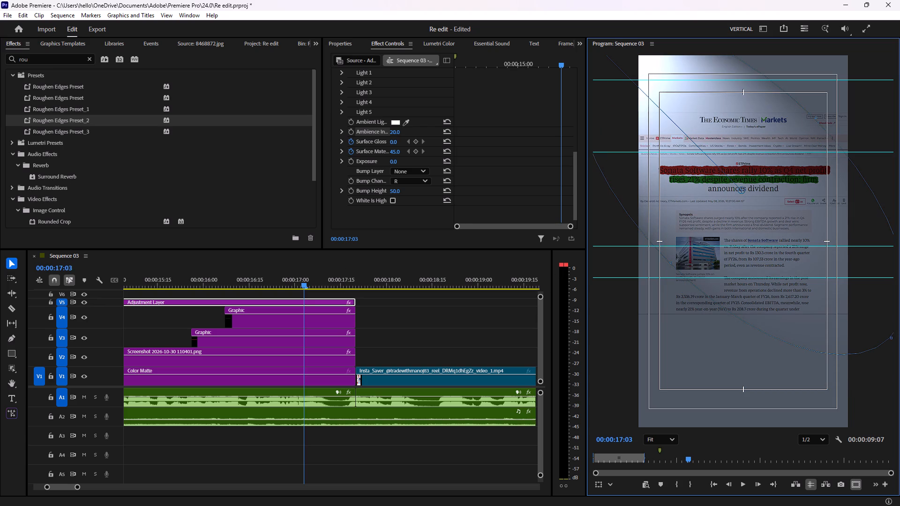
Shift the light's centre slightly down and to the right, to just below the headline's last line at 00:00:17:03.
{"action": "left_click_drag", "start_coordinate": [742, 191], "coordinate": [765, 205]}
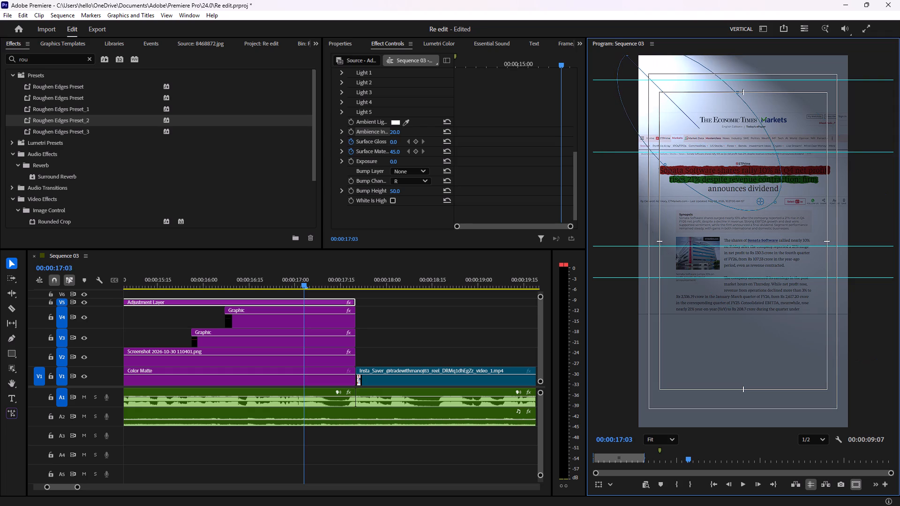
{"action": "left_click_drag", "start_coordinate": [765, 205], "coordinate": [768, 207]}
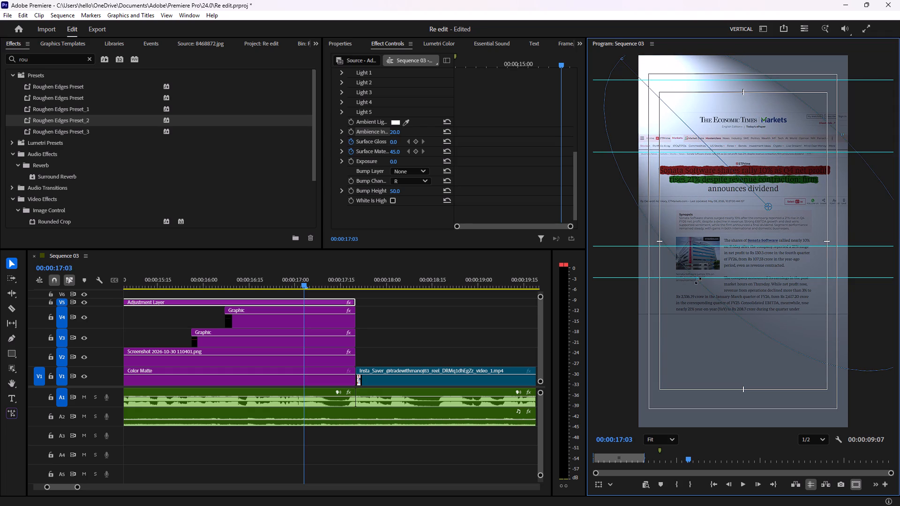
Reshape the Lighting Effects light's ellipse at 00:00:17:03 into a broad diagonal oval stretching from the frame's upper-left corner across the article.
{"action": "left_click_drag", "start_coordinate": [698, 281], "coordinate": [644, 305]}
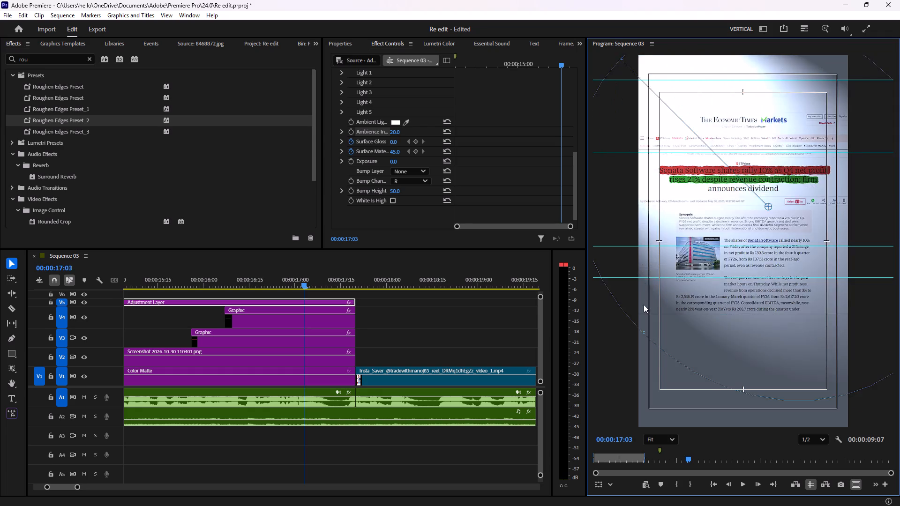
{"action": "left_click_drag", "start_coordinate": [644, 305], "coordinate": [655, 299]}
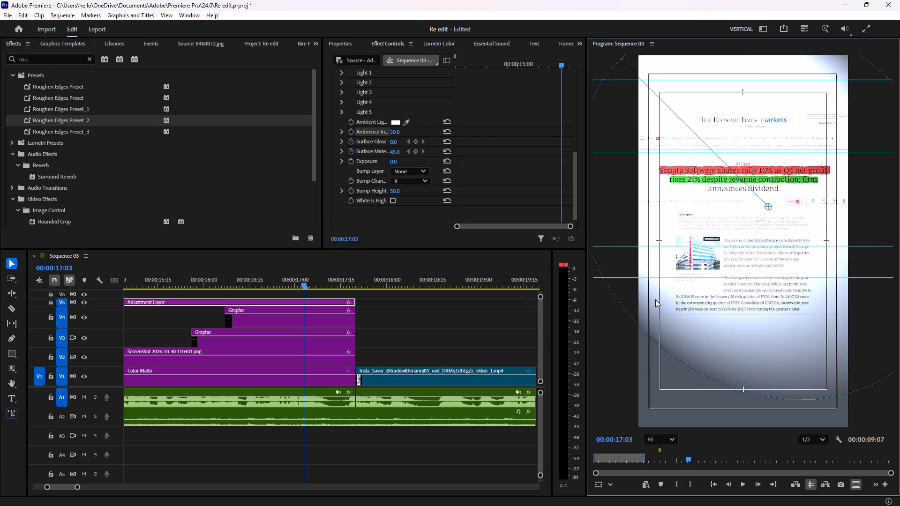
{"action": "left_click_drag", "start_coordinate": [655, 299], "coordinate": [679, 282]}
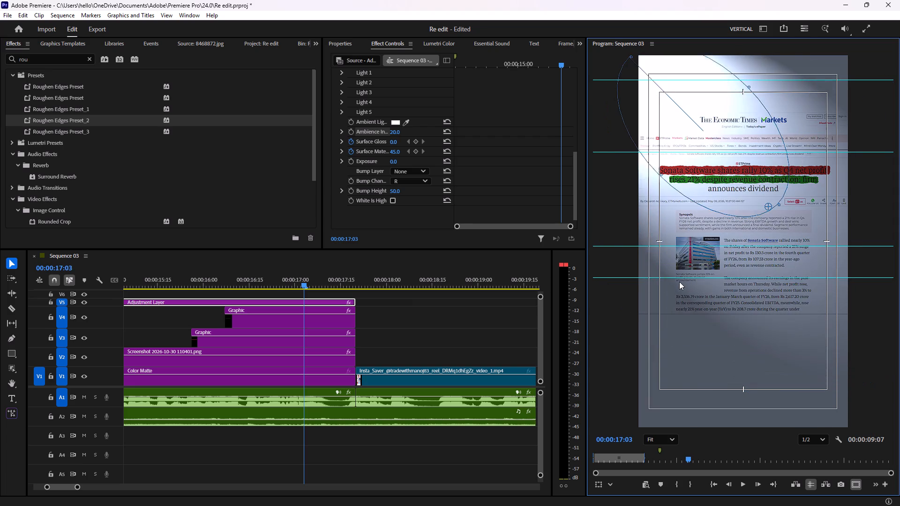
{"action": "left_click_drag", "start_coordinate": [679, 282], "coordinate": [681, 280]}
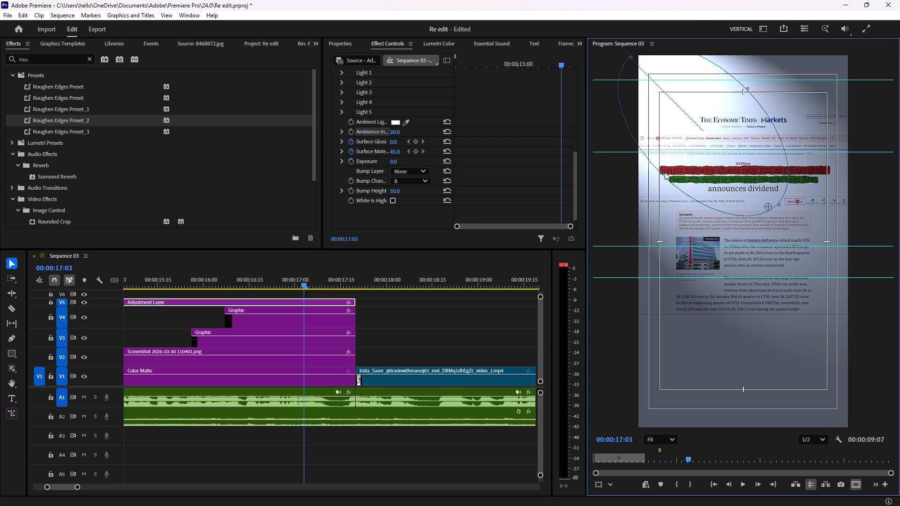
{"action": "scroll", "coordinate": [664, 172], "scroll_direction": "up", "scroll_amount": 6}
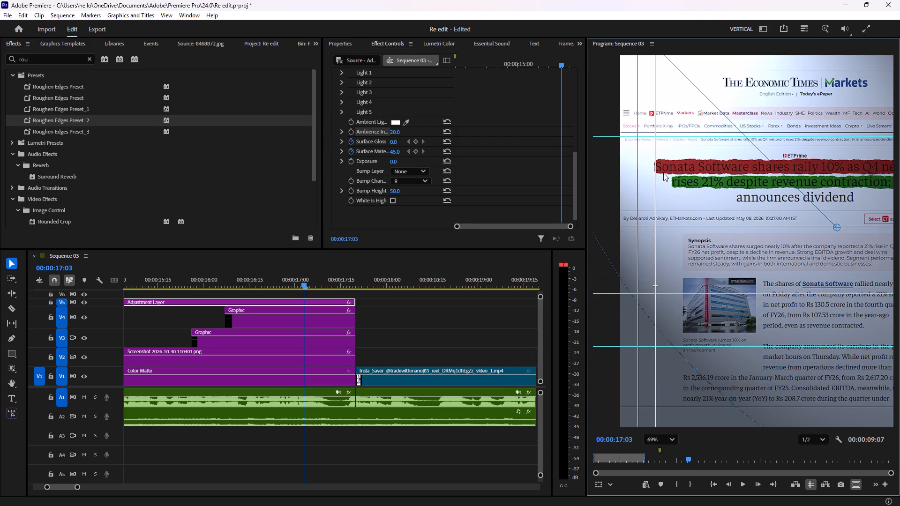
{"action": "scroll", "coordinate": [740, 177], "scroll_direction": "down", "scroll_amount": 4}
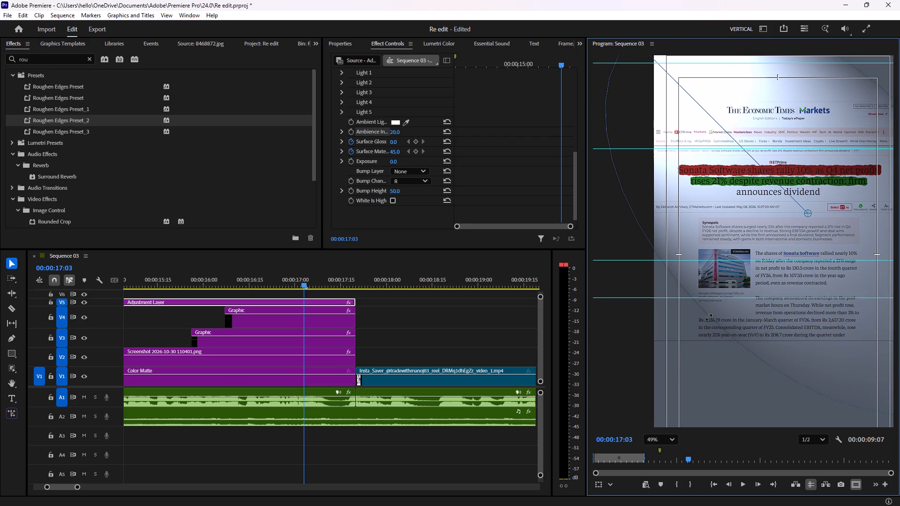
{"action": "left_click_drag", "start_coordinate": [709, 317], "coordinate": [711, 313]}
{"action": "scroll", "coordinate": [767, 244], "scroll_direction": "down", "scroll_amount": 4}
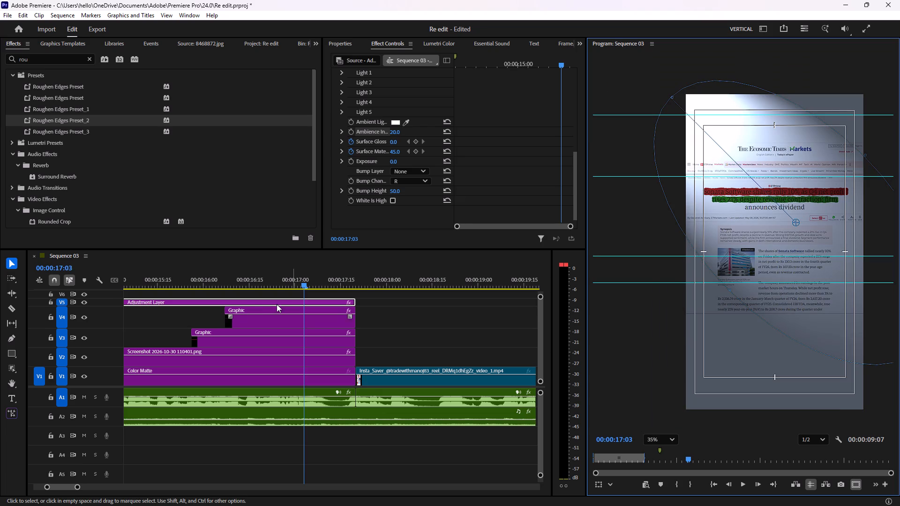
Turn on keyframing for the adjustment layer's Motion Position at 00:00:16:07.
{"action": "left_click_drag", "start_coordinate": [305, 283], "coordinate": [232, 283]}
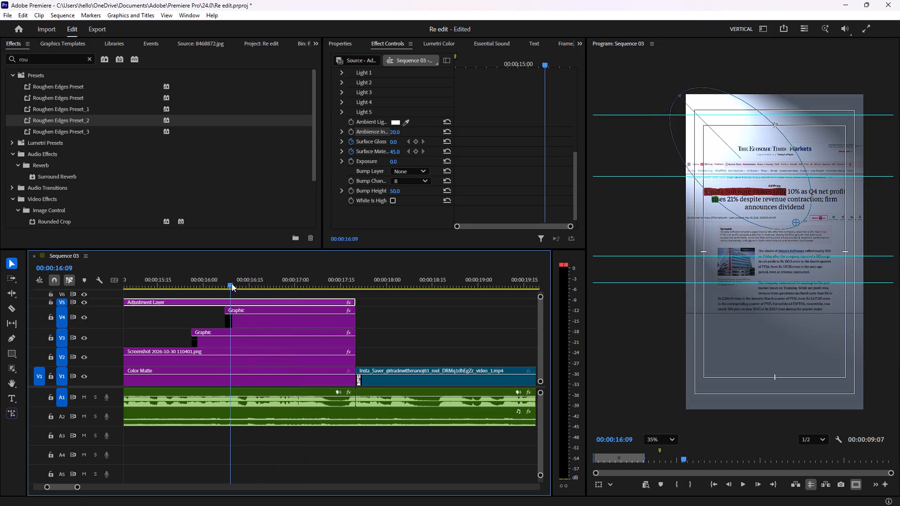
{"action": "left_click_drag", "start_coordinate": [232, 283], "coordinate": [226, 284]}
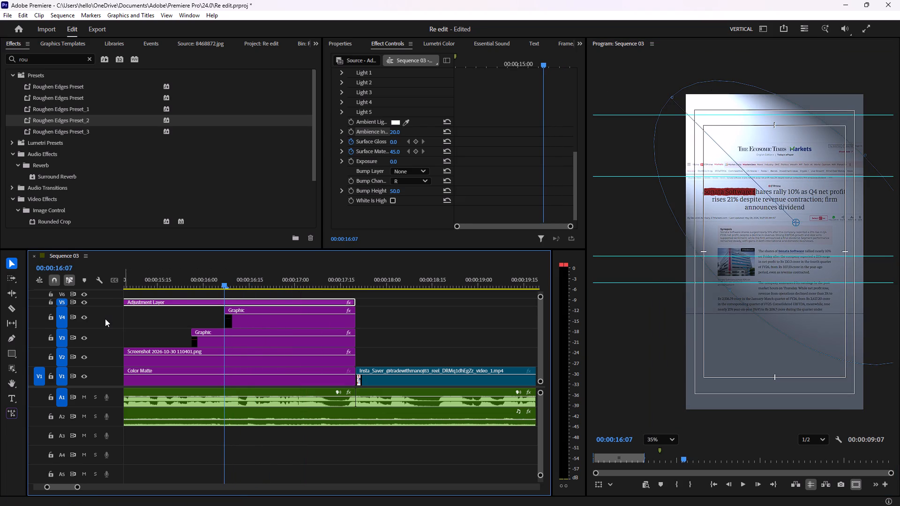
{"action": "scroll", "coordinate": [100, 302], "scroll_direction": "up", "scroll_amount": 3, "text": "alt"}
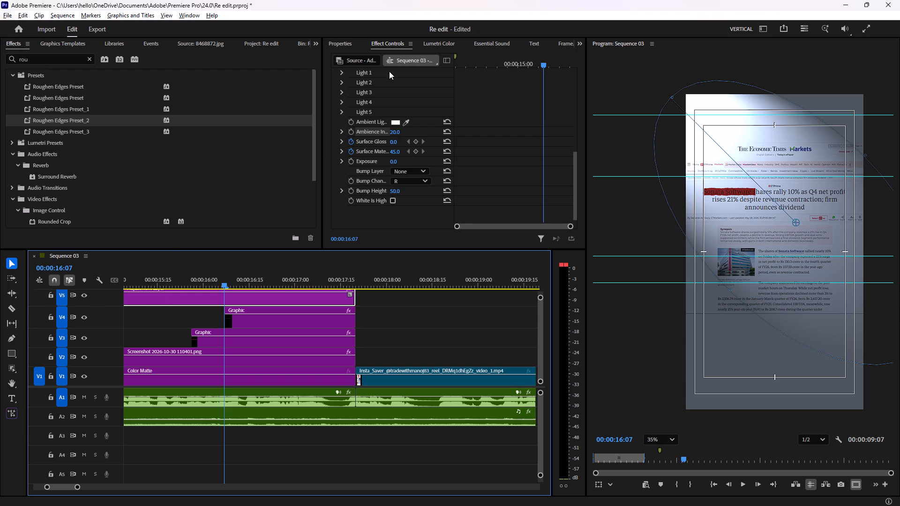
{"action": "scroll", "coordinate": [384, 114], "scroll_direction": "up", "scroll_amount": 5}
{"action": "left_click", "coordinate": [485, 141]}
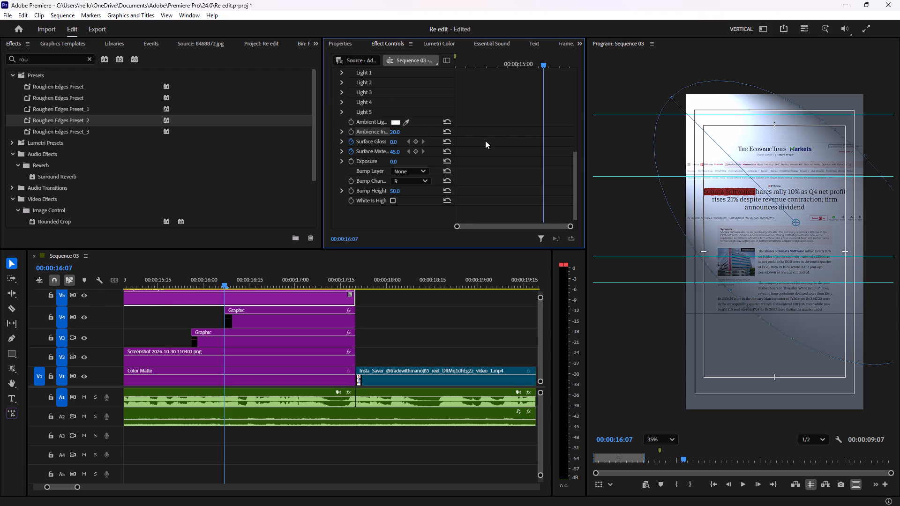
{"action": "scroll", "coordinate": [343, 96], "scroll_direction": "up", "scroll_amount": 17}
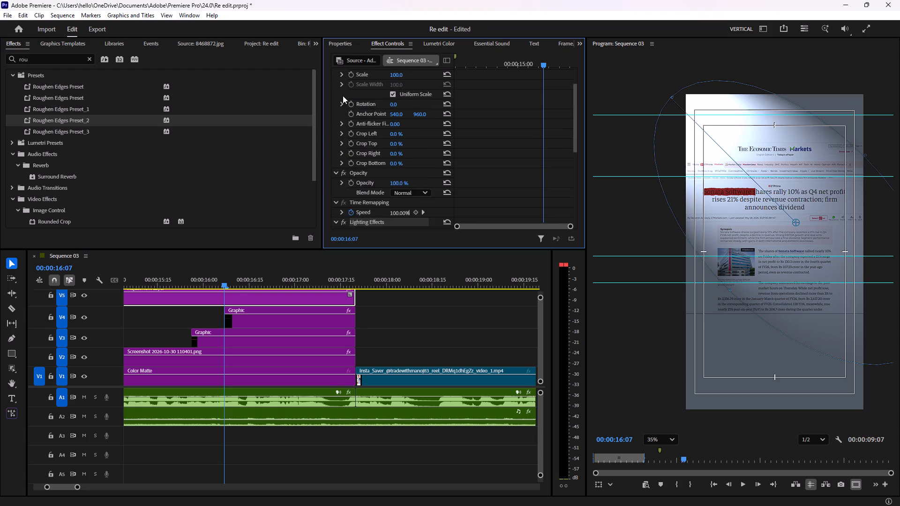
{"action": "scroll", "coordinate": [343, 96], "scroll_direction": "up", "scroll_amount": 9}
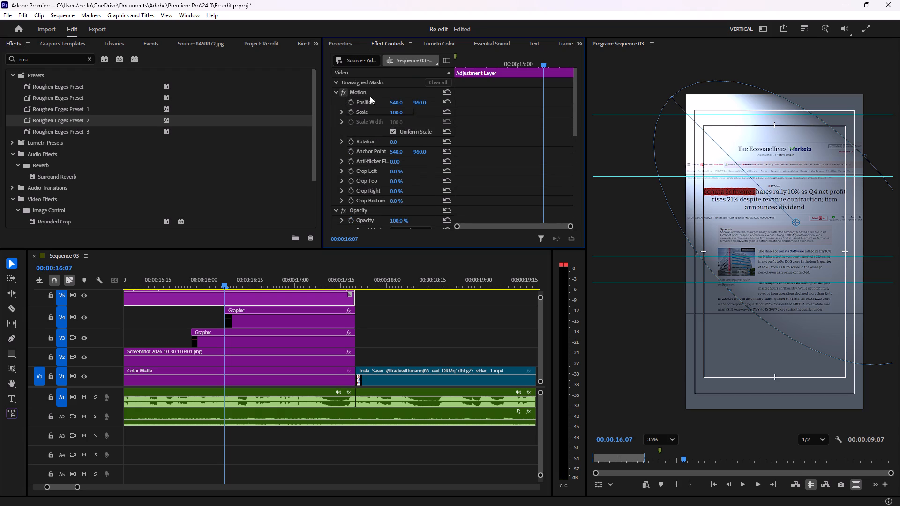
{"action": "left_click", "coordinate": [351, 104]}
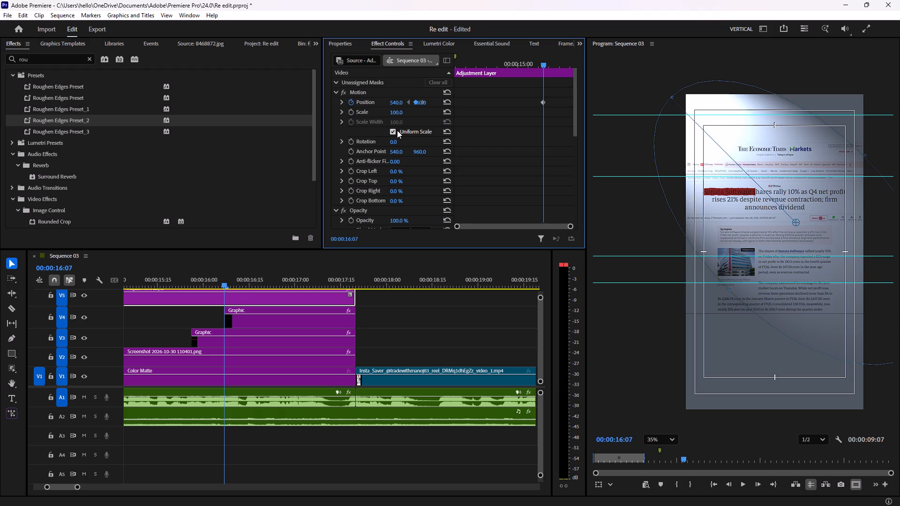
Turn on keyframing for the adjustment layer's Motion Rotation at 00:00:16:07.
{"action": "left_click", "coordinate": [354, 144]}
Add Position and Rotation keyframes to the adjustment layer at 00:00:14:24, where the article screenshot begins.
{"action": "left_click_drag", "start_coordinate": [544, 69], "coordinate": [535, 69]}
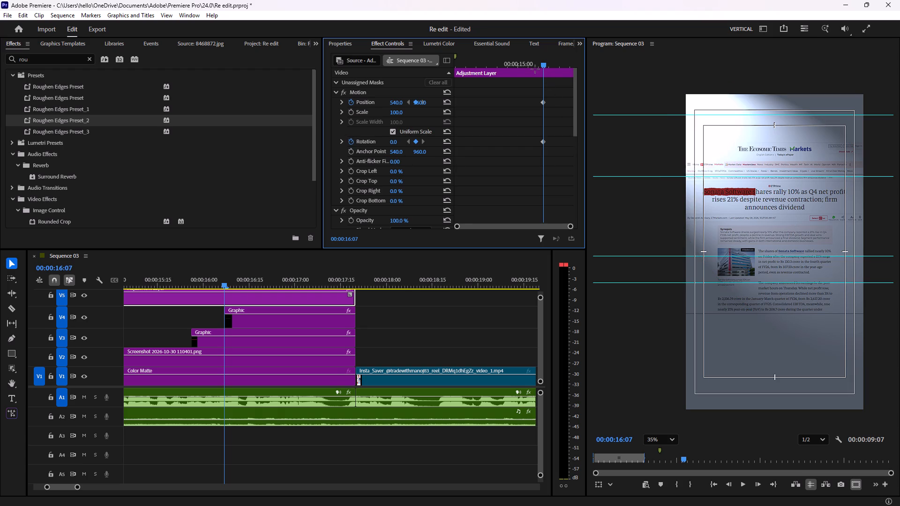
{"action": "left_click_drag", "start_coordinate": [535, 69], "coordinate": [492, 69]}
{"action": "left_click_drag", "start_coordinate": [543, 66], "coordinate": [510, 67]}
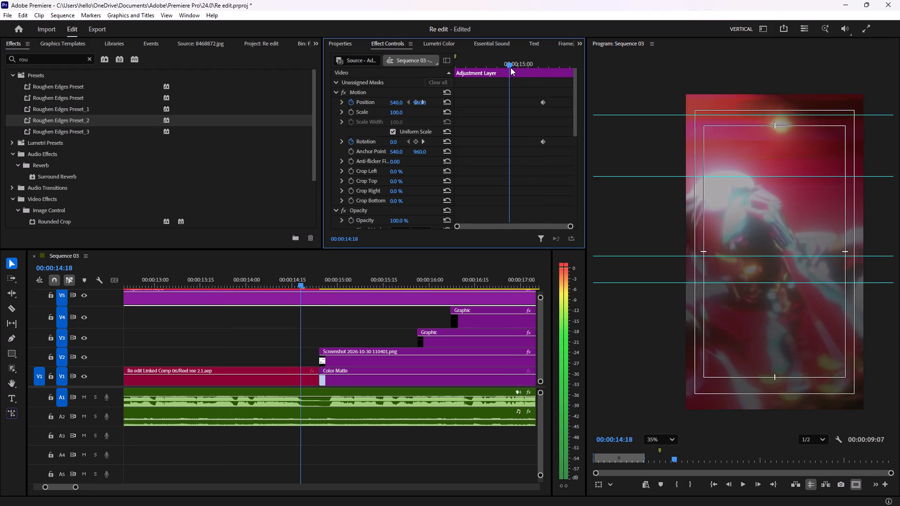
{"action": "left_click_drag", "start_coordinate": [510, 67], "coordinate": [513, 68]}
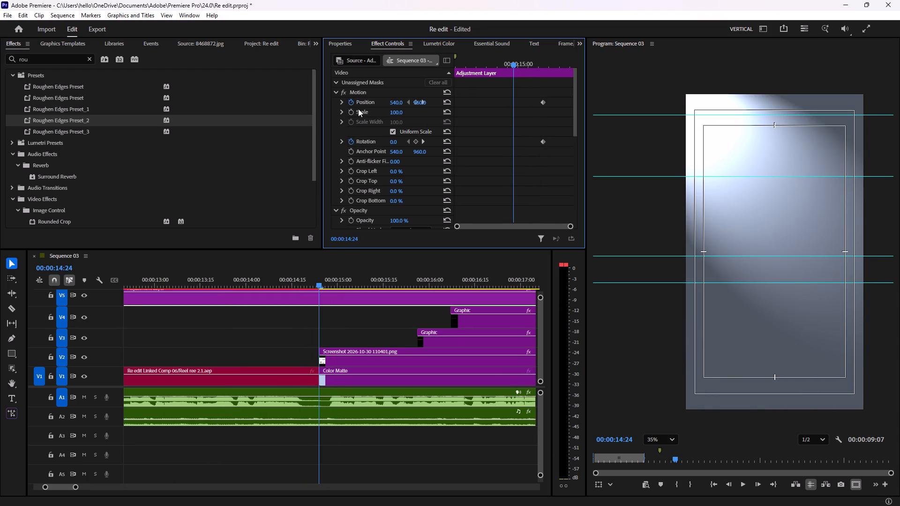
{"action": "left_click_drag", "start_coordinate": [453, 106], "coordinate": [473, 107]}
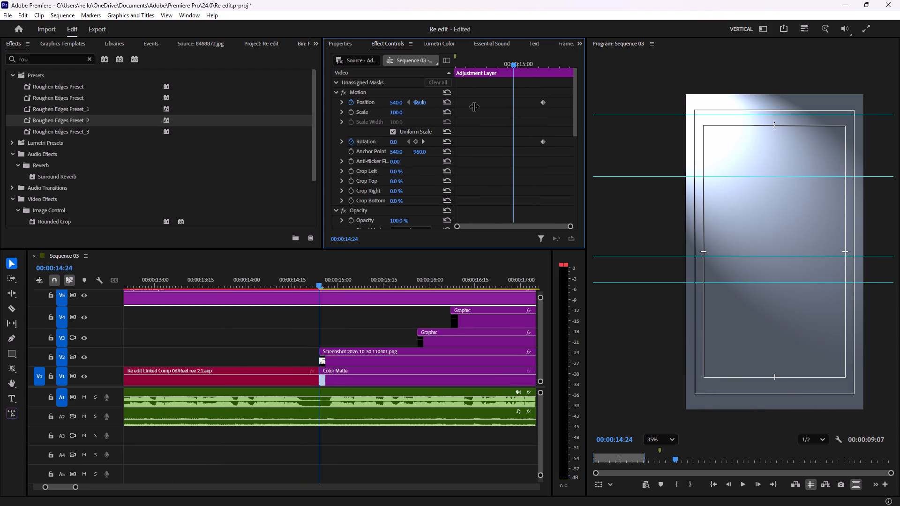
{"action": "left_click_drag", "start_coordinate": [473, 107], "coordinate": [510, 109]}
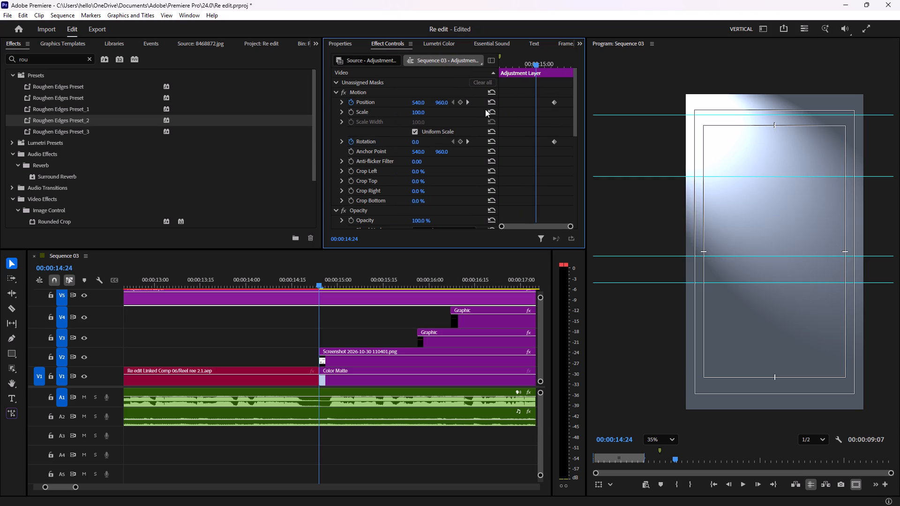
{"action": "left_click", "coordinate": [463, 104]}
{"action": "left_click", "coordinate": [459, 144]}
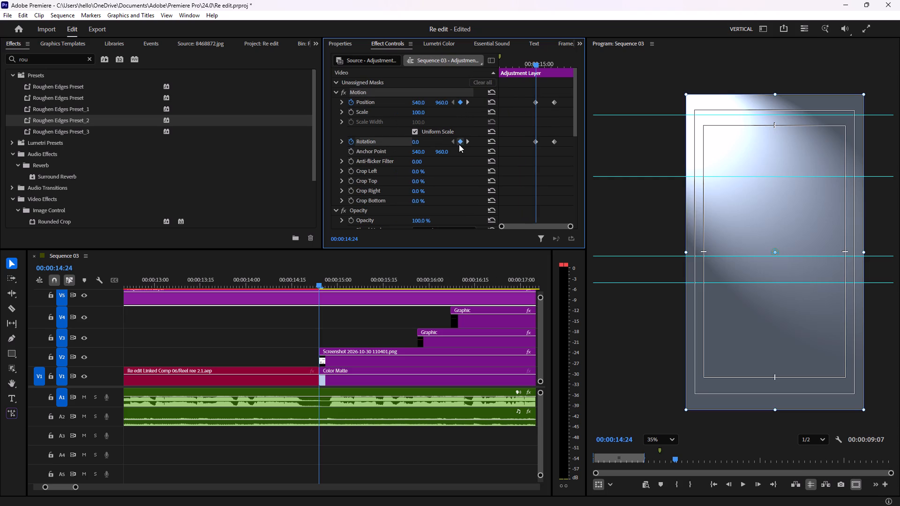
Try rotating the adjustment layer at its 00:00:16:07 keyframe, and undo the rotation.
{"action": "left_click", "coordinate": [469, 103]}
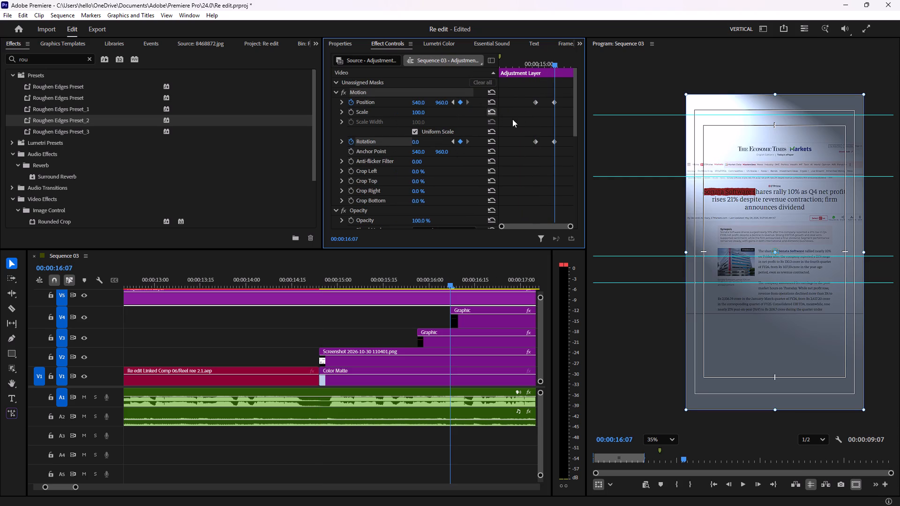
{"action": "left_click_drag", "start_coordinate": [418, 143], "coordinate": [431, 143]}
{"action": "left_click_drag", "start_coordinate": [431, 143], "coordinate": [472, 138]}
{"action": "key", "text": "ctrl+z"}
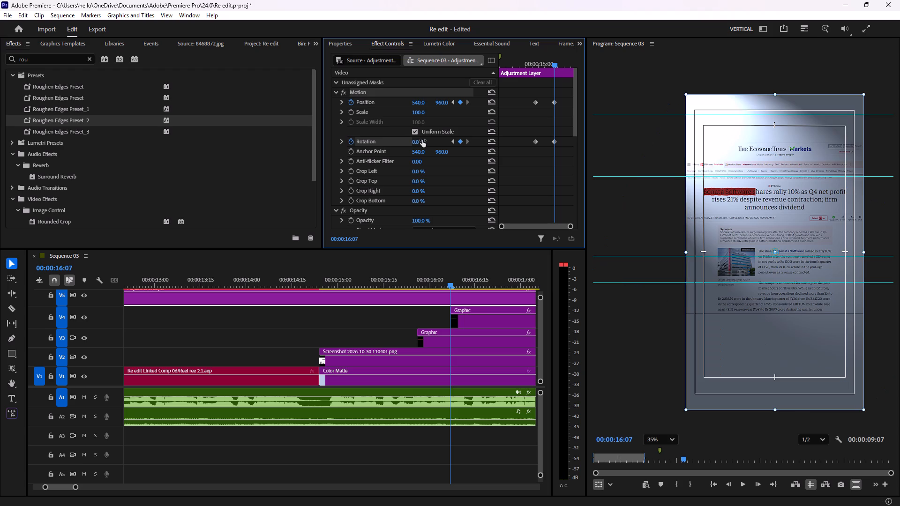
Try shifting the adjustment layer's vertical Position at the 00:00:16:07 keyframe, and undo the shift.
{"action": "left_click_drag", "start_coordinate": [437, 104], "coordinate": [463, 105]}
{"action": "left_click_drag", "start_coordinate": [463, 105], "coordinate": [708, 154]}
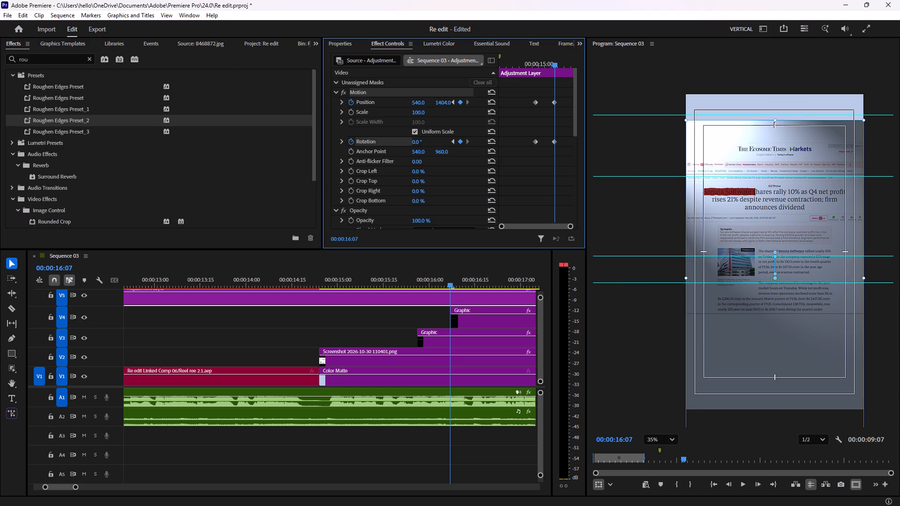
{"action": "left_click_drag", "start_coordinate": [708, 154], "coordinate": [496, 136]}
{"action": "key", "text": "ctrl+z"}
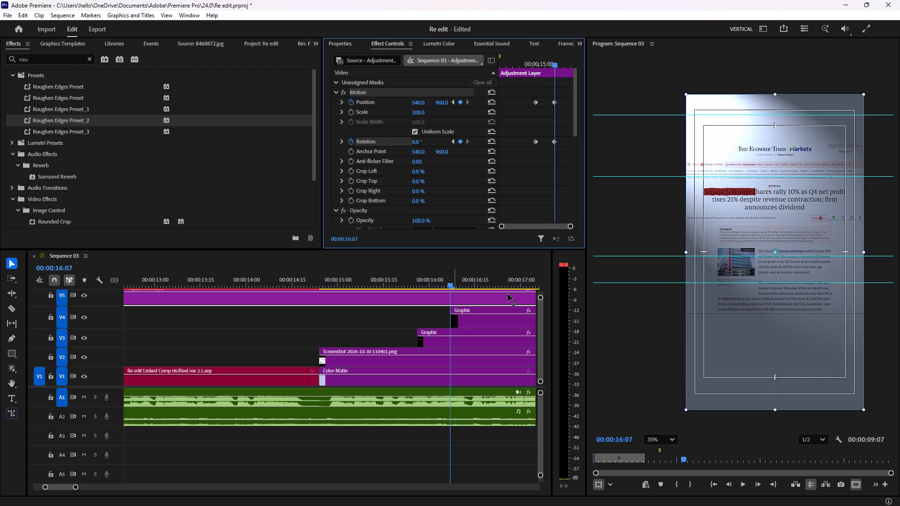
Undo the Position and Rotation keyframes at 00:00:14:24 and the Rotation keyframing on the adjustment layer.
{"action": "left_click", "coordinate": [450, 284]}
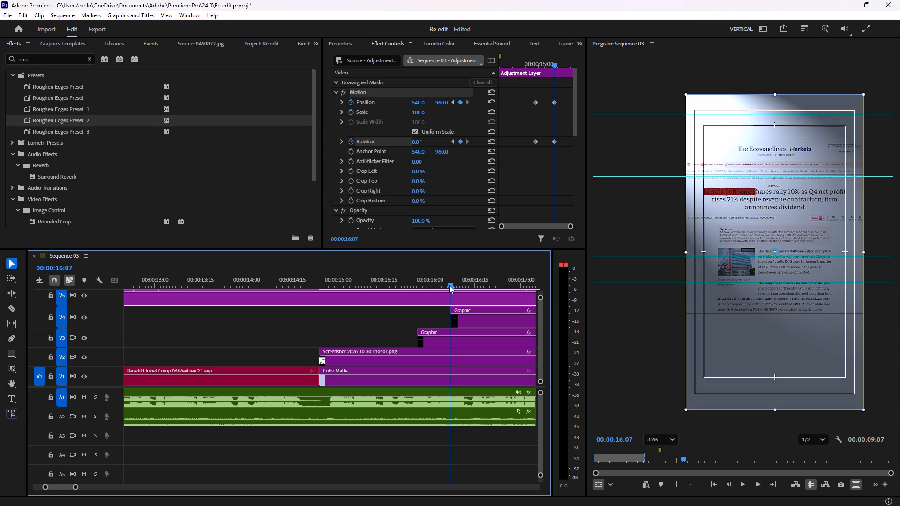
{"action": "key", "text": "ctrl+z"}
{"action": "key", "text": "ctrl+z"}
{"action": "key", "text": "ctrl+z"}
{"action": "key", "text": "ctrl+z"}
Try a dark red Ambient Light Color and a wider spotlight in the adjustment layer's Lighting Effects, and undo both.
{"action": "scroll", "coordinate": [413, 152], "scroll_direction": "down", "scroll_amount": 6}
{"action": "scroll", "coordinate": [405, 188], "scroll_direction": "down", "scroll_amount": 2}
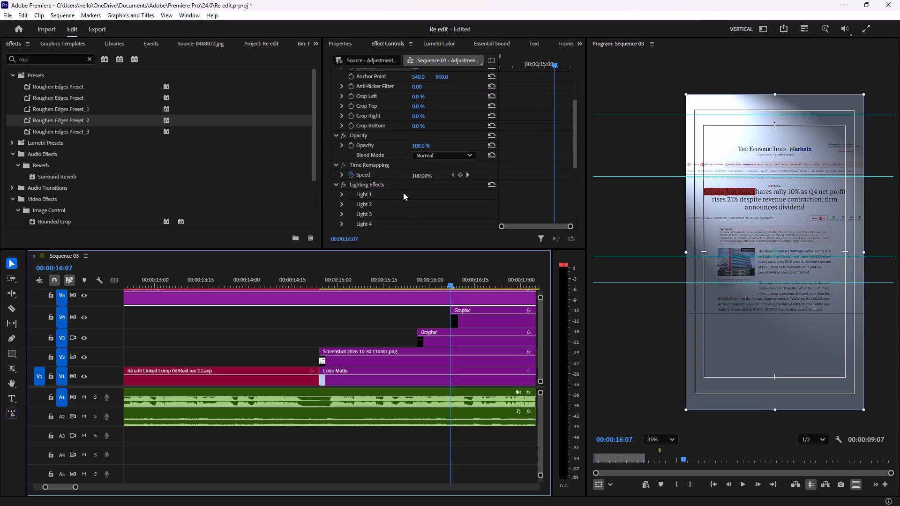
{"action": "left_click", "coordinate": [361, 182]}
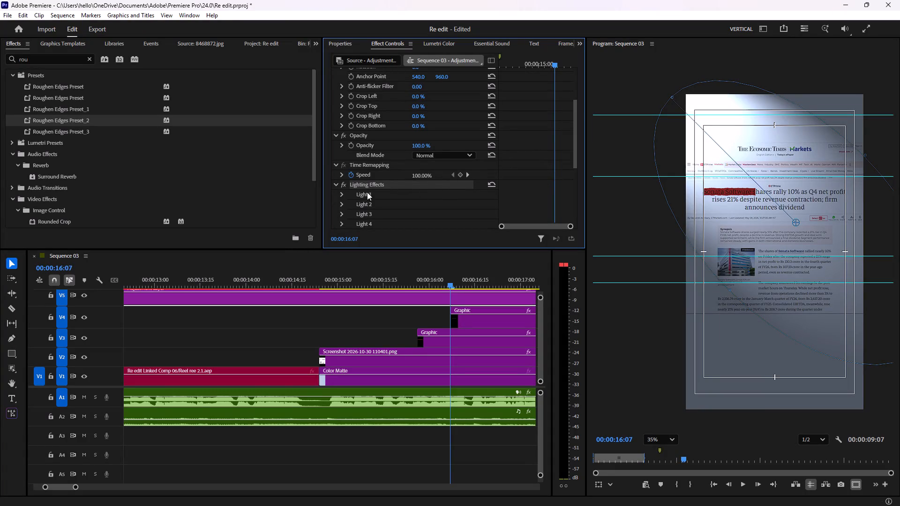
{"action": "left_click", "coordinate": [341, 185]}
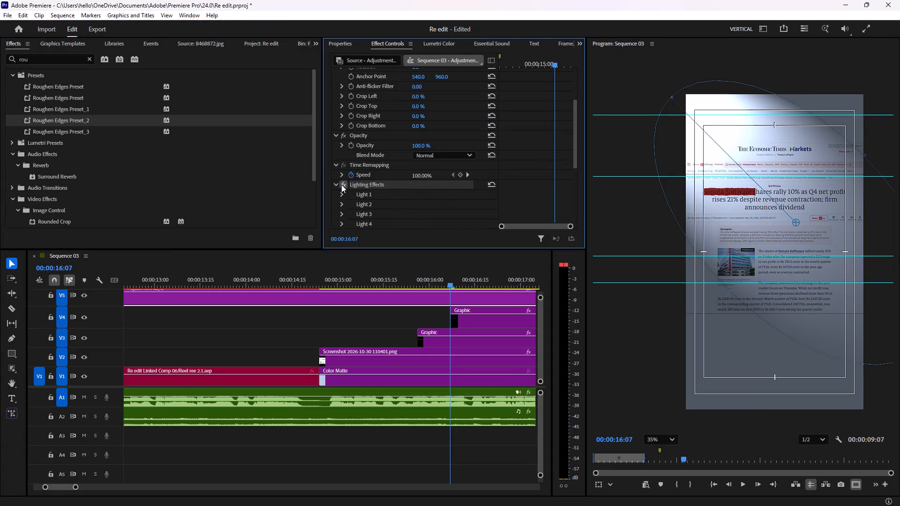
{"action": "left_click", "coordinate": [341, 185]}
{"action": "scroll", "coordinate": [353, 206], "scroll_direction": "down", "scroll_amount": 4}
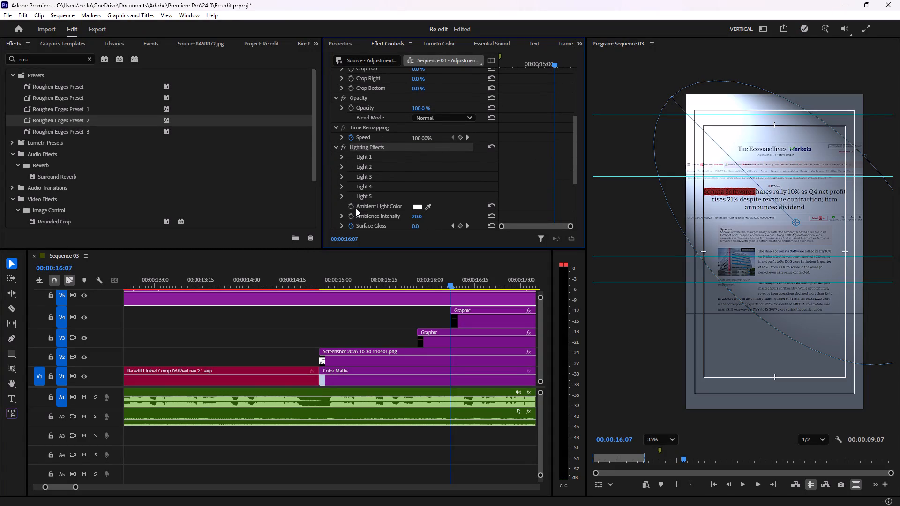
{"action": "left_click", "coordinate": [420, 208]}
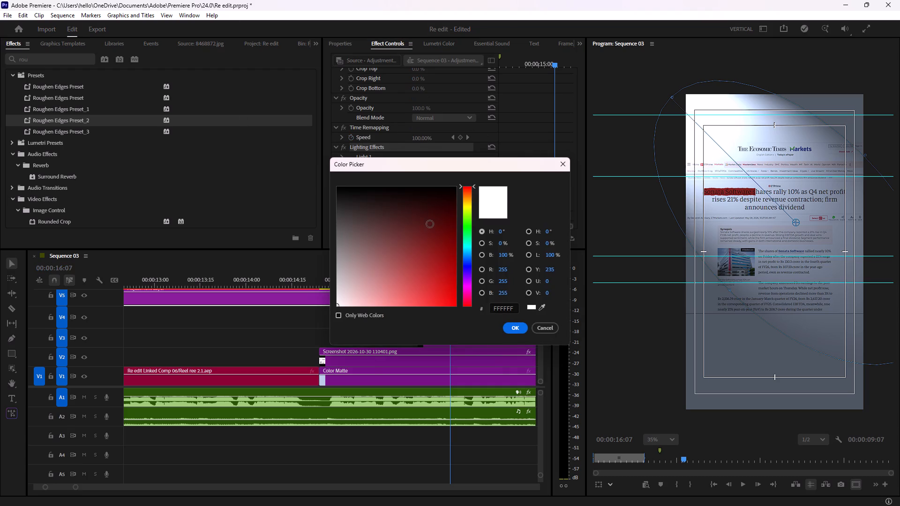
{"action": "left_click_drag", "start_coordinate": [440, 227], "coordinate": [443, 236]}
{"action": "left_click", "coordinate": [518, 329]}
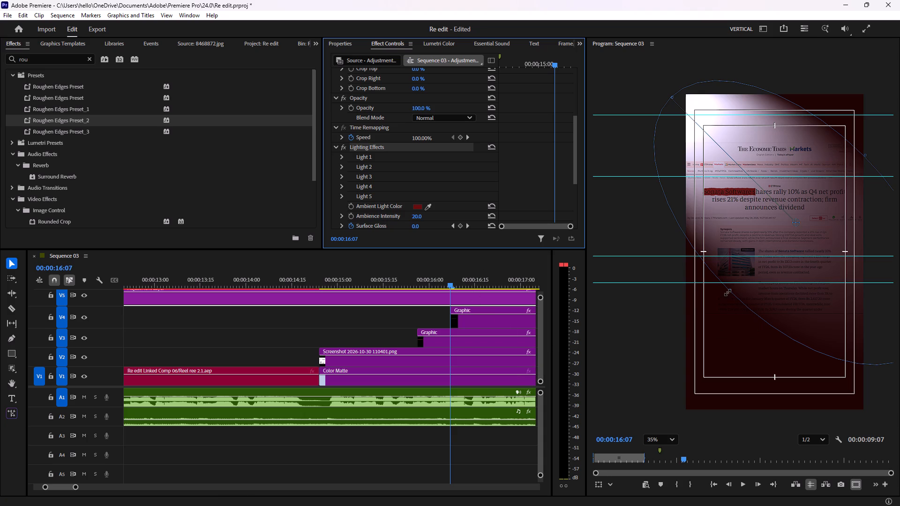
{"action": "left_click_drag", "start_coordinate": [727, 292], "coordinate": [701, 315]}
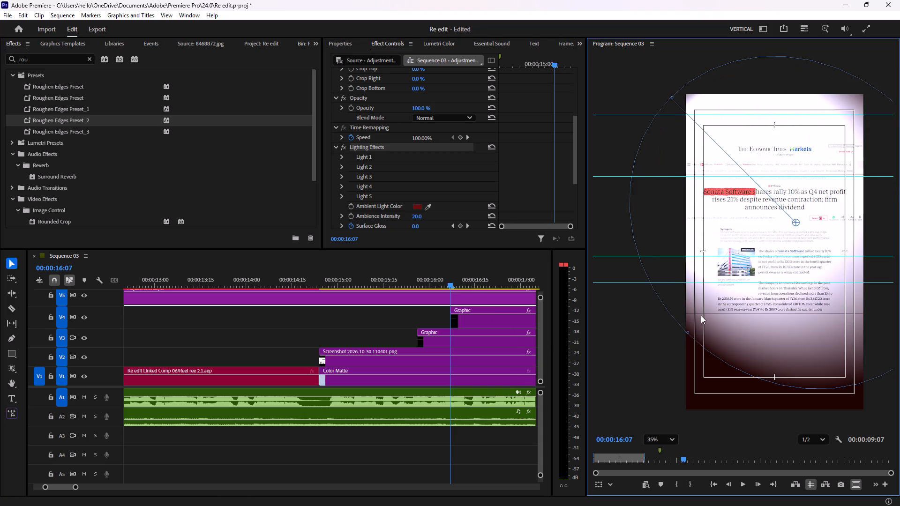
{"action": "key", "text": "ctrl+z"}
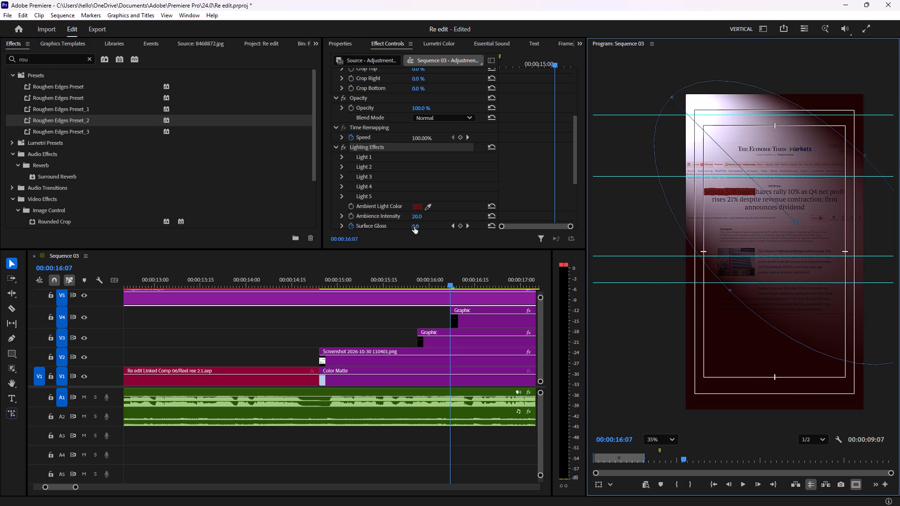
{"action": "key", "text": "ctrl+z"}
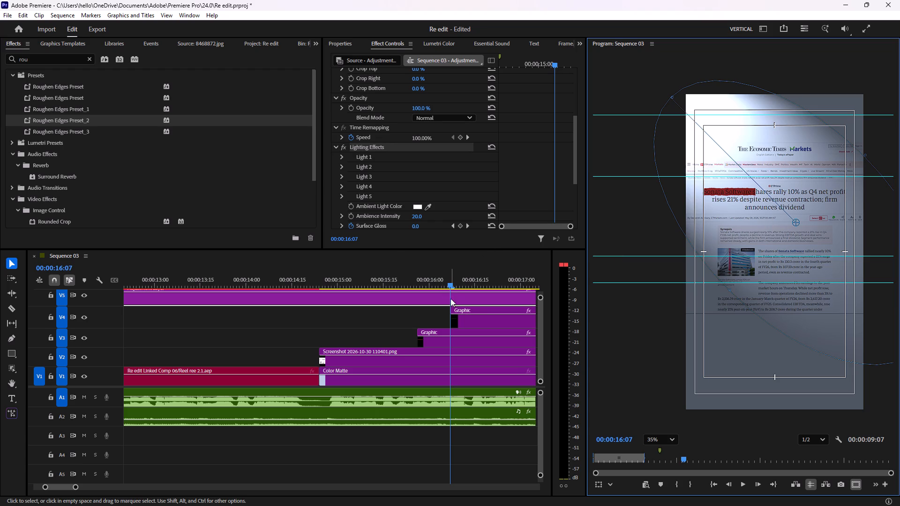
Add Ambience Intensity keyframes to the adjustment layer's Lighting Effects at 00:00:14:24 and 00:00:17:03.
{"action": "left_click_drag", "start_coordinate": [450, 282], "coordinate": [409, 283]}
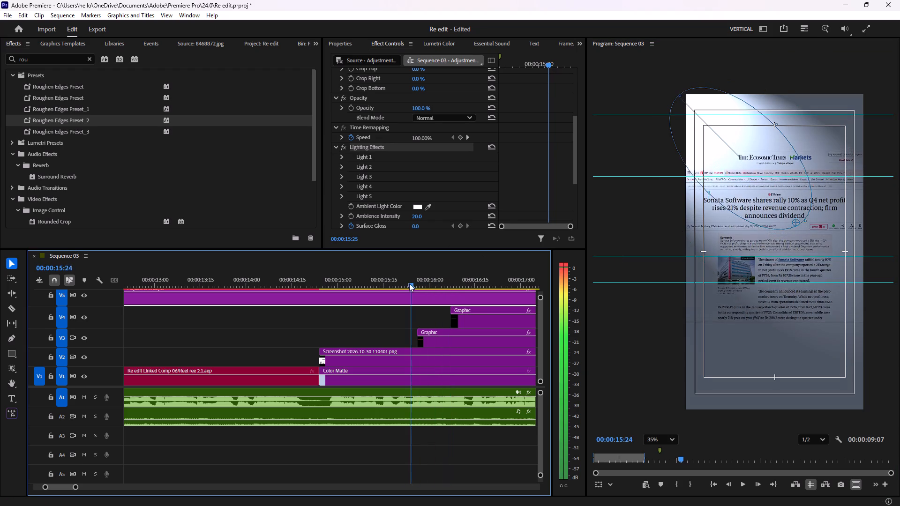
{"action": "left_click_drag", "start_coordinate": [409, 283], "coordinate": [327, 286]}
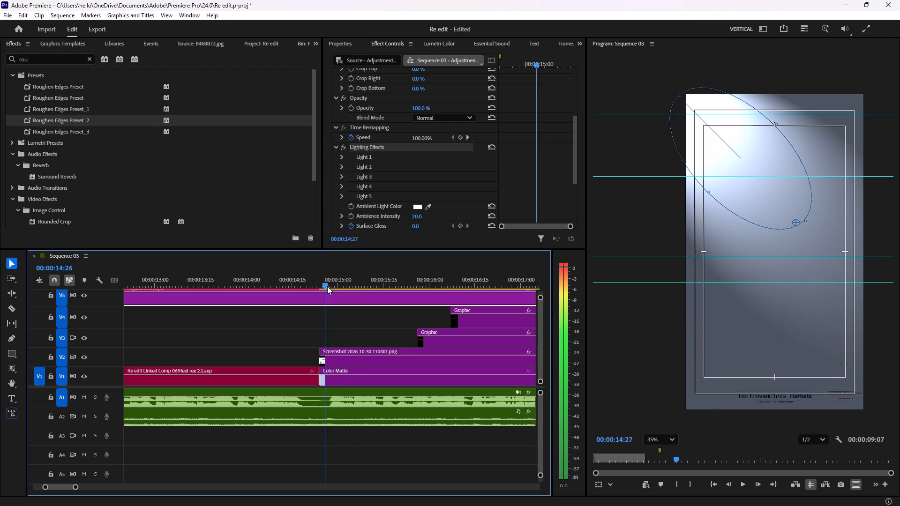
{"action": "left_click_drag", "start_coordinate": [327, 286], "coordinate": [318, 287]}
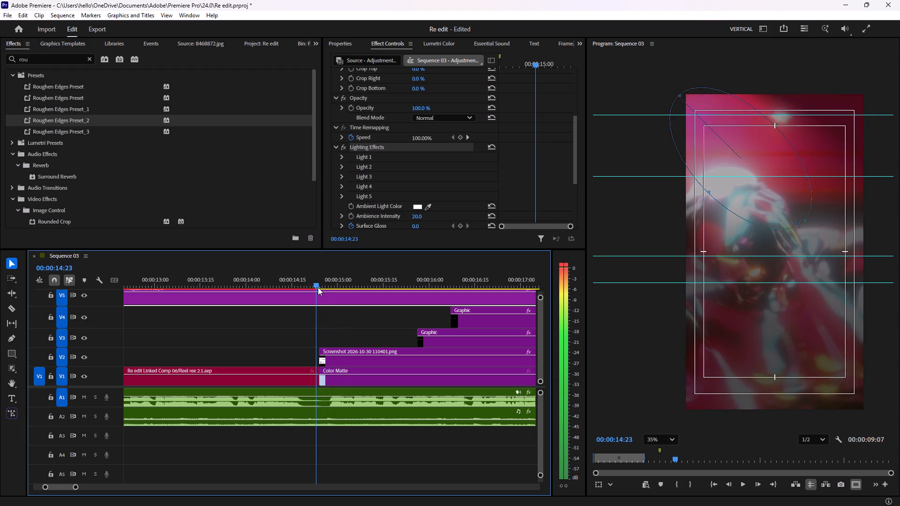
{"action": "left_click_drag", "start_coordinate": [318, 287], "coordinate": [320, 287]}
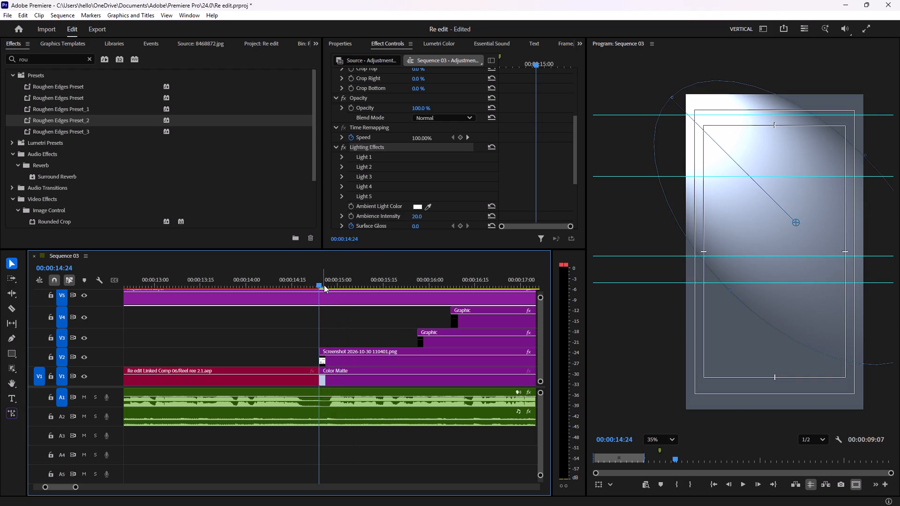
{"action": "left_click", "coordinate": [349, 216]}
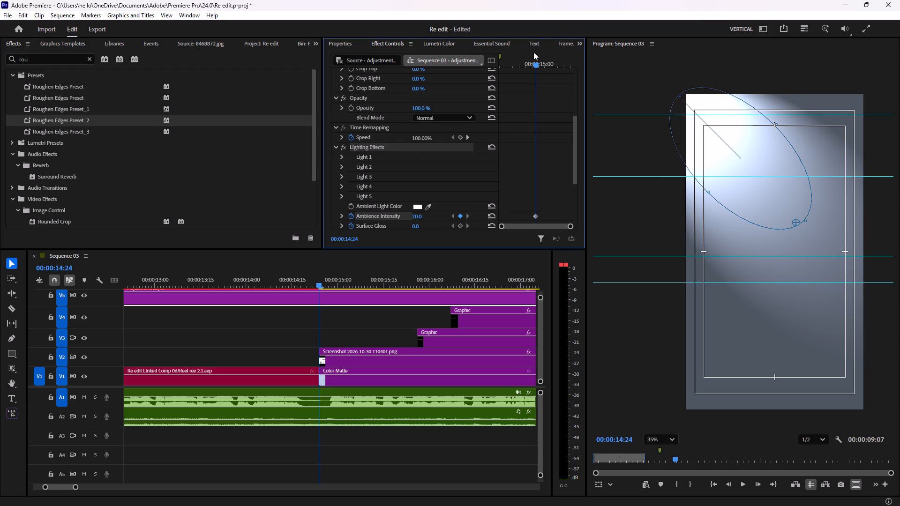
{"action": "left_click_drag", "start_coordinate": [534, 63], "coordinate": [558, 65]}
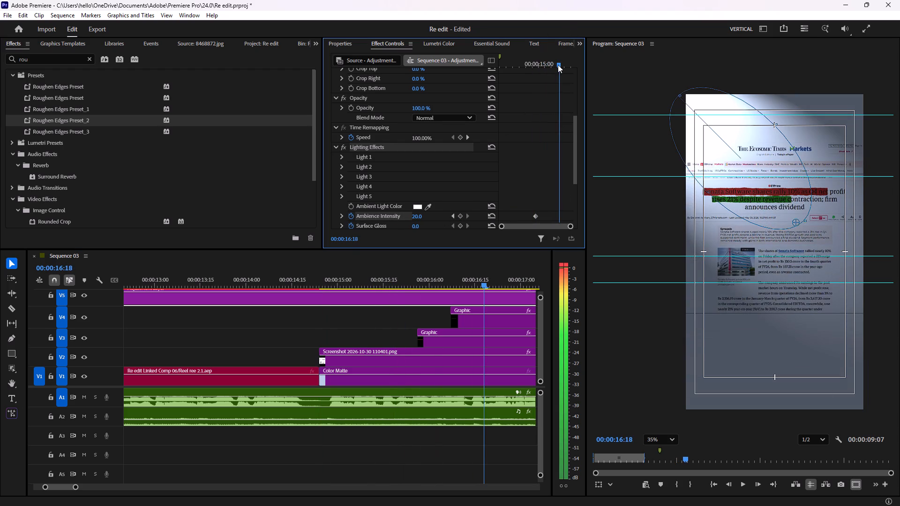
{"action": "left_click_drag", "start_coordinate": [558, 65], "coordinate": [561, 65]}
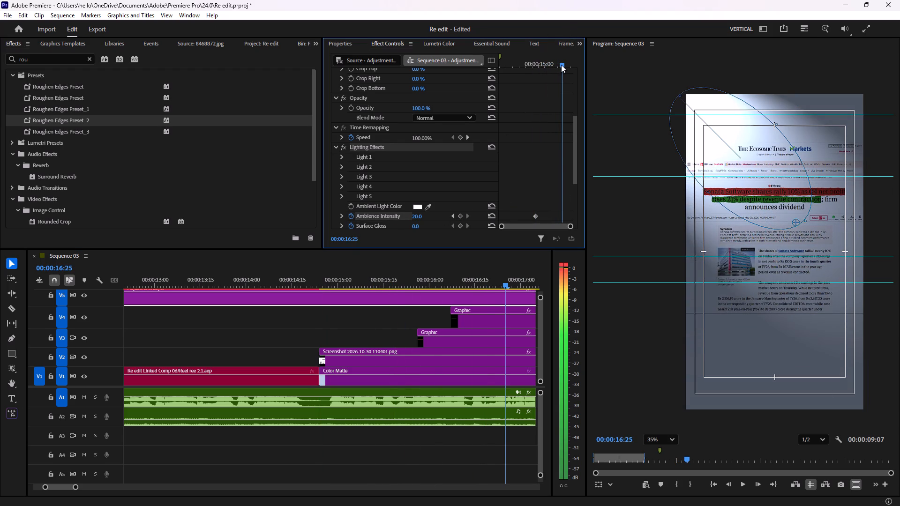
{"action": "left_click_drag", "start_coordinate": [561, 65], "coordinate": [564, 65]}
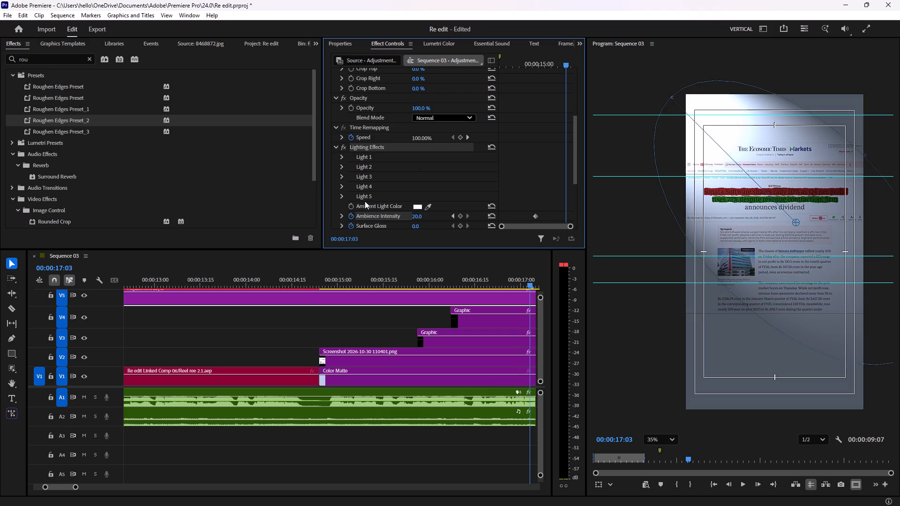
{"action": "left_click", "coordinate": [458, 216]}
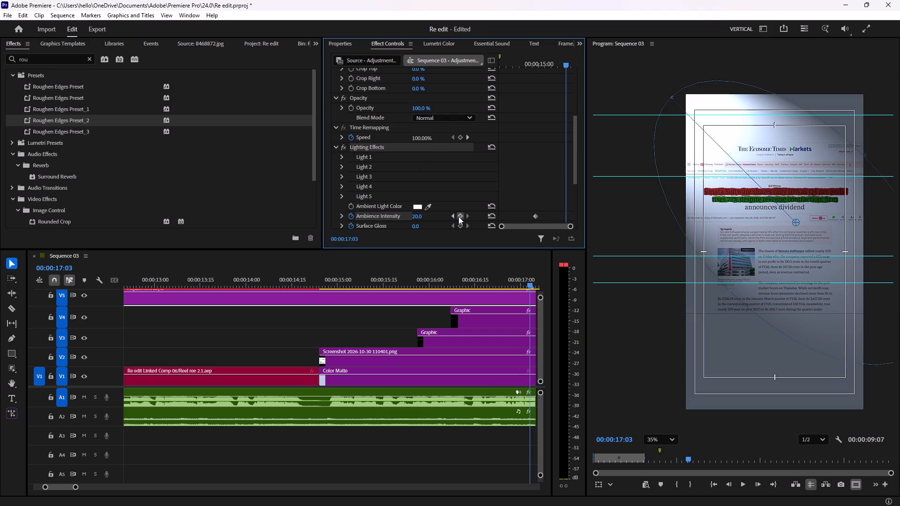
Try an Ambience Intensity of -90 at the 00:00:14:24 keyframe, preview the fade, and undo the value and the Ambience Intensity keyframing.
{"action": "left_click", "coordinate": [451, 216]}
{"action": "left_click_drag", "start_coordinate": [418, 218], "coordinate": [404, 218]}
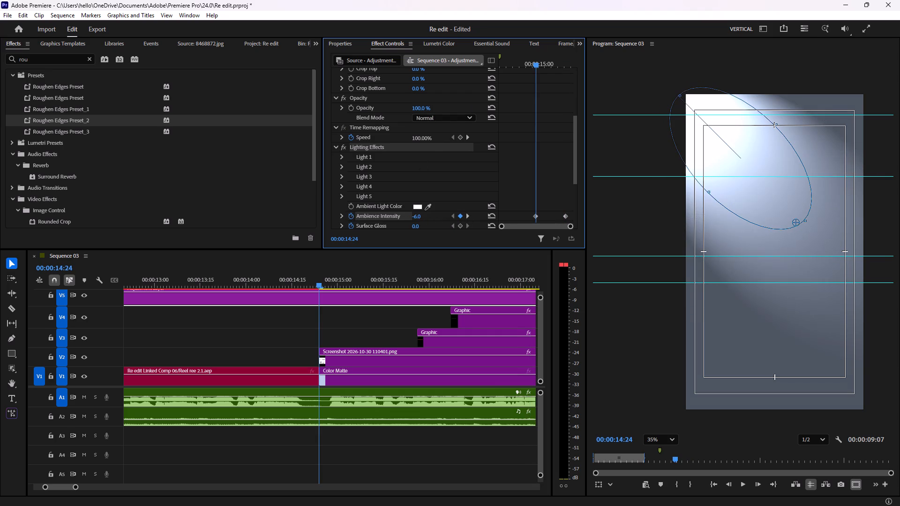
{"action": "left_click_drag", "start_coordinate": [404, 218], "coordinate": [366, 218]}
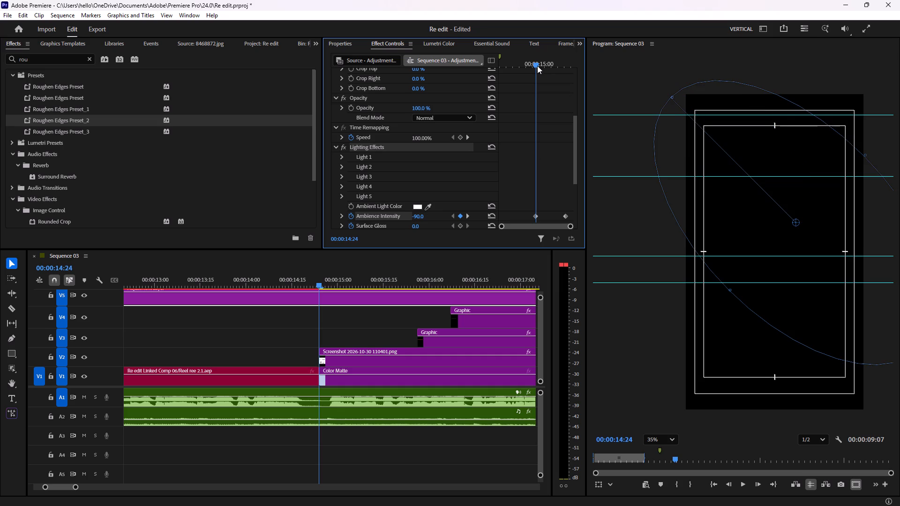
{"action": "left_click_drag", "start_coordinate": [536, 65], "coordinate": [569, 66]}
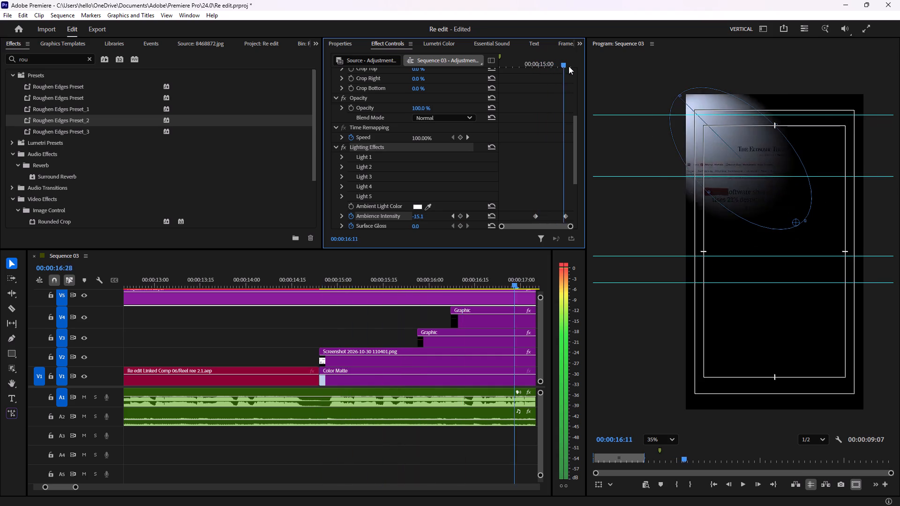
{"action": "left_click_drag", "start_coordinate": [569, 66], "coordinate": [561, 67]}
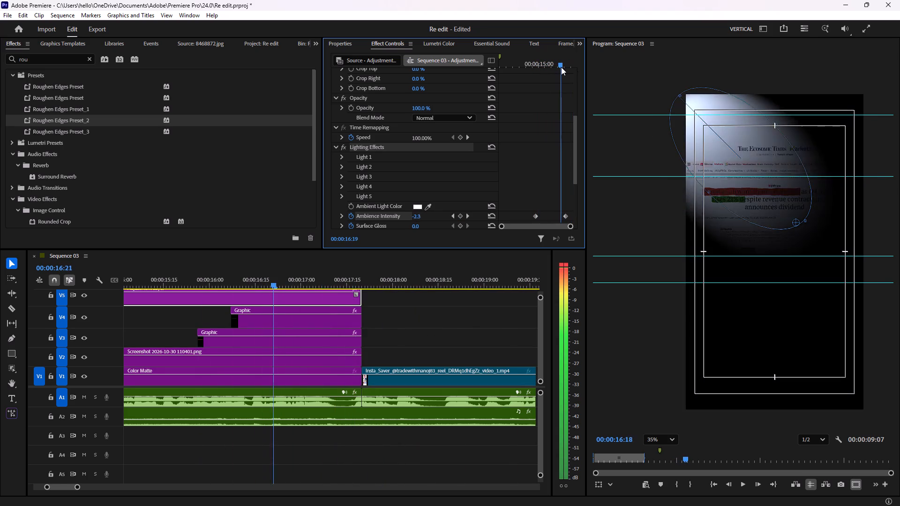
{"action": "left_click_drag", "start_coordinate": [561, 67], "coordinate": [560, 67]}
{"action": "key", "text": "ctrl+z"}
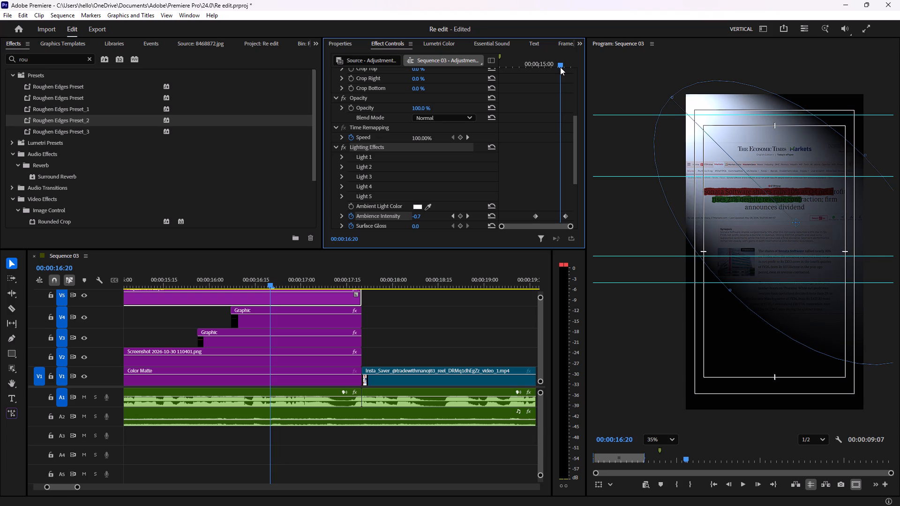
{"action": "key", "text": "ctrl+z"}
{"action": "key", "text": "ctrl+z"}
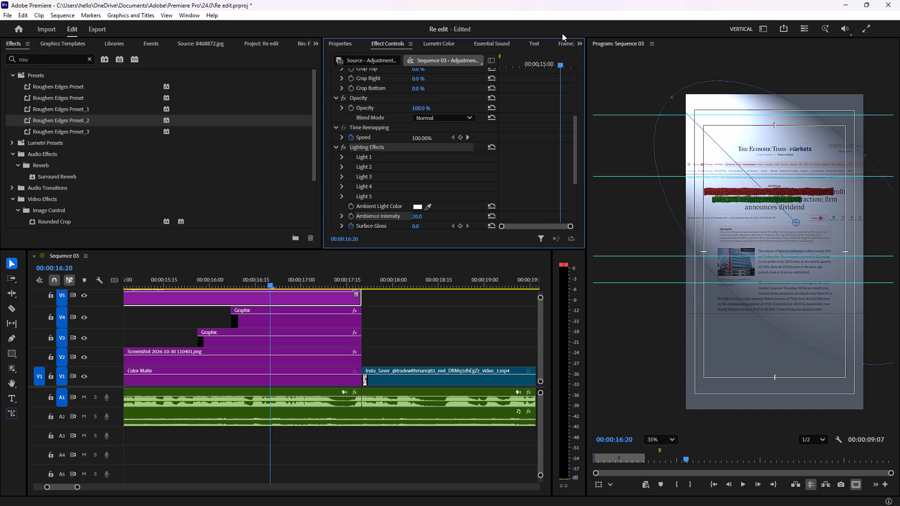
Play back the article section to review its spotlight and headline highlights, continuing into the Natco Pharma clip.
{"action": "left_click_drag", "start_coordinate": [558, 60], "coordinate": [523, 61]}
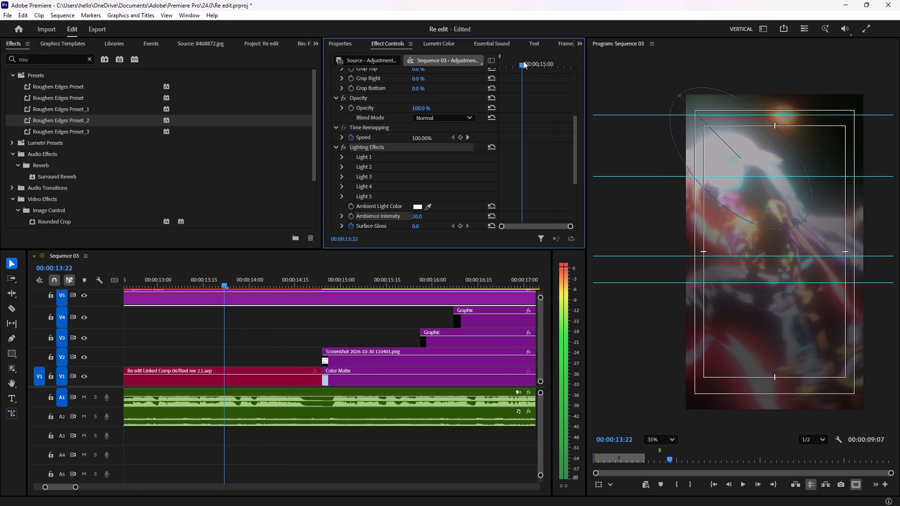
{"action": "left_click_drag", "start_coordinate": [523, 61], "coordinate": [521, 61]}
{"action": "key", "text": "space"}
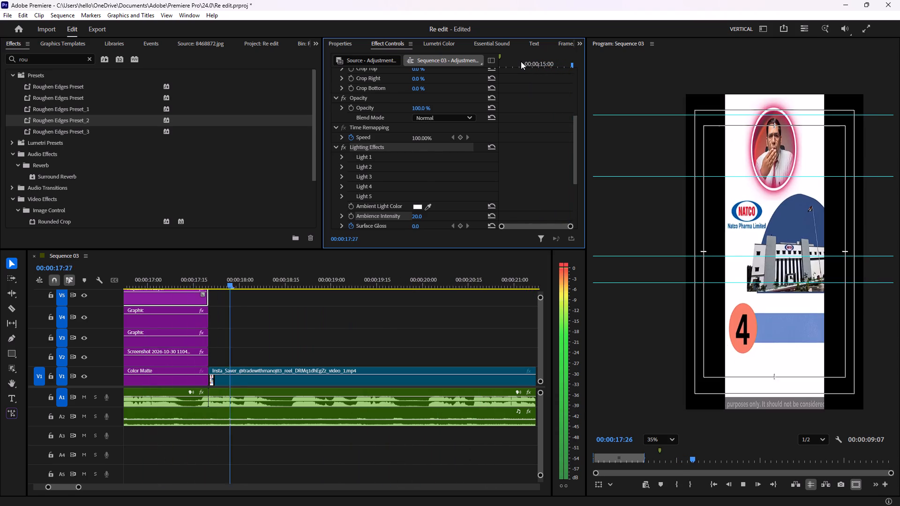
{"action": "key", "text": "space"}
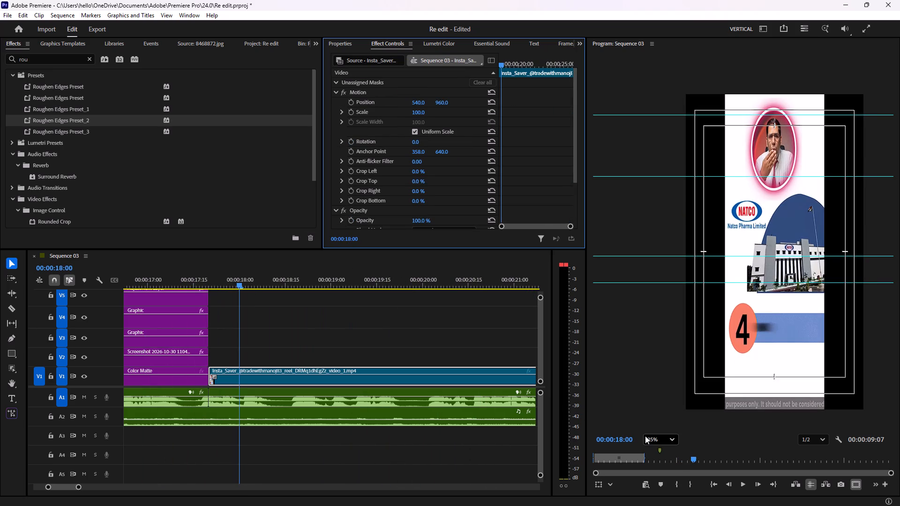
{"action": "left_click", "coordinate": [645, 436]}
{"action": "left_click", "coordinate": [665, 307]}
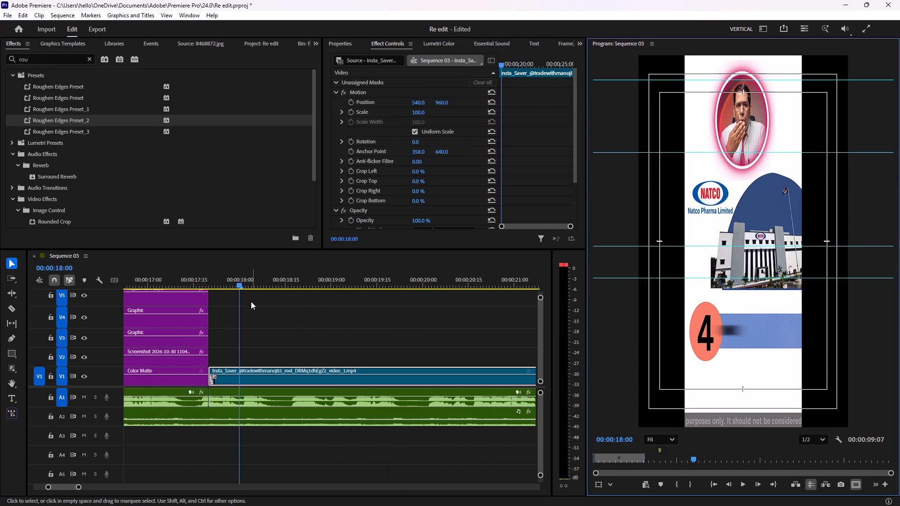
{"action": "left_click_drag", "start_coordinate": [242, 284], "coordinate": [97, 279]}
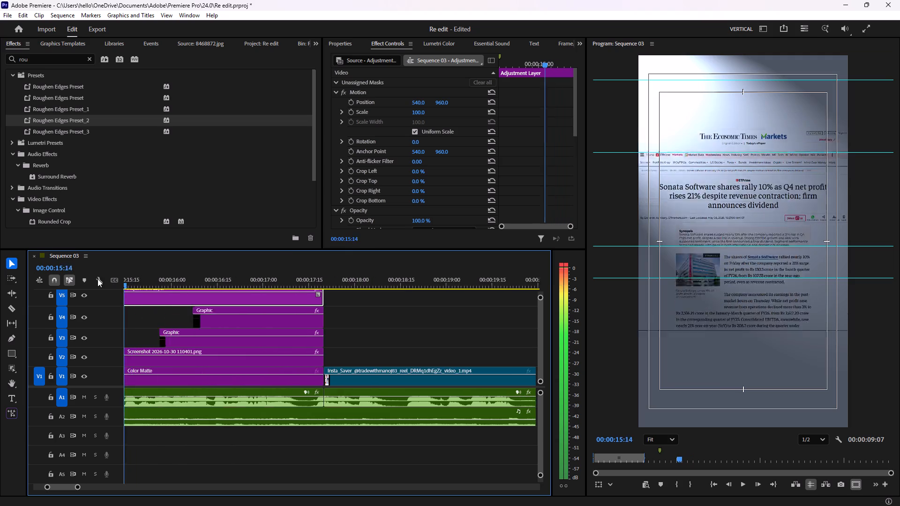
{"action": "left_click_drag", "start_coordinate": [97, 279], "coordinate": [94, 278]}
{"action": "key", "text": "space"}
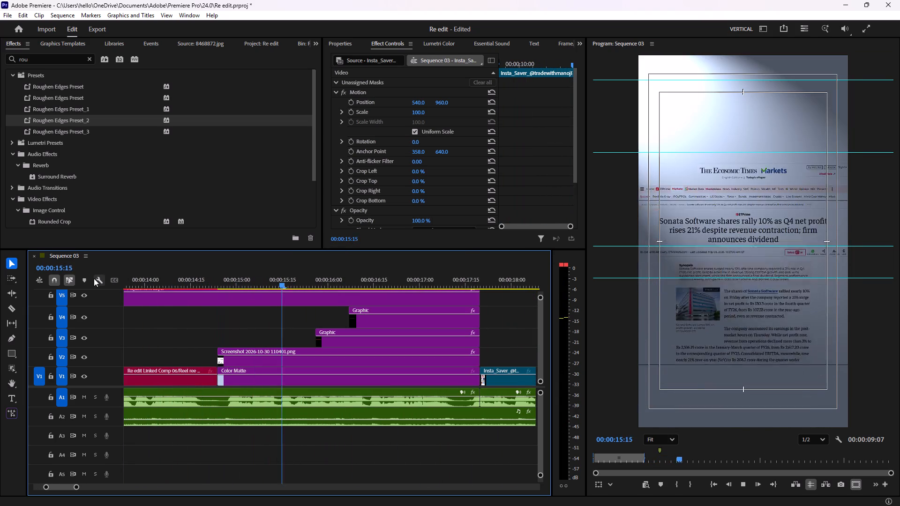
{"action": "key", "text": "space"}
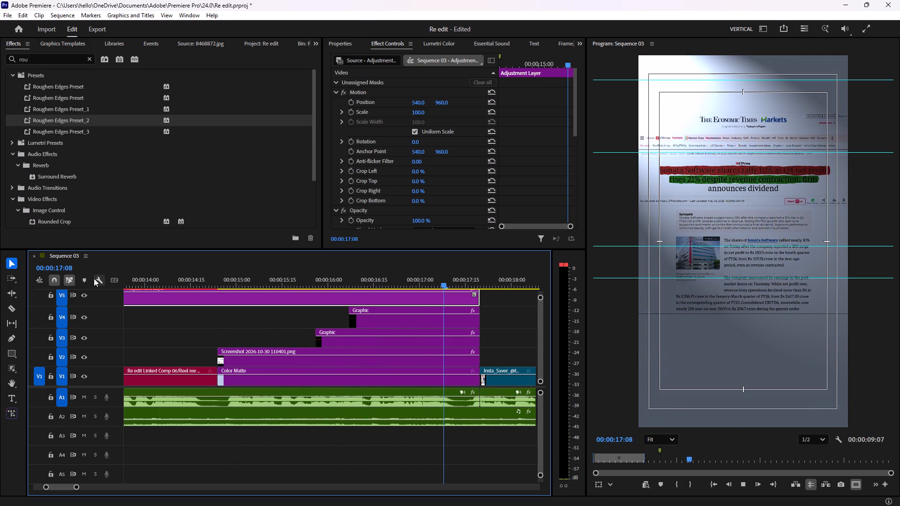
{"action": "key", "text": "space"}
{"action": "key", "text": "space"}
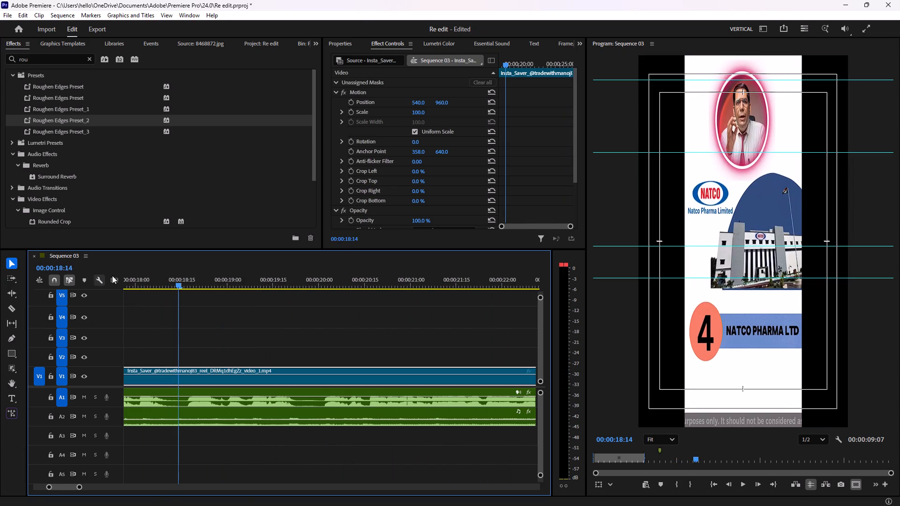
Play back Sequence 03 from the Sonata Software clip through the red transition footage to the end of the Economic Times article.
{"action": "left_click", "coordinate": [177, 285]}
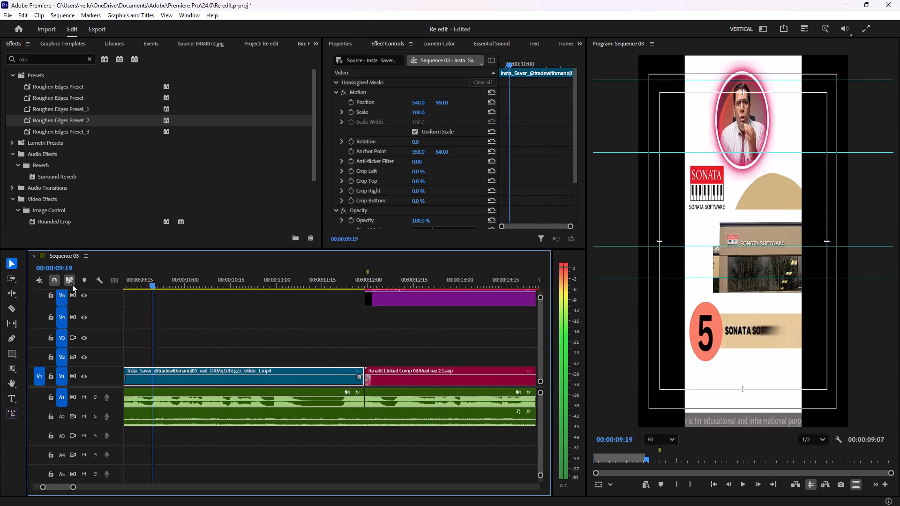
{"action": "key", "text": "space"}
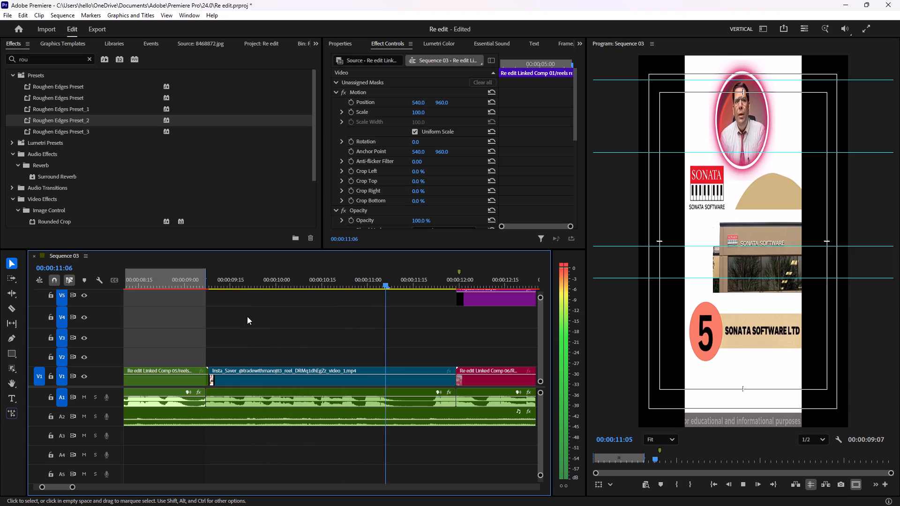
{"action": "key", "text": "space"}
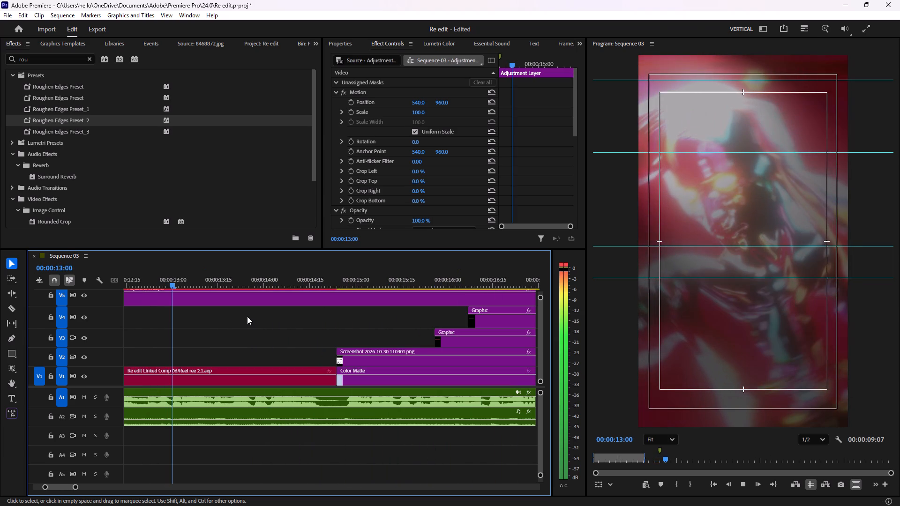
{"action": "key", "text": "space"}
{"action": "key", "text": "space"}
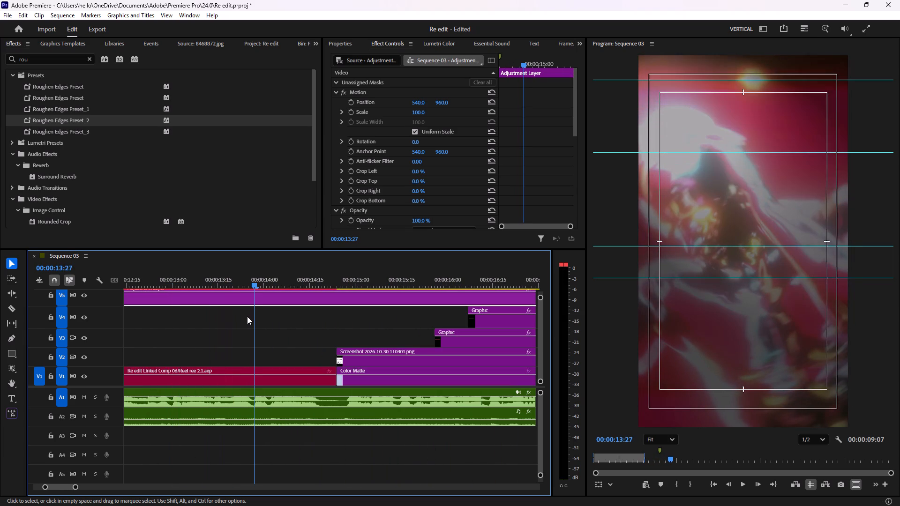
{"action": "key", "text": "space"}
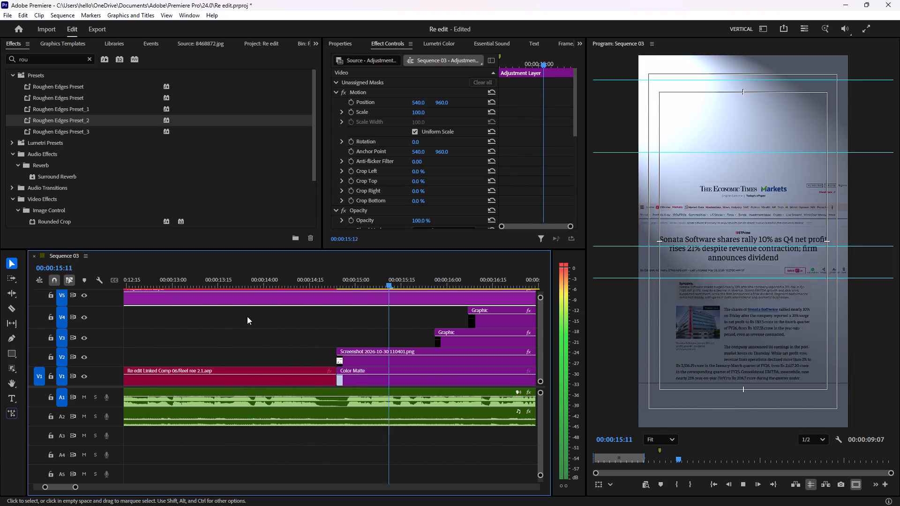
{"action": "key", "text": "space"}
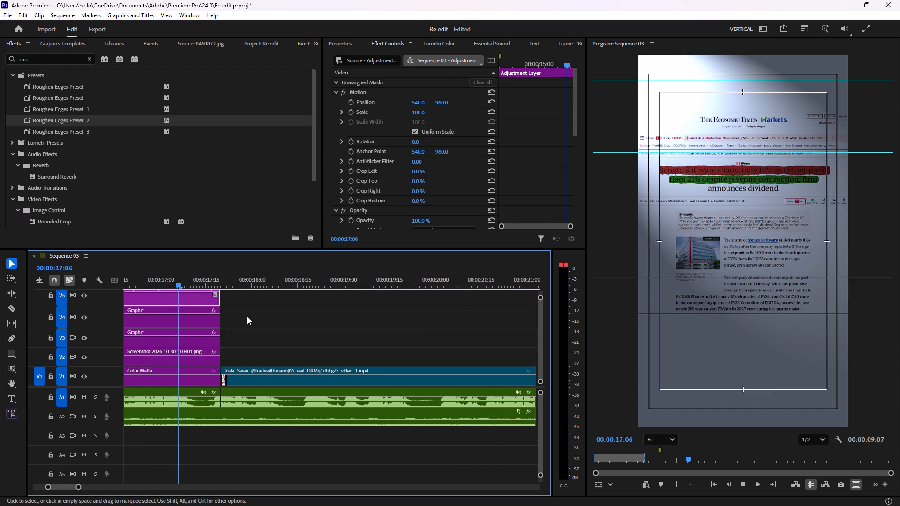
{"action": "key", "text": "space"}
{"action": "key", "text": "space"}
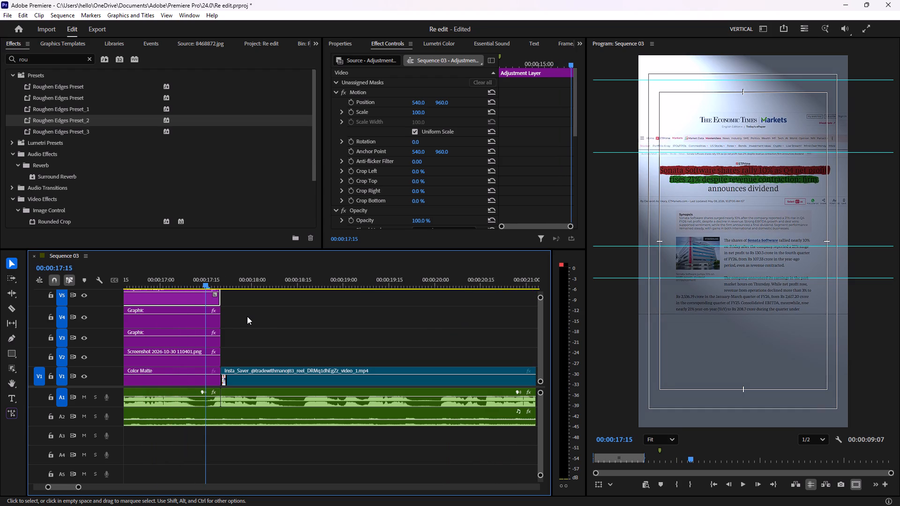
Replay and scrub the article section to examine its entrance, the spotlight and the timing of the red and green headline highlights.
{"action": "left_click_drag", "start_coordinate": [205, 285], "coordinate": [119, 284]}
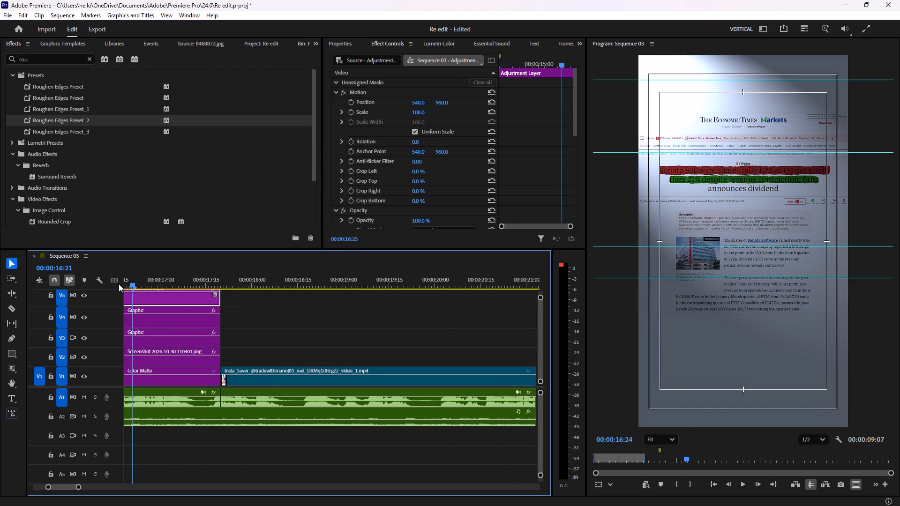
{"action": "left_click_drag", "start_coordinate": [119, 284], "coordinate": [210, 294]}
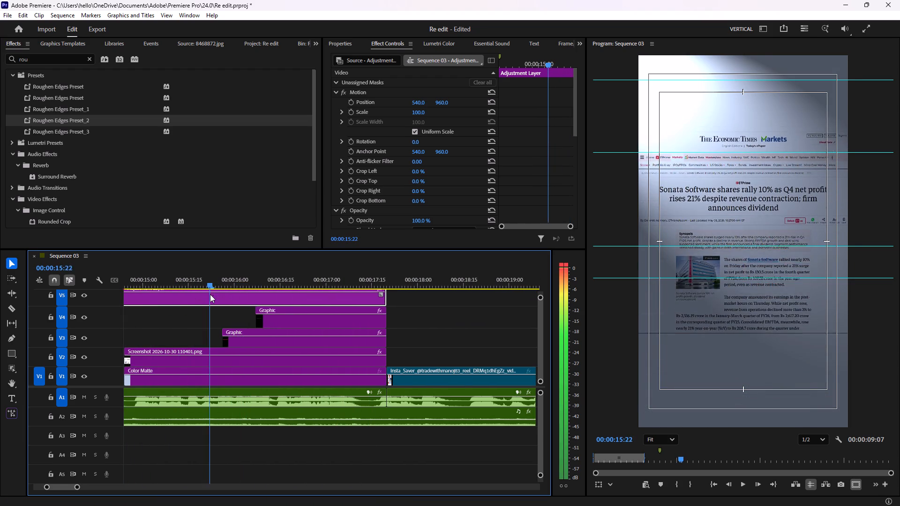
{"action": "left_click_drag", "start_coordinate": [210, 294], "coordinate": [184, 293]}
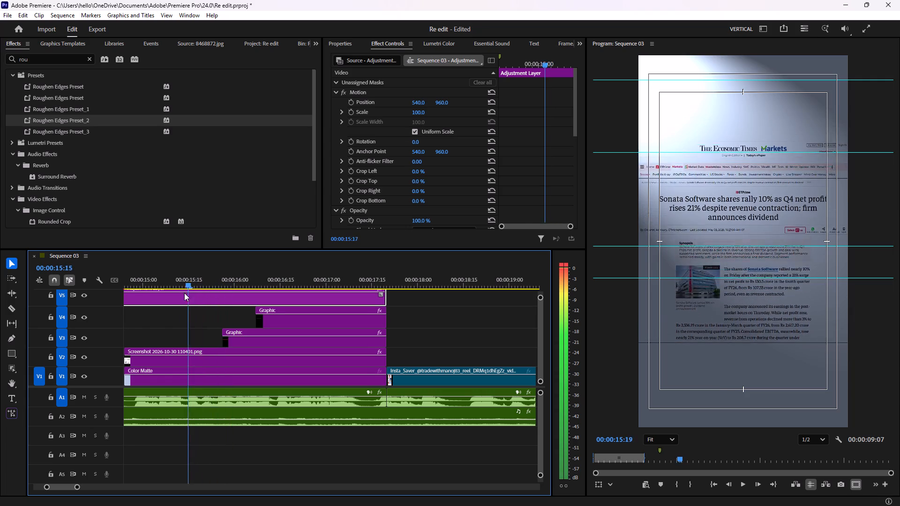
{"action": "left_click_drag", "start_coordinate": [184, 293], "coordinate": [181, 297]}
{"action": "key", "text": "space"}
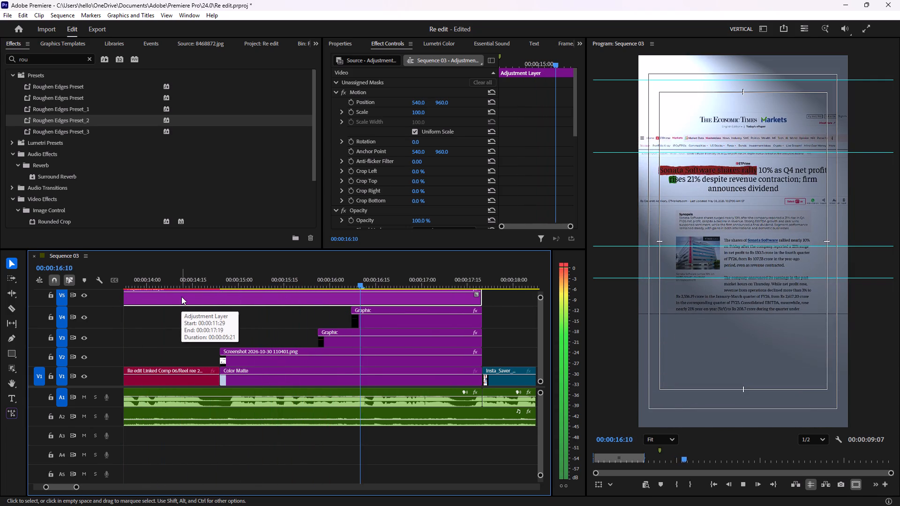
{"action": "key", "text": "space"}
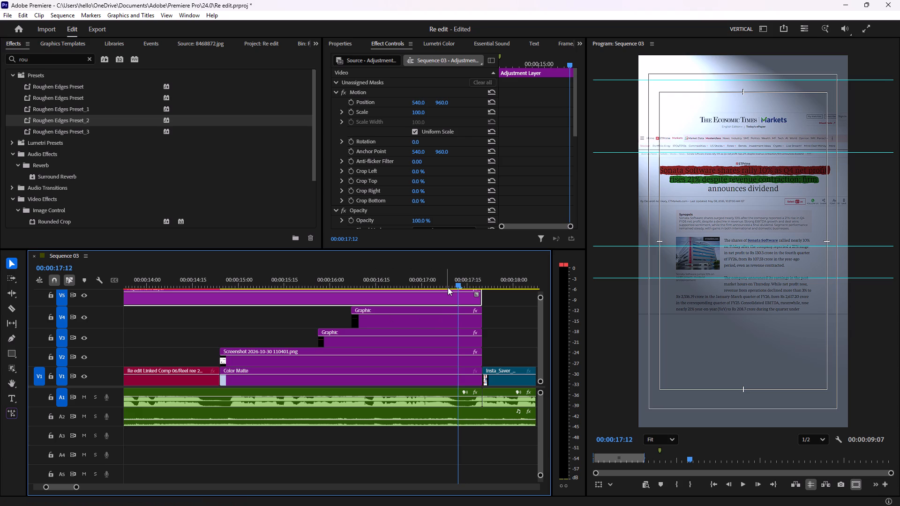
{"action": "left_click_drag", "start_coordinate": [455, 280], "coordinate": [365, 290]}
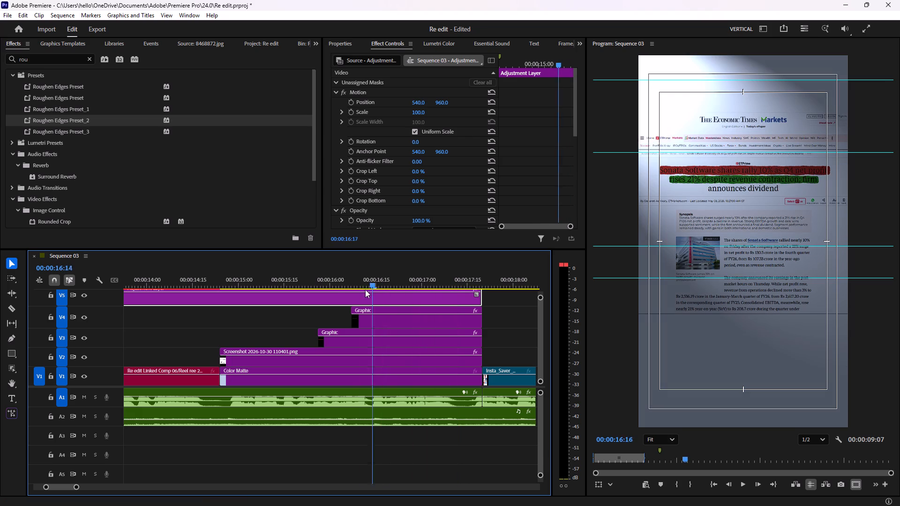
{"action": "left_click_drag", "start_coordinate": [365, 290], "coordinate": [292, 295]}
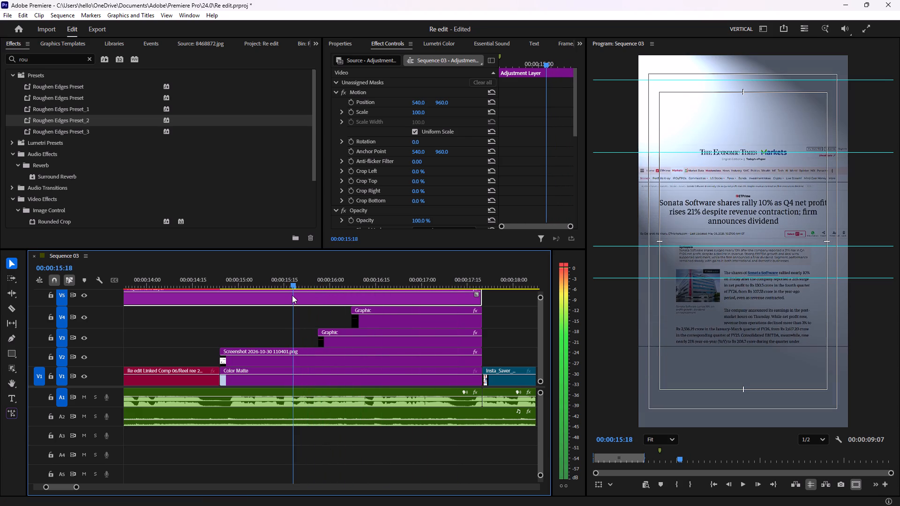
{"action": "left_click_drag", "start_coordinate": [292, 295], "coordinate": [256, 290]}
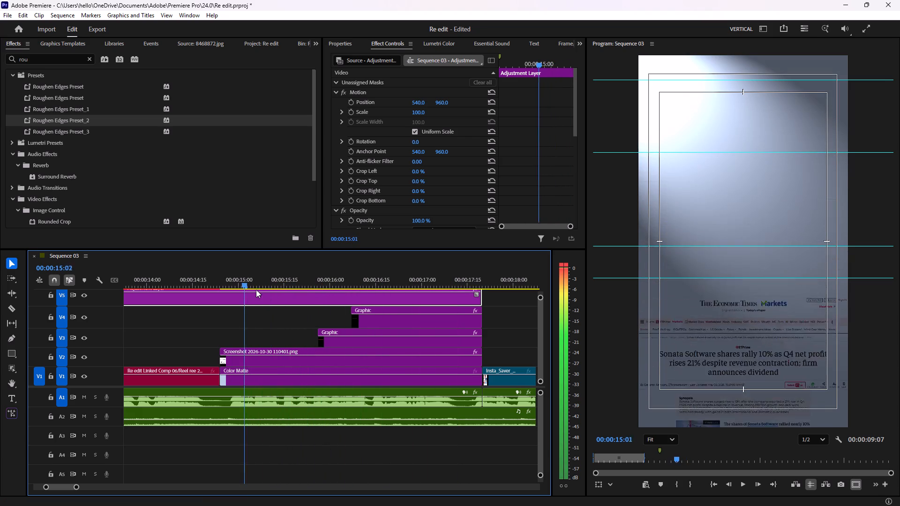
{"action": "left_click_drag", "start_coordinate": [256, 290], "coordinate": [217, 287]}
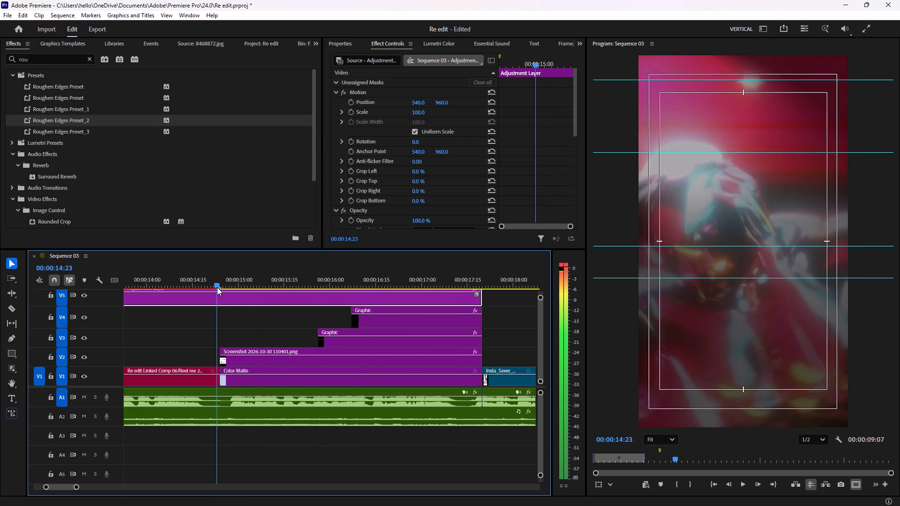
{"action": "left_click_drag", "start_coordinate": [217, 287], "coordinate": [381, 302]}
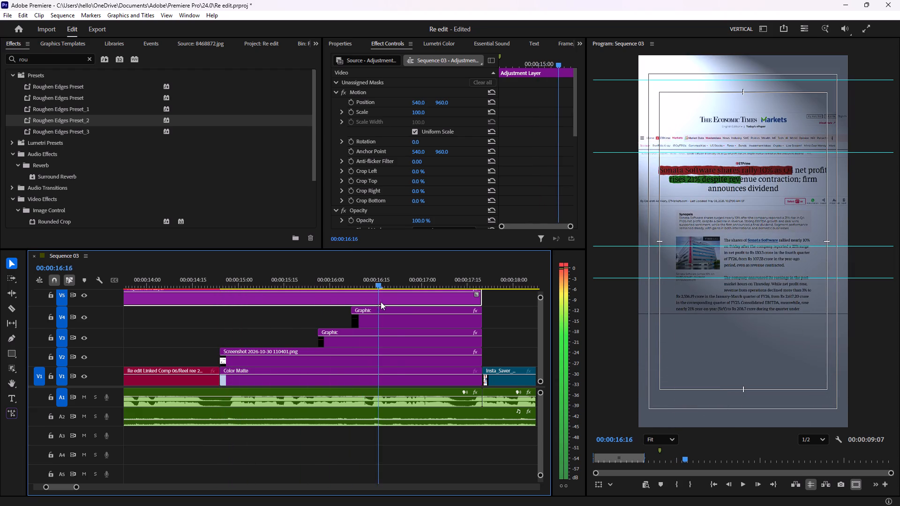
{"action": "left_click_drag", "start_coordinate": [381, 302], "coordinate": [408, 294]}
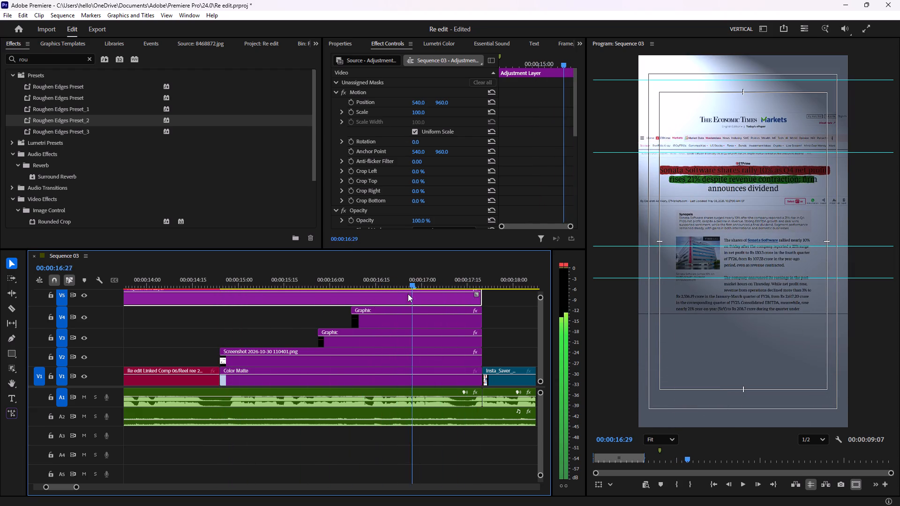
{"action": "left_click_drag", "start_coordinate": [408, 294], "coordinate": [397, 294]}
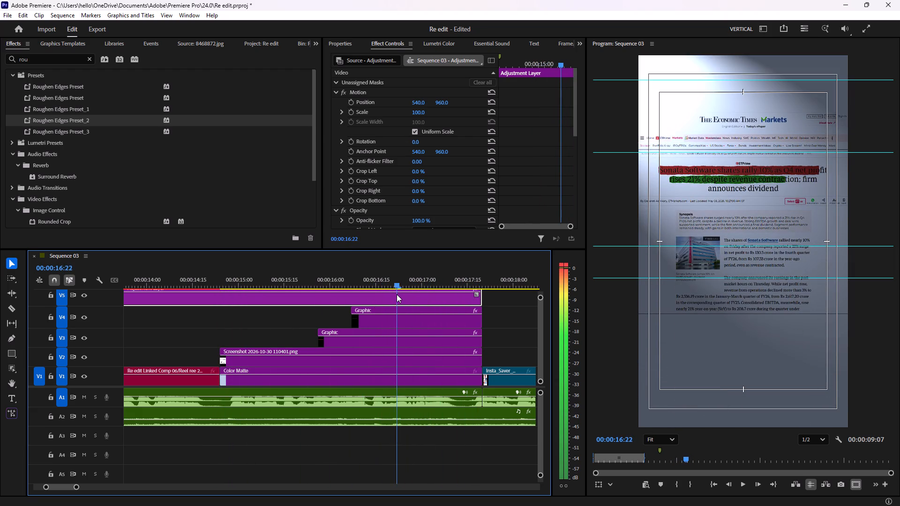
{"action": "left_click_drag", "start_coordinate": [397, 294], "coordinate": [258, 296]}
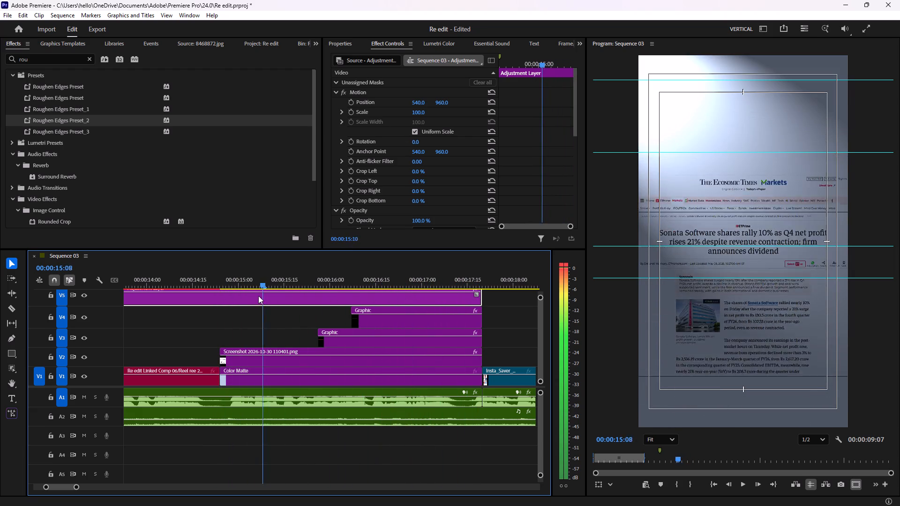
{"action": "left_click_drag", "start_coordinate": [258, 296], "coordinate": [221, 296]}
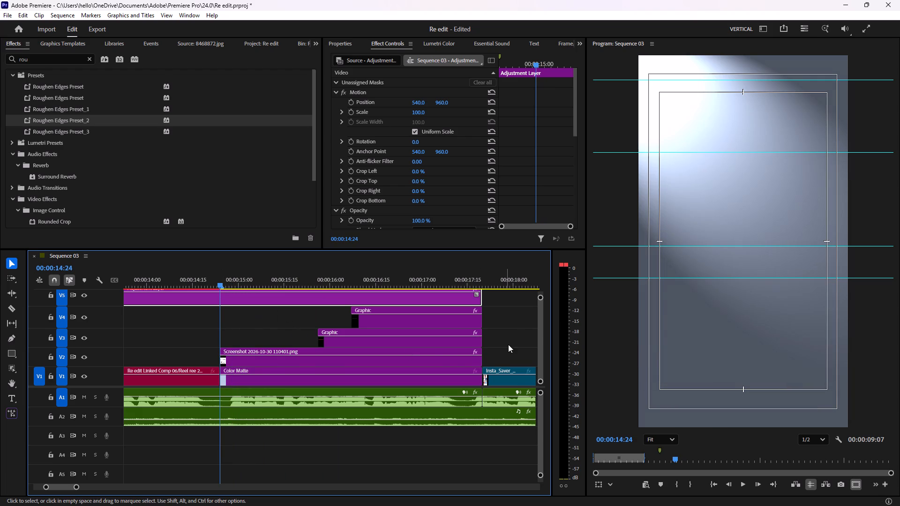
Nest the two highlight graphics, the article screenshot and the Color Matte into one sequence, keeping the default name.
{"action": "left_click", "coordinate": [510, 325]}
{"action": "left_click_drag", "start_coordinate": [508, 313], "coordinate": [457, 350]}
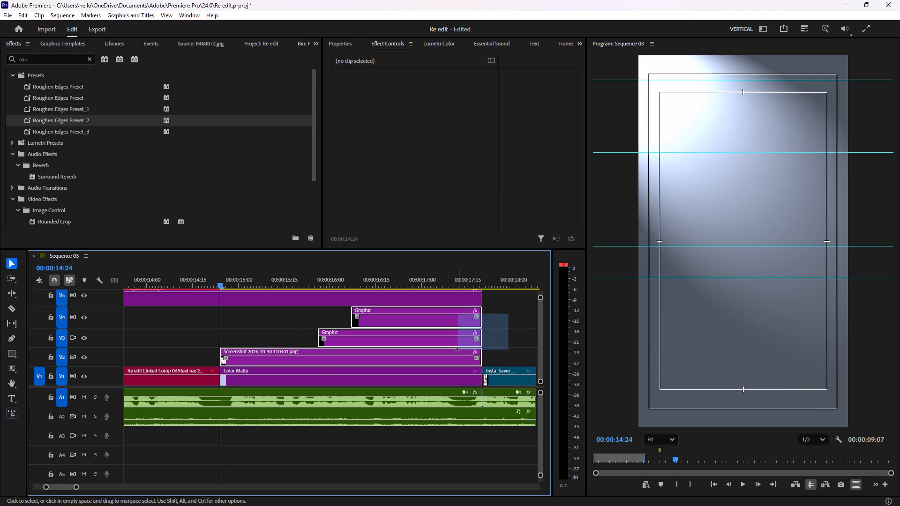
{"action": "left_click_drag", "start_coordinate": [457, 350], "coordinate": [457, 351]}
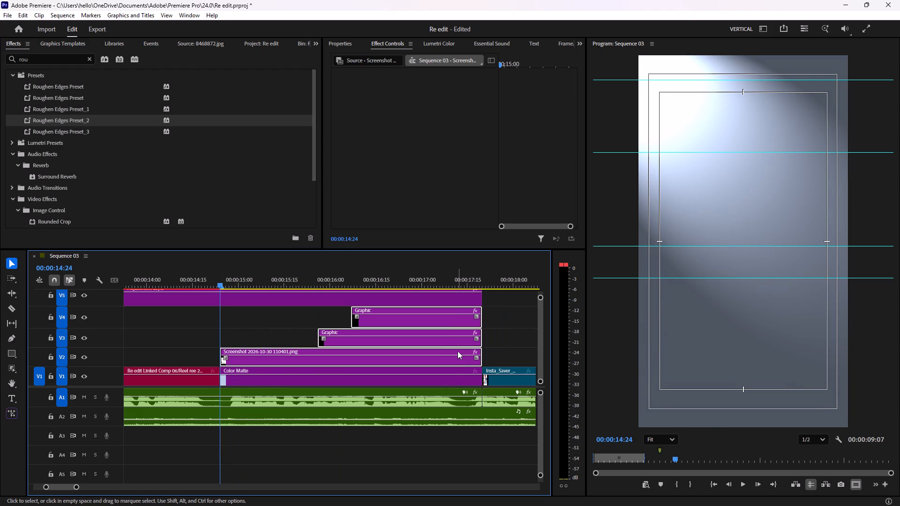
{"action": "left_click", "coordinate": [445, 378], "text": "shift"}
{"action": "right_click", "coordinate": [420, 367]}
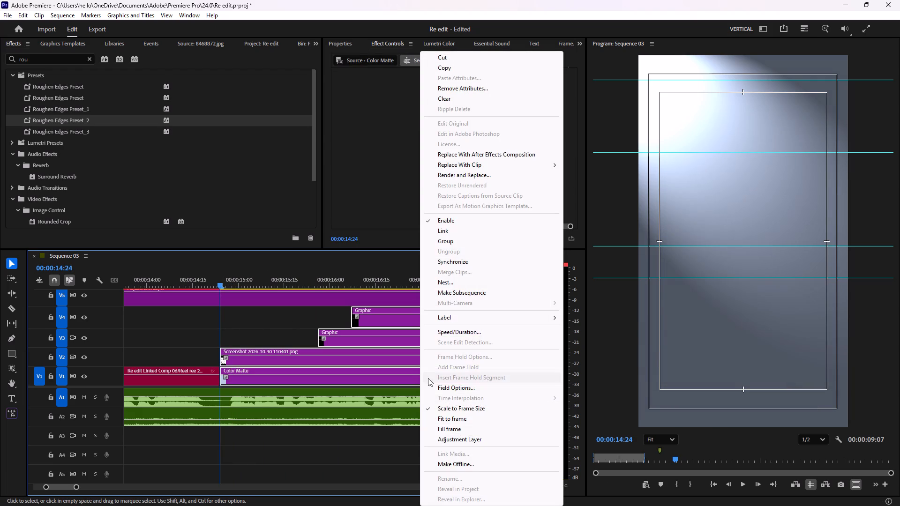
{"action": "left_click", "coordinate": [455, 285]}
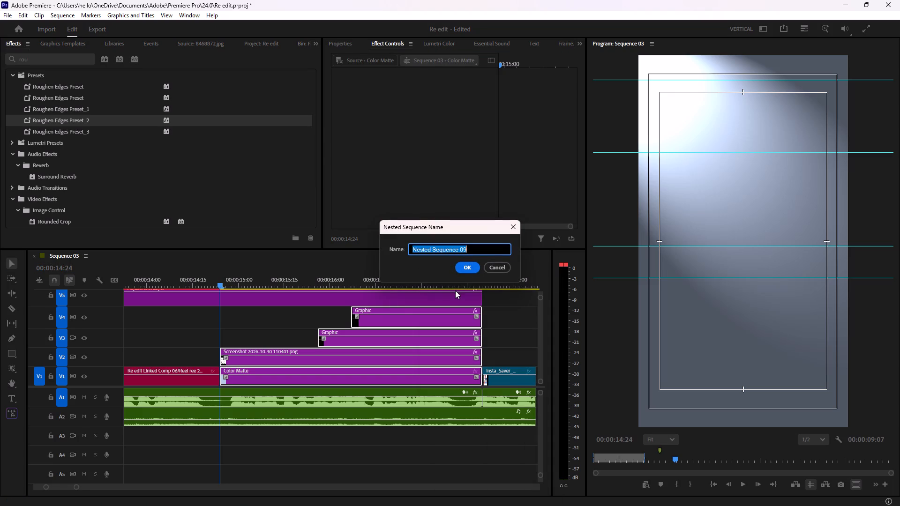
{"action": "left_click", "coordinate": [464, 266]}
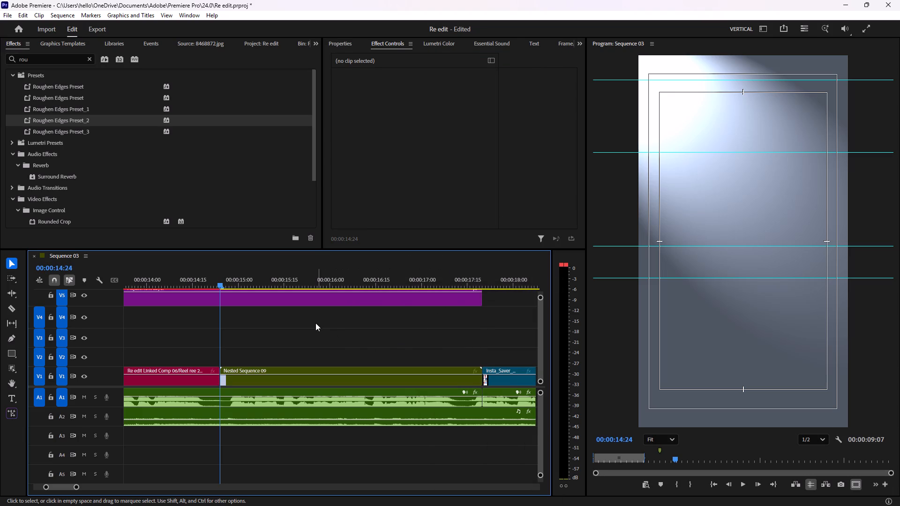
Keyframe the adjustment layer's Scale from 100 at 00:00:14:24 to 164 at 00:00:17:19.
{"action": "left_click_drag", "start_coordinate": [222, 285], "coordinate": [248, 288]}
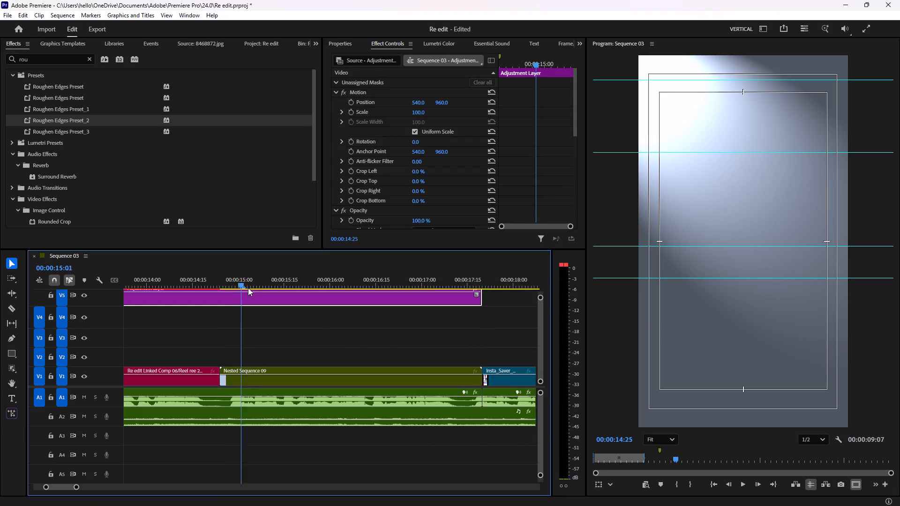
{"action": "left_click_drag", "start_coordinate": [248, 288], "coordinate": [224, 291]}
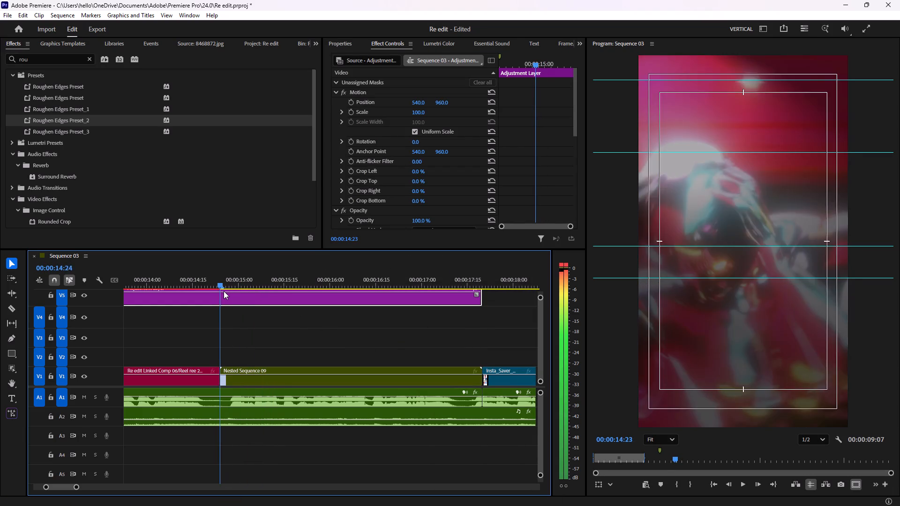
{"action": "left_click_drag", "start_coordinate": [224, 291], "coordinate": [223, 291]}
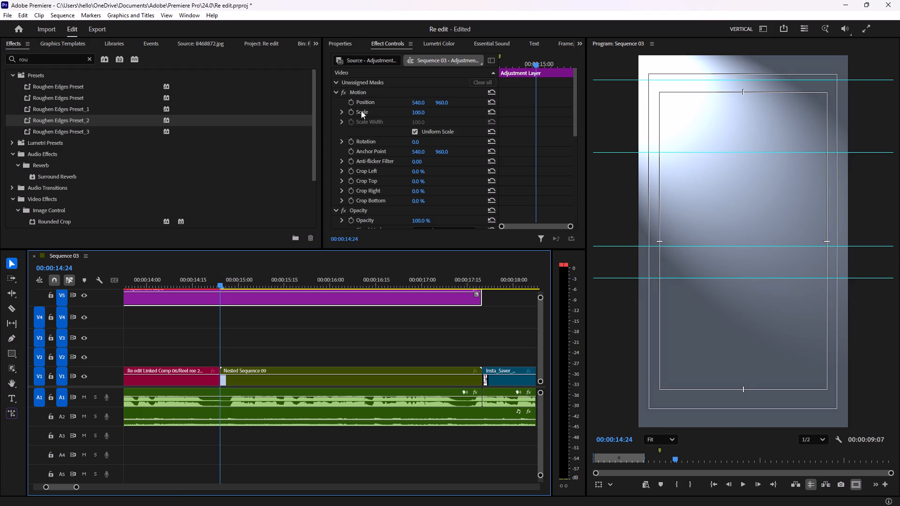
{"action": "left_click", "coordinate": [353, 112]}
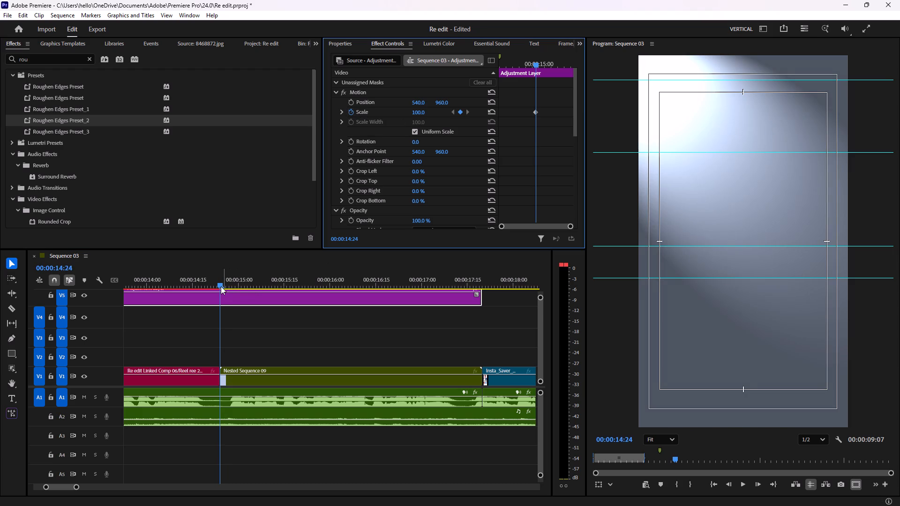
{"action": "left_click_drag", "start_coordinate": [221, 286], "coordinate": [434, 302]}
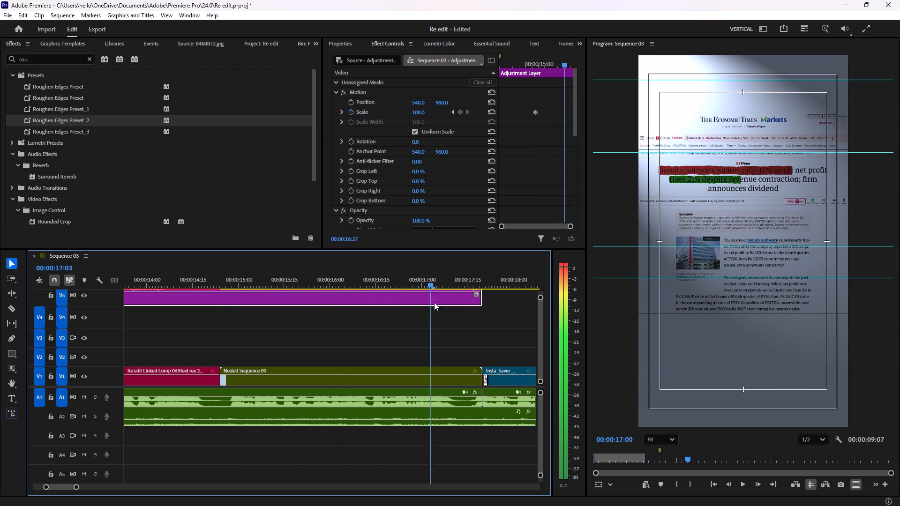
{"action": "left_click_drag", "start_coordinate": [434, 302], "coordinate": [480, 302]}
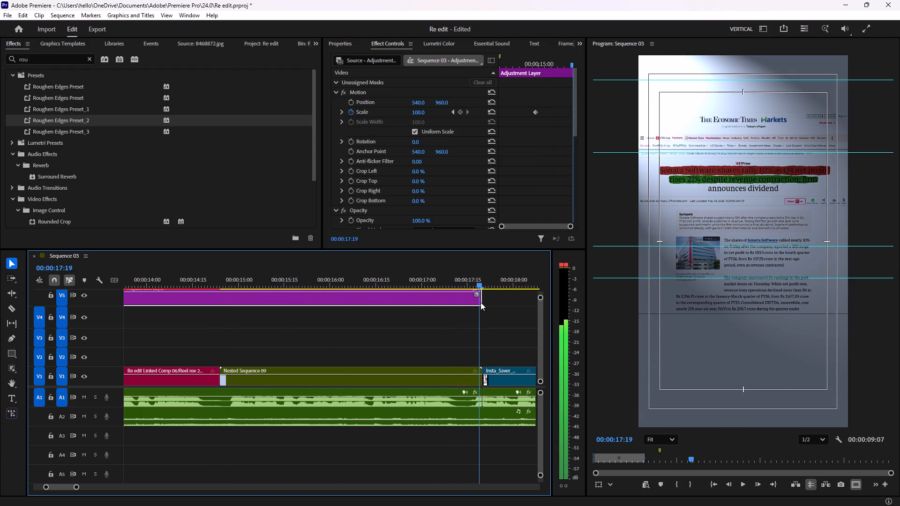
{"action": "left_click_drag", "start_coordinate": [480, 302], "coordinate": [480, 301]}
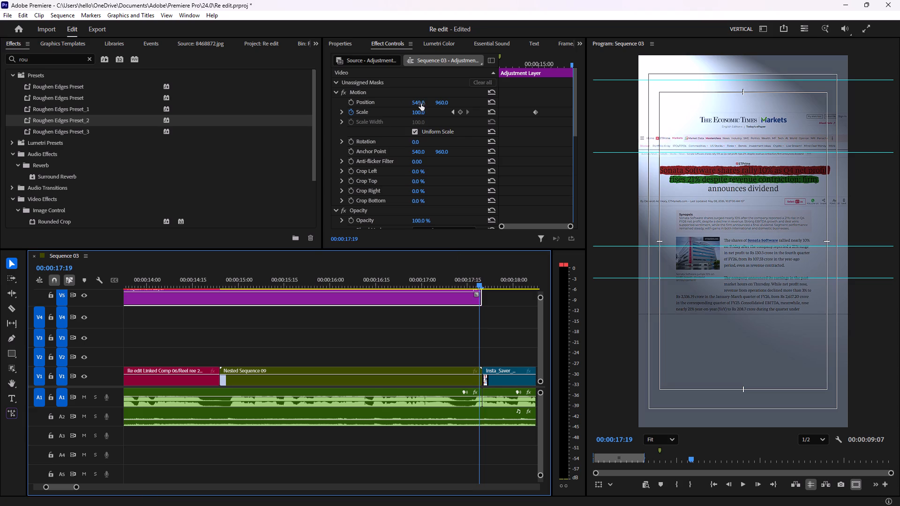
{"action": "left_click_drag", "start_coordinate": [419, 113], "coordinate": [426, 113]}
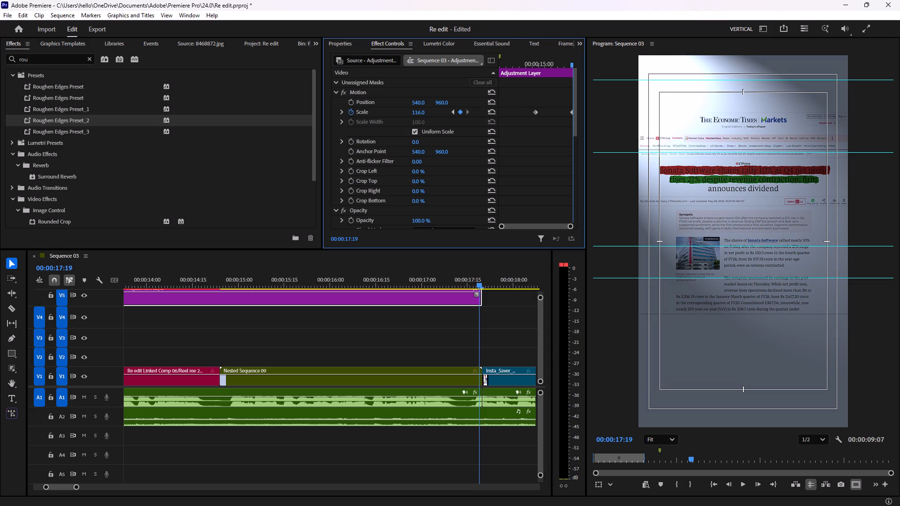
{"action": "left_click_drag", "start_coordinate": [426, 113], "coordinate": [449, 114]}
Undo the adjustment layer's Scale keyframes and the nesting of the article layers, stepping back past the last Lighting Effects toggle.
{"action": "left_click_drag", "start_coordinate": [480, 284], "coordinate": [365, 285]}
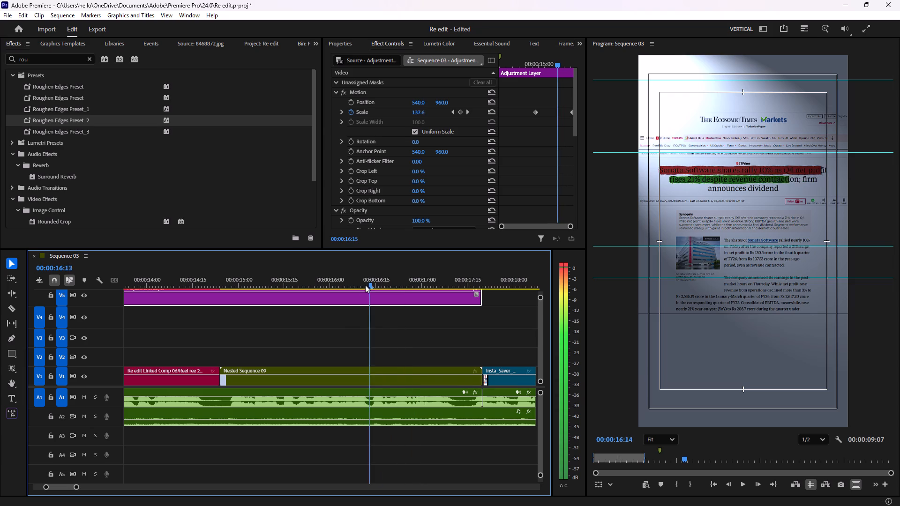
{"action": "left_click_drag", "start_coordinate": [365, 285], "coordinate": [396, 287]}
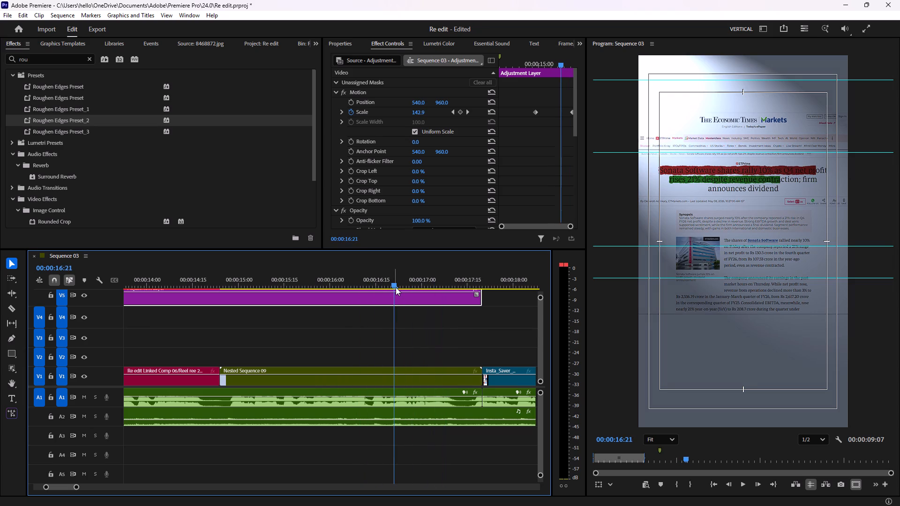
{"action": "key", "text": "ctrl+z"}
{"action": "key", "text": "ctrl+z"}
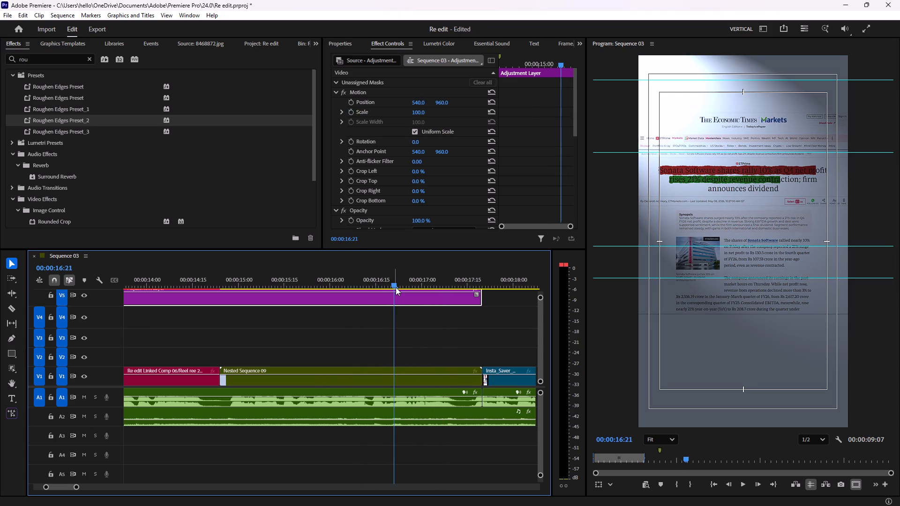
{"action": "key", "text": "ctrl+z"}
{"action": "key", "text": "ctrl+z"}
Play back and scrub the un-nested article section from the red transition footage through the headline highlights without the spotlight.
{"action": "left_click_drag", "start_coordinate": [392, 283], "coordinate": [280, 288]}
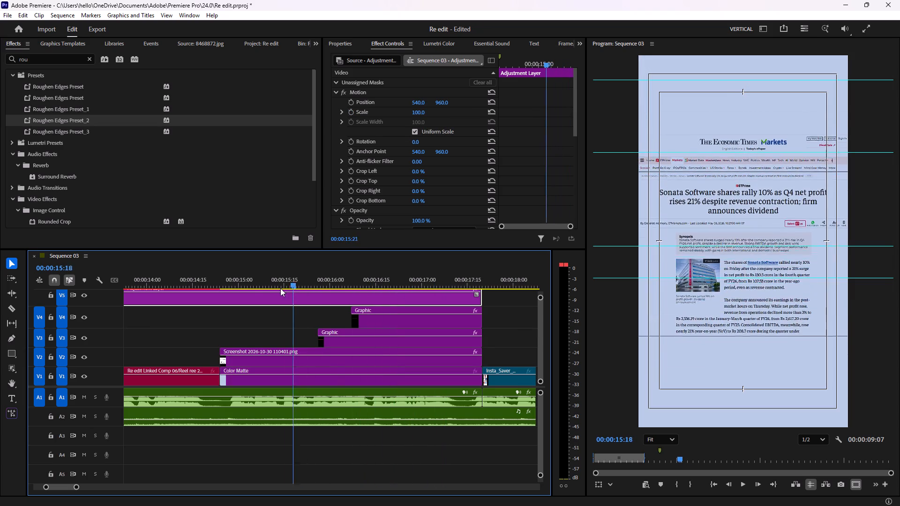
{"action": "left_click_drag", "start_coordinate": [280, 288], "coordinate": [232, 289]}
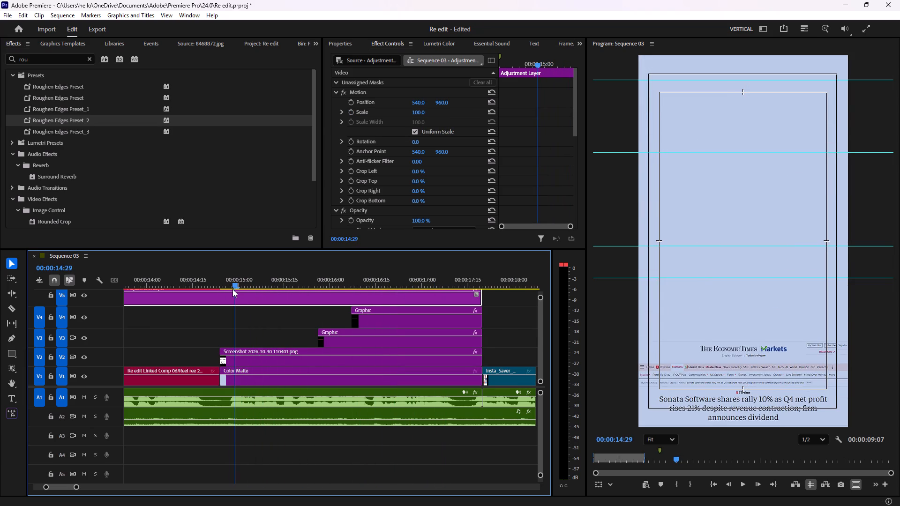
{"action": "key", "text": "space"}
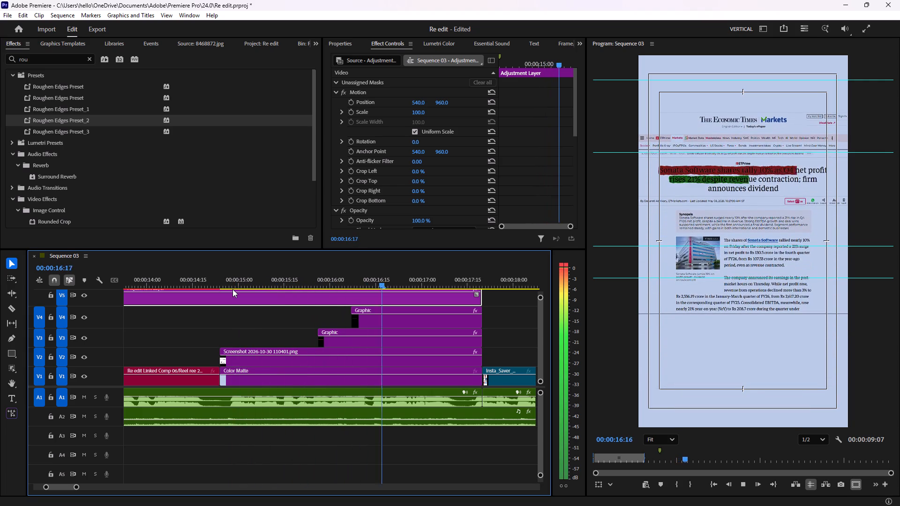
{"action": "key", "text": "space"}
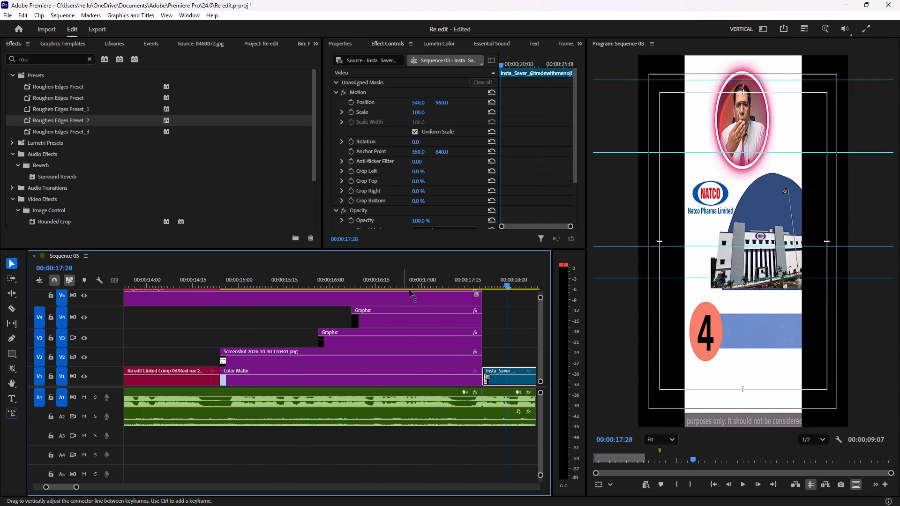
{"action": "left_click_drag", "start_coordinate": [506, 283], "coordinate": [209, 289]}
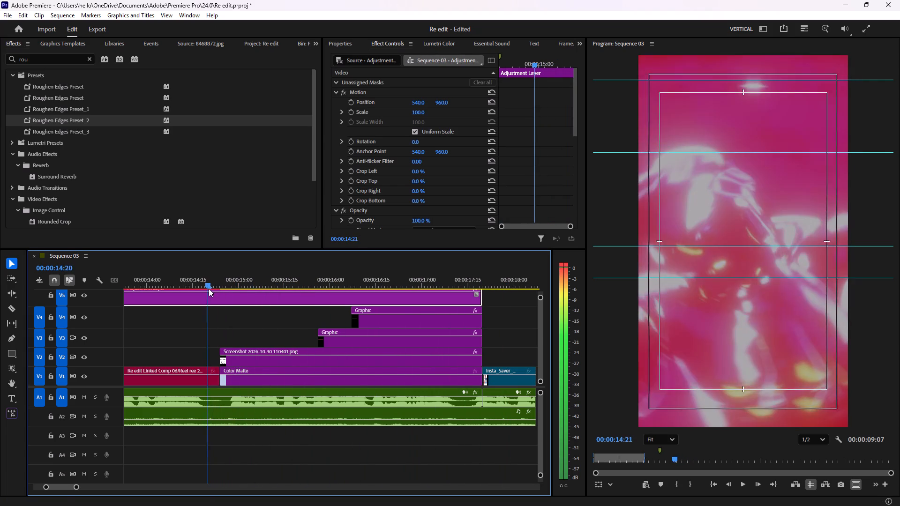
{"action": "left_click_drag", "start_coordinate": [209, 289], "coordinate": [351, 297]}
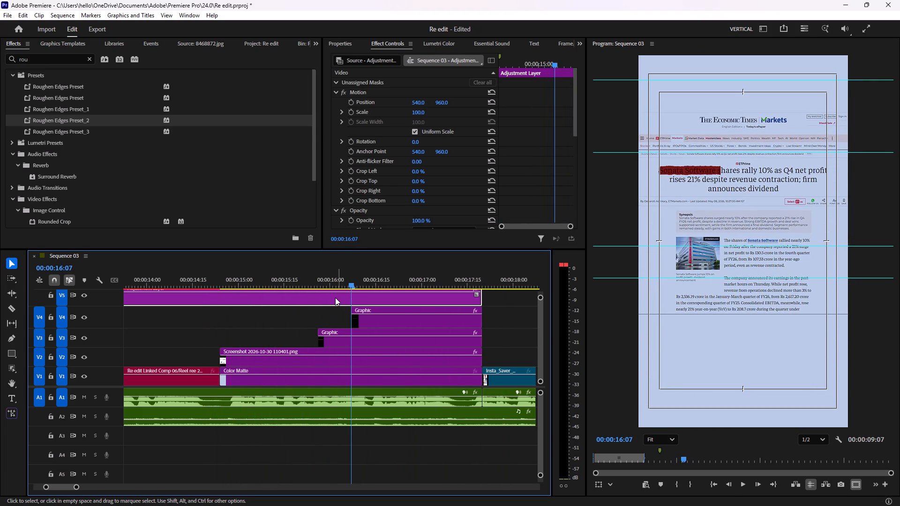
Examine the adjustment layer's Lighting Effects settings and scrub the red and green headline highlights.
{"action": "left_click", "coordinate": [335, 298]}
{"action": "scroll", "coordinate": [388, 183], "scroll_direction": "down", "scroll_amount": 8}
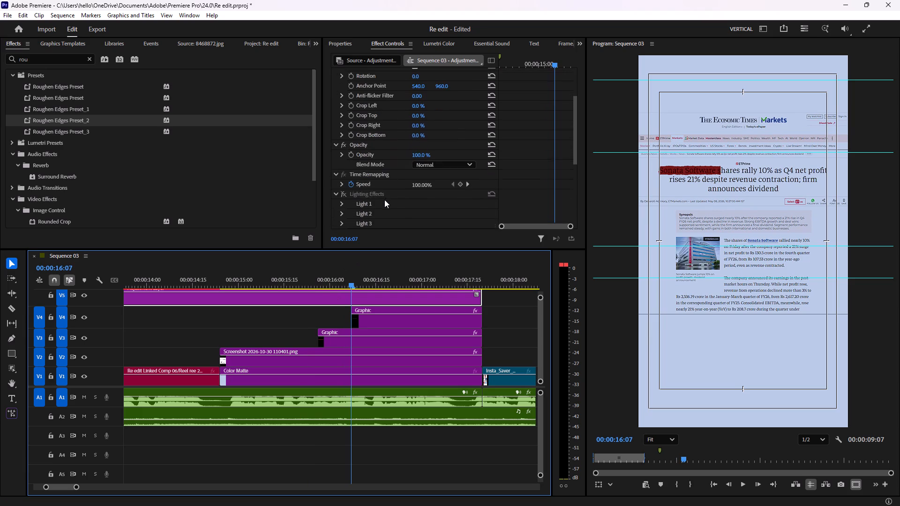
{"action": "scroll", "coordinate": [384, 200], "scroll_direction": "down", "scroll_amount": 9}
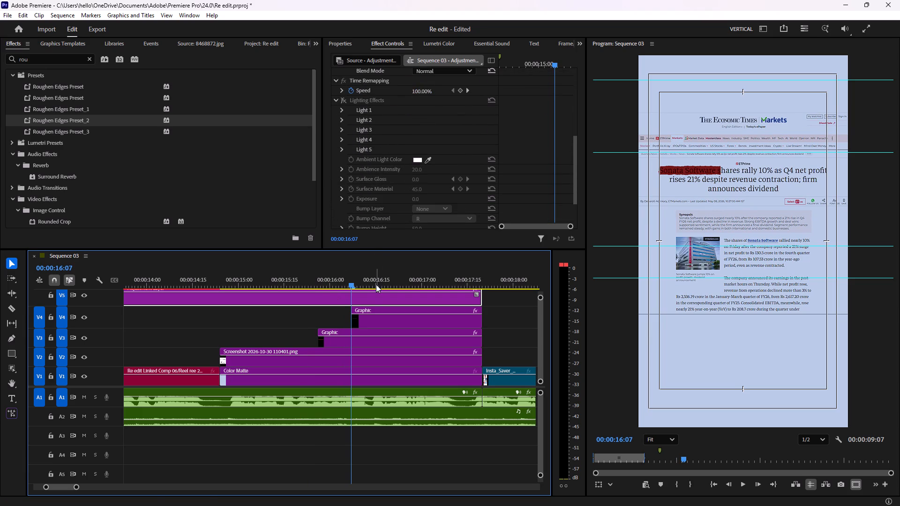
{"action": "left_click_drag", "start_coordinate": [351, 283], "coordinate": [368, 283]}
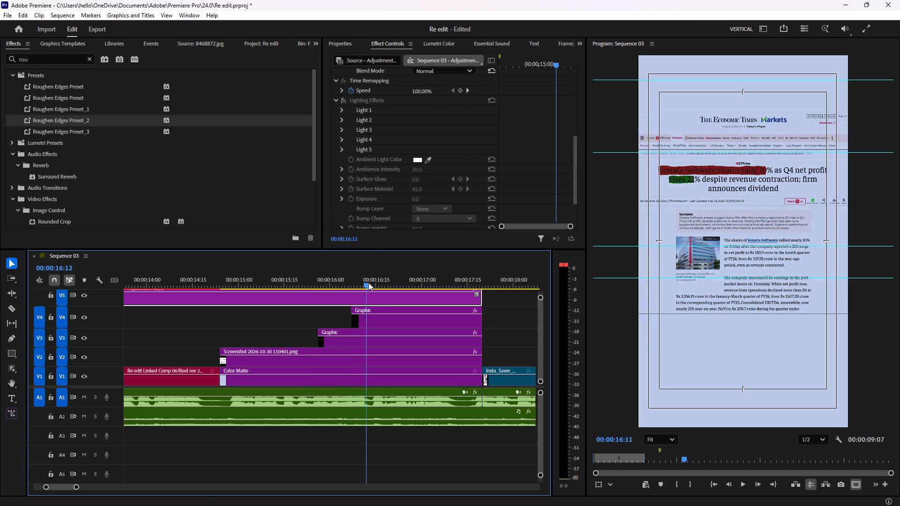
{"action": "left_click_drag", "start_coordinate": [368, 283], "coordinate": [389, 283]}
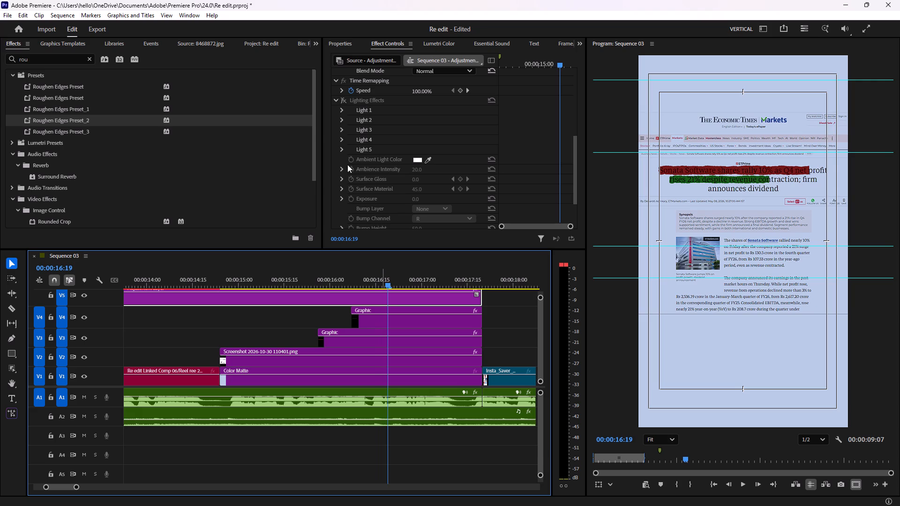
{"action": "left_click", "coordinate": [367, 160]}
{"action": "scroll", "coordinate": [343, 152], "scroll_direction": "up", "scroll_amount": 4}
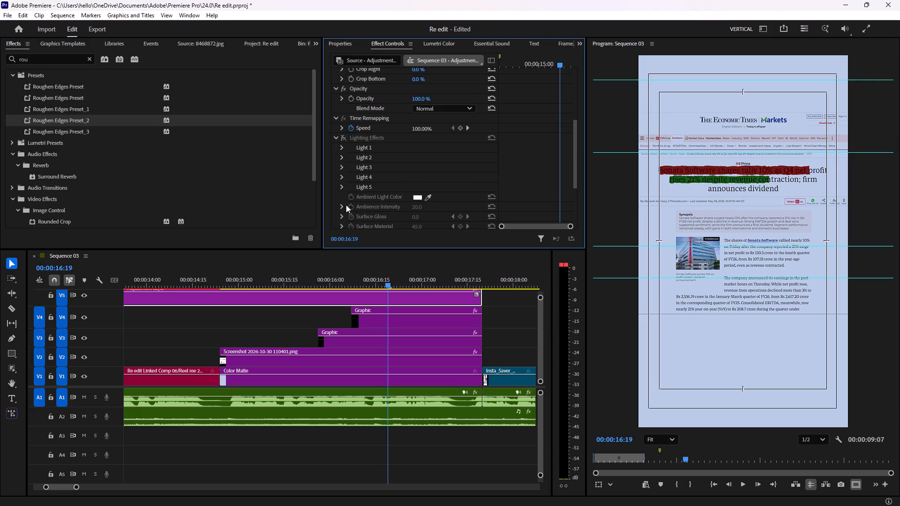
{"action": "left_click", "coordinate": [337, 293]}
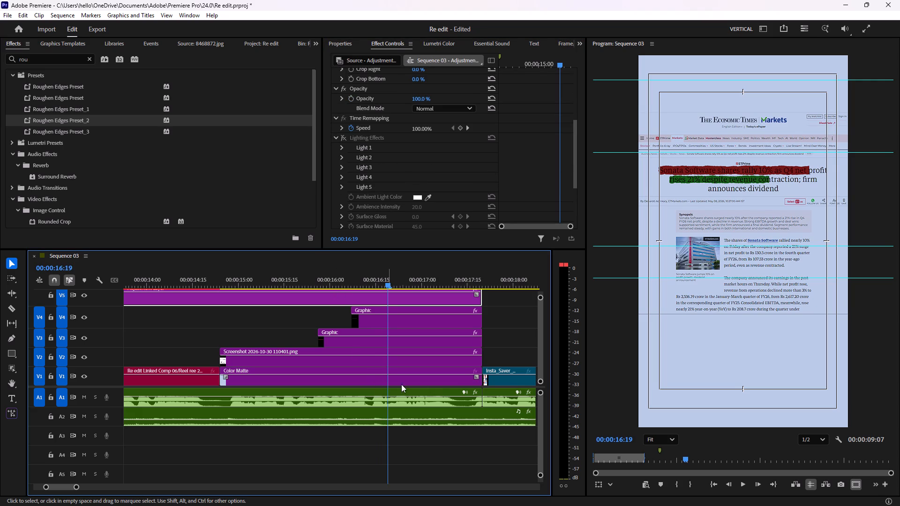
Undo the switching-off of Lighting Effects on the adjustment layer above the article.
{"action": "left_click", "coordinate": [670, 435]}
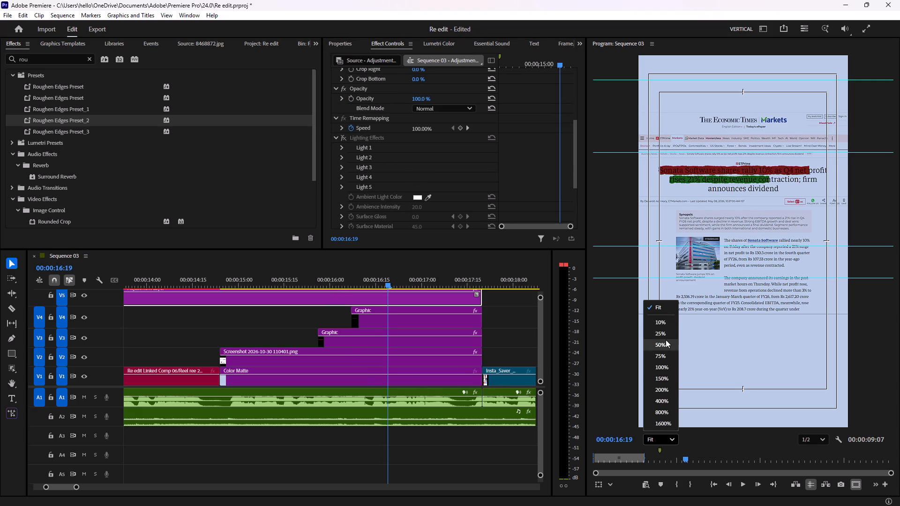
{"action": "scroll", "coordinate": [723, 261], "scroll_direction": "down", "scroll_amount": 5}
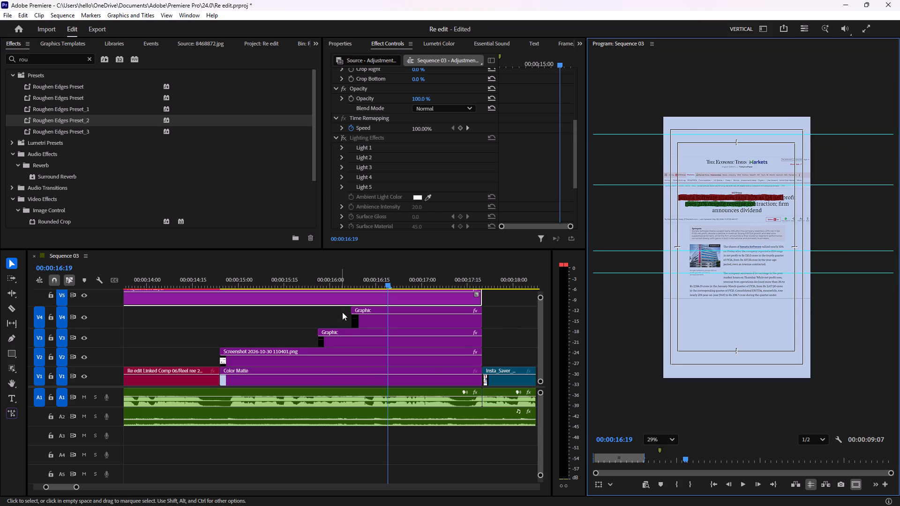
{"action": "scroll", "coordinate": [342, 312], "scroll_direction": "up", "scroll_amount": 5}
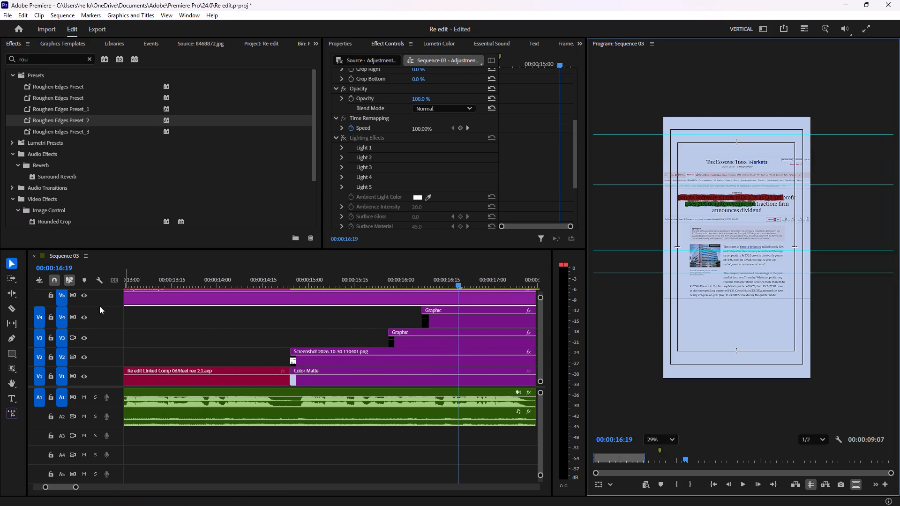
{"action": "scroll", "coordinate": [119, 295], "scroll_direction": "down", "scroll_amount": 5, "text": "alt"}
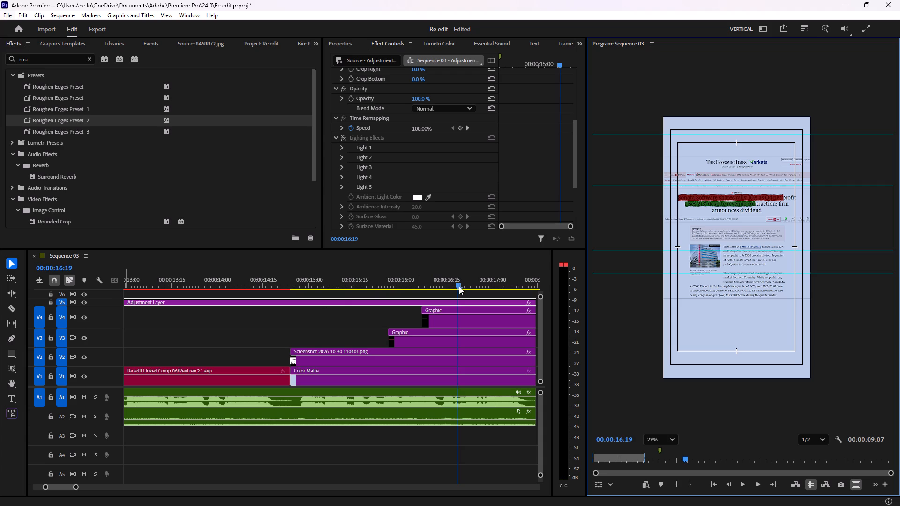
{"action": "left_click_drag", "start_coordinate": [459, 286], "coordinate": [454, 286]}
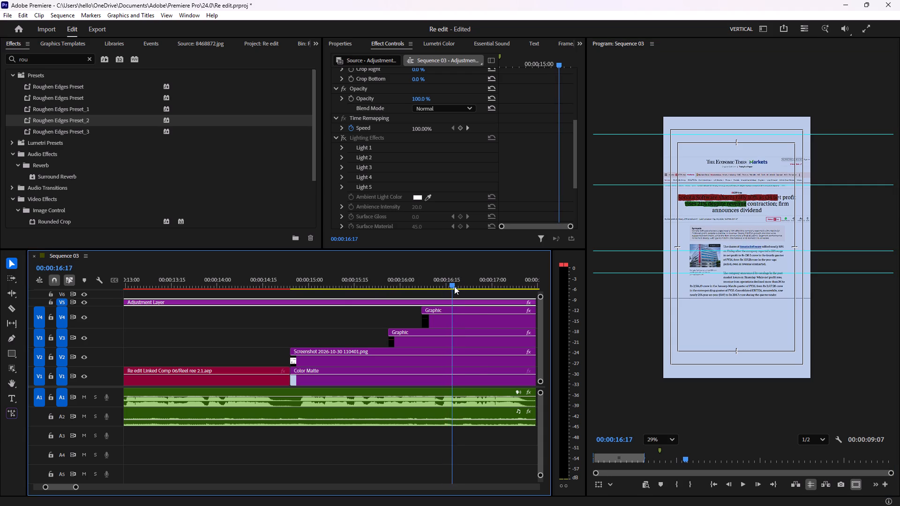
{"action": "left_click_drag", "start_coordinate": [454, 286], "coordinate": [481, 286]}
{"action": "key", "text": "ctrl+z"}
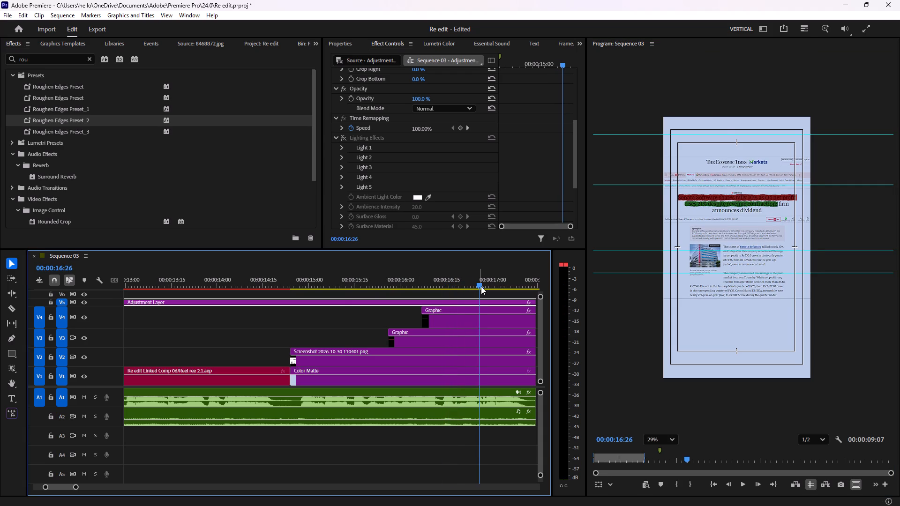
Replay the article section repeatedly from about 00:00:14:21 to examine its entrance and highlights under the spotlight.
{"action": "left_click_drag", "start_coordinate": [480, 286], "coordinate": [453, 286]}
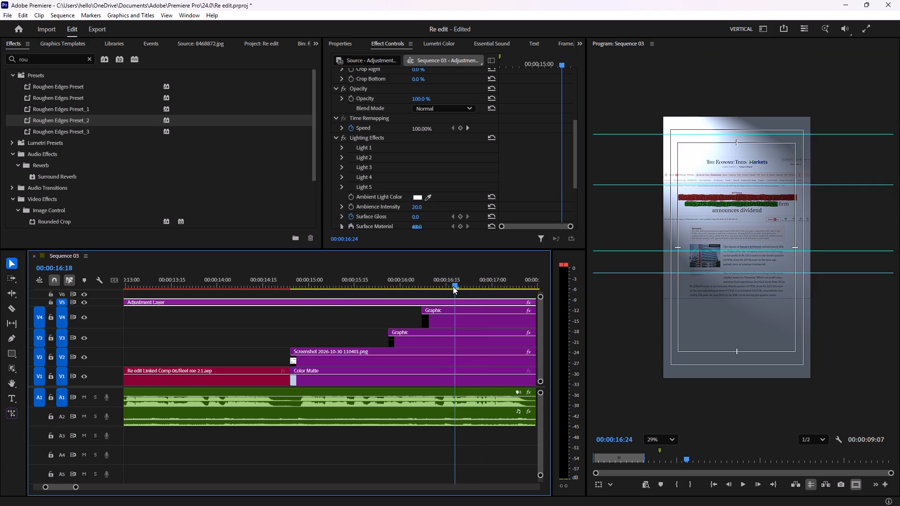
{"action": "left_click_drag", "start_coordinate": [453, 286], "coordinate": [456, 290]}
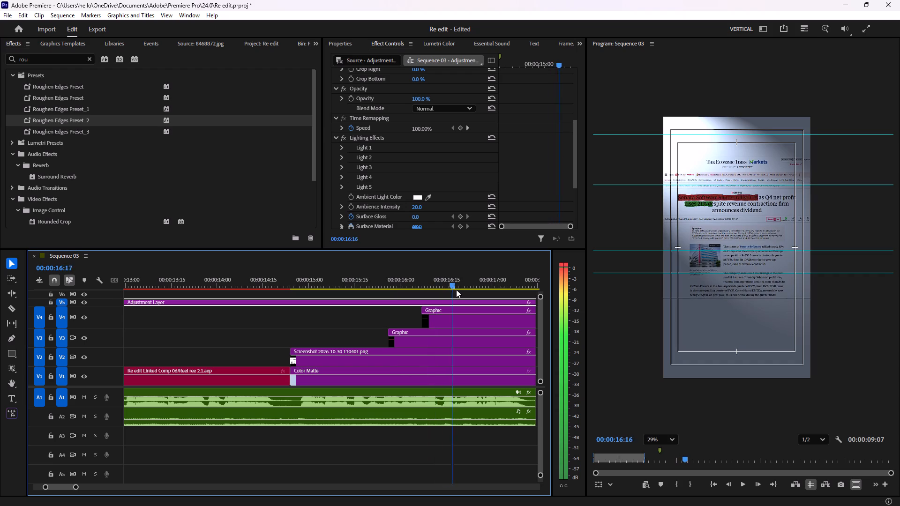
{"action": "left_click_drag", "start_coordinate": [456, 290], "coordinate": [280, 288]}
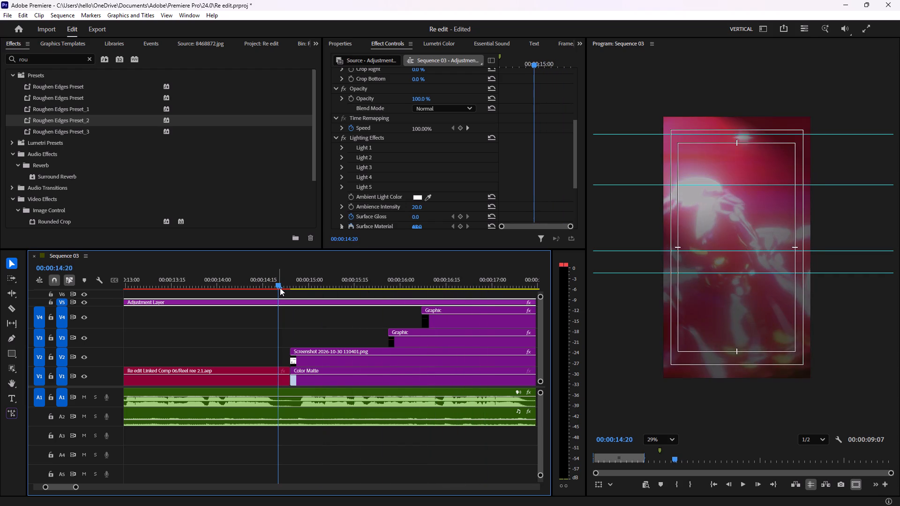
{"action": "key", "text": "space"}
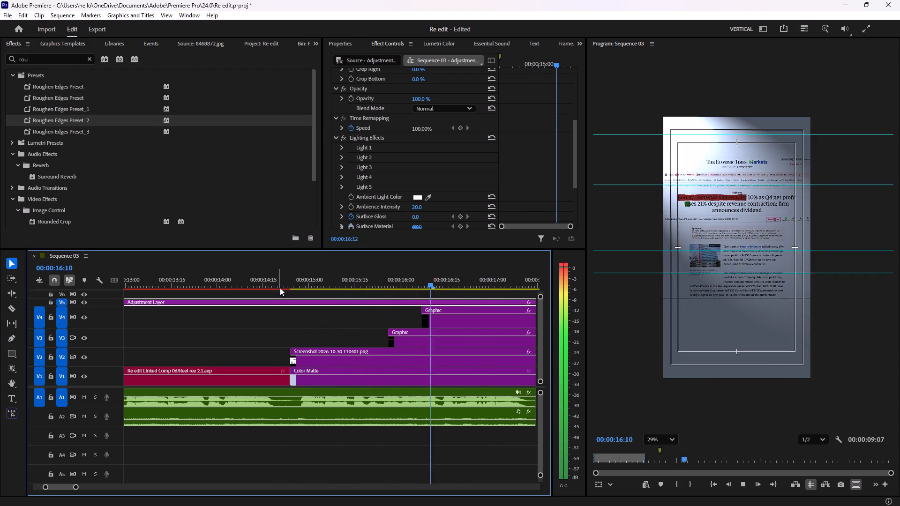
{"action": "key", "text": "space"}
{"action": "left_click", "coordinate": [283, 283]}
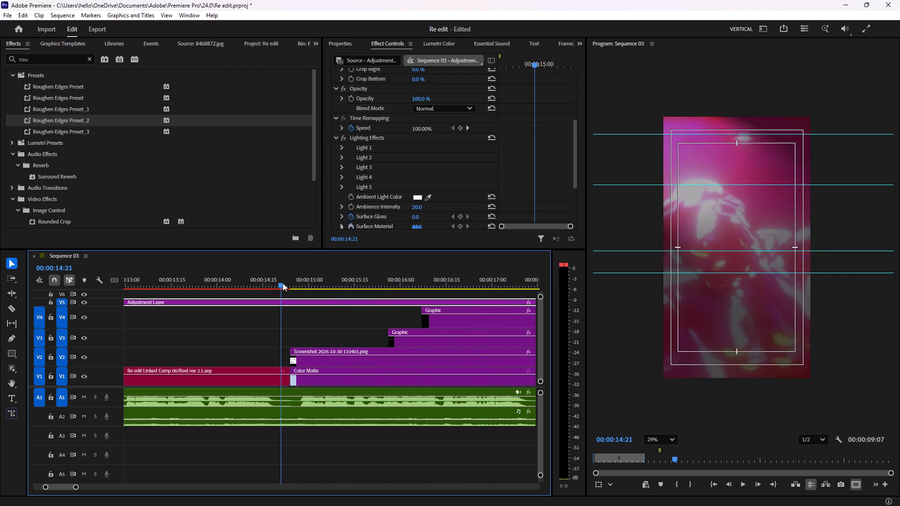
{"action": "key", "text": "space"}
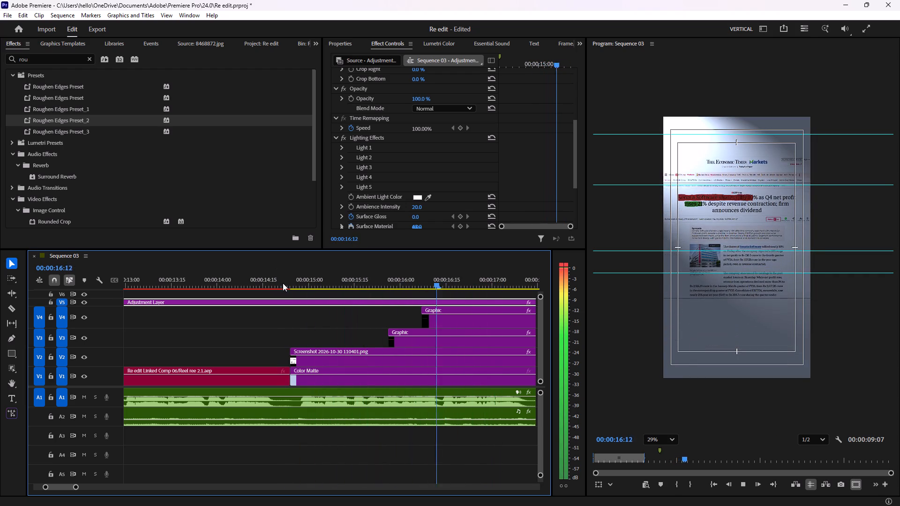
{"action": "key", "text": "space"}
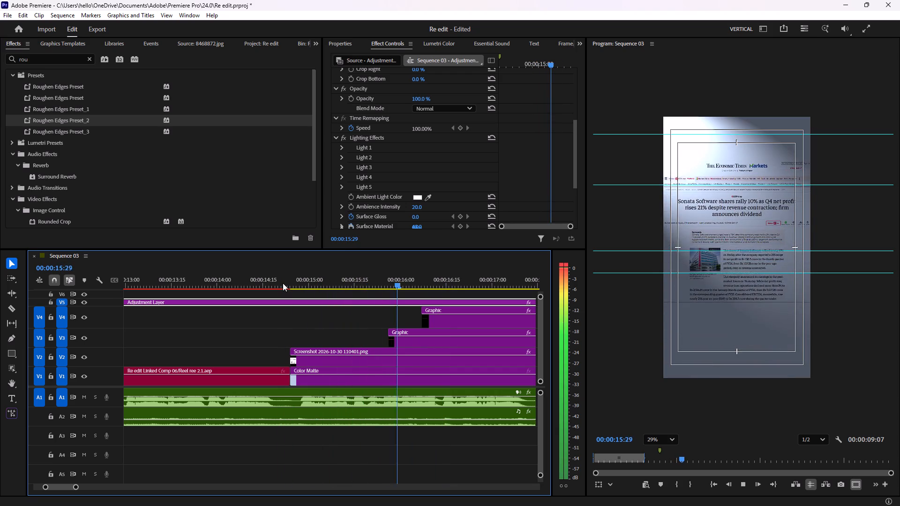
{"action": "key", "text": "space"}
{"action": "left_click", "coordinate": [283, 283]}
{"action": "key", "text": "space"}
{"action": "key", "text": "space"}
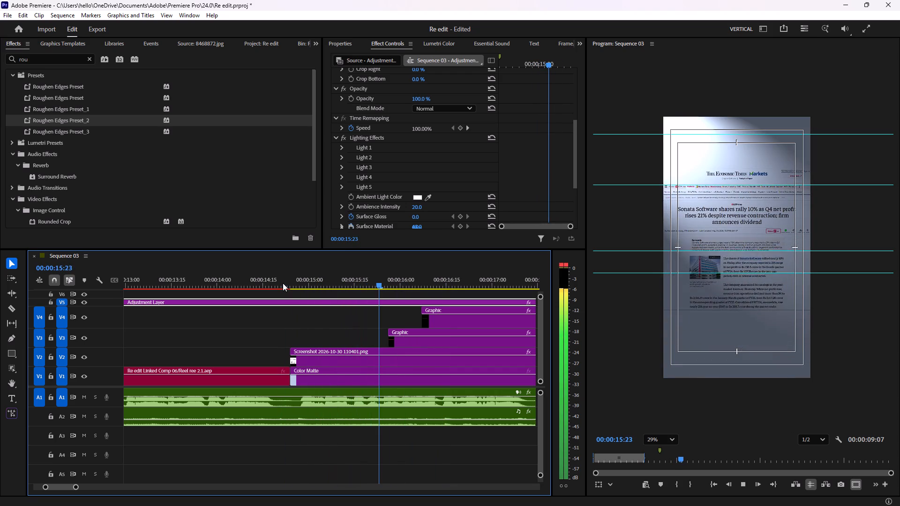
{"action": "left_click", "coordinate": [283, 283]}
{"action": "key", "text": "space"}
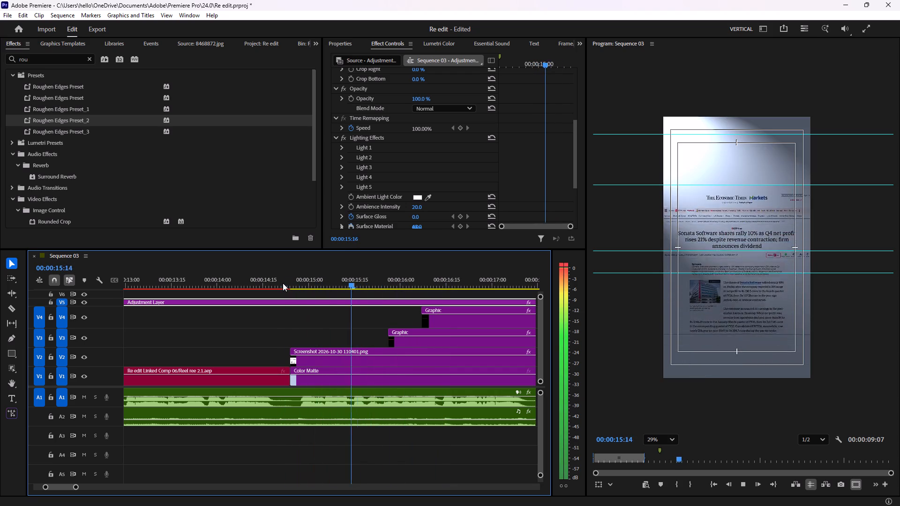
{"action": "key", "text": "space"}
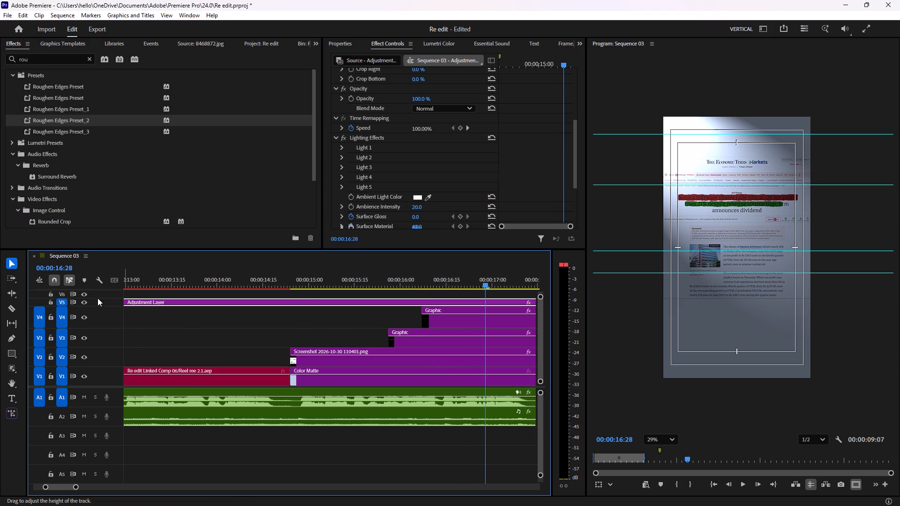
Enlarge the timeline's video track area and make the empty V6 and V7 tracks taller.
{"action": "scroll", "coordinate": [97, 302], "scroll_direction": "up", "scroll_amount": 2, "text": "alt"}
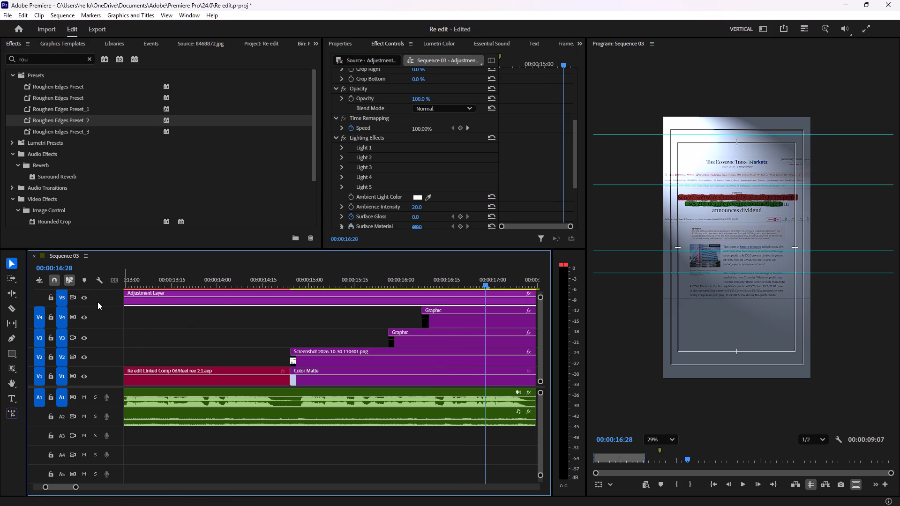
{"action": "scroll", "coordinate": [340, 372], "scroll_direction": "down", "scroll_amount": 10, "text": "alt"}
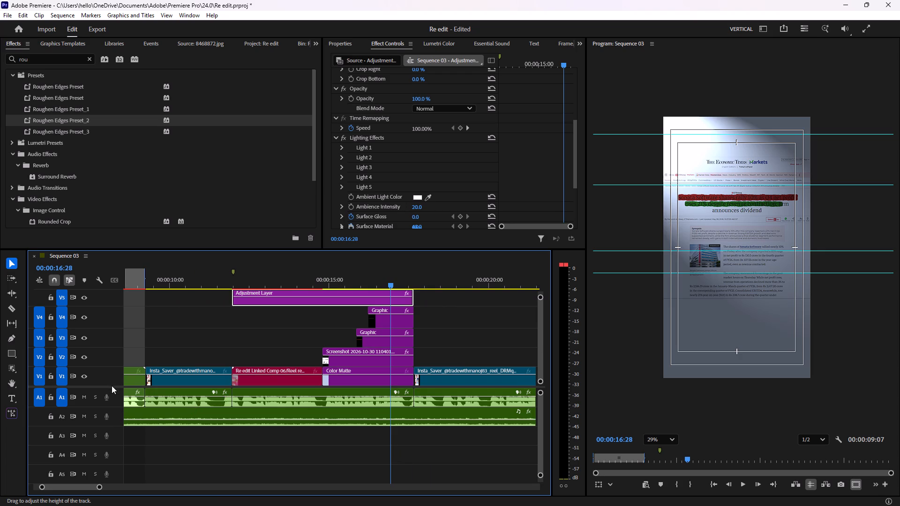
{"action": "left_click_drag", "start_coordinate": [112, 387], "coordinate": [107, 430]}
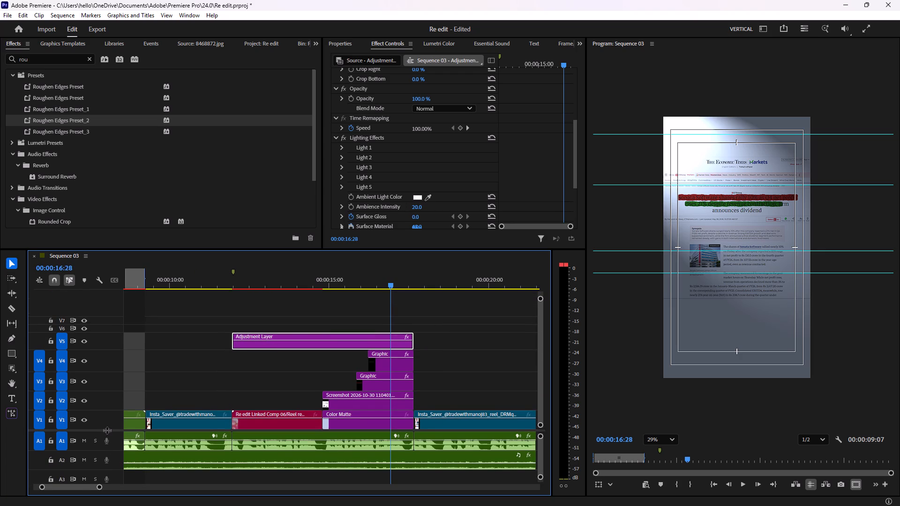
{"action": "scroll", "coordinate": [102, 330], "scroll_direction": "up", "scroll_amount": 2, "text": "alt"}
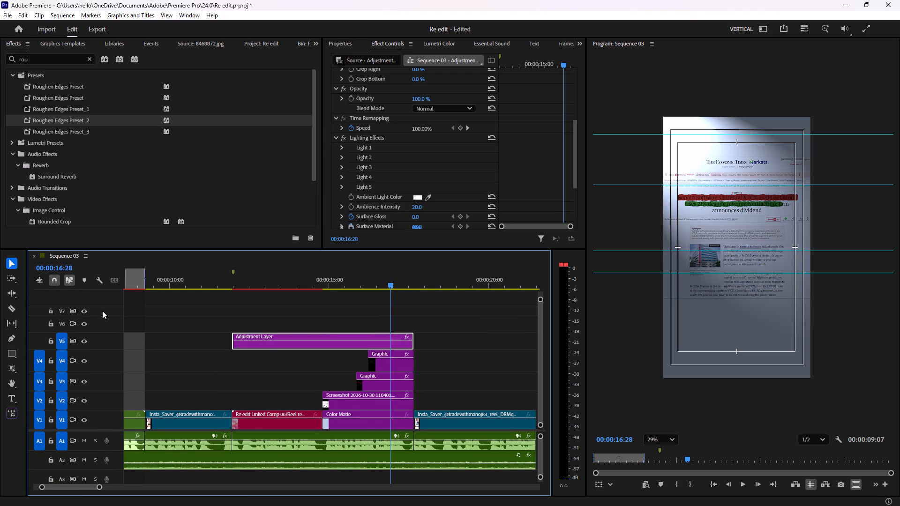
Delete the dark red Color Matte from the project's media items.
{"action": "scroll", "coordinate": [102, 311], "scroll_direction": "up", "scroll_amount": 2, "text": "alt"}
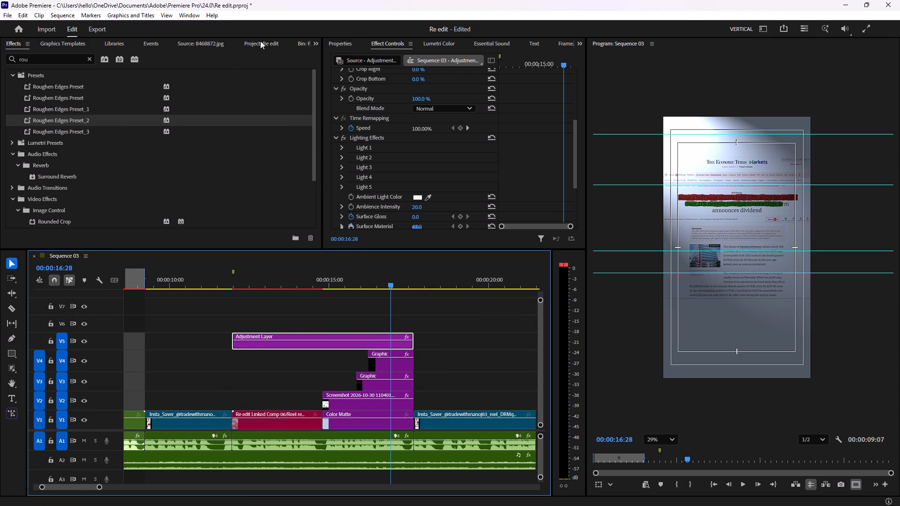
{"action": "left_click", "coordinate": [260, 41]}
{"action": "scroll", "coordinate": [111, 160], "scroll_direction": "up", "scroll_amount": 2}
{"action": "scroll", "coordinate": [111, 160], "scroll_direction": "down", "scroll_amount": 4}
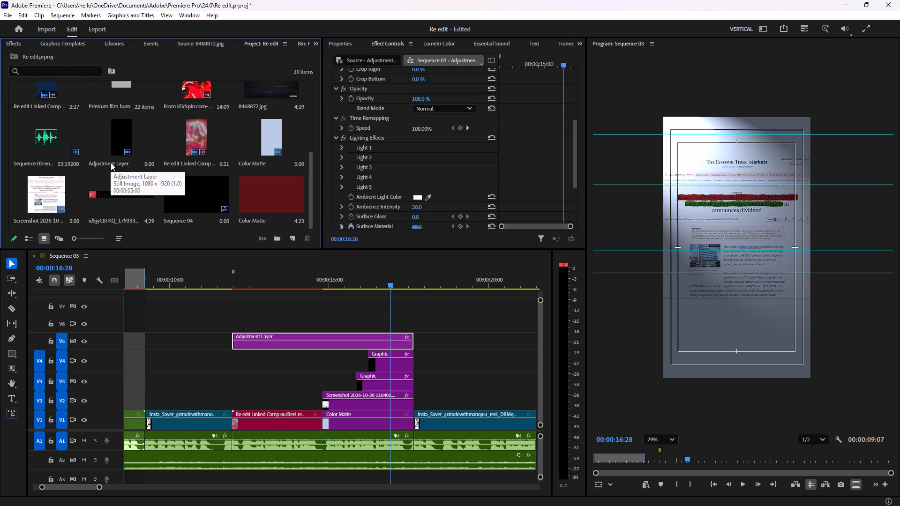
{"action": "scroll", "coordinate": [123, 177], "scroll_direction": "down", "scroll_amount": 2}
{"action": "scroll", "coordinate": [141, 189], "scroll_direction": "up", "scroll_amount": 2}
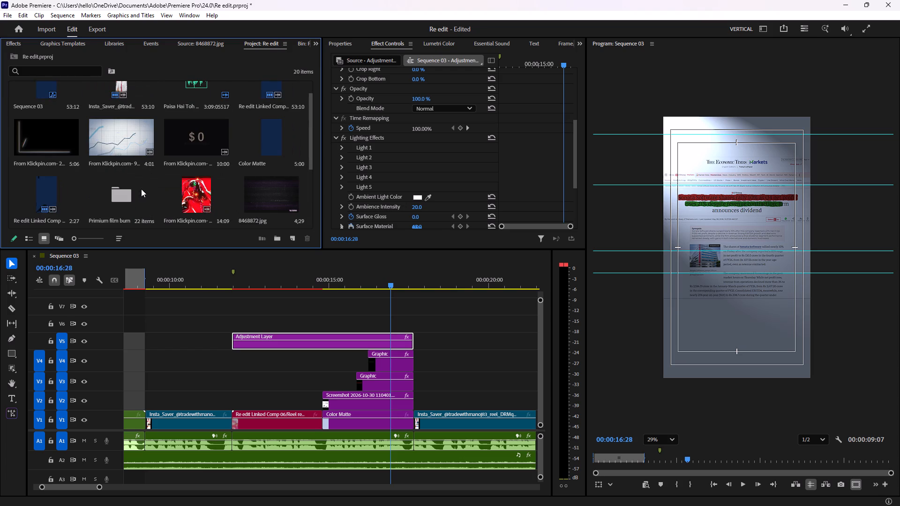
{"action": "scroll", "coordinate": [141, 189], "scroll_direction": "up", "scroll_amount": 4}
{"action": "scroll", "coordinate": [141, 189], "scroll_direction": "down", "scroll_amount": 2}
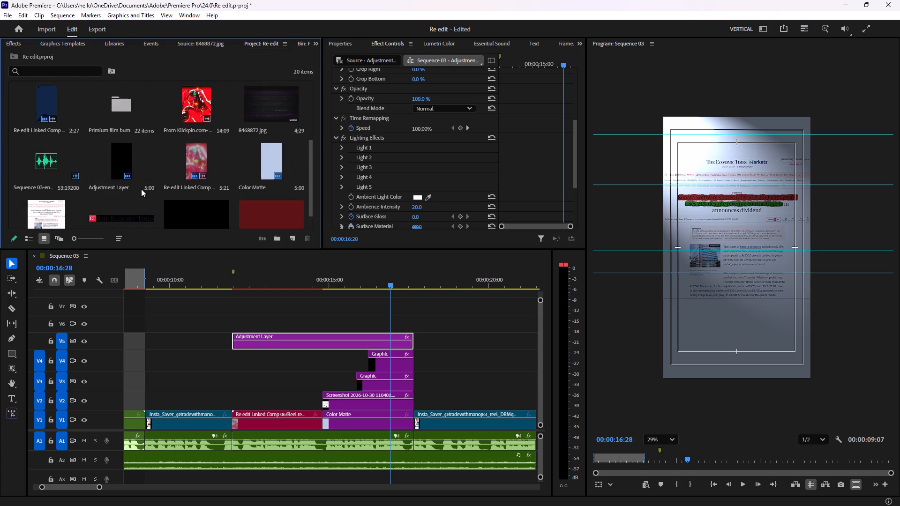
{"action": "scroll", "coordinate": [141, 189], "scroll_direction": "down", "scroll_amount": 8}
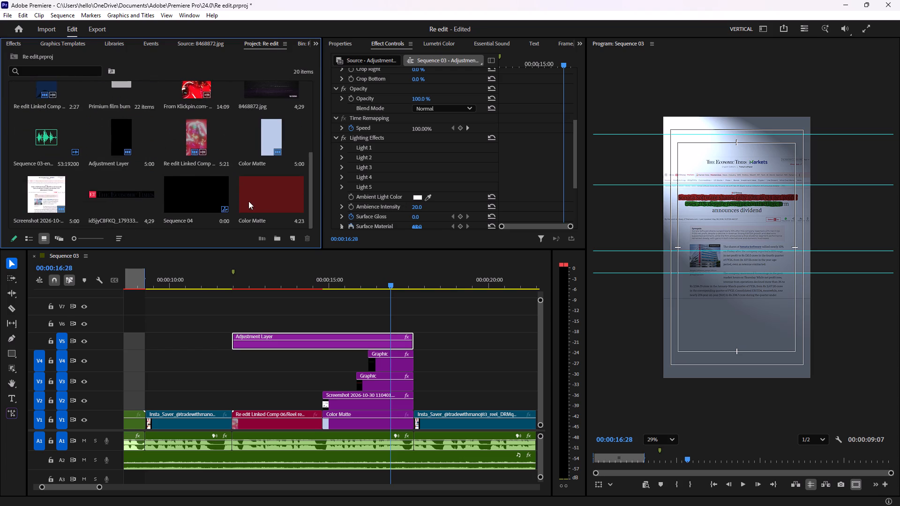
{"action": "left_click", "coordinate": [265, 201]}
{"action": "key", "text": "BackSpace"}
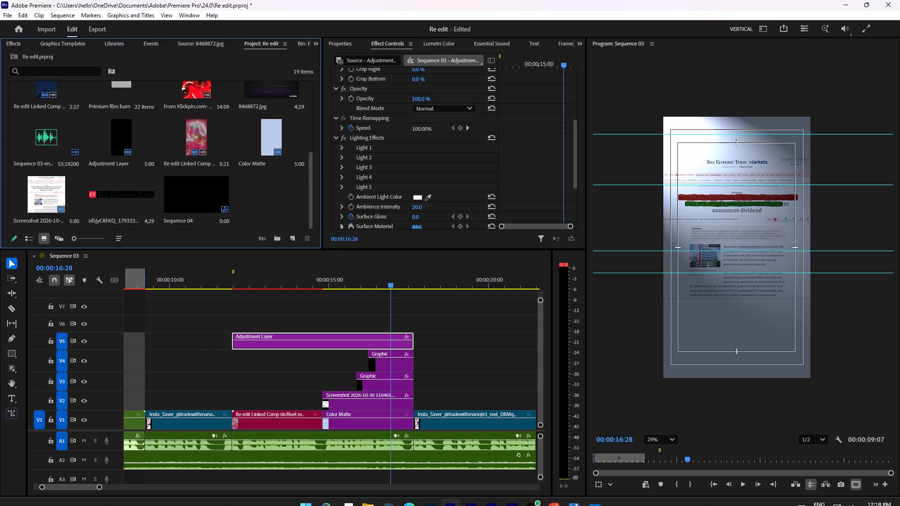
Switch to File Explorer and look through the Downloads folder for a texture image.
{"action": "left_click", "coordinate": [368, 492]}
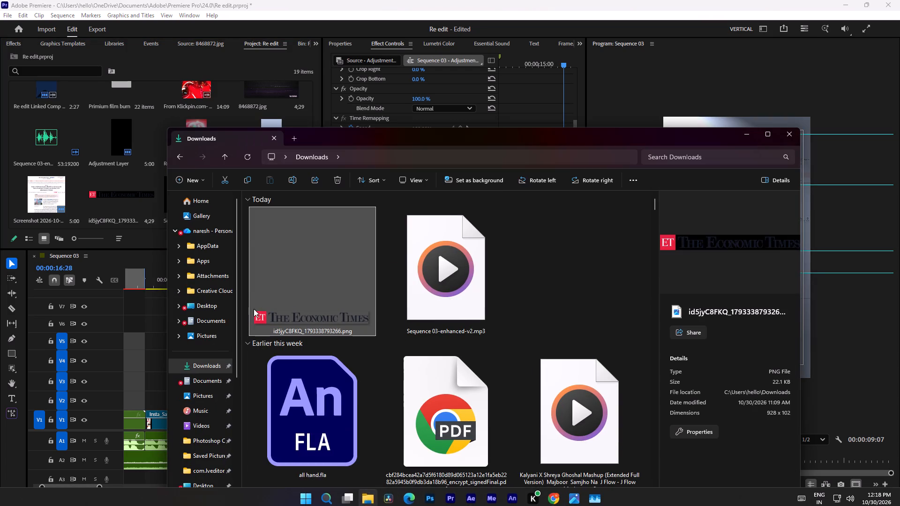
{"action": "scroll", "coordinate": [326, 339], "scroll_direction": "down", "scroll_amount": 2}
{"action": "scroll", "coordinate": [334, 344], "scroll_direction": "up", "scroll_amount": 1}
{"action": "scroll", "coordinate": [334, 344], "scroll_direction": "down", "scroll_amount": 1}
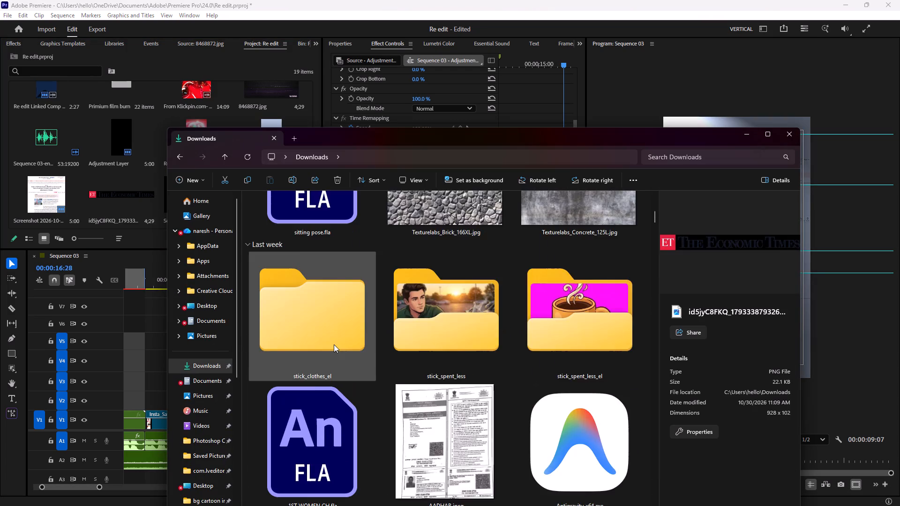
{"action": "scroll", "coordinate": [334, 344], "scroll_direction": "down", "scroll_amount": 3}
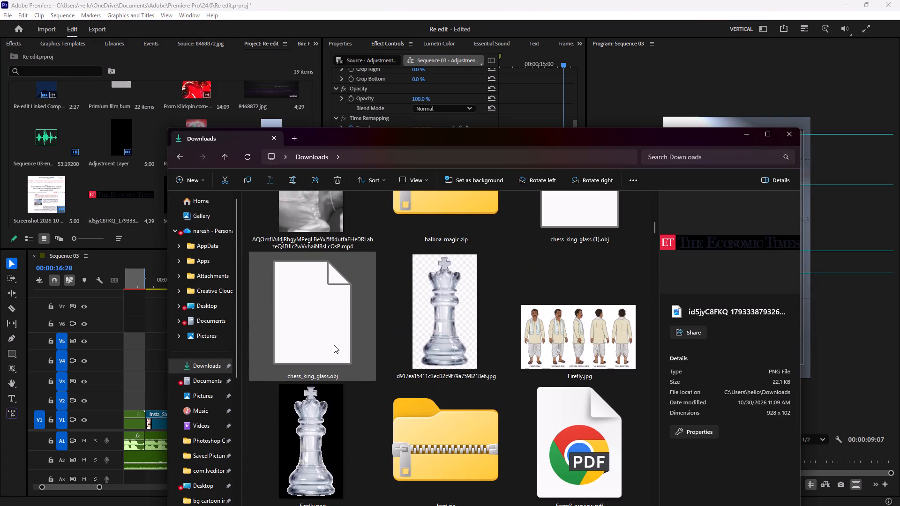
{"action": "scroll", "coordinate": [334, 345], "scroll_direction": "down", "scroll_amount": 3}
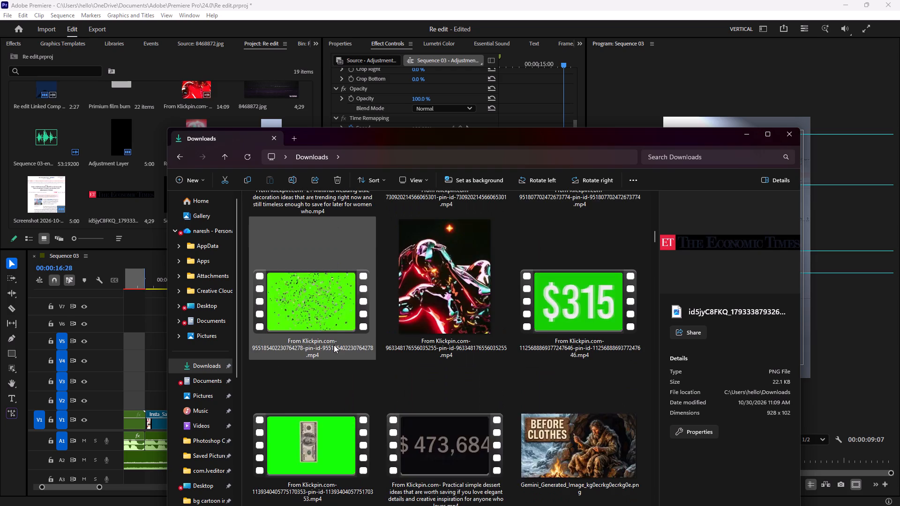
{"action": "scroll", "coordinate": [334, 345], "scroll_direction": "down", "scroll_amount": 6}
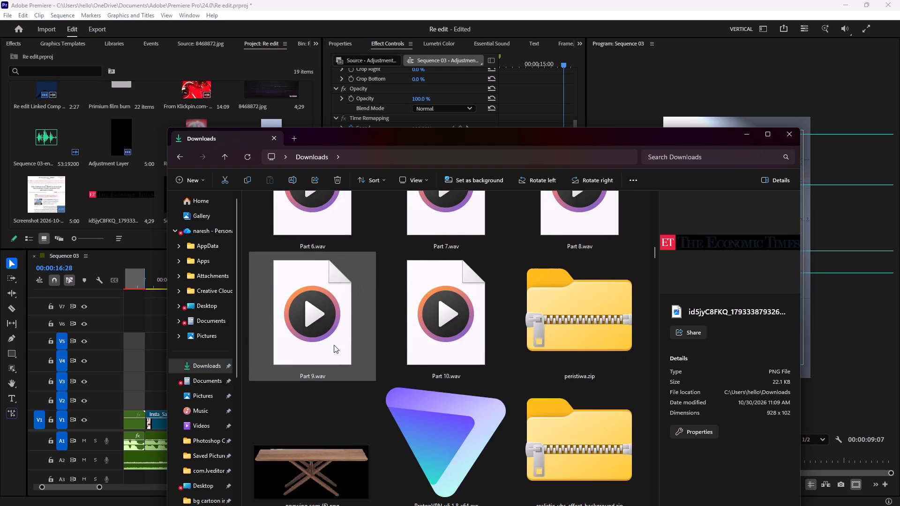
{"action": "scroll", "coordinate": [334, 345], "scroll_direction": "down", "scroll_amount": 4}
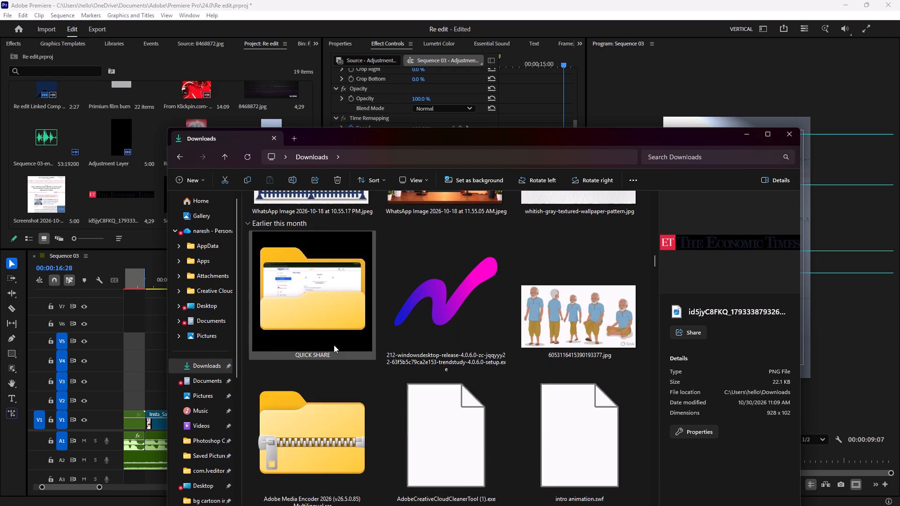
Search Downloads for "tex", preview the texture images and import whitish-gray-textured-wallpaper-pattern.jpg into the Premiere project.
{"action": "left_click", "coordinate": [673, 153]}
{"action": "type", "text": "tex"}
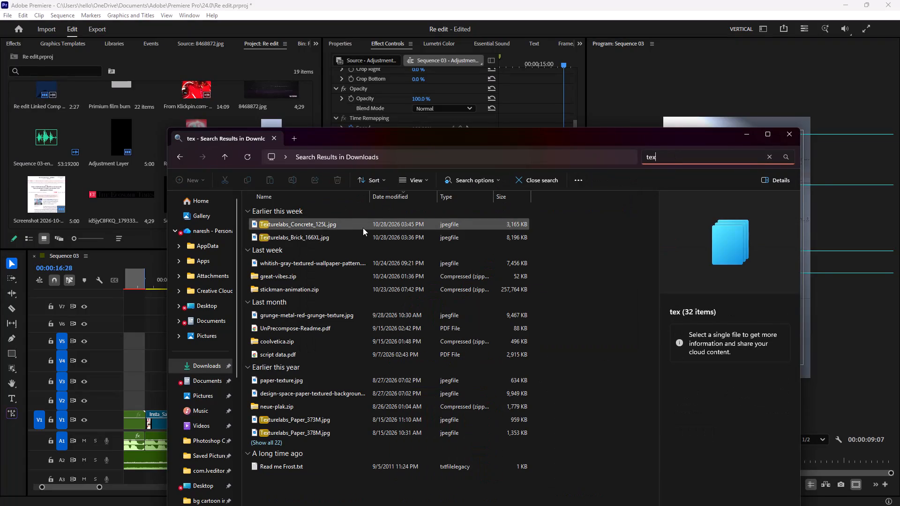
{"action": "left_click", "coordinate": [348, 223]}
{"action": "left_click", "coordinate": [332, 238]}
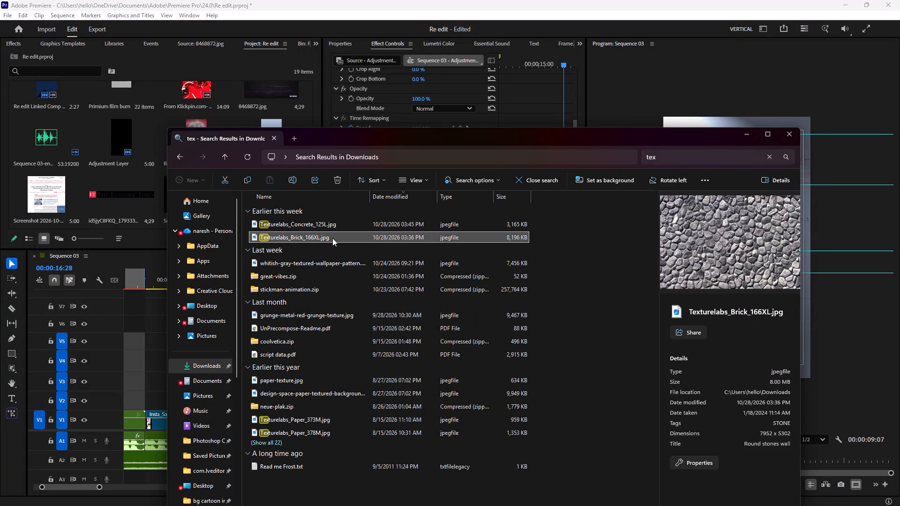
{"action": "left_click", "coordinate": [318, 264]}
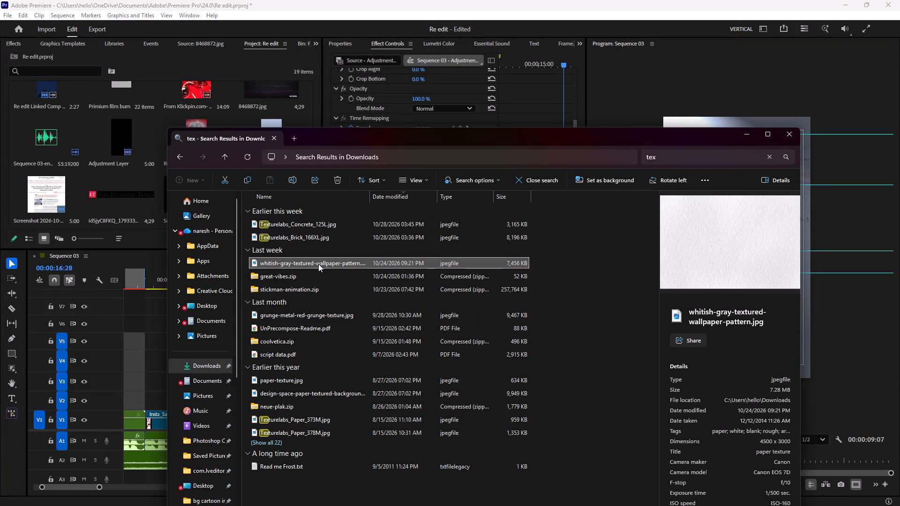
{"action": "left_click_drag", "start_coordinate": [318, 264], "coordinate": [94, 184]}
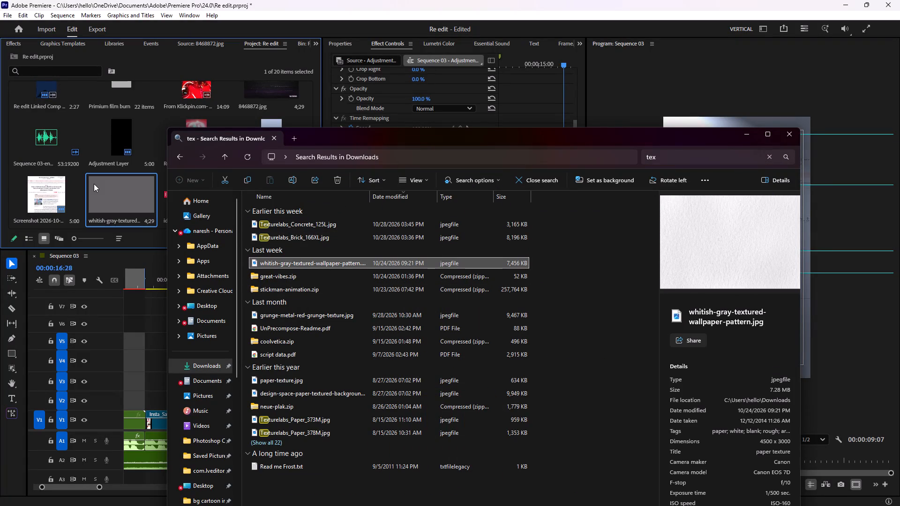
{"action": "left_click", "coordinate": [746, 136]}
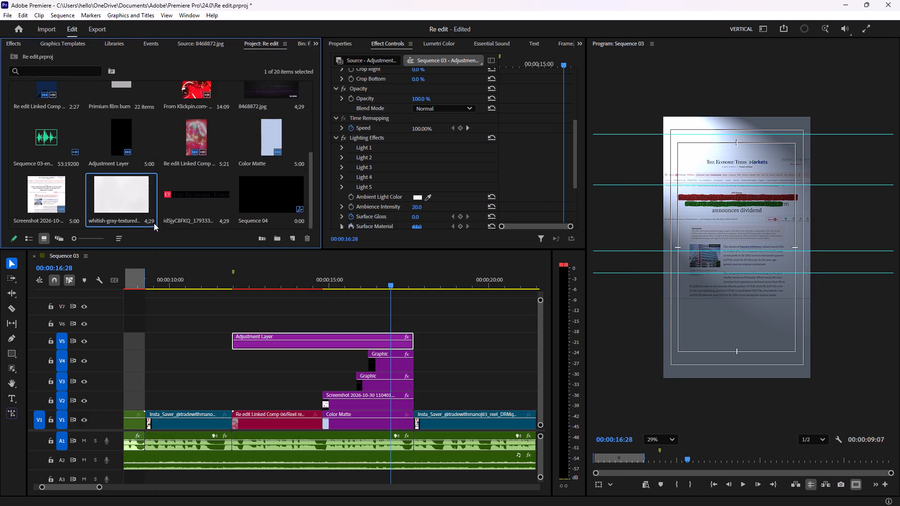
Place the whitish-gray wallpaper texture on V6 above the article and scale it to 381 so it covers the frame.
{"action": "left_click_drag", "start_coordinate": [111, 201], "coordinate": [290, 320]}
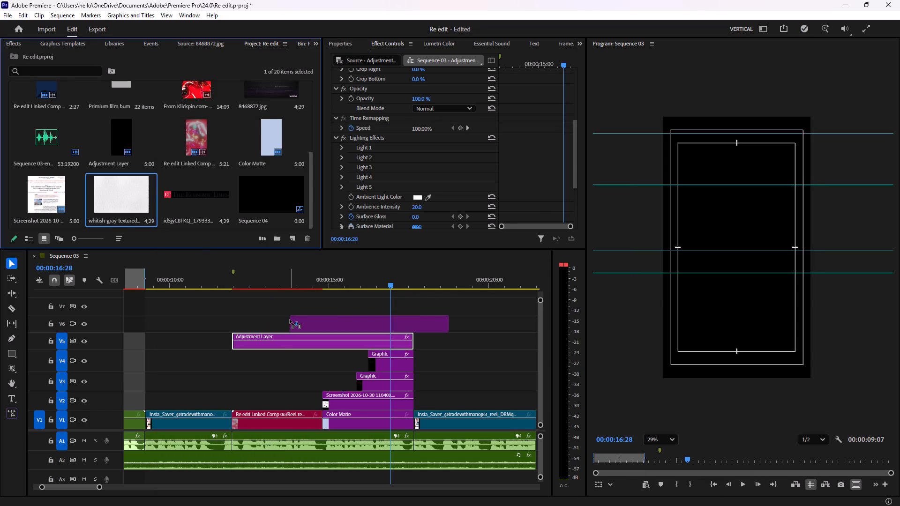
{"action": "left_click_drag", "start_coordinate": [290, 320], "coordinate": [287, 320]}
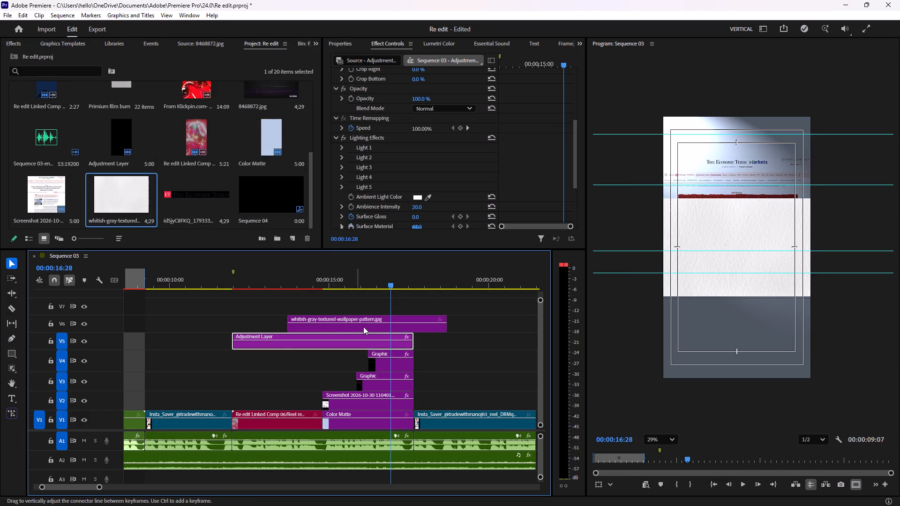
{"action": "left_click", "coordinate": [374, 327]}
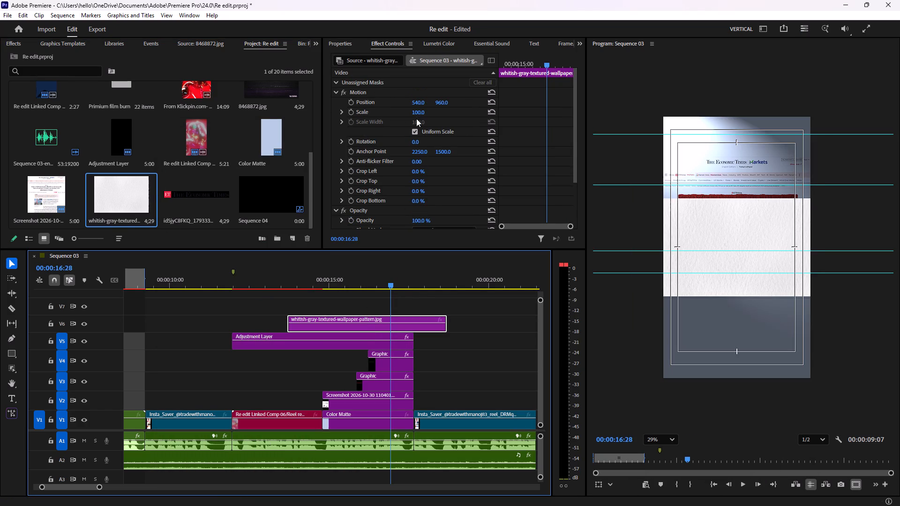
{"action": "left_click_drag", "start_coordinate": [418, 114], "coordinate": [617, 132]}
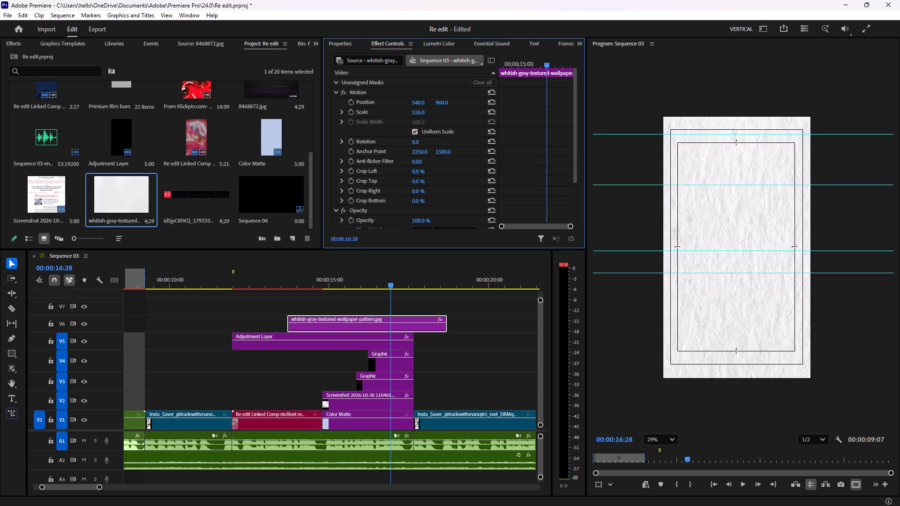
{"action": "left_click_drag", "start_coordinate": [617, 132], "coordinate": [549, 134]}
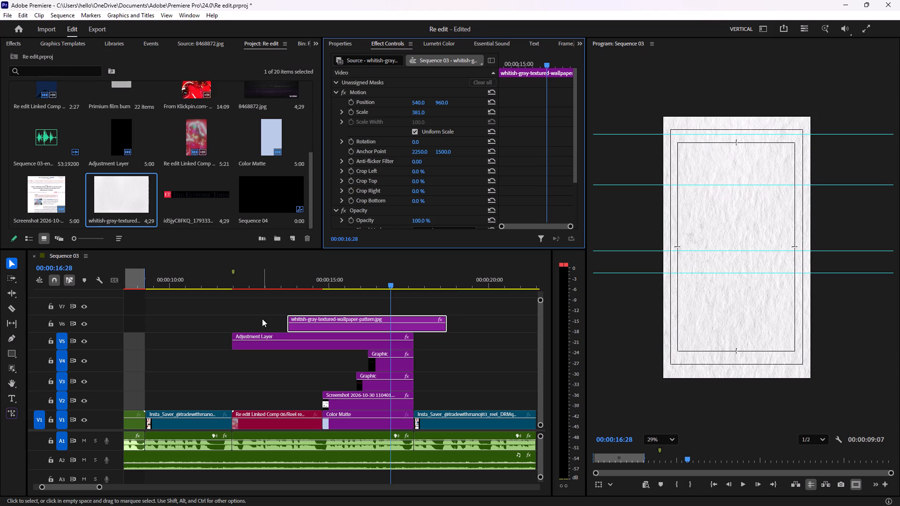
Move the adjustment layer from V5 up to V7, above the wallpaper texture clip.
{"action": "left_click_drag", "start_coordinate": [262, 319], "coordinate": [261, 346]}
{"action": "left_click_drag", "start_coordinate": [261, 335], "coordinate": [263, 306]}
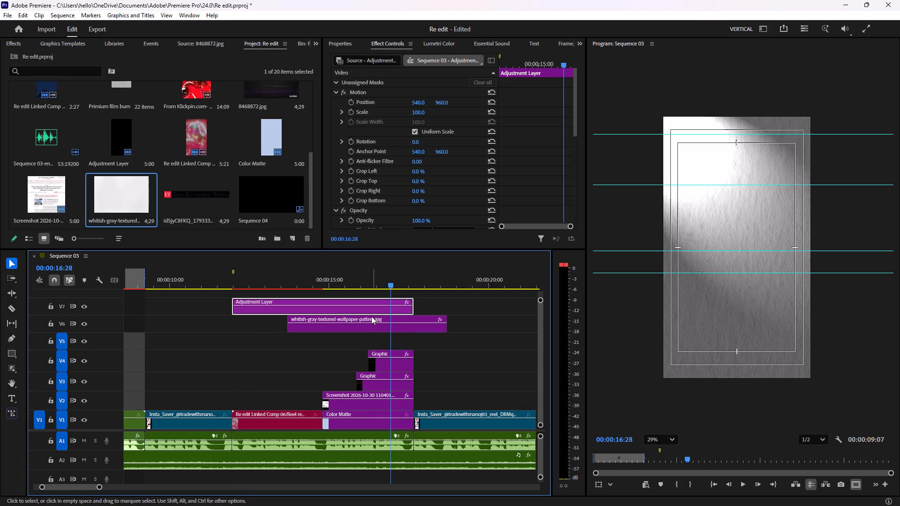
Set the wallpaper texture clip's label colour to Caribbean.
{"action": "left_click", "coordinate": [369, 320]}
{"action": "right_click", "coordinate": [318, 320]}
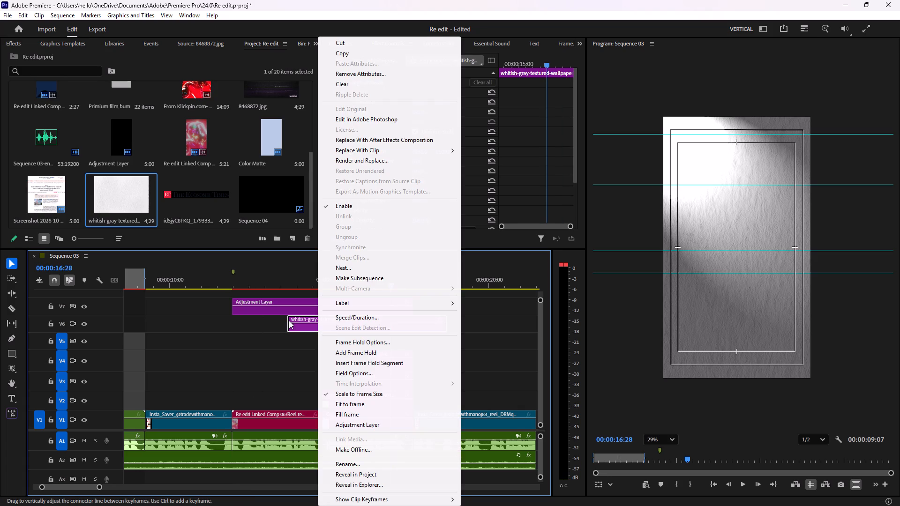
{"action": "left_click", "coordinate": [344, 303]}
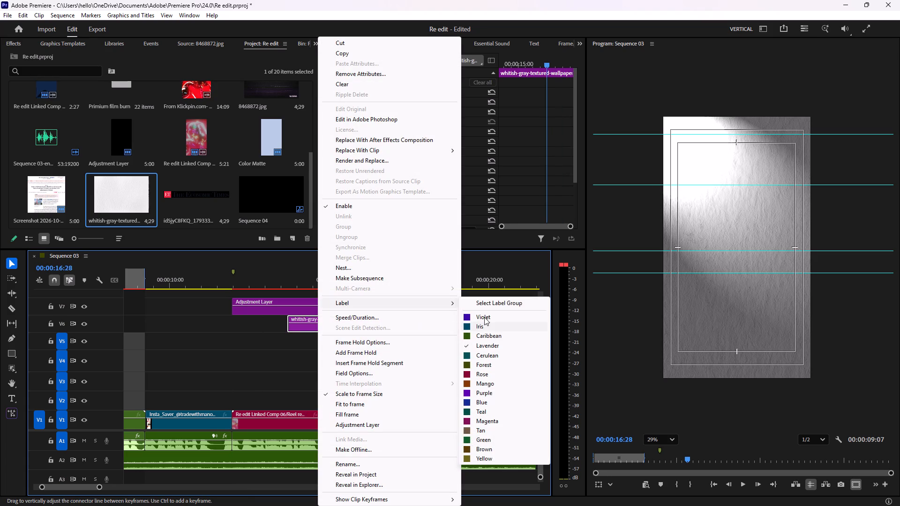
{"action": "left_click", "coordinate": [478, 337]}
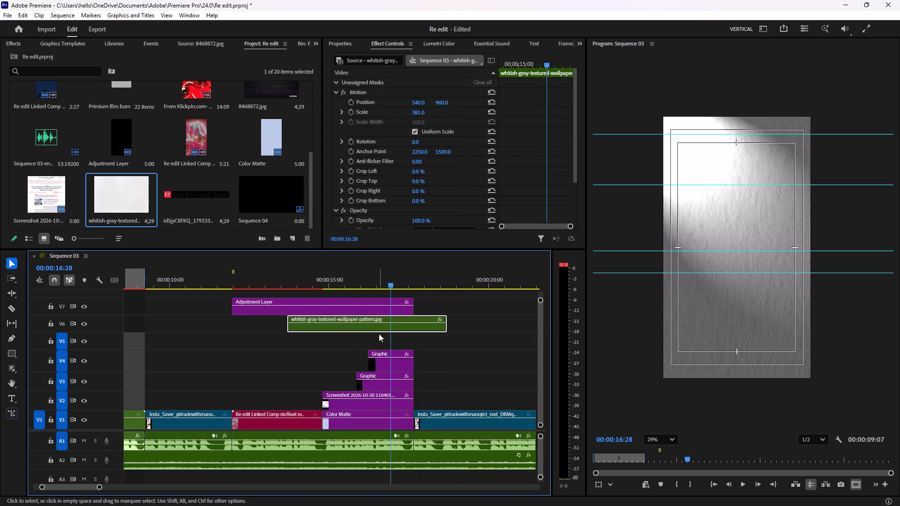
Set the wallpaper texture clip's label colour to Brown.
{"action": "right_click", "coordinate": [373, 319]}
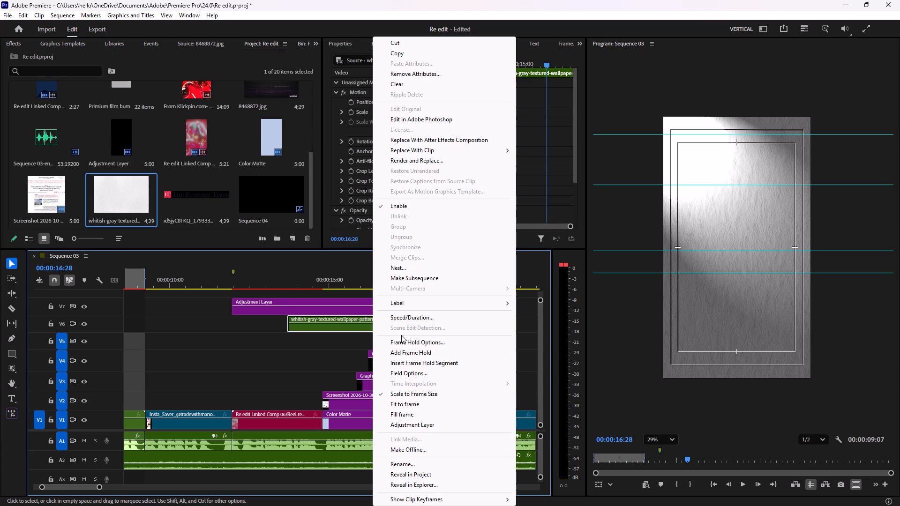
{"action": "left_click", "coordinate": [409, 305]}
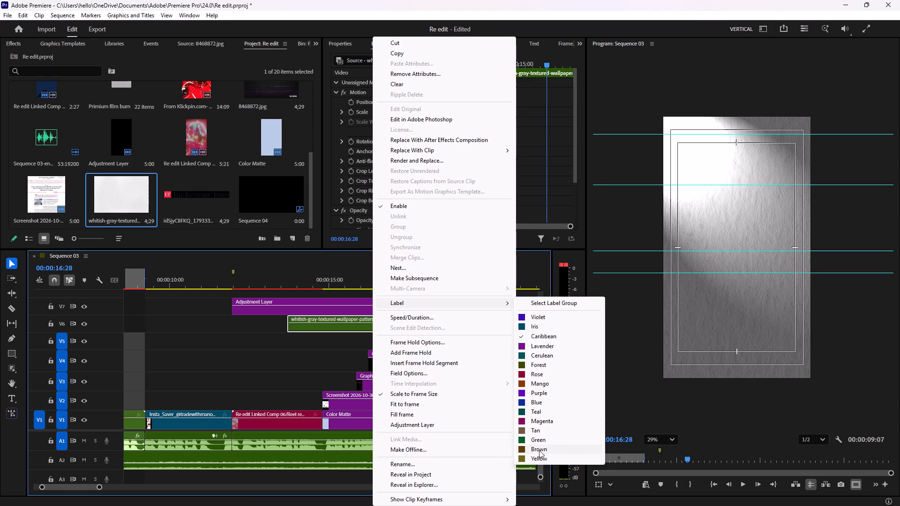
{"action": "left_click", "coordinate": [539, 450]}
Move the texture clip down to V5 and trim both its ends to match the article screenshot clip.
{"action": "left_click_drag", "start_coordinate": [374, 319], "coordinate": [373, 334]}
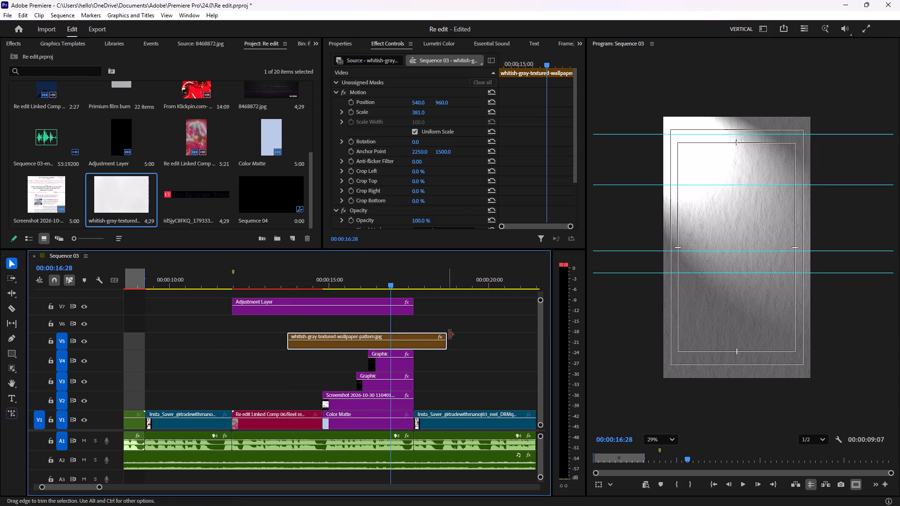
{"action": "left_click_drag", "start_coordinate": [444, 335], "coordinate": [412, 338]}
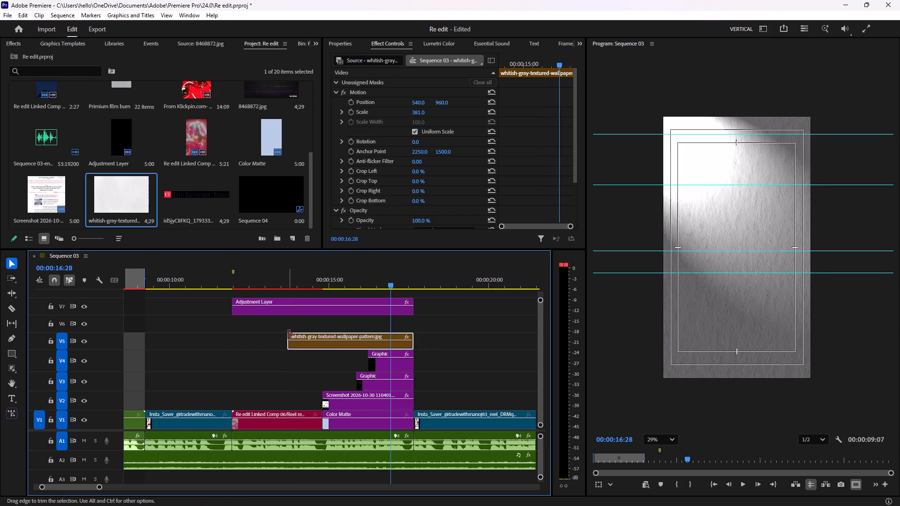
{"action": "left_click_drag", "start_coordinate": [288, 335], "coordinate": [323, 338]}
Set the wallpaper texture clip's blend mode to Multiply and inspect the textured article up close.
{"action": "left_click", "coordinate": [338, 338]}
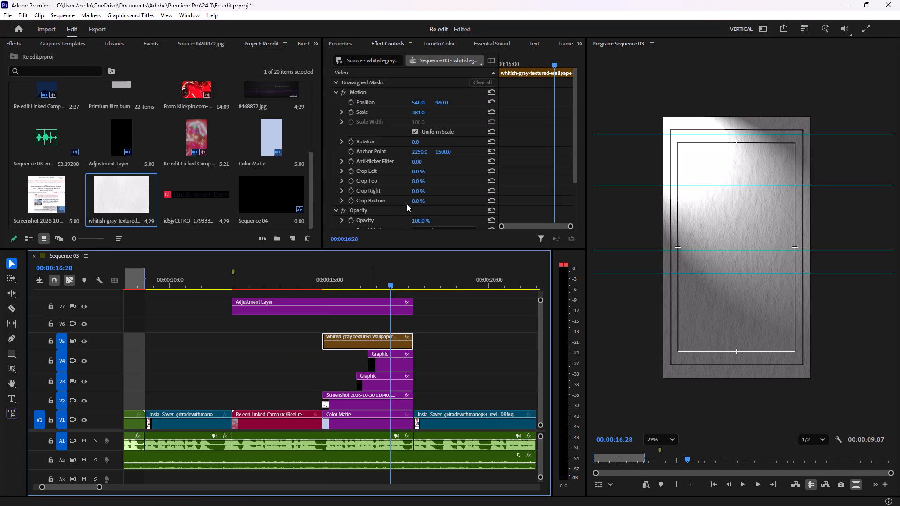
{"action": "scroll", "coordinate": [404, 168], "scroll_direction": "down", "scroll_amount": 5}
{"action": "left_click", "coordinate": [427, 183]}
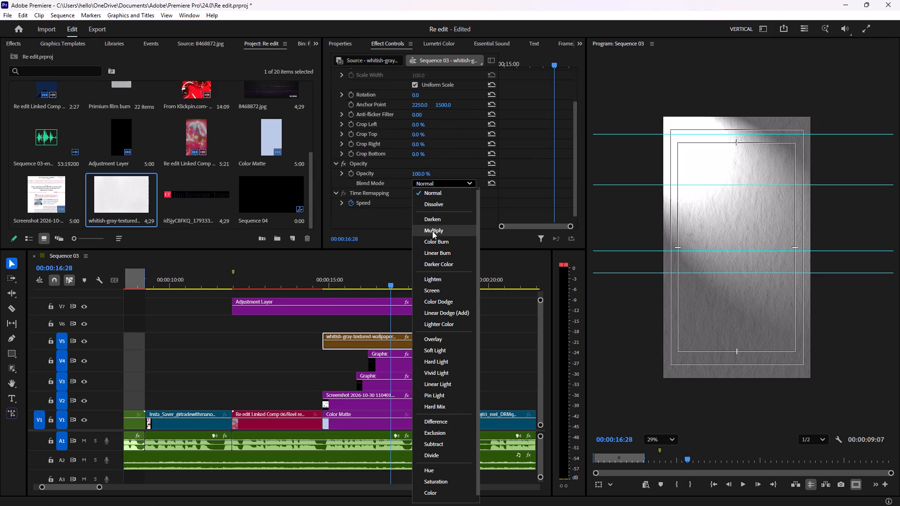
{"action": "left_click", "coordinate": [432, 231]}
{"action": "scroll", "coordinate": [696, 214], "scroll_direction": "up", "scroll_amount": 1}
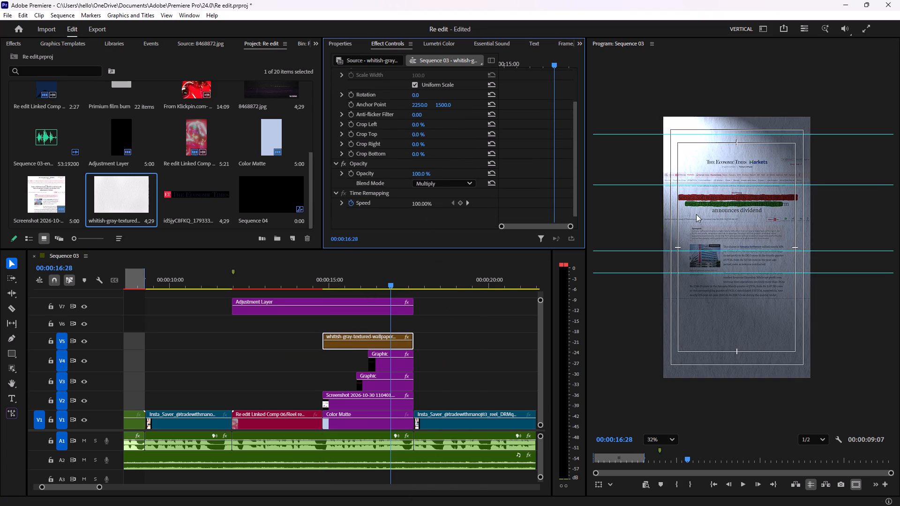
{"action": "scroll", "coordinate": [696, 214], "scroll_direction": "up", "scroll_amount": 4}
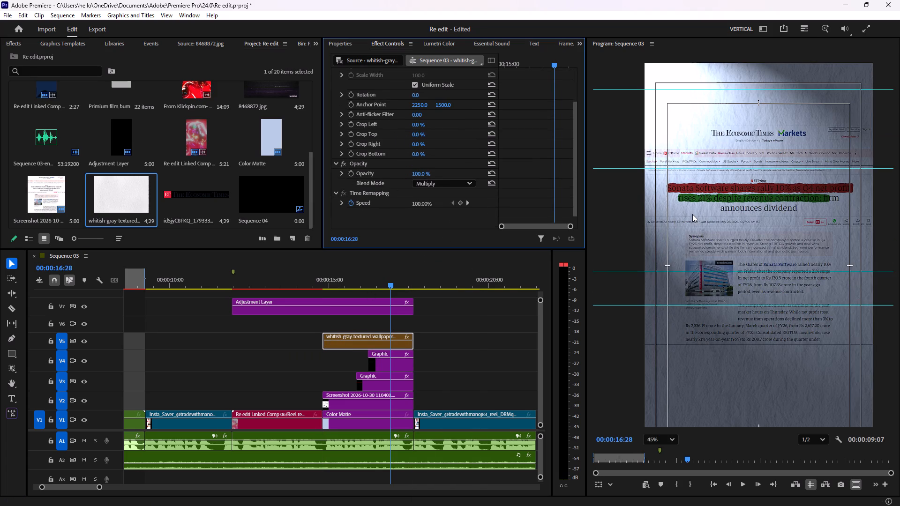
{"action": "scroll", "coordinate": [692, 214], "scroll_direction": "up", "scroll_amount": 2}
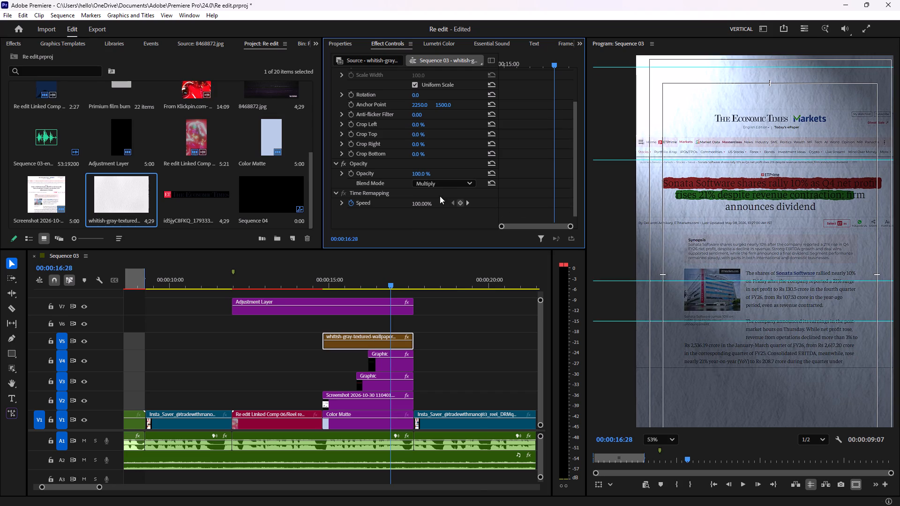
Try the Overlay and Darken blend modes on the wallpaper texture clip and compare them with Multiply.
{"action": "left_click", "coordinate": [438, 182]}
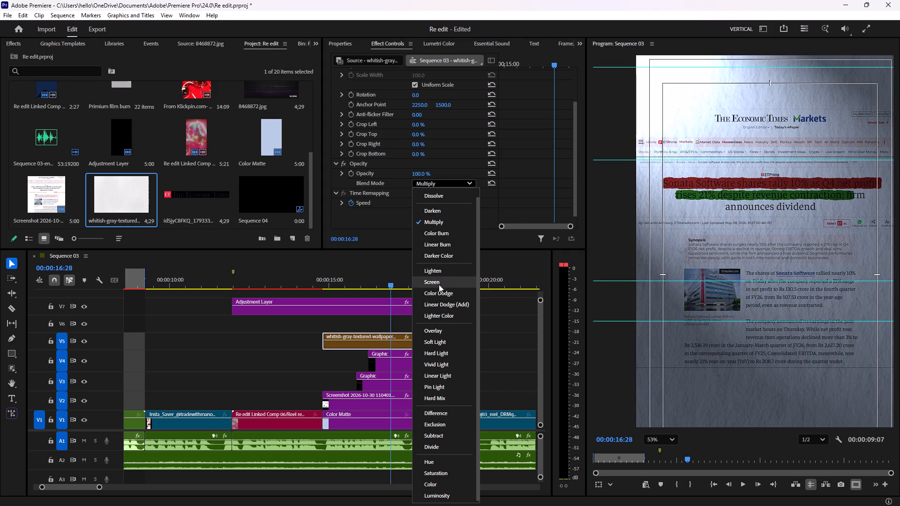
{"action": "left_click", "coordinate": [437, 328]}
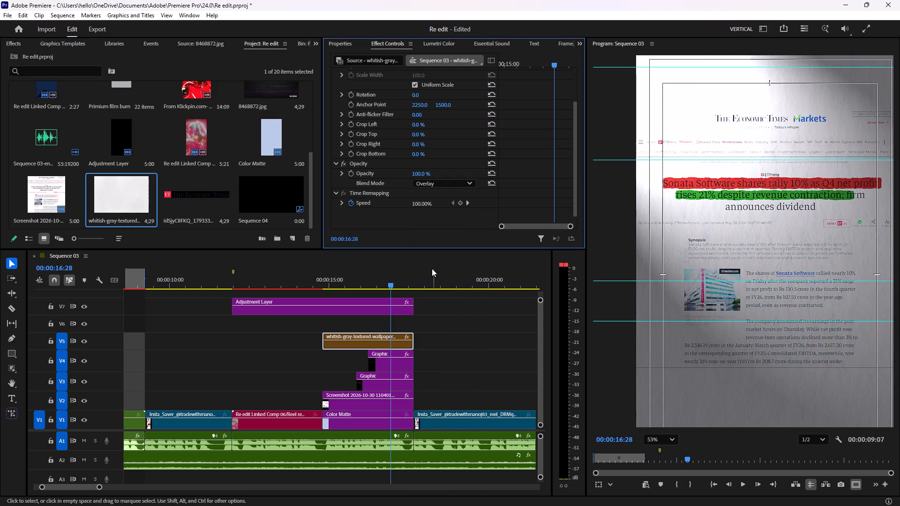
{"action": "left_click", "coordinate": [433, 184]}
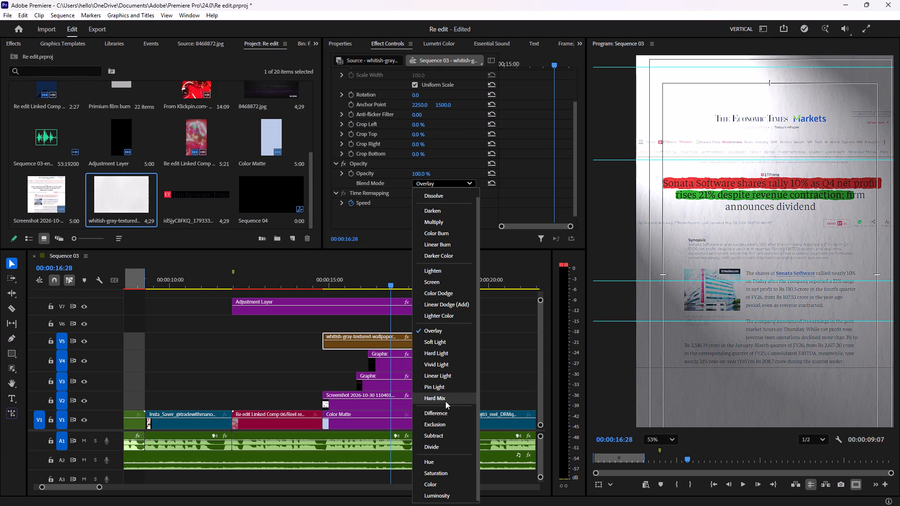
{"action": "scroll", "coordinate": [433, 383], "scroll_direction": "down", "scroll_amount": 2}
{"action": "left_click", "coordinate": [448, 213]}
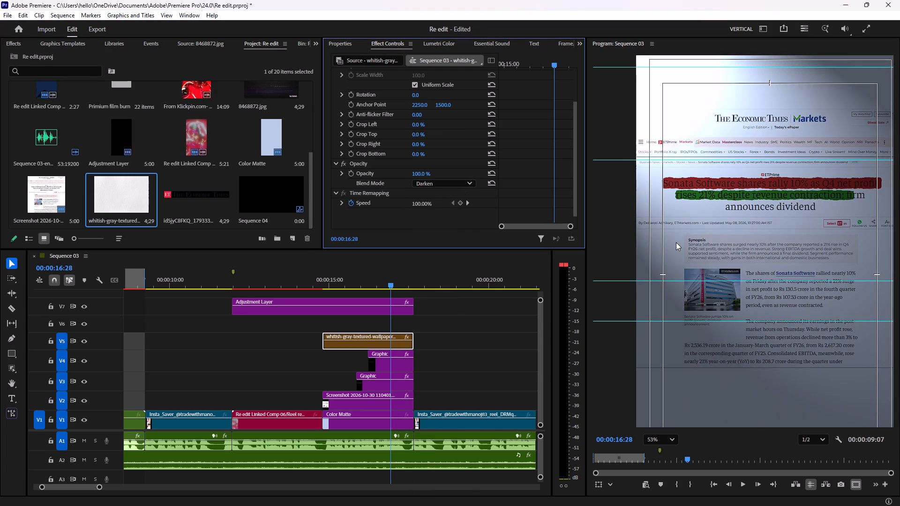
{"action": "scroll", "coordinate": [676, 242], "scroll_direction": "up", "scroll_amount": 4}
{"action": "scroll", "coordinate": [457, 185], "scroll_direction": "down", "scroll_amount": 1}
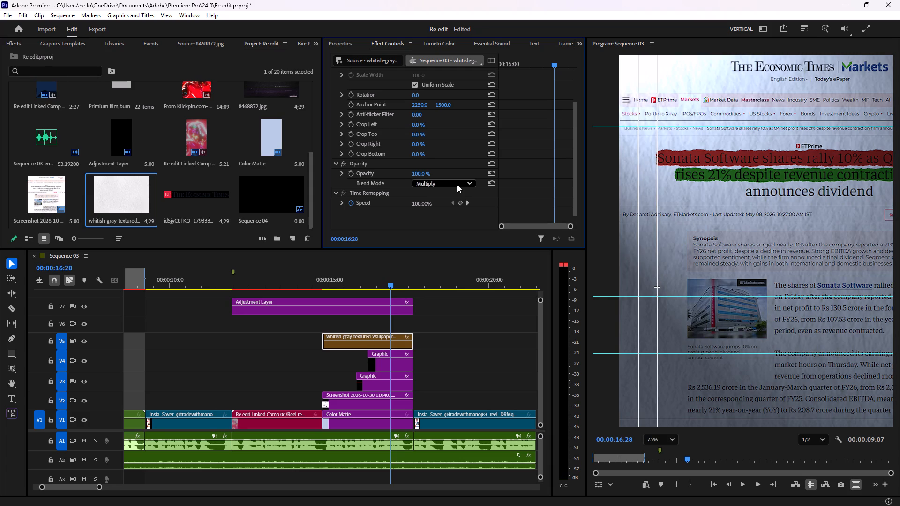
Lower the Multiply wallpaper texture clip's opacity to 70%, checking the full article frame.
{"action": "left_click_drag", "start_coordinate": [420, 171], "coordinate": [411, 172]}
{"action": "left_click_drag", "start_coordinate": [411, 172], "coordinate": [410, 172]}
{"action": "scroll", "coordinate": [672, 222], "scroll_direction": "down", "scroll_amount": 3}
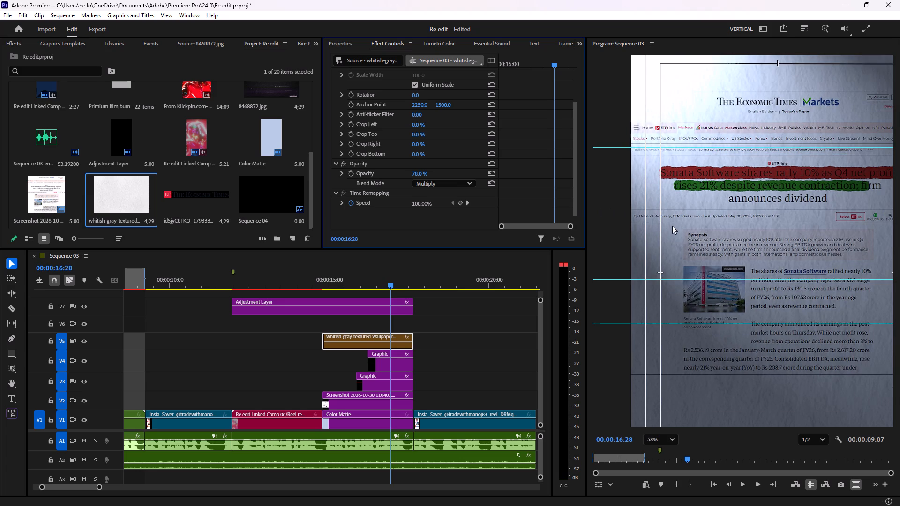
{"action": "scroll", "coordinate": [671, 227], "scroll_direction": "down", "scroll_amount": 1}
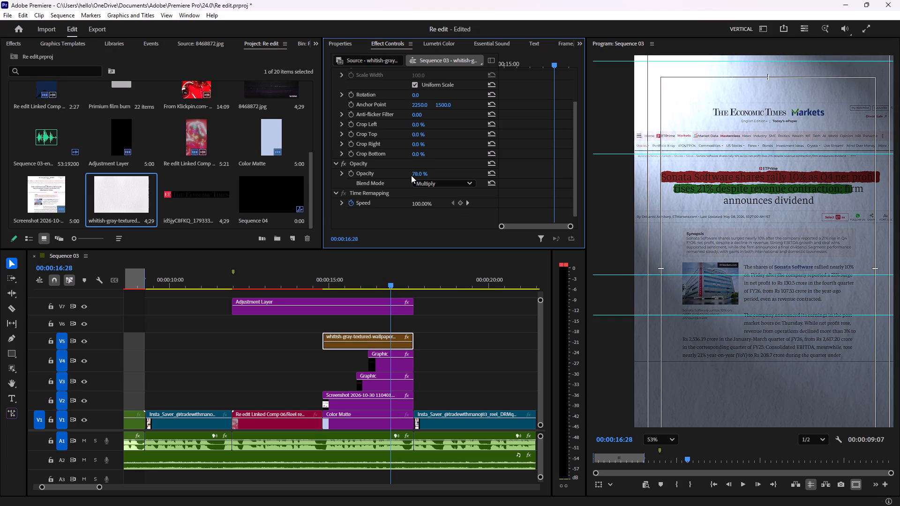
{"action": "left_click", "coordinate": [412, 173]}
Move the adjustment layer from V7 down to V6, directly above the texture clip, keeping its timing.
{"action": "left_click", "coordinate": [273, 301]}
{"action": "left_click_drag", "start_coordinate": [273, 301], "coordinate": [272, 316]}
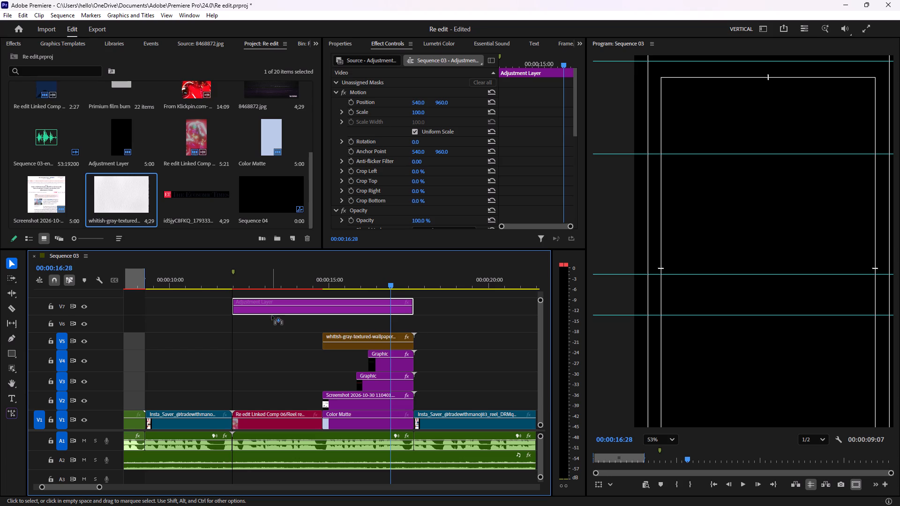
{"action": "left_click_drag", "start_coordinate": [272, 316], "coordinate": [271, 318]}
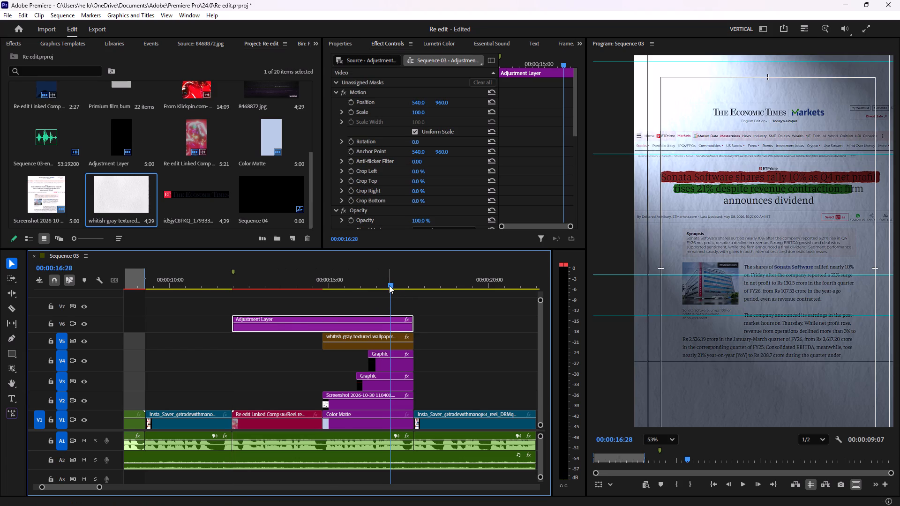
Play Sequence 03 from just before the adjustment layer through the article section, with the program preview zoom set to Fit.
{"action": "left_click_drag", "start_coordinate": [389, 285], "coordinate": [225, 290]}
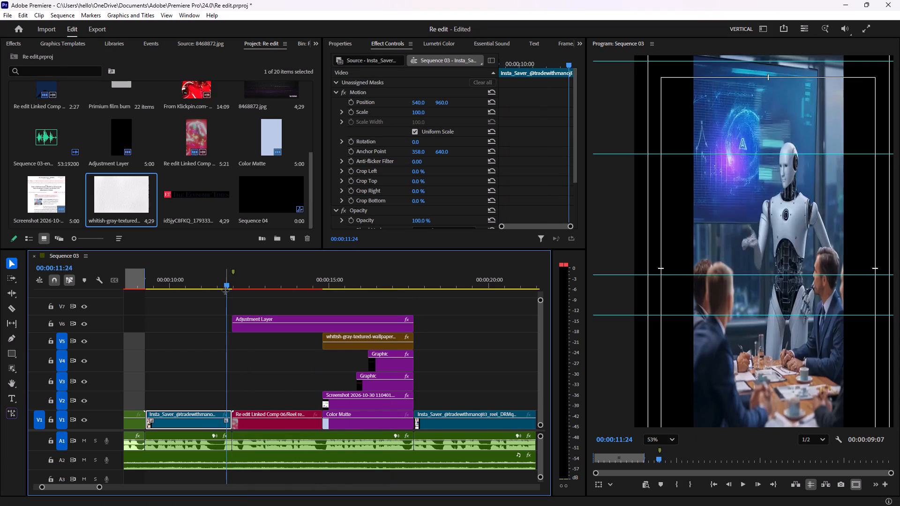
{"action": "key", "text": "space"}
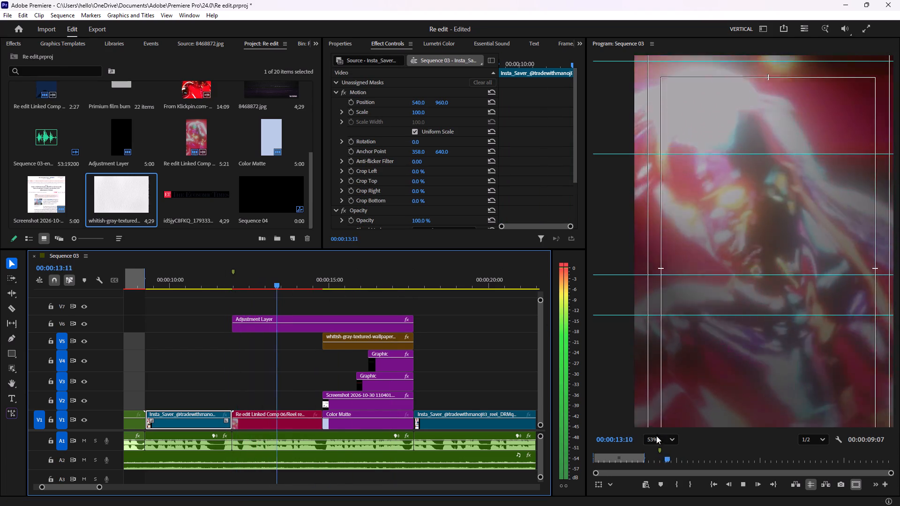
{"action": "left_click", "coordinate": [655, 440]}
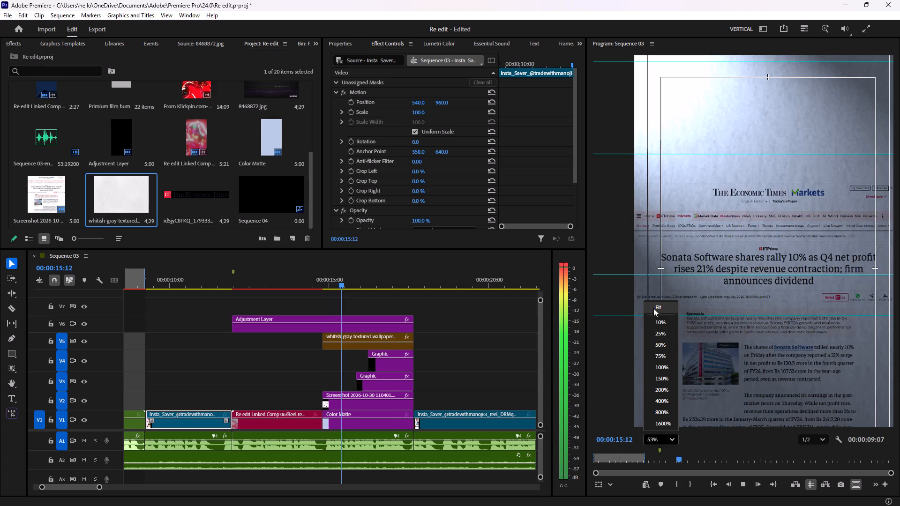
{"action": "left_click", "coordinate": [653, 305]}
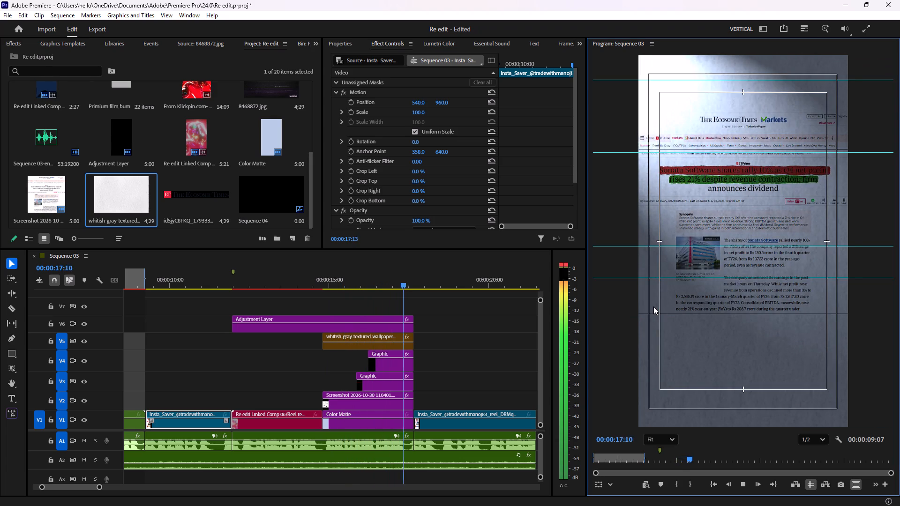
{"action": "key", "text": "space"}
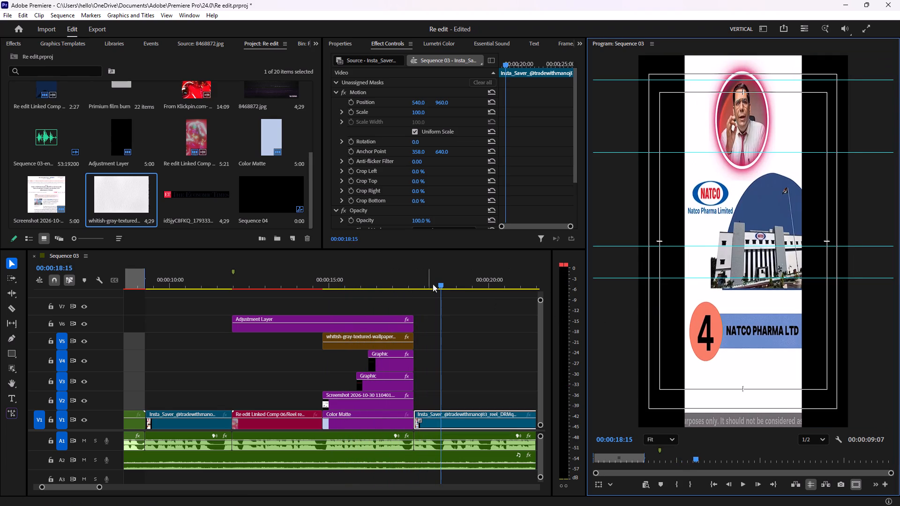
Replay the stretch from the "My Favourite Stock" clip through the article section several times to review transitions and pacing.
{"action": "left_click_drag", "start_coordinate": [443, 283], "coordinate": [123, 279]}
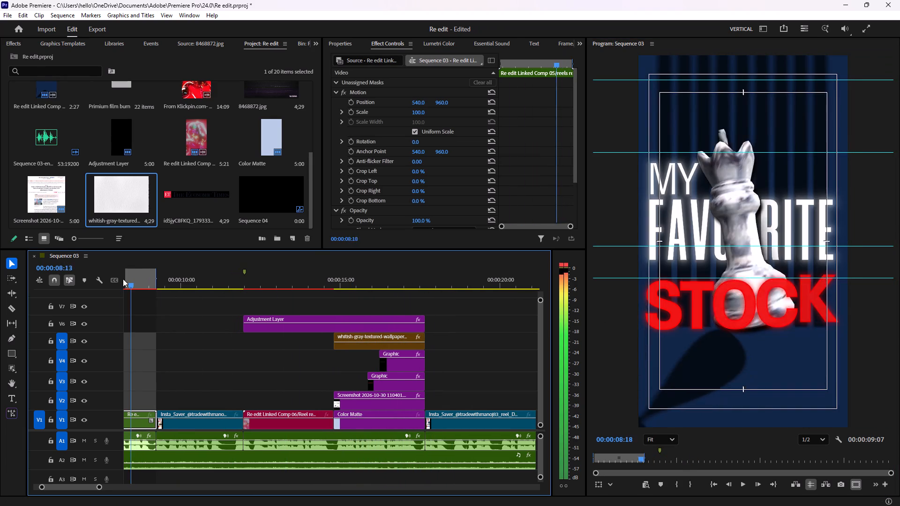
{"action": "left_click_drag", "start_coordinate": [123, 279], "coordinate": [176, 286]}
{"action": "key", "text": "space"}
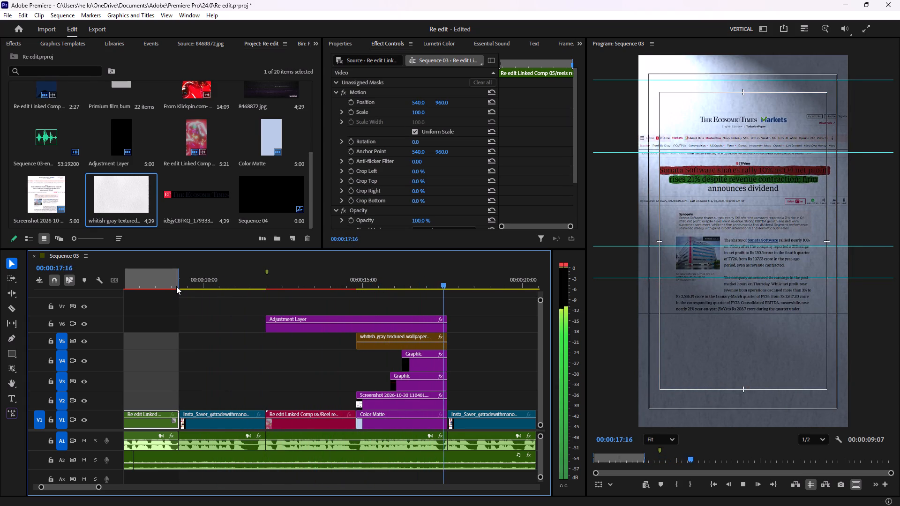
{"action": "key", "text": "space"}
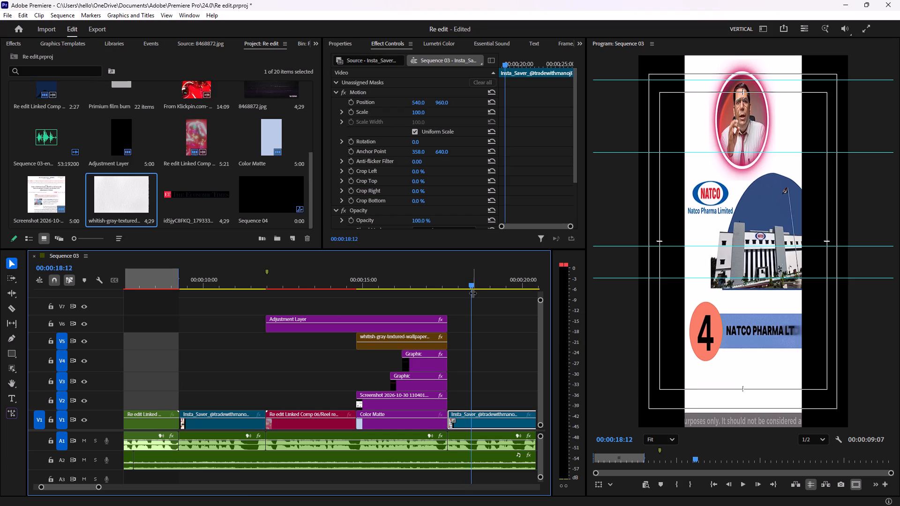
{"action": "left_click_drag", "start_coordinate": [473, 285], "coordinate": [187, 279]}
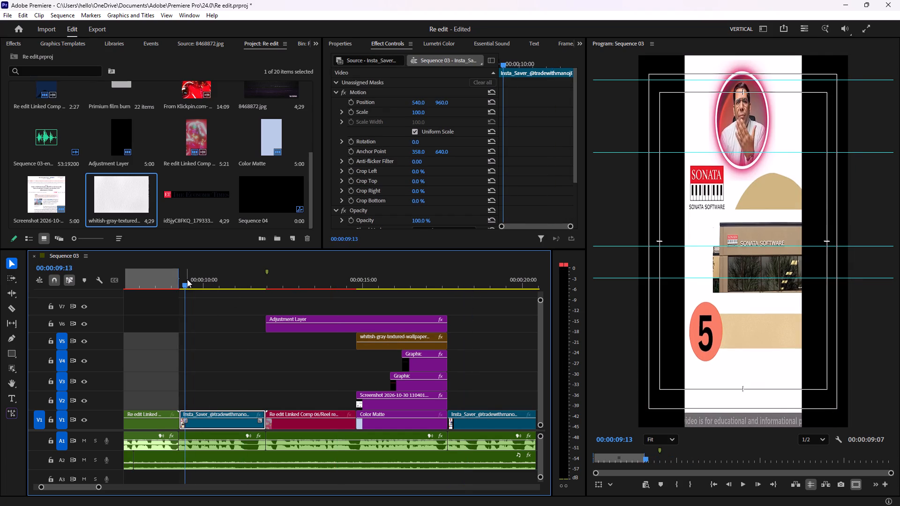
{"action": "key", "text": "space"}
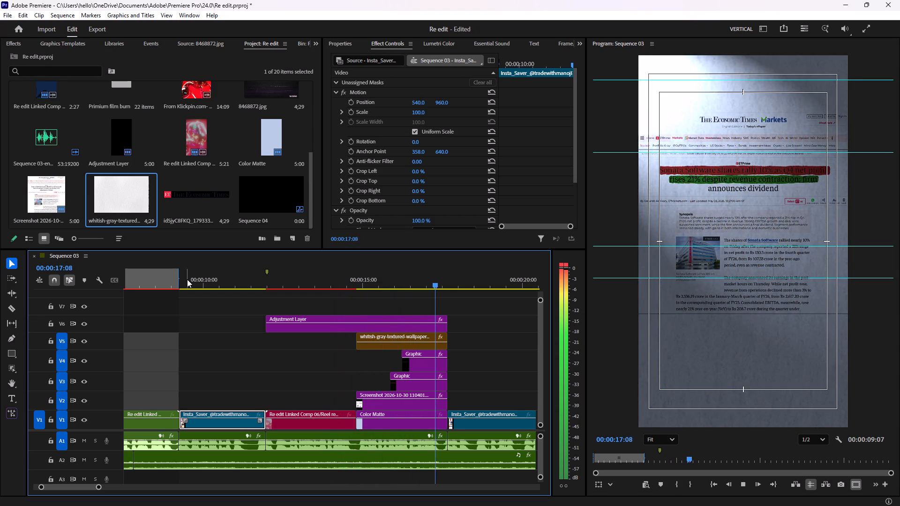
{"action": "key", "text": "space"}
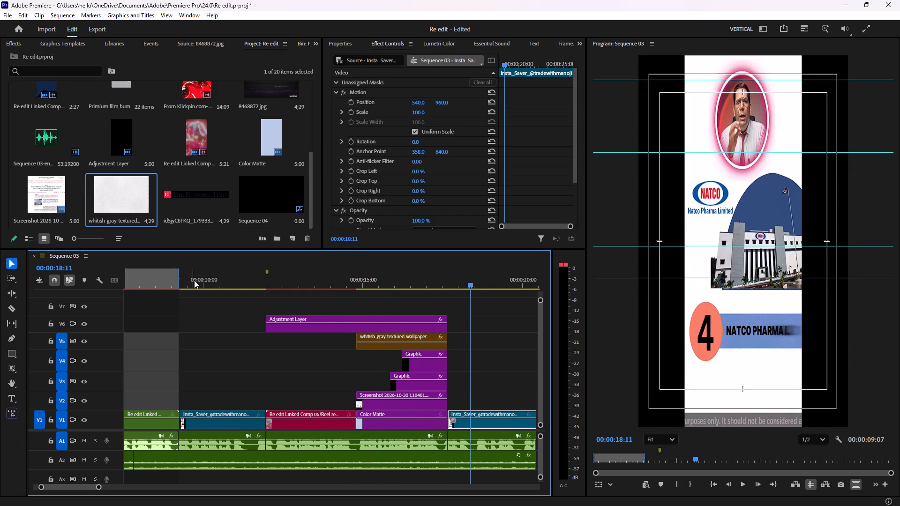
{"action": "left_click", "coordinate": [178, 281]}
{"action": "left_click", "coordinate": [160, 281]}
{"action": "key", "text": "space"}
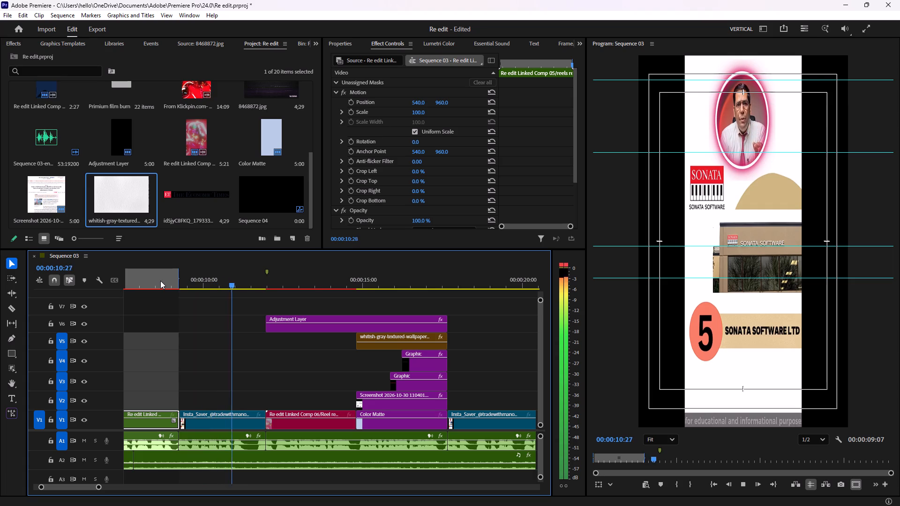
{"action": "key", "text": "space"}
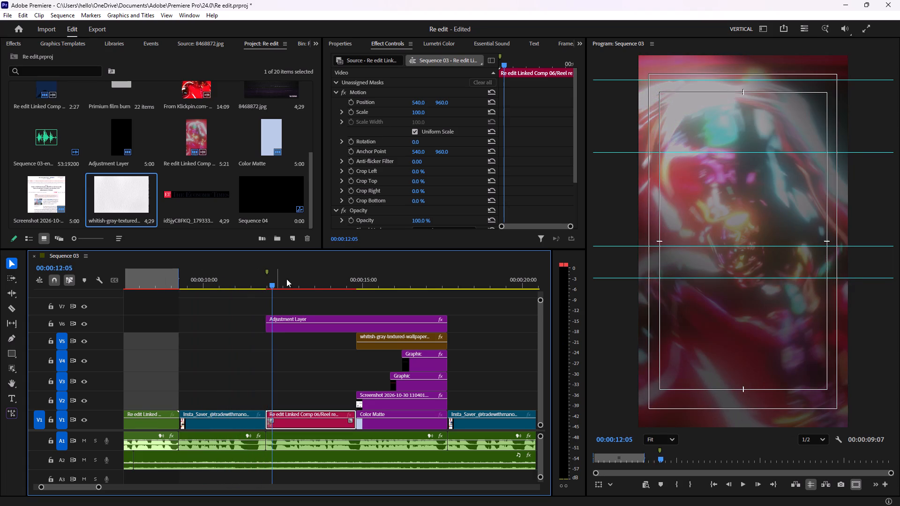
{"action": "left_click_drag", "start_coordinate": [269, 283], "coordinate": [224, 285]}
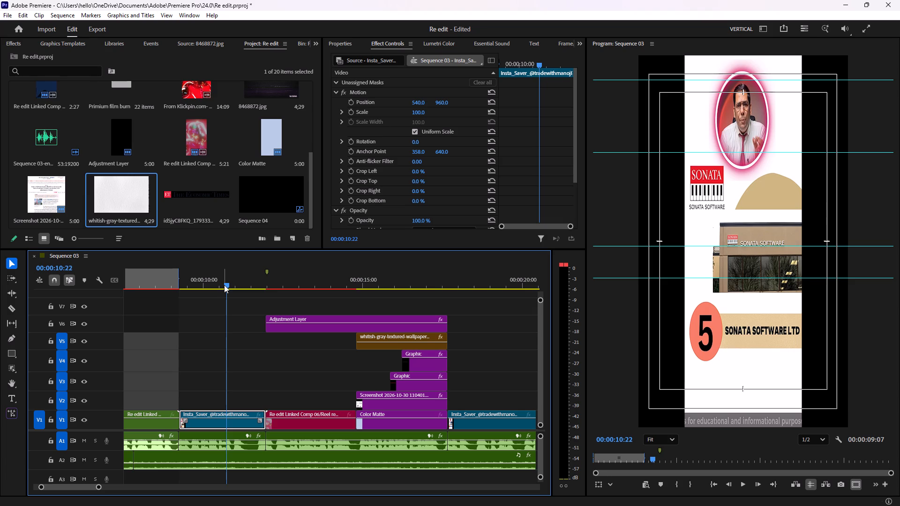
{"action": "key", "text": "space"}
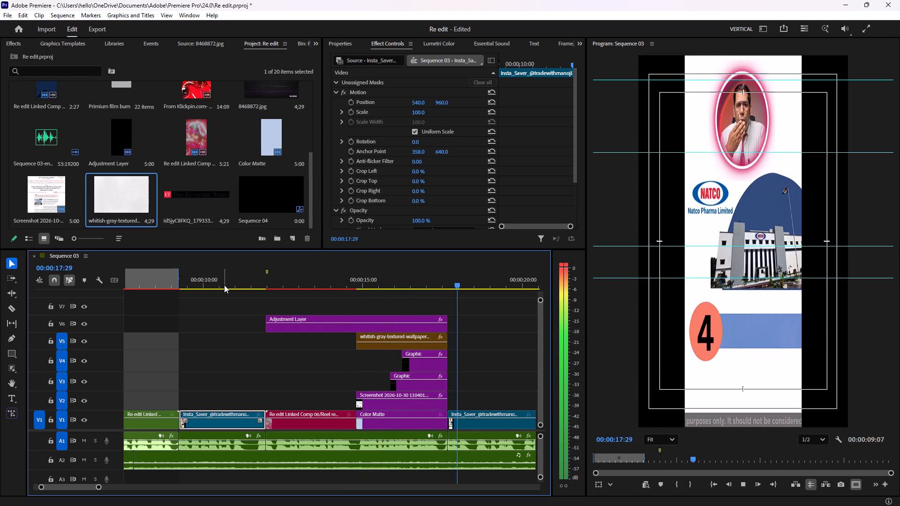
{"action": "key", "text": "space"}
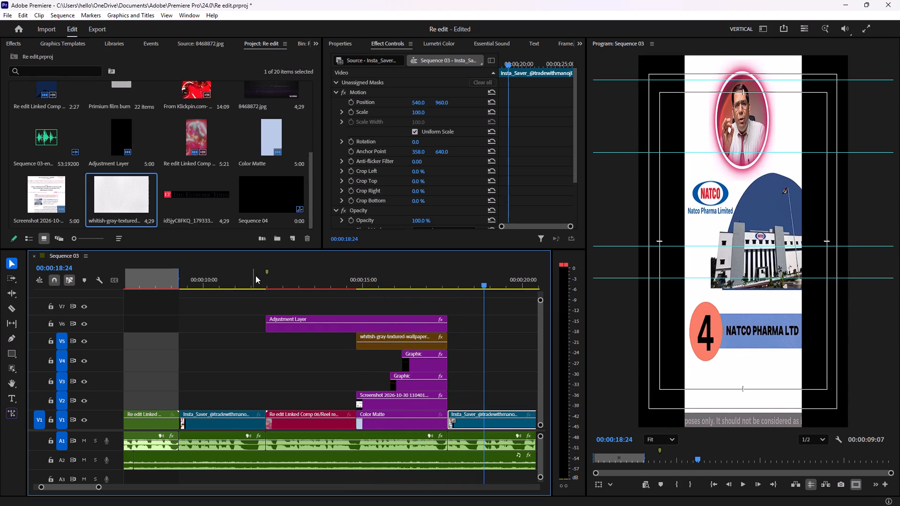
Play onward from the red linked comp clip, and replay Sequence 03 from its beginning, to review the article section in context.
{"action": "left_click", "coordinate": [277, 280]}
{"action": "key", "text": "space"}
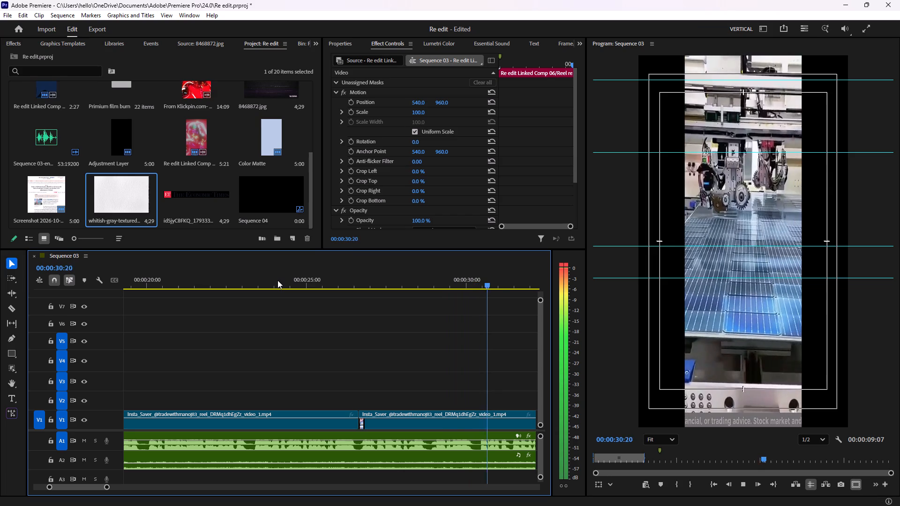
{"action": "key", "text": "space"}
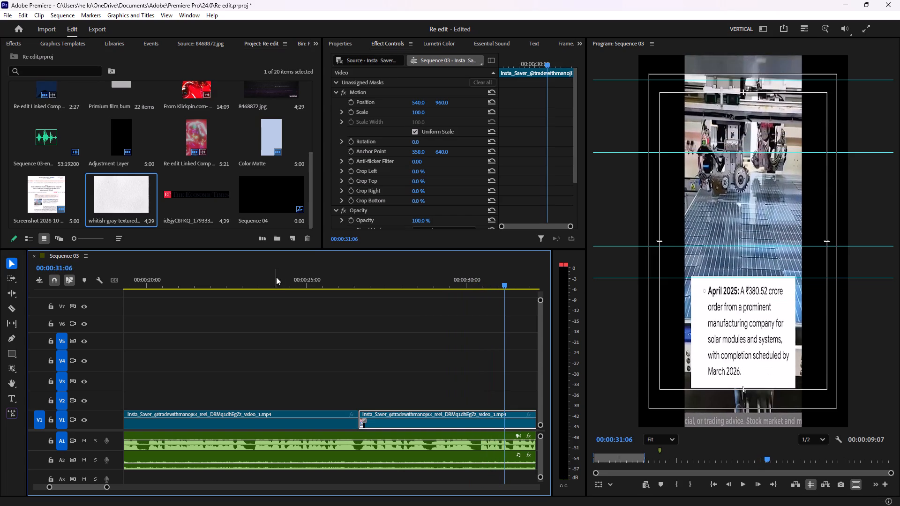
{"action": "scroll", "coordinate": [282, 276], "scroll_direction": "down", "scroll_amount": 8, "text": "alt"}
{"action": "scroll", "coordinate": [283, 332], "scroll_direction": "down", "scroll_amount": 5, "text": "alt"}
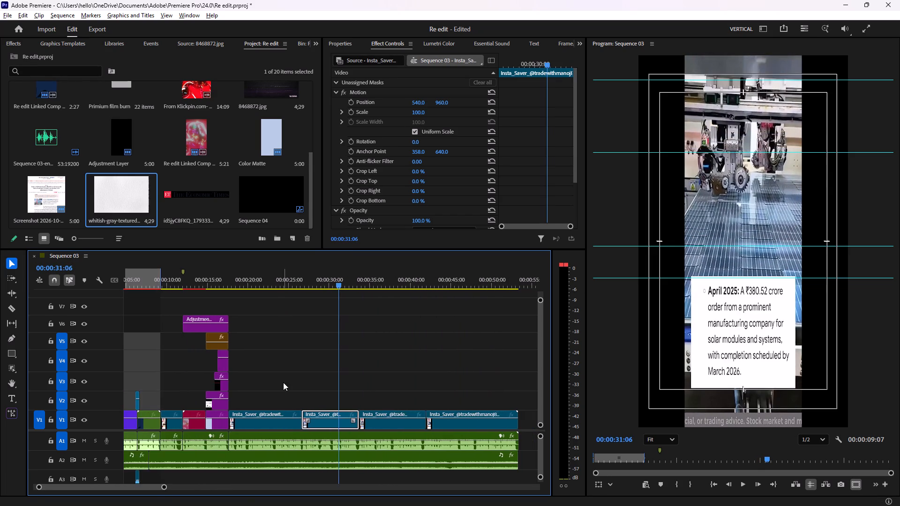
{"action": "scroll", "coordinate": [283, 382], "scroll_direction": "down", "scroll_amount": 7, "text": "alt"}
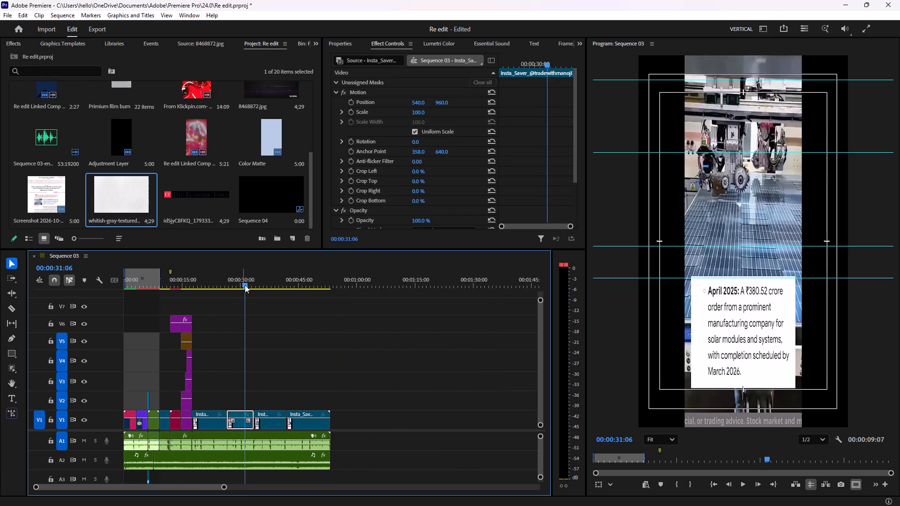
{"action": "left_click_drag", "start_coordinate": [245, 284], "coordinate": [109, 292]}
{"action": "key", "text": "space"}
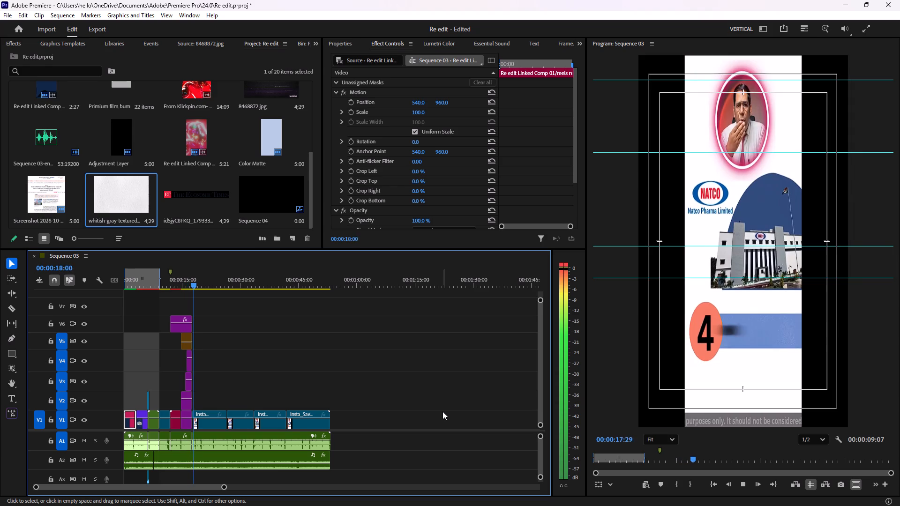
{"action": "left_click", "coordinate": [178, 285]}
{"action": "key", "text": "space"}
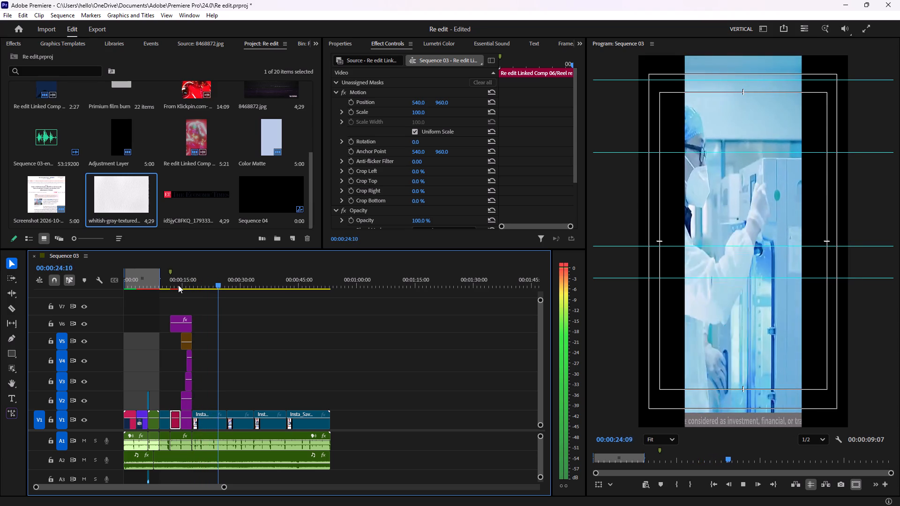
{"action": "key", "text": "space"}
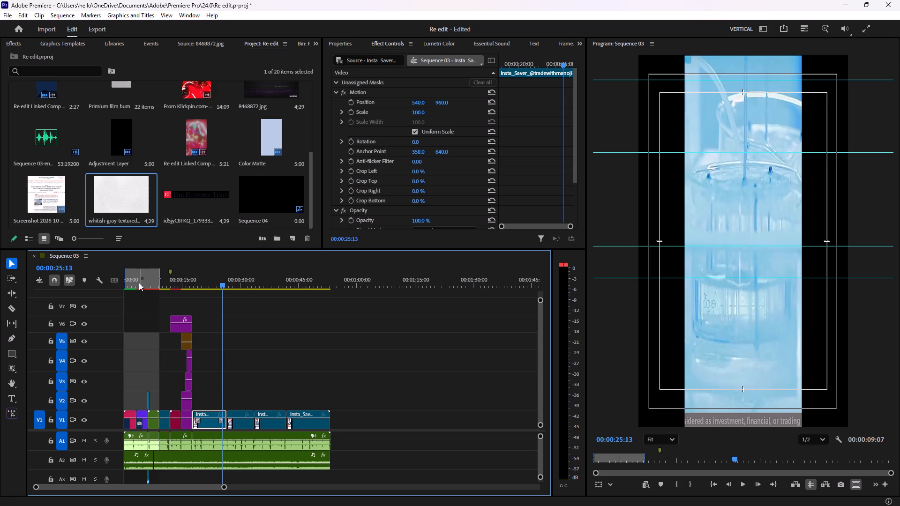
Play Sequence 03 from near its start, and replay from the linked comp clip through the highlighted Economic Times headline.
{"action": "left_click", "coordinate": [130, 282]}
{"action": "key", "text": "space"}
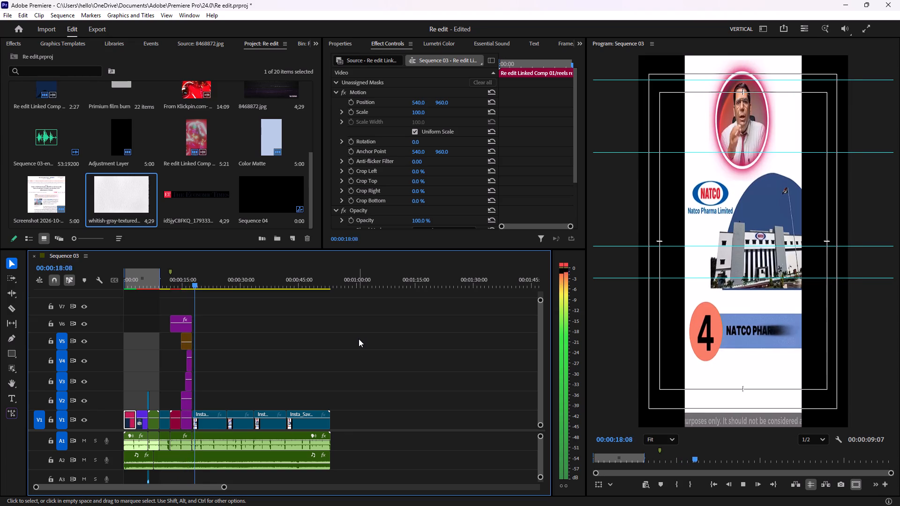
{"action": "key", "text": "space"}
{"action": "left_click", "coordinate": [178, 290]}
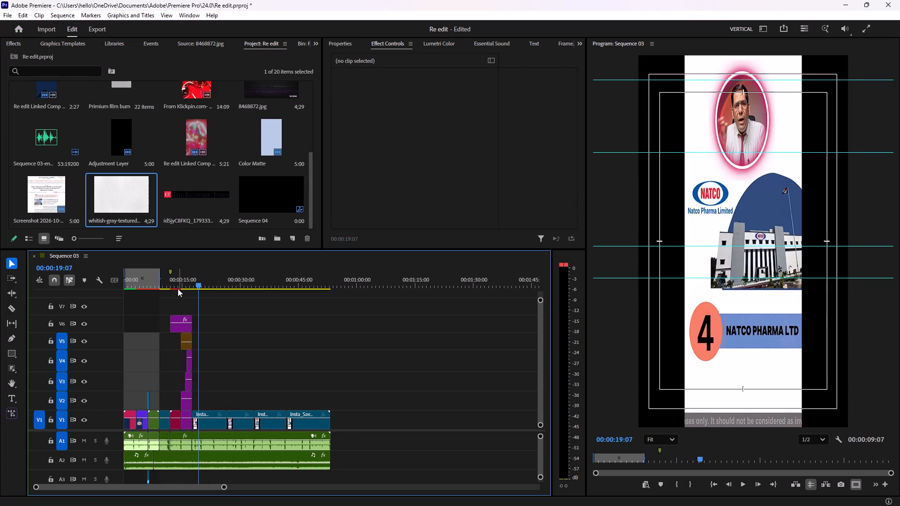
{"action": "left_click", "coordinate": [177, 286]}
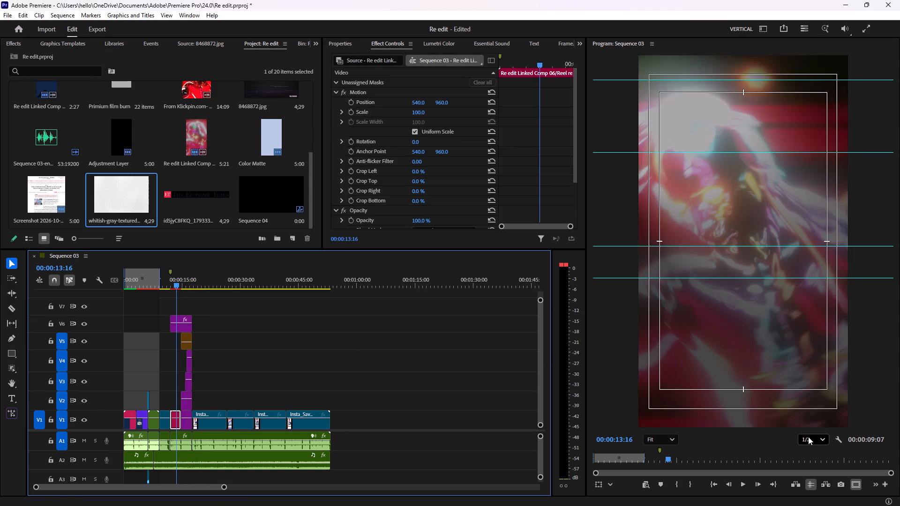
{"action": "key", "text": "space"}
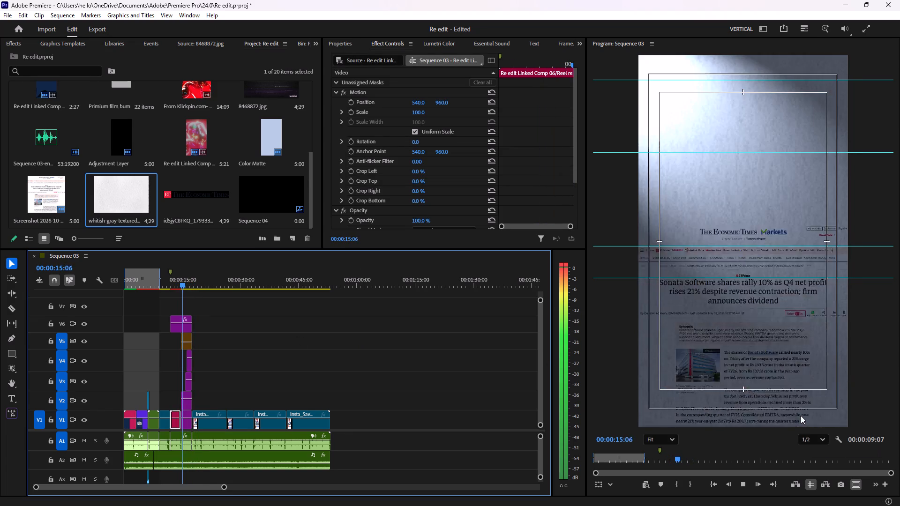
{"action": "key", "text": "space"}
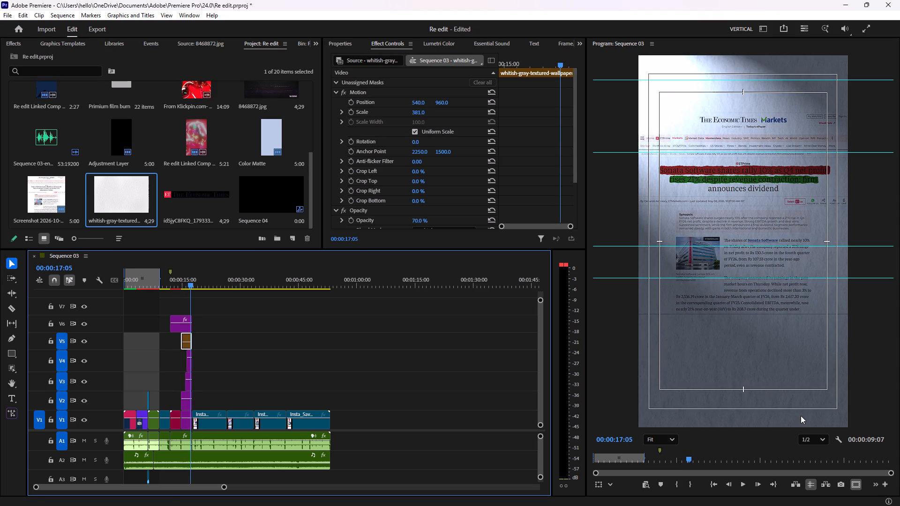
Compare the highlighted article with the V6 adjustment layer's track output off and on, and play past the section's end.
{"action": "left_click", "coordinate": [84, 324]}
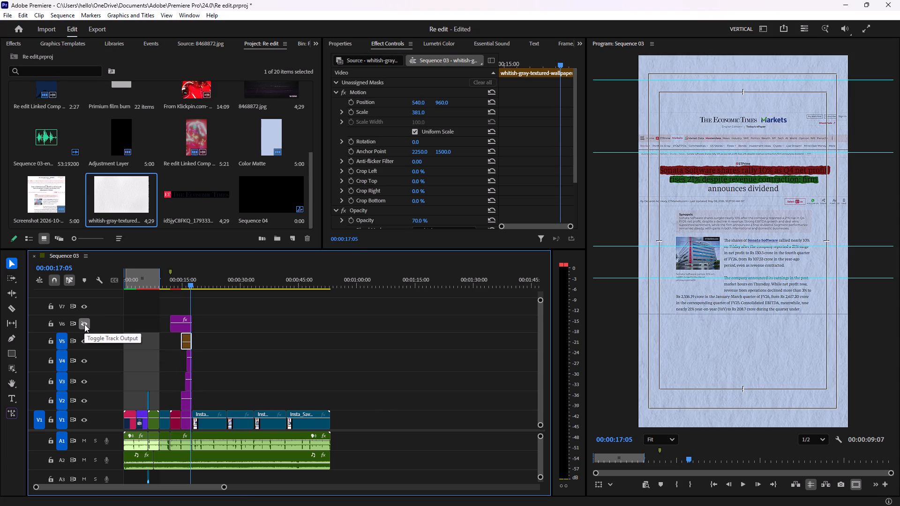
{"action": "left_click", "coordinate": [84, 324]}
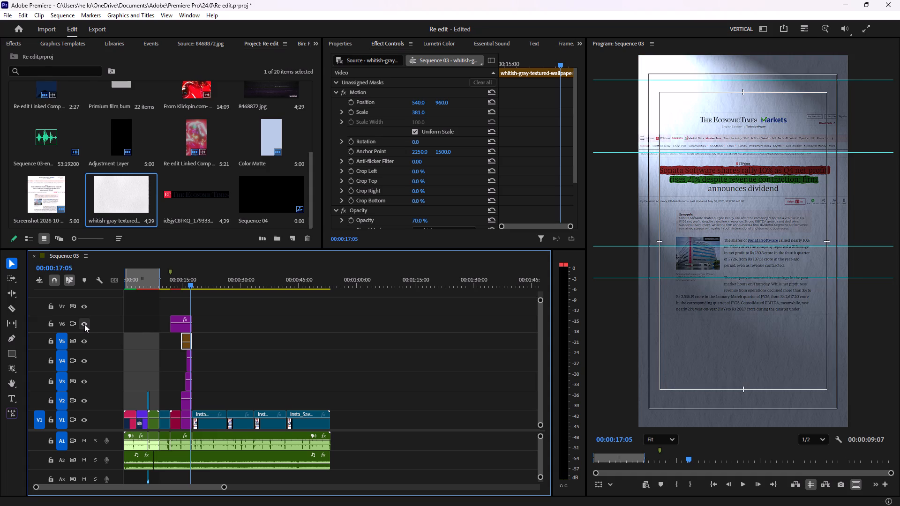
{"action": "key", "text": "space"}
{"action": "key", "text": "space"}
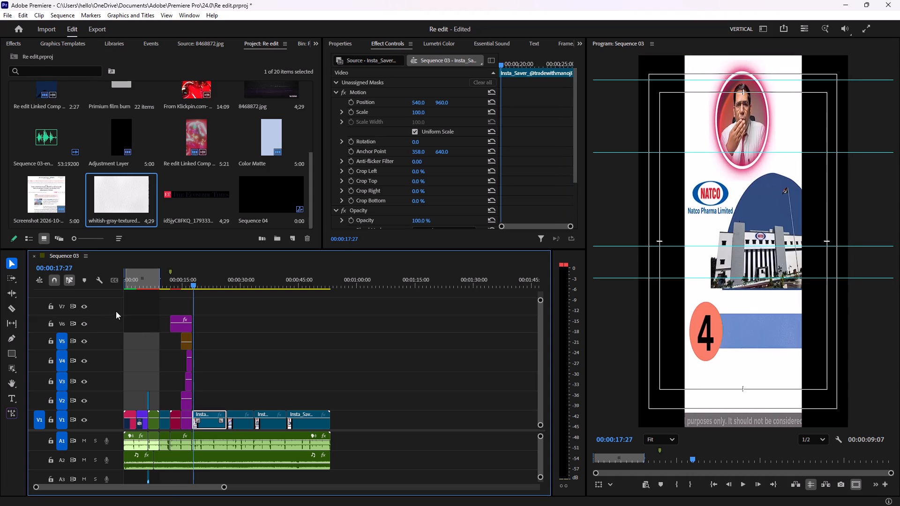
At 00:00:16:05, show the adjustment layer's lighting handles and nudge the spotlight's centre slightly down and to the right over the article.
{"action": "left_click_drag", "start_coordinate": [192, 283], "coordinate": [178, 288]}
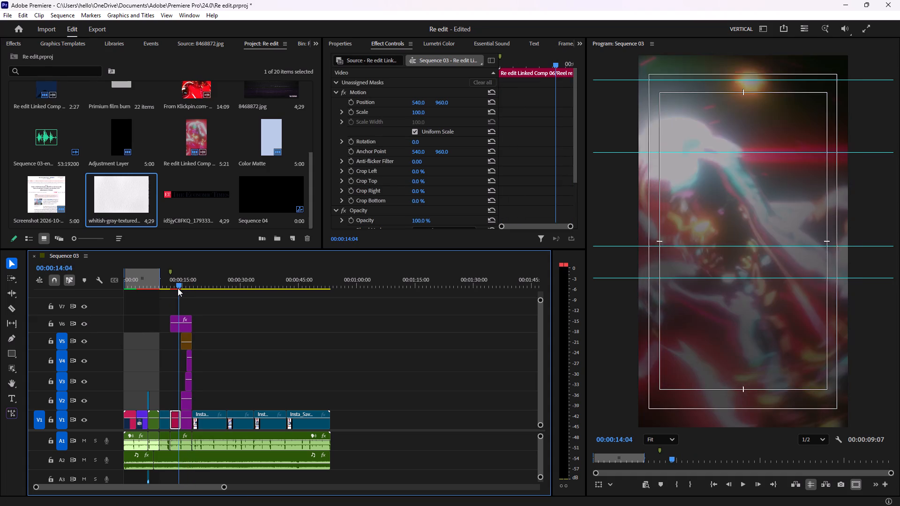
{"action": "left_click_drag", "start_coordinate": [178, 288], "coordinate": [186, 288]}
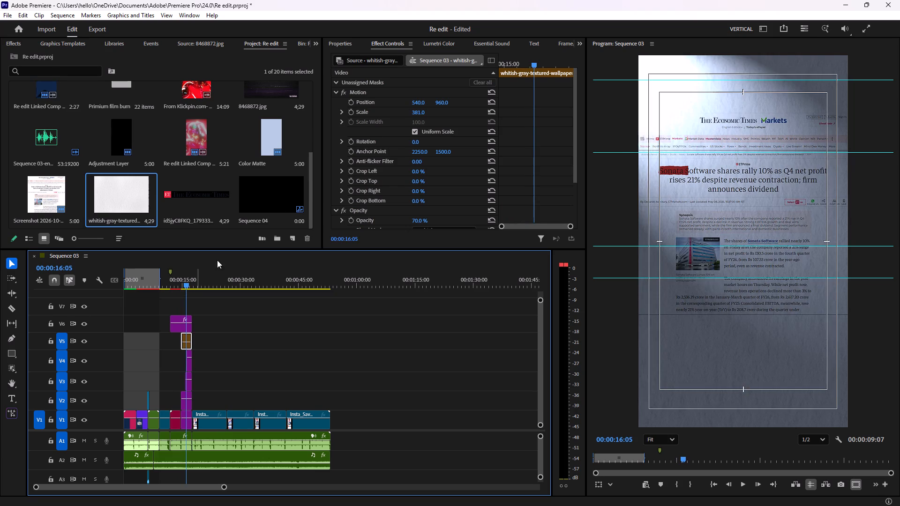
{"action": "scroll", "coordinate": [423, 160], "scroll_direction": "down", "scroll_amount": 7}
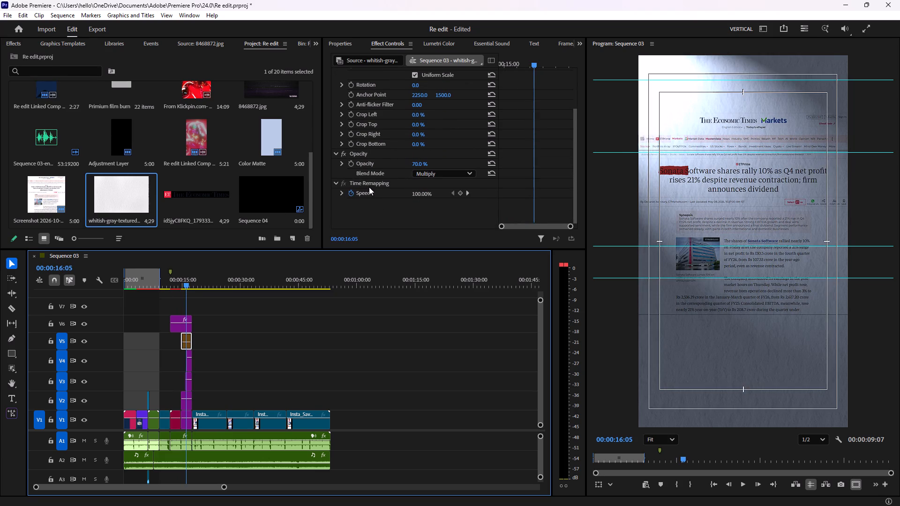
{"action": "scroll", "coordinate": [367, 158], "scroll_direction": "up", "scroll_amount": 5}
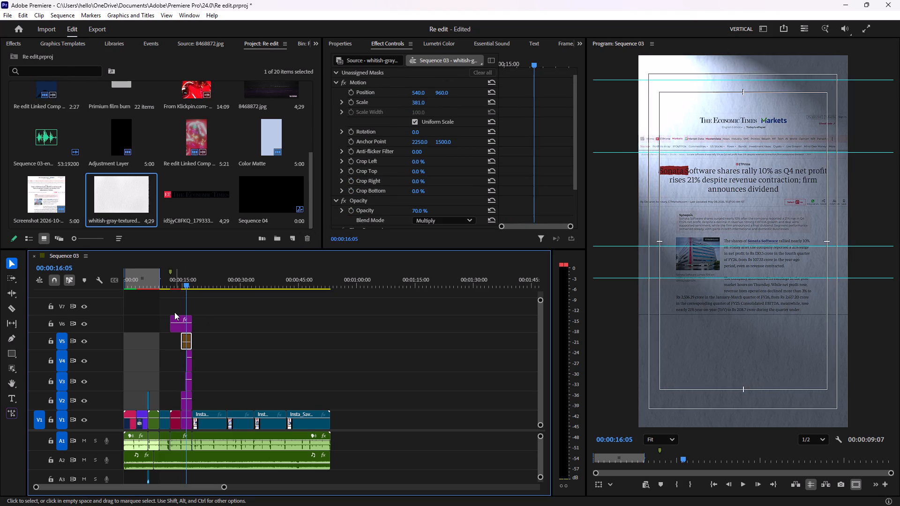
{"action": "left_click", "coordinate": [178, 318]}
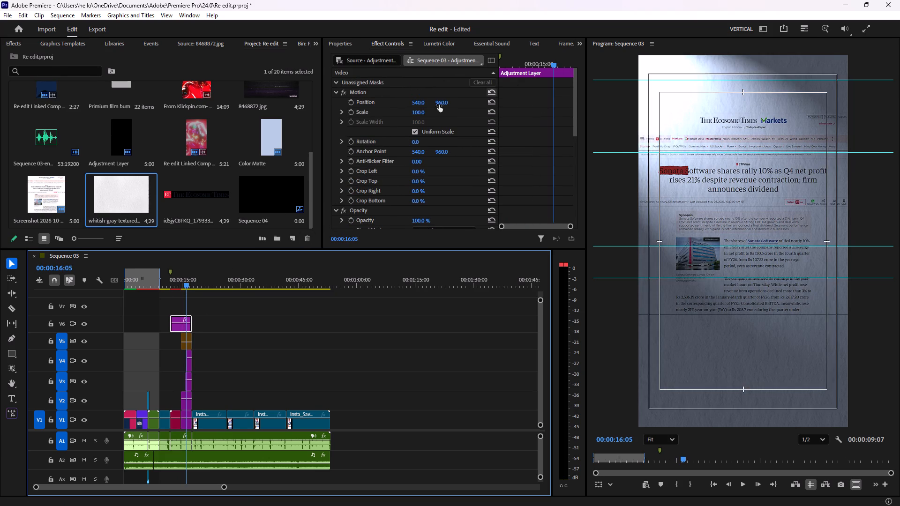
{"action": "scroll", "coordinate": [386, 141], "scroll_direction": "down", "scroll_amount": 13}
{"action": "scroll", "coordinate": [384, 182], "scroll_direction": "down", "scroll_amount": 8}
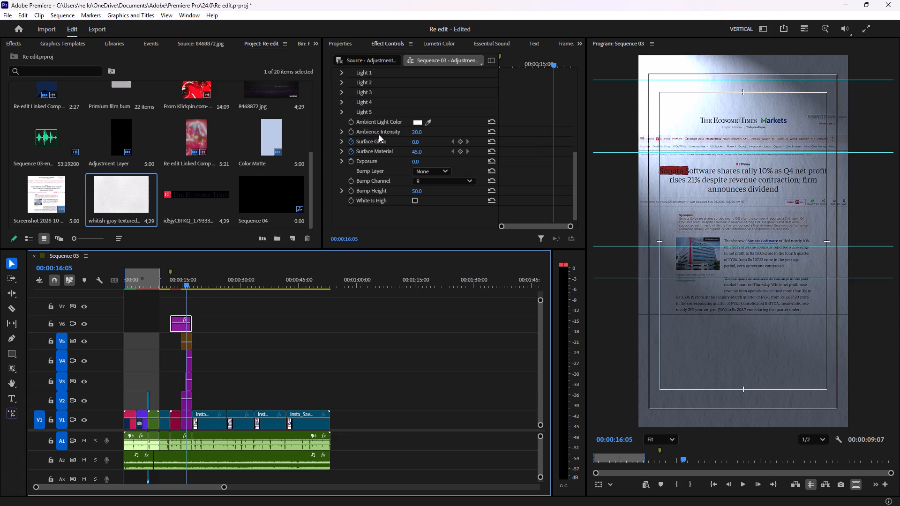
{"action": "left_click", "coordinate": [378, 131]}
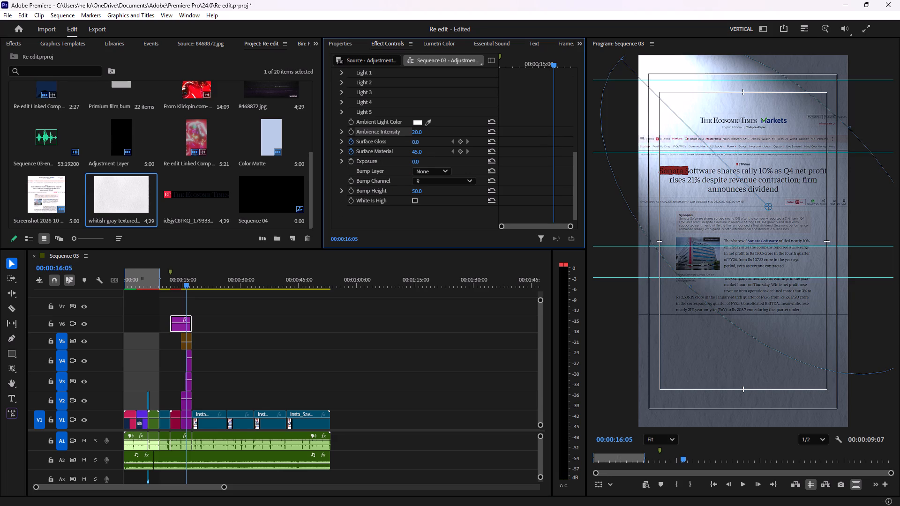
{"action": "left_click_drag", "start_coordinate": [768, 209], "coordinate": [776, 213]}
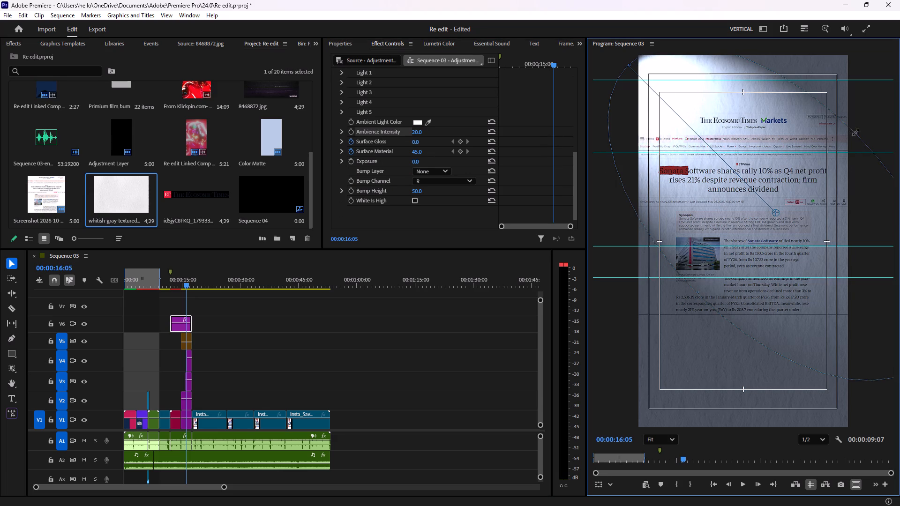
Widen the spotlight's ellipse slightly around the article at 00:00:16:05, undoing the first oversized adjustment.
{"action": "left_click_drag", "start_coordinate": [860, 132], "coordinate": [877, 99]}
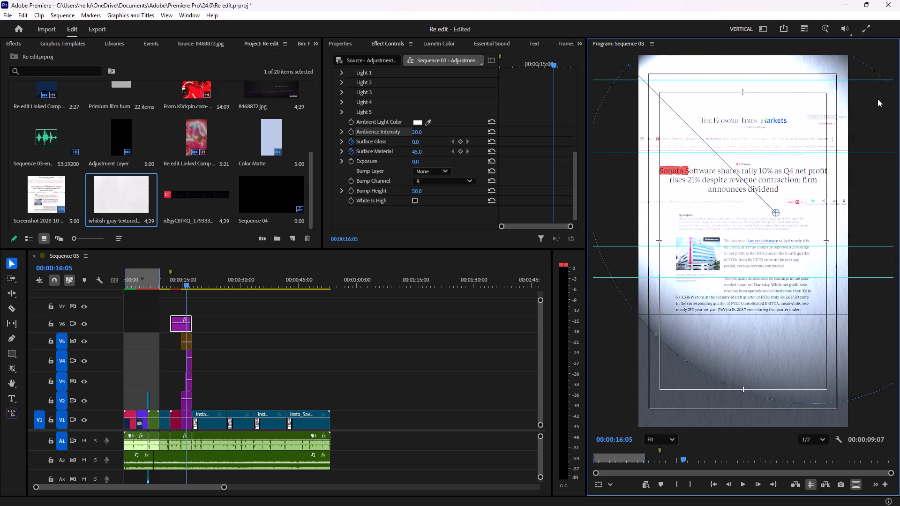
{"action": "key", "text": "ctrl+z"}
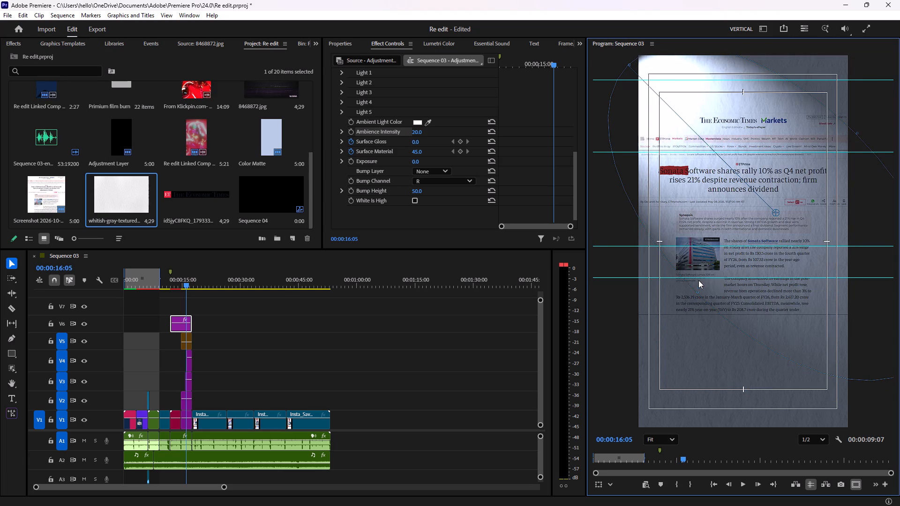
{"action": "left_click_drag", "start_coordinate": [697, 294], "coordinate": [694, 296]}
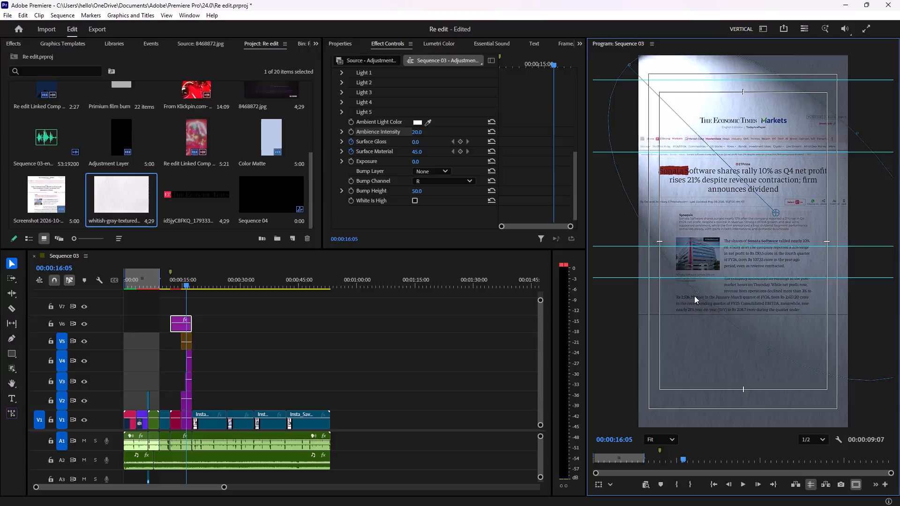
{"action": "left_click_drag", "start_coordinate": [694, 296], "coordinate": [691, 298]}
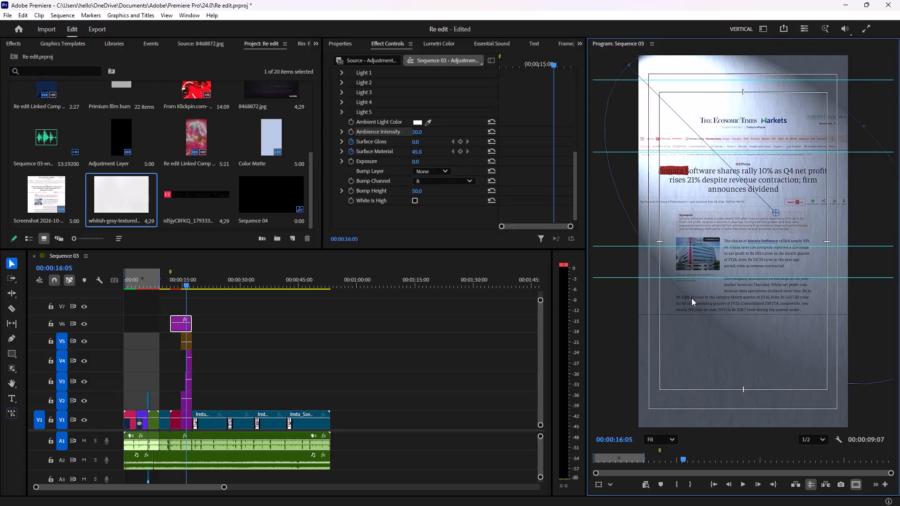
{"action": "left_click_drag", "start_coordinate": [691, 298], "coordinate": [690, 299]}
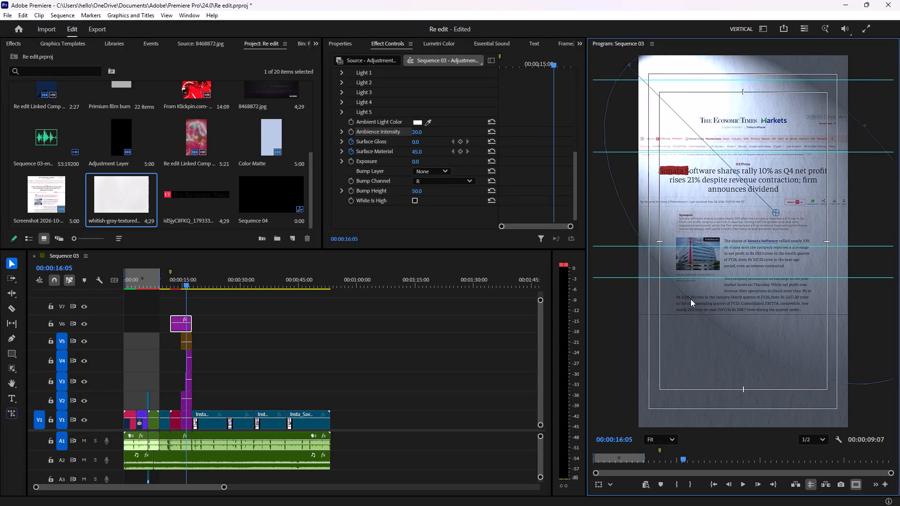
{"action": "left_click_drag", "start_coordinate": [690, 299], "coordinate": [690, 299]}
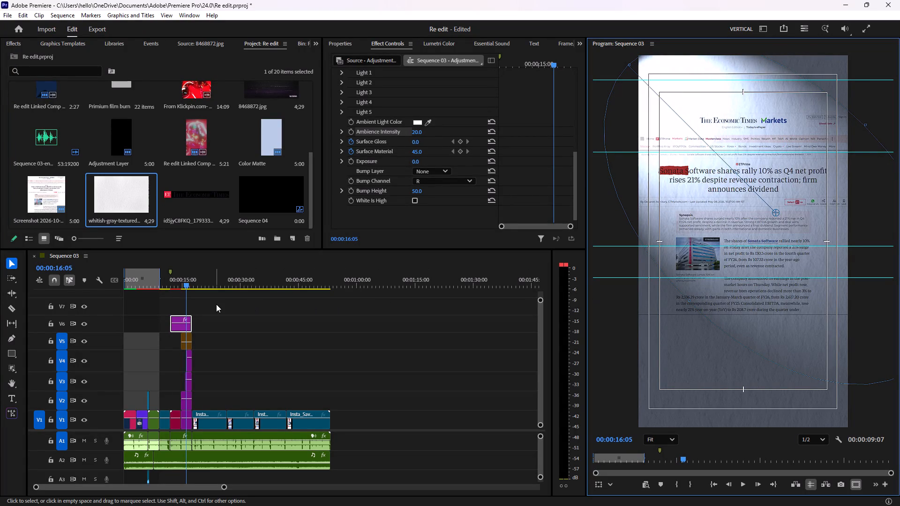
Replay from the Sonata Software clip through the article section, pausing at several points to check the adjusted spotlight.
{"action": "left_click_drag", "start_coordinate": [182, 283], "coordinate": [176, 284]}
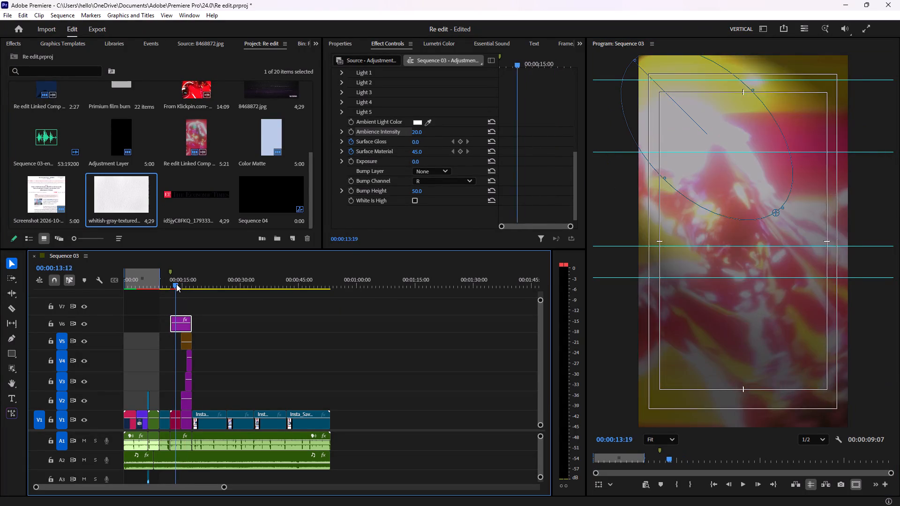
{"action": "left_click_drag", "start_coordinate": [176, 284], "coordinate": [165, 285]}
{"action": "key", "text": "space"}
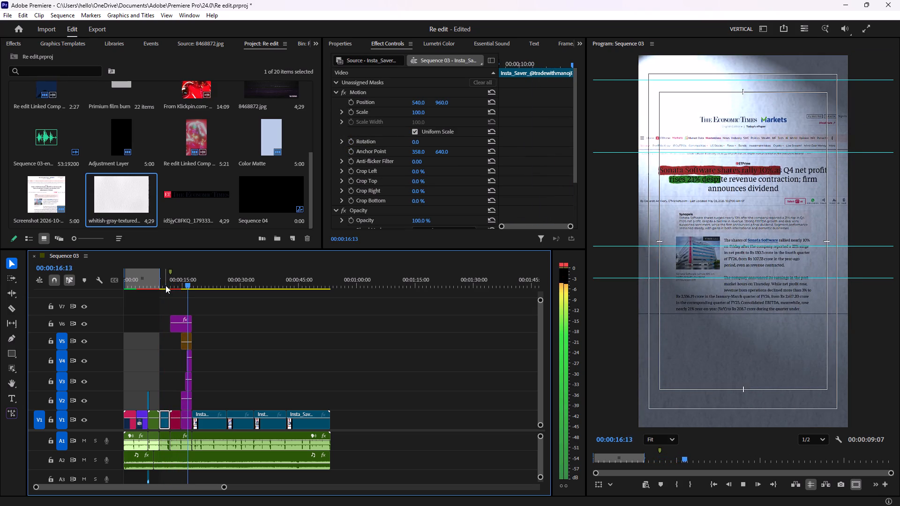
{"action": "key", "text": "space"}
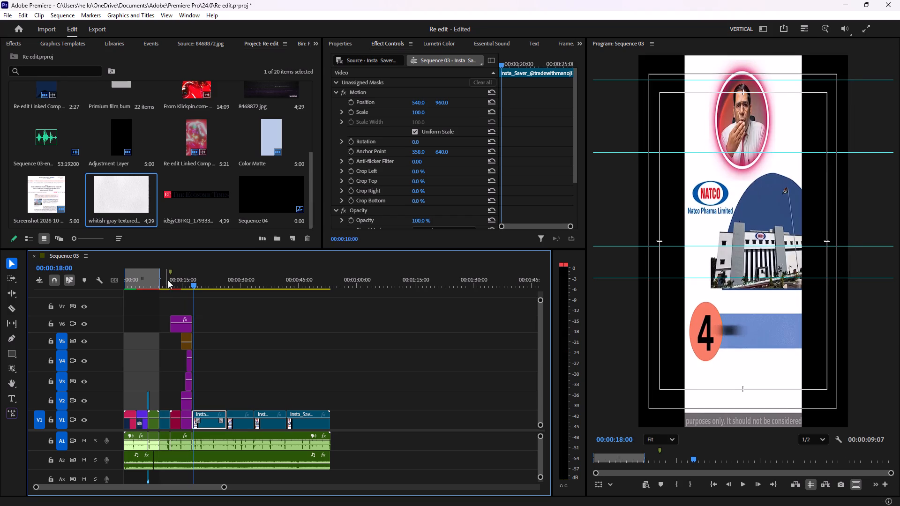
{"action": "left_click", "coordinate": [171, 280]}
{"action": "key", "text": "space"}
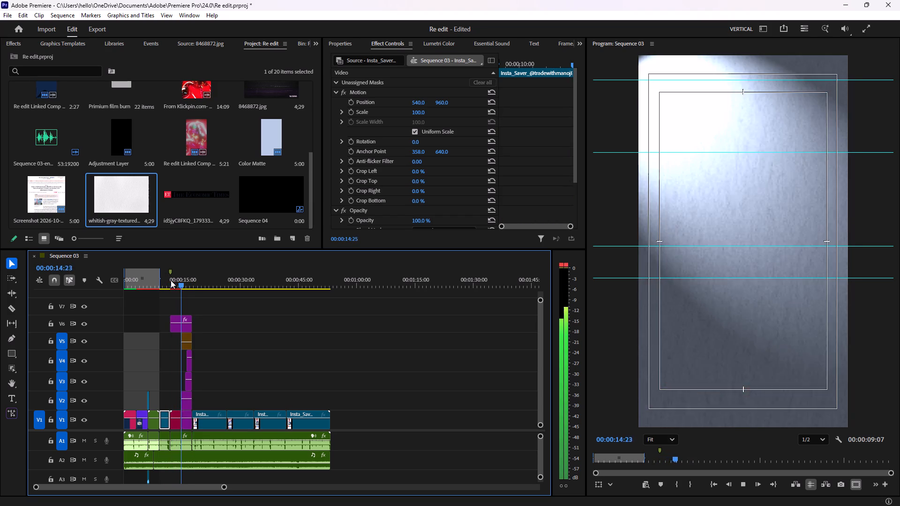
{"action": "key", "text": "space"}
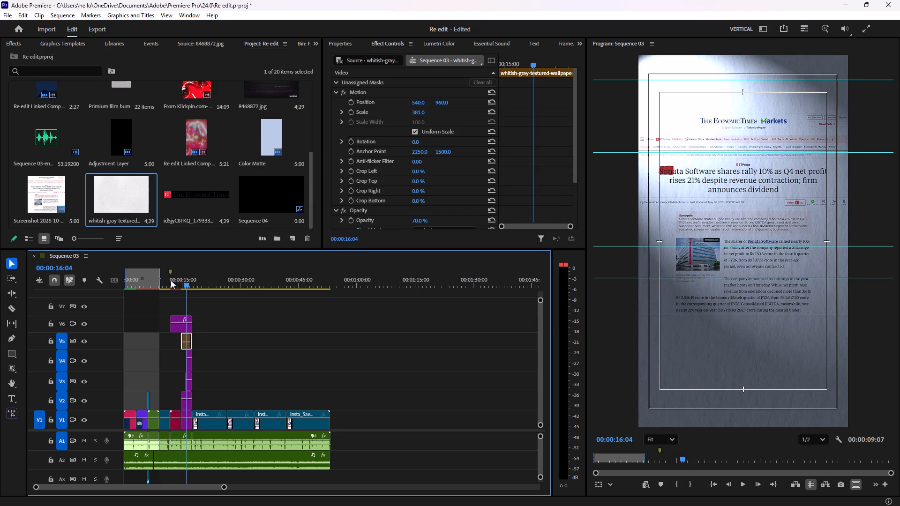
{"action": "key", "text": "space"}
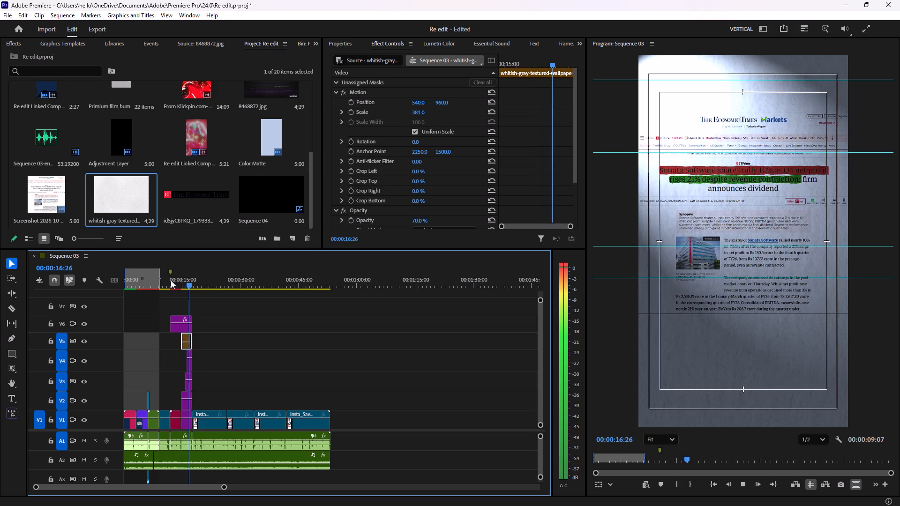
{"action": "key", "text": "space"}
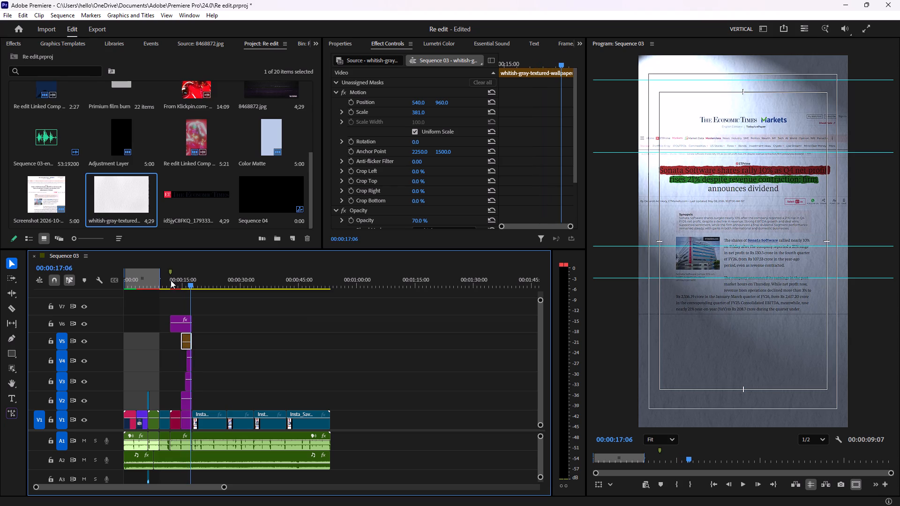
{"action": "key", "text": "space"}
{"action": "key", "text": "space"}
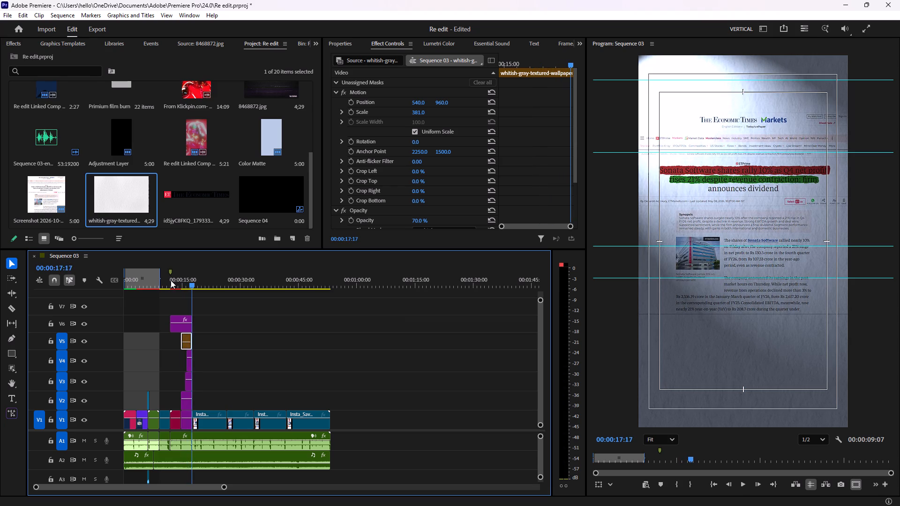
Replay twice from 00:00:10:08 in the Sonata Software clip through the highlighted article section to review the spotlight.
{"action": "left_click", "coordinate": [165, 281]}
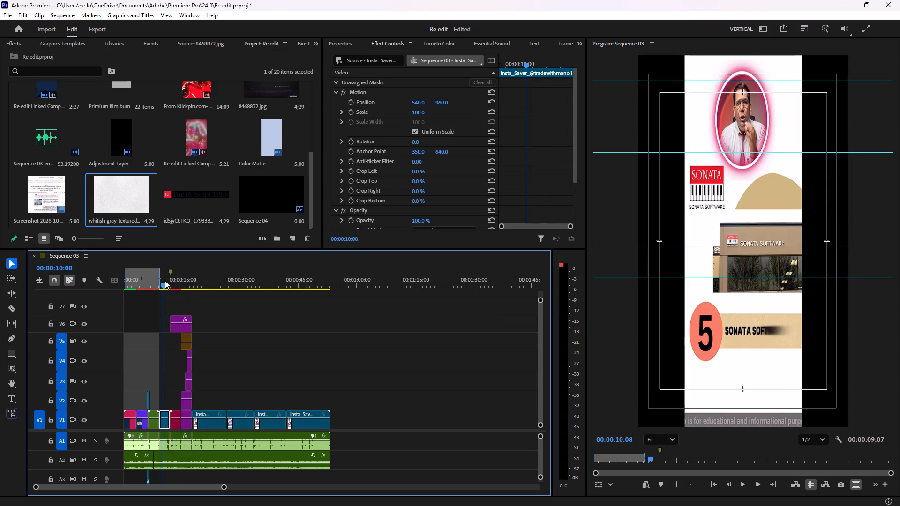
{"action": "key", "text": "space"}
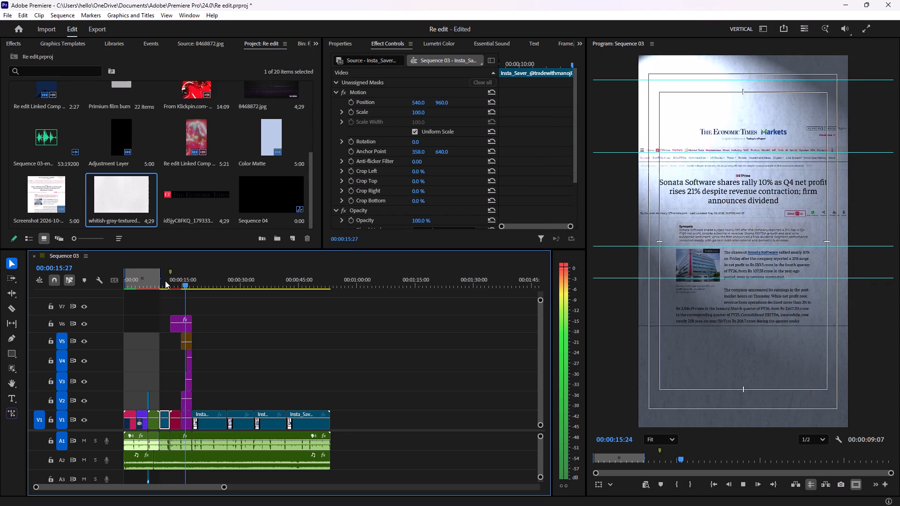
{"action": "key", "text": "space"}
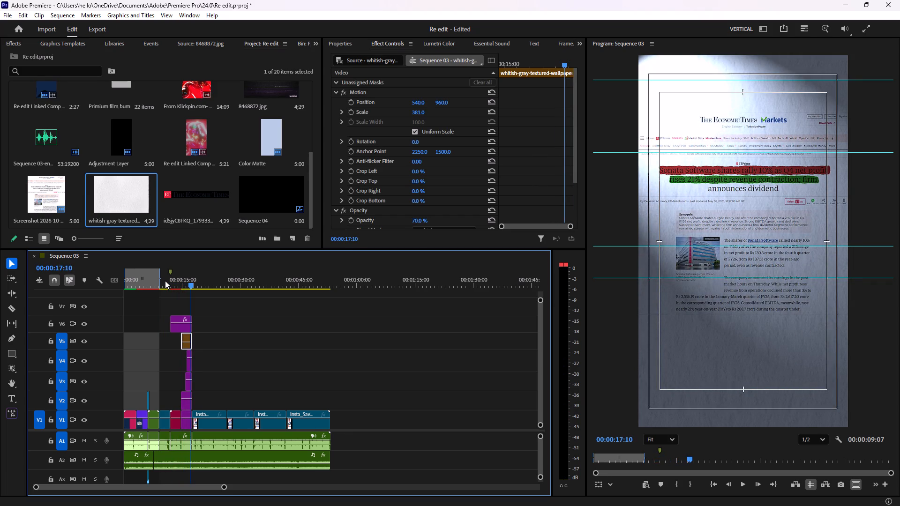
{"action": "key", "text": "space"}
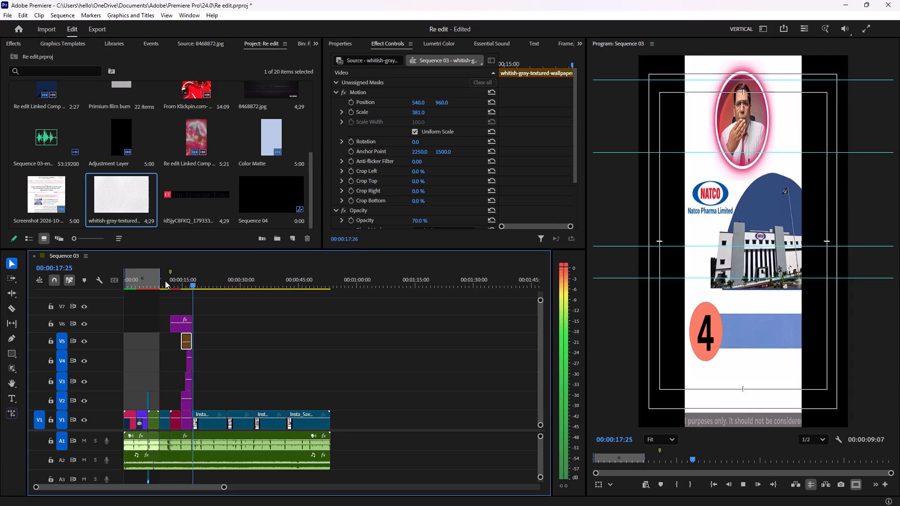
{"action": "key", "text": "space"}
{"action": "left_click", "coordinate": [165, 281]}
{"action": "key", "text": "space"}
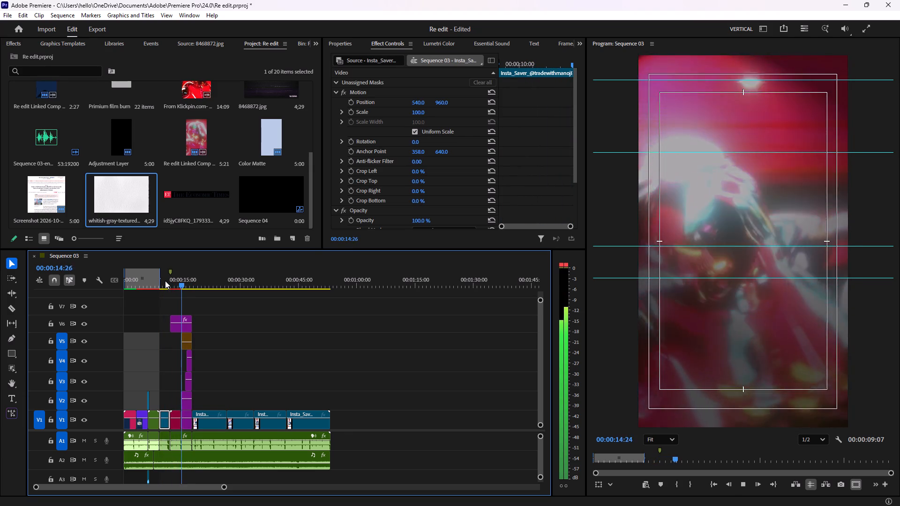
{"action": "key", "text": "space"}
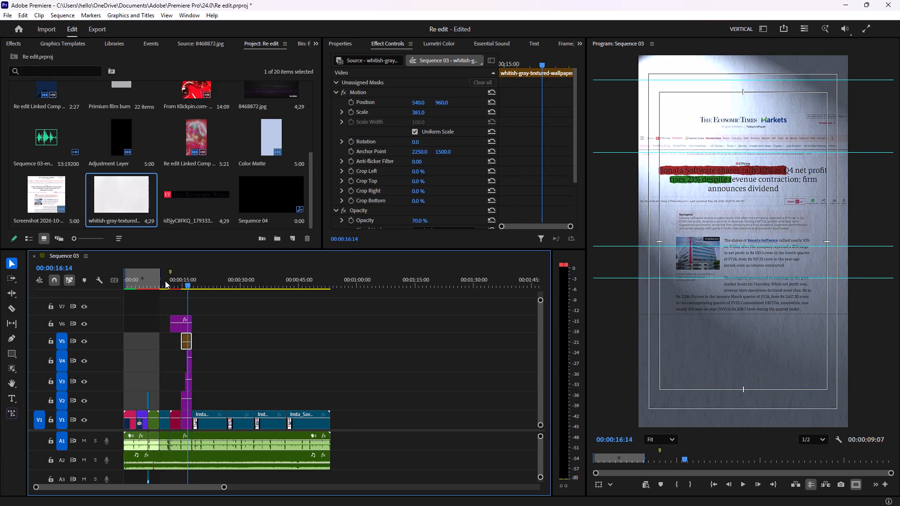
On the V6 adjustment layer, set the Lighting Effects Ambience Intensity to 15.
{"action": "scroll", "coordinate": [375, 177], "scroll_direction": "down", "scroll_amount": 5}
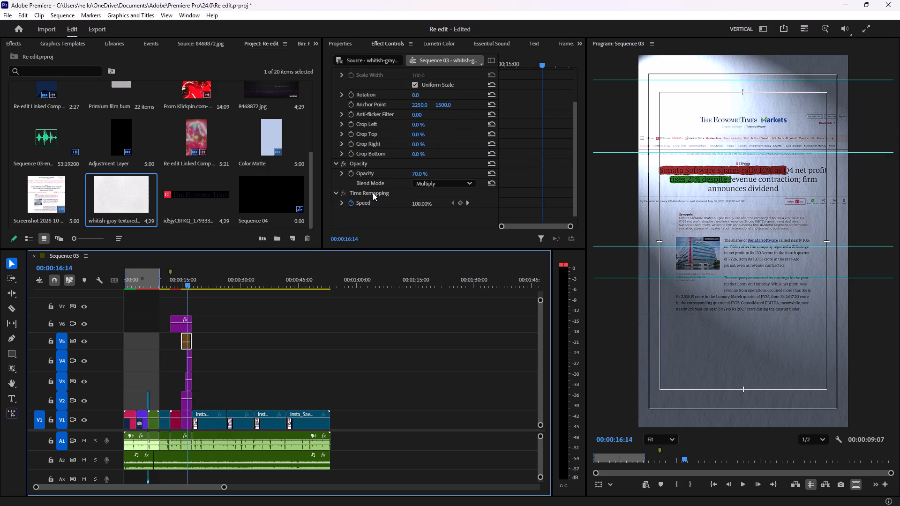
{"action": "scroll", "coordinate": [348, 122], "scroll_direction": "up", "scroll_amount": 6}
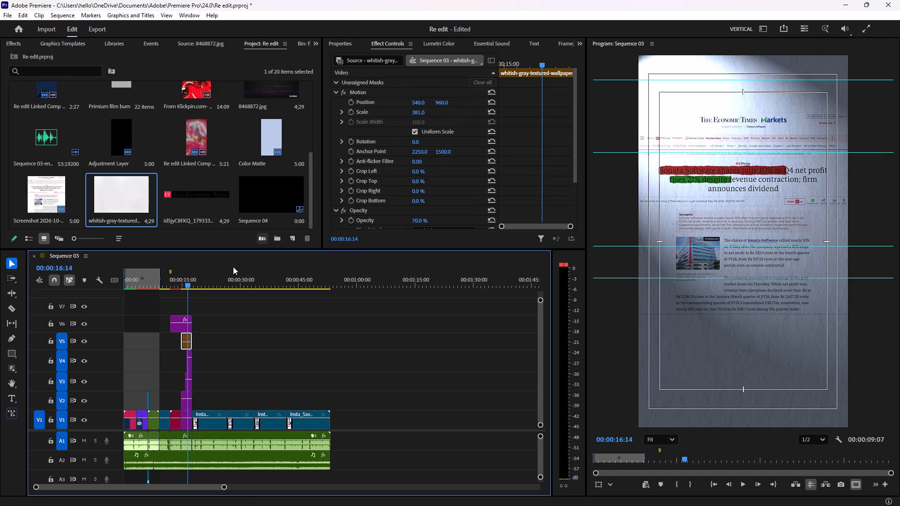
{"action": "left_click", "coordinate": [185, 320]}
{"action": "scroll", "coordinate": [400, 132], "scroll_direction": "down", "scroll_amount": 4}
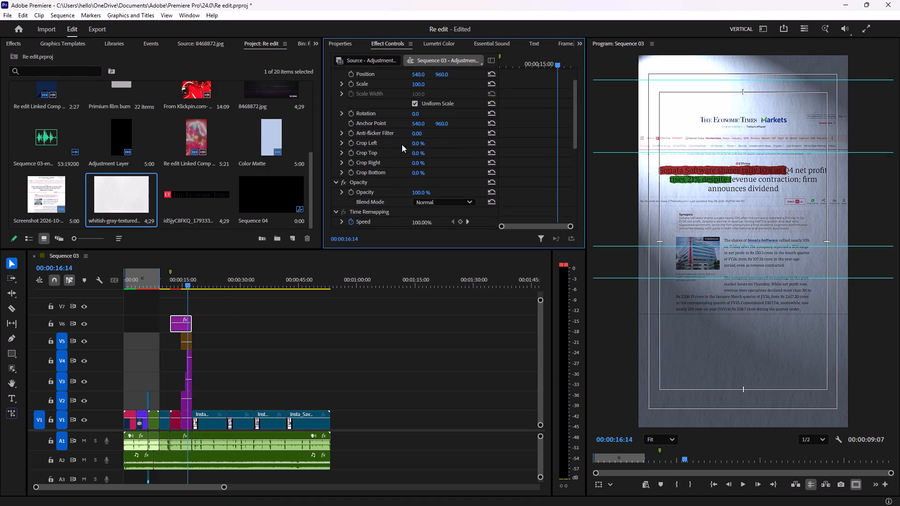
{"action": "scroll", "coordinate": [402, 144], "scroll_direction": "down", "scroll_amount": 13}
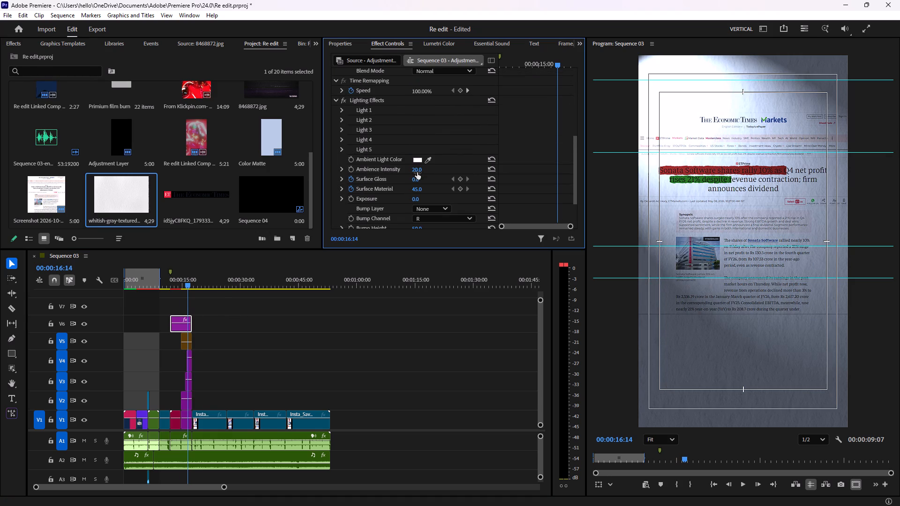
{"action": "left_click", "coordinate": [417, 170]}
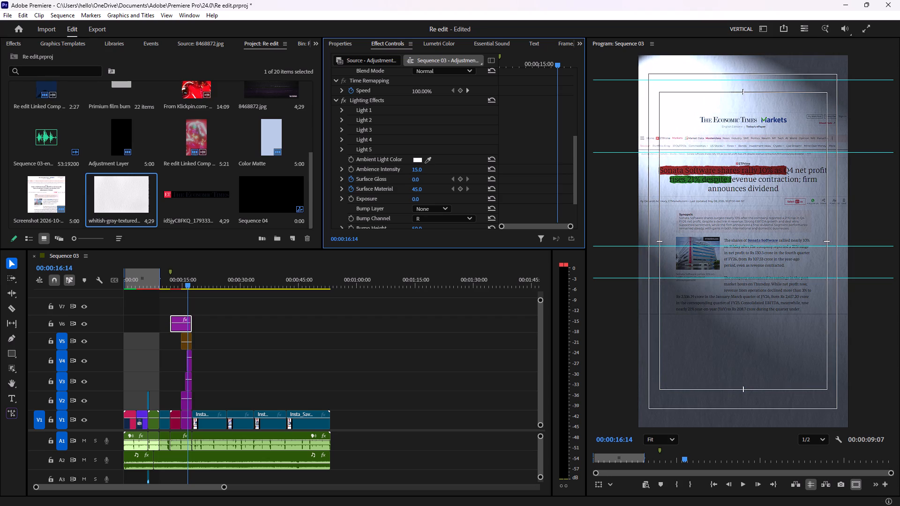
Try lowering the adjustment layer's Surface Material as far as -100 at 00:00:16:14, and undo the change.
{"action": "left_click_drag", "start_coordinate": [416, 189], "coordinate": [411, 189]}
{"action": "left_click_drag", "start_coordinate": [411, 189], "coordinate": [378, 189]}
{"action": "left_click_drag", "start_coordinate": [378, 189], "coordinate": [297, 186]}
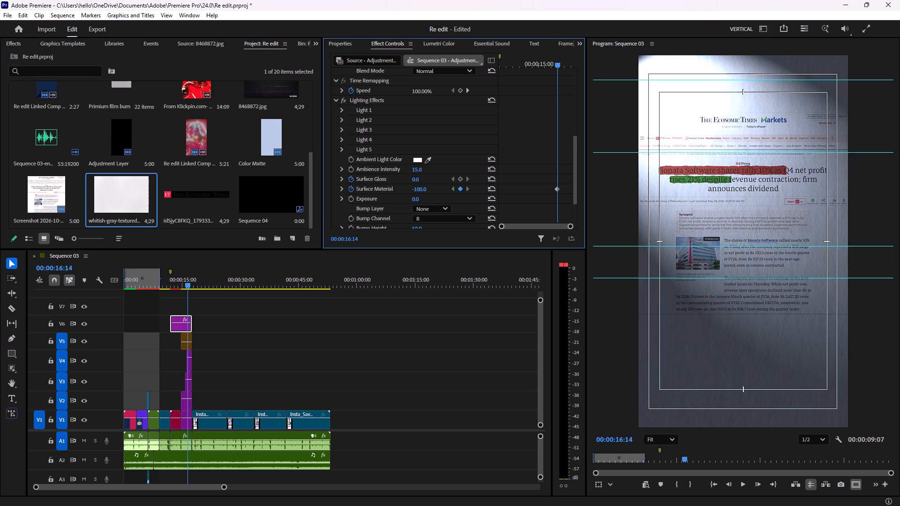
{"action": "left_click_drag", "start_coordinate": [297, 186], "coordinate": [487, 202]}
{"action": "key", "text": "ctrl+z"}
Try darker and brighter Ambience Intensity values on the adjustment layer's Lighting Effects, and settle on 18.
{"action": "left_click_drag", "start_coordinate": [415, 169], "coordinate": [405, 170]}
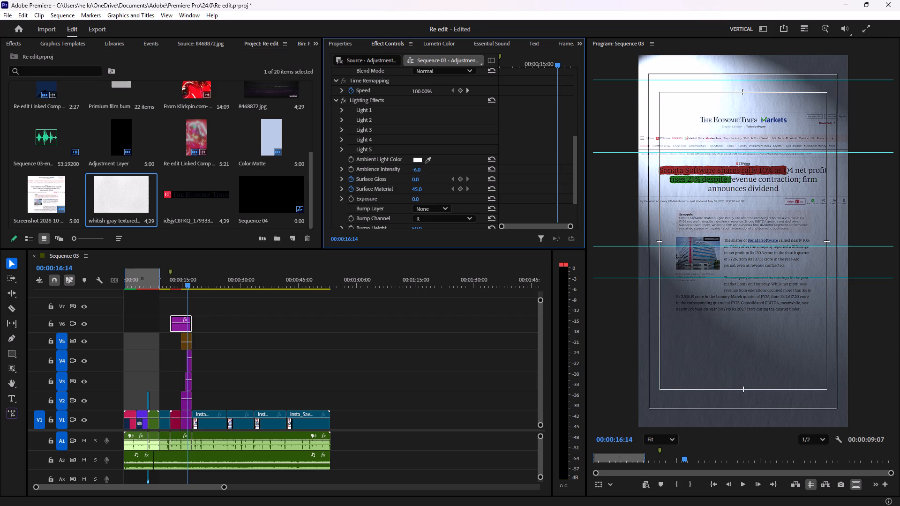
{"action": "left_click_drag", "start_coordinate": [405, 170], "coordinate": [360, 171]}
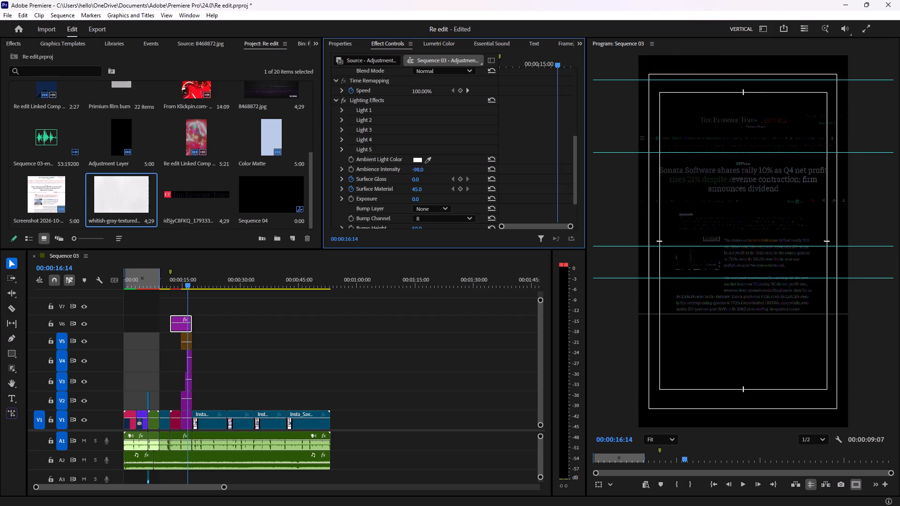
{"action": "left_click_drag", "start_coordinate": [360, 171], "coordinate": [439, 176]}
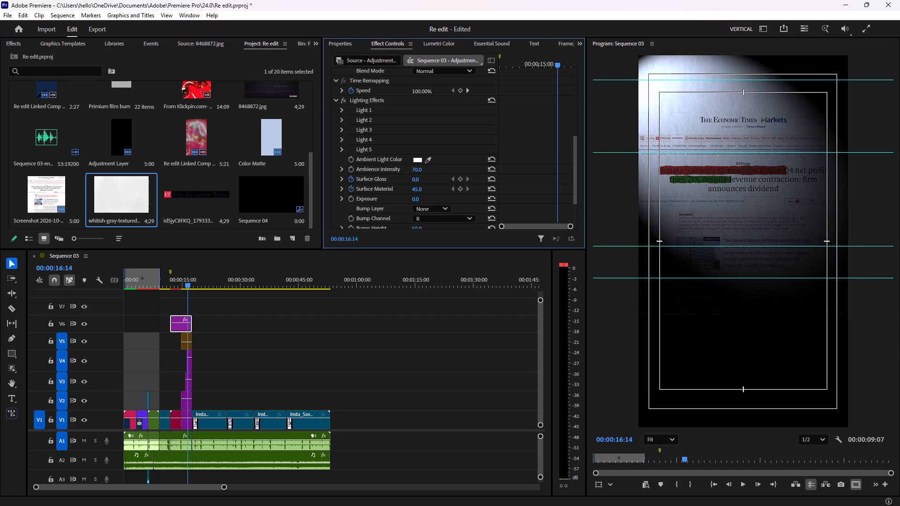
{"action": "left_click_drag", "start_coordinate": [439, 176], "coordinate": [430, 177]}
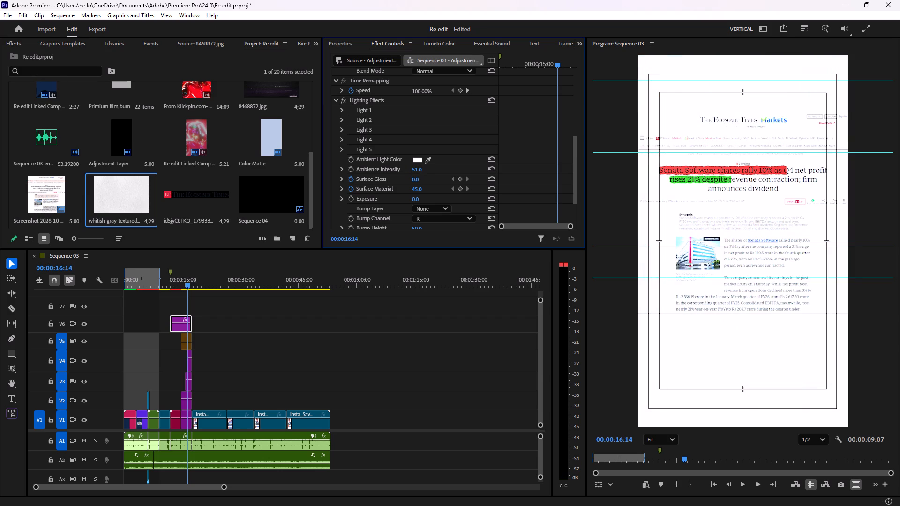
{"action": "left_click_drag", "start_coordinate": [430, 177], "coordinate": [419, 177]}
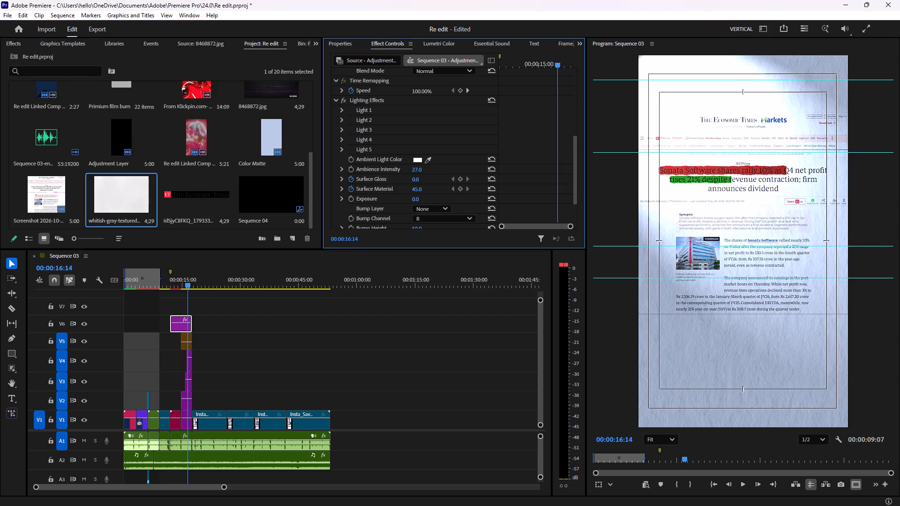
{"action": "left_click_drag", "start_coordinate": [419, 177], "coordinate": [417, 177]}
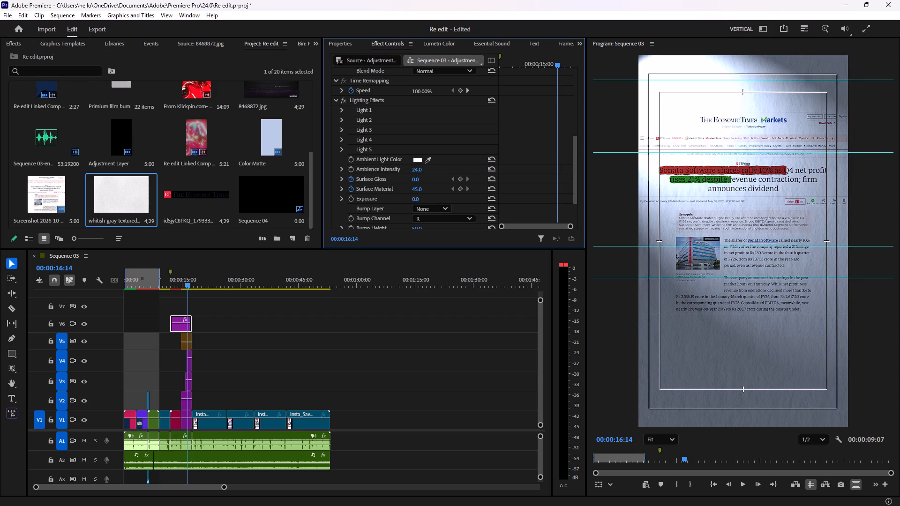
{"action": "left_click_drag", "start_coordinate": [417, 177], "coordinate": [414, 177]}
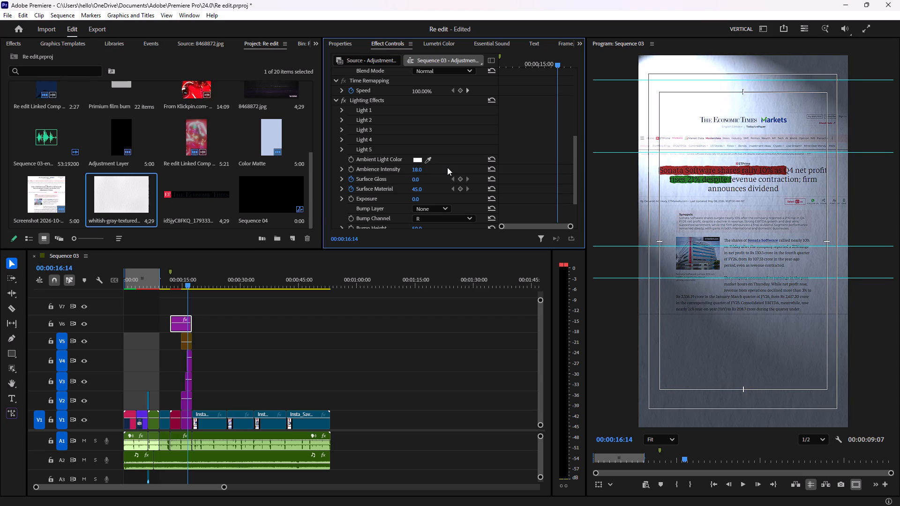
Show the lighting handles at 00:00:16:14 and move the spotlight's centre up and left, to just above the article headline.
{"action": "left_click", "coordinate": [366, 171]}
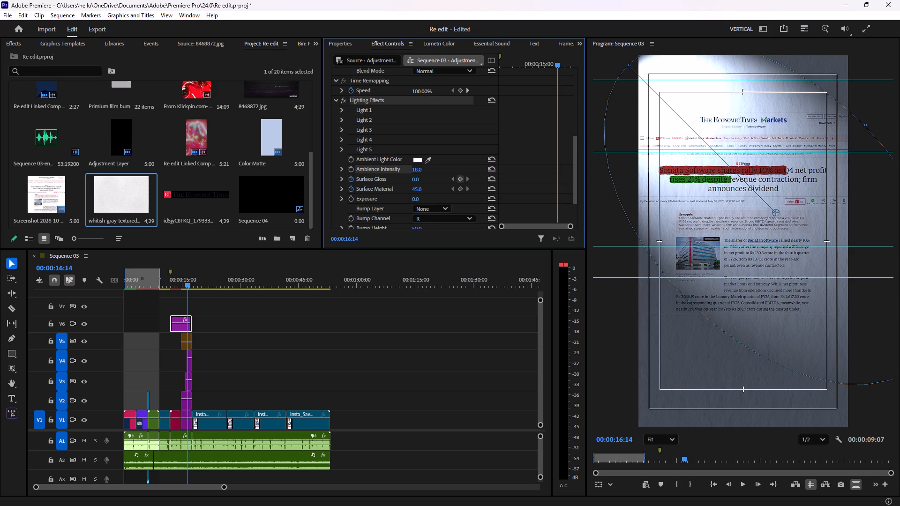
{"action": "left_click_drag", "start_coordinate": [776, 214], "coordinate": [764, 208]}
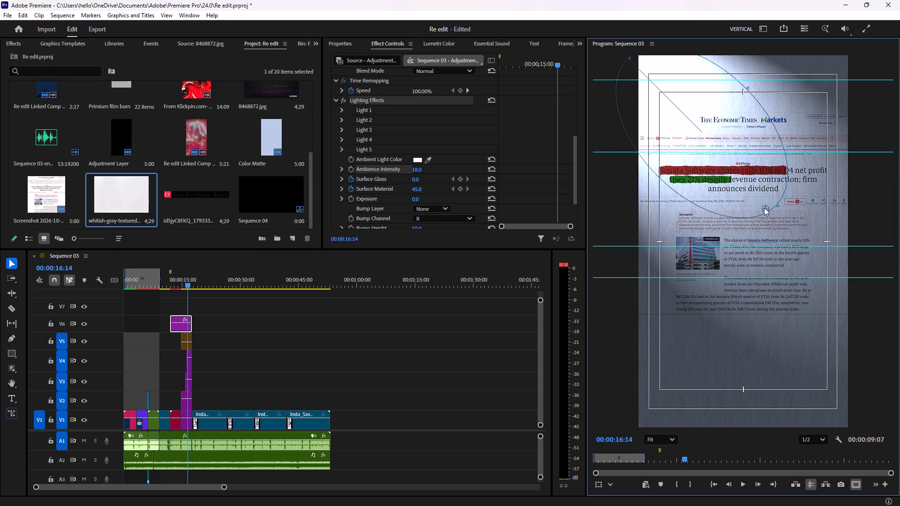
{"action": "left_click_drag", "start_coordinate": [764, 208], "coordinate": [751, 193]}
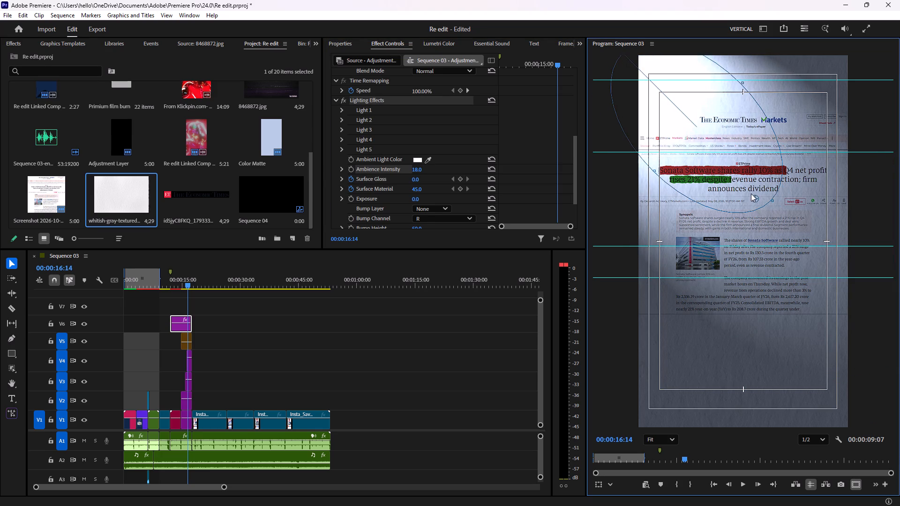
{"action": "left_click_drag", "start_coordinate": [751, 193], "coordinate": [736, 175]}
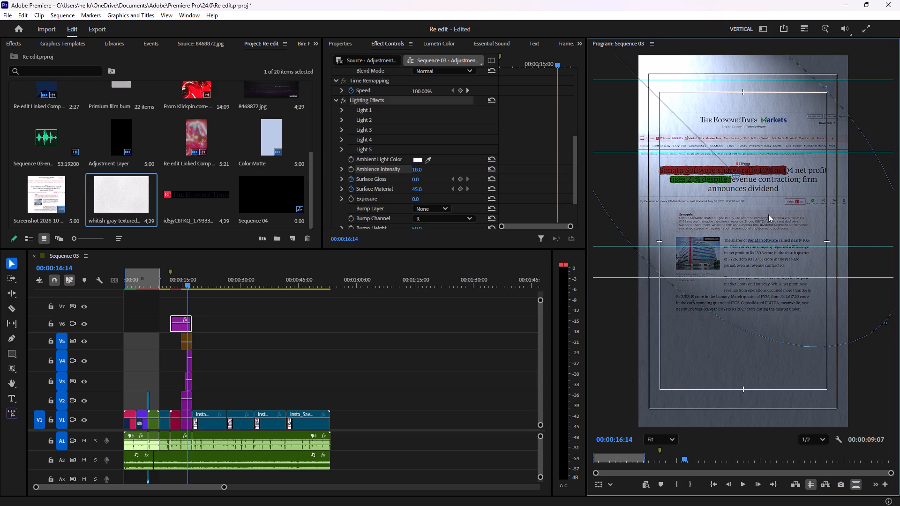
{"action": "left_click_drag", "start_coordinate": [737, 173], "coordinate": [742, 164]}
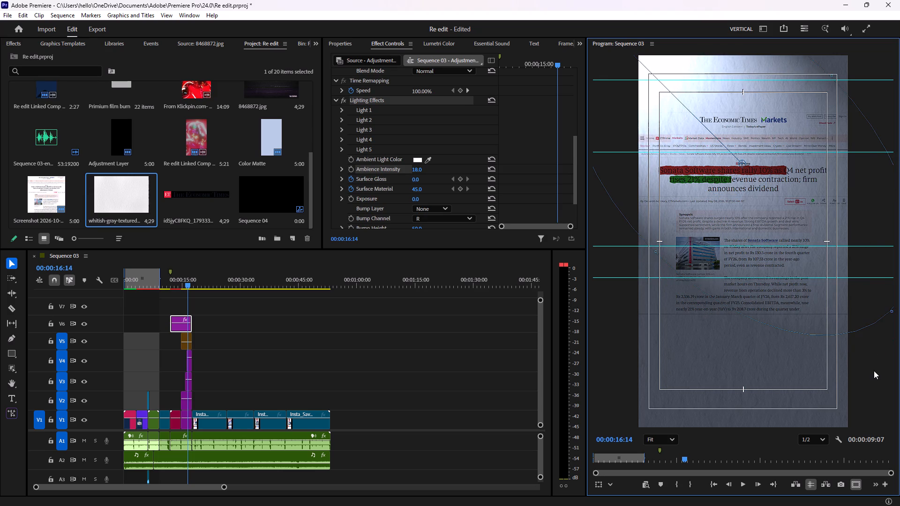
{"action": "left_click", "coordinate": [874, 371]}
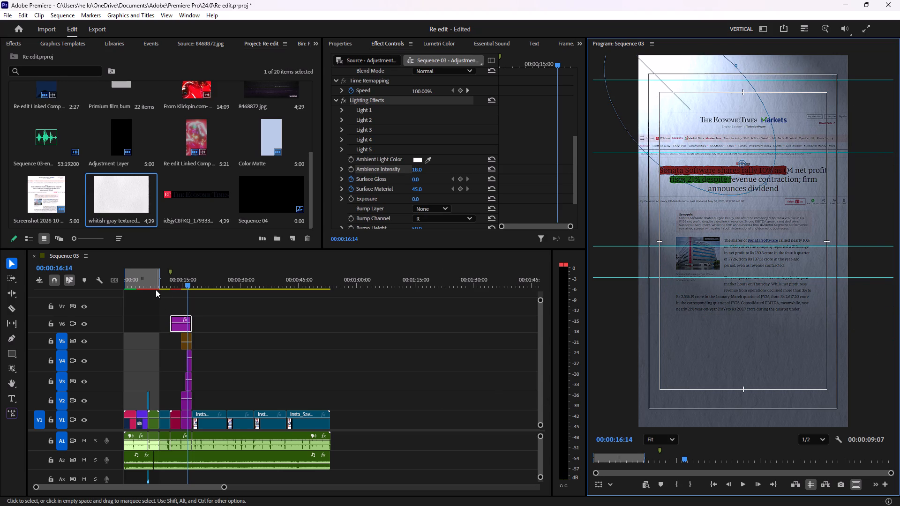
Replay from the Sonata Software clip through the article section, inspecting the repositioned spotlight at closer magnification and at 00:00:17:05.
{"action": "left_click", "coordinate": [163, 286]}
{"action": "key", "text": "space"}
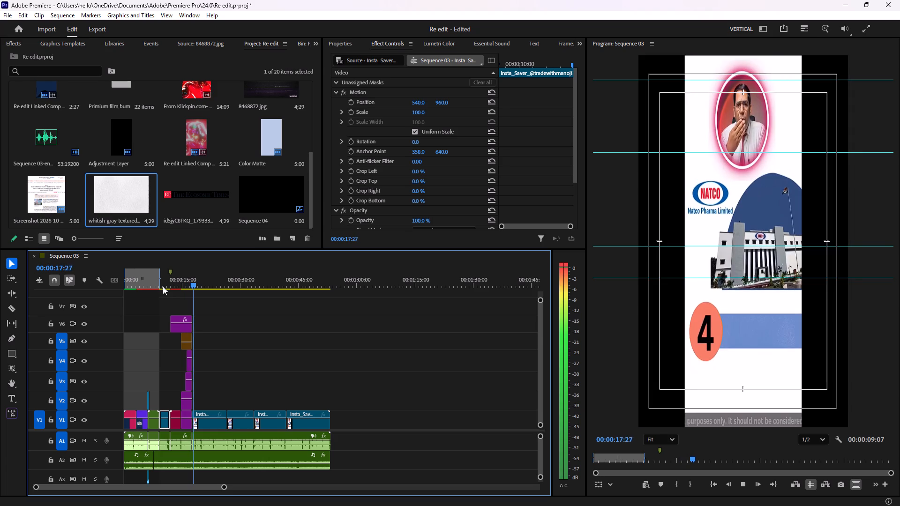
{"action": "key", "text": "space"}
{"action": "left_click", "coordinate": [169, 287]}
{"action": "key", "text": "space"}
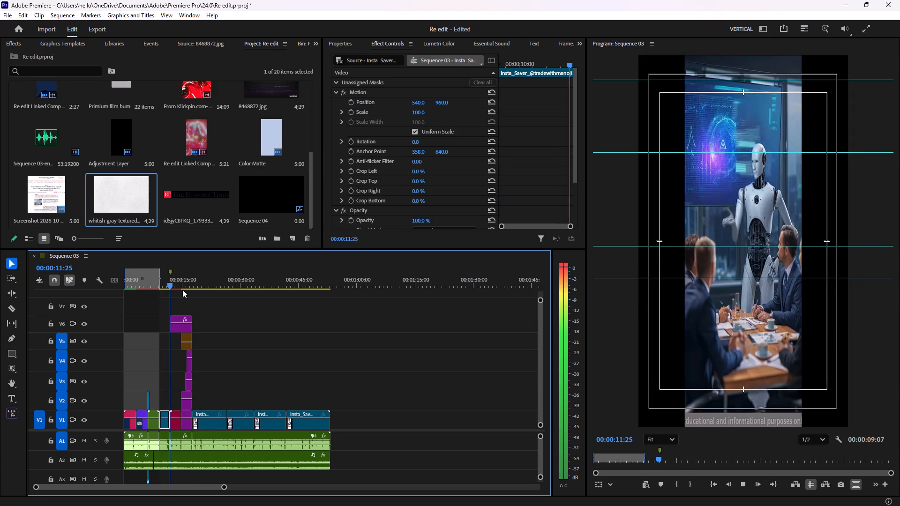
{"action": "scroll", "coordinate": [707, 314], "scroll_direction": "up", "scroll_amount": 3}
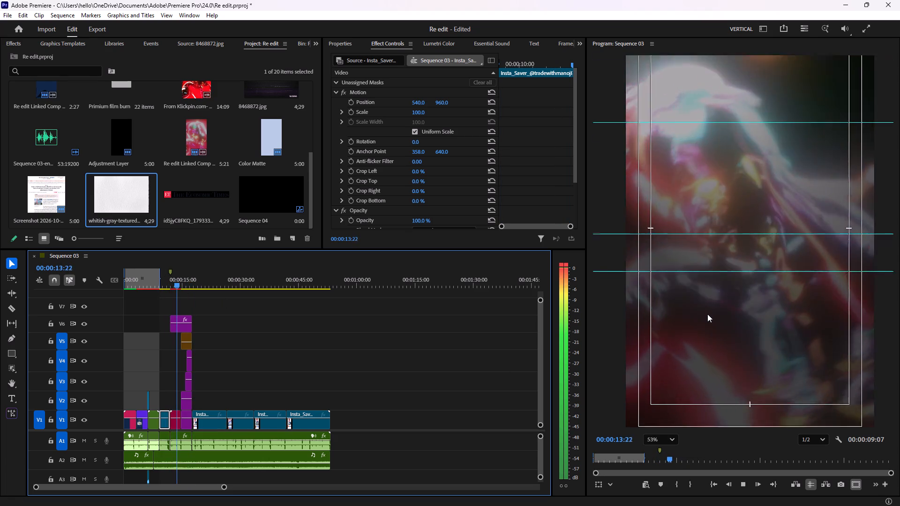
{"action": "scroll", "coordinate": [707, 314], "scroll_direction": "up", "scroll_amount": 2}
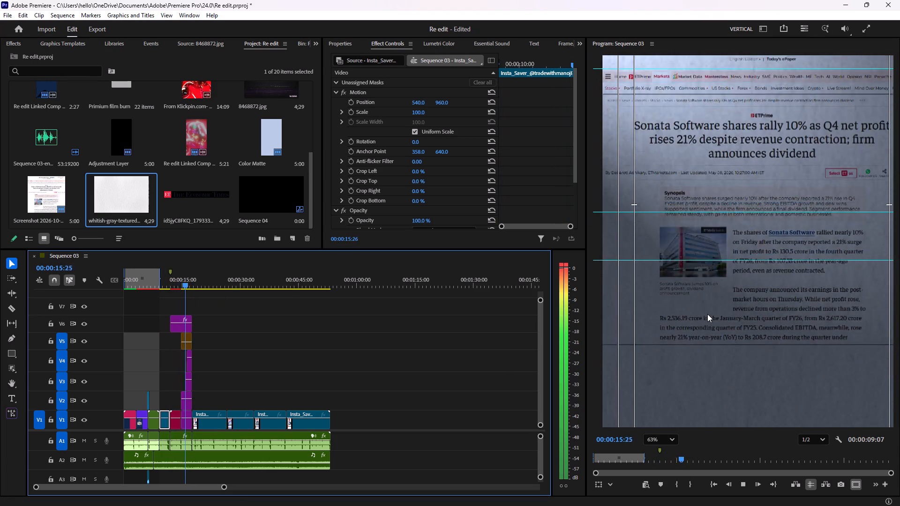
{"action": "key", "text": "space"}
{"action": "scroll", "coordinate": [707, 314], "scroll_direction": "down", "scroll_amount": 4}
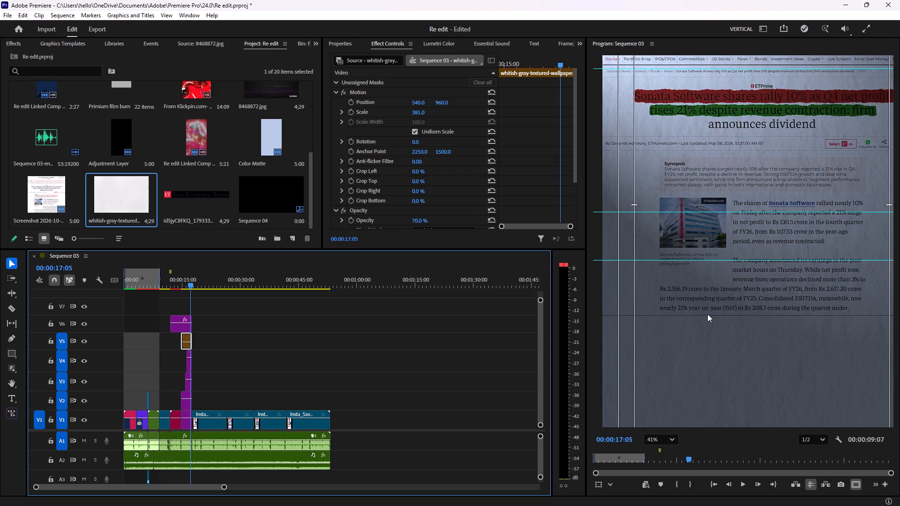
{"action": "scroll", "coordinate": [707, 314], "scroll_direction": "down", "scroll_amount": 1}
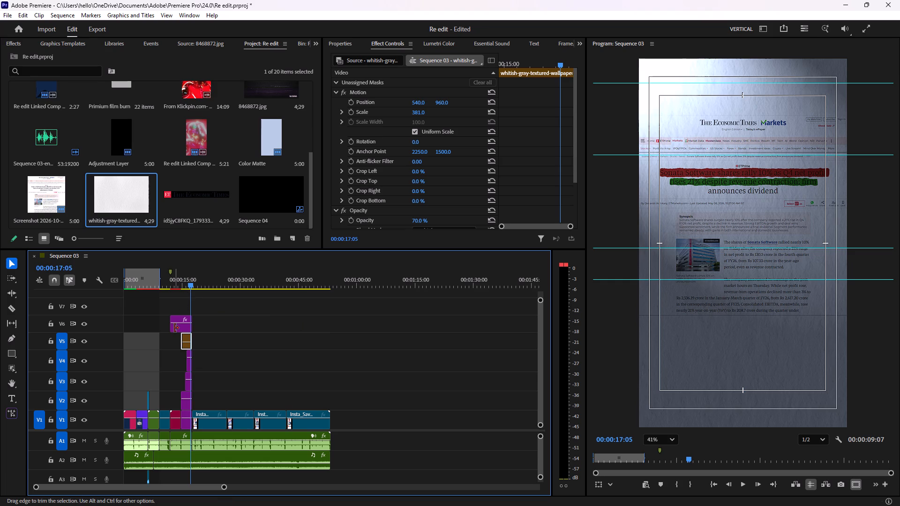
Enlarge the timeline around the article section and play the start of the Re edit Linked Comp 06 clip beneath the adjustment layer.
{"action": "scroll", "coordinate": [174, 328], "scroll_direction": "up", "scroll_amount": 6, "text": "ctrl"}
{"action": "scroll", "coordinate": [174, 328], "scroll_direction": "up", "scroll_amount": 5, "text": "alt"}
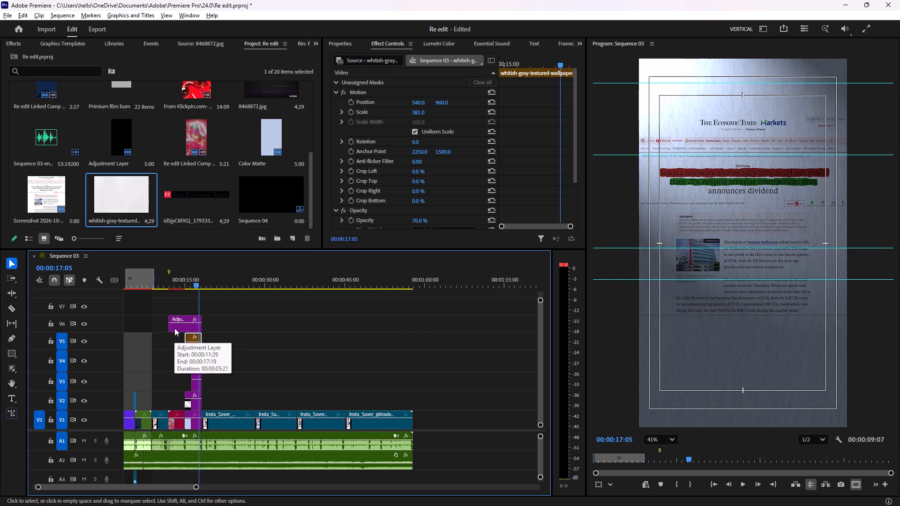
{"action": "scroll", "coordinate": [174, 328], "scroll_direction": "up", "scroll_amount": 14, "text": "alt"}
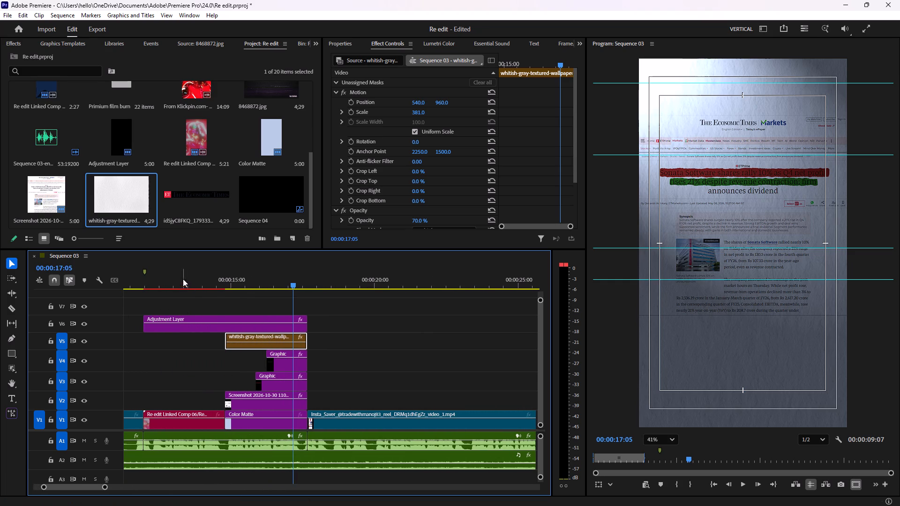
{"action": "left_click", "coordinate": [150, 279]}
{"action": "key", "text": "space"}
{"action": "key", "text": "space"}
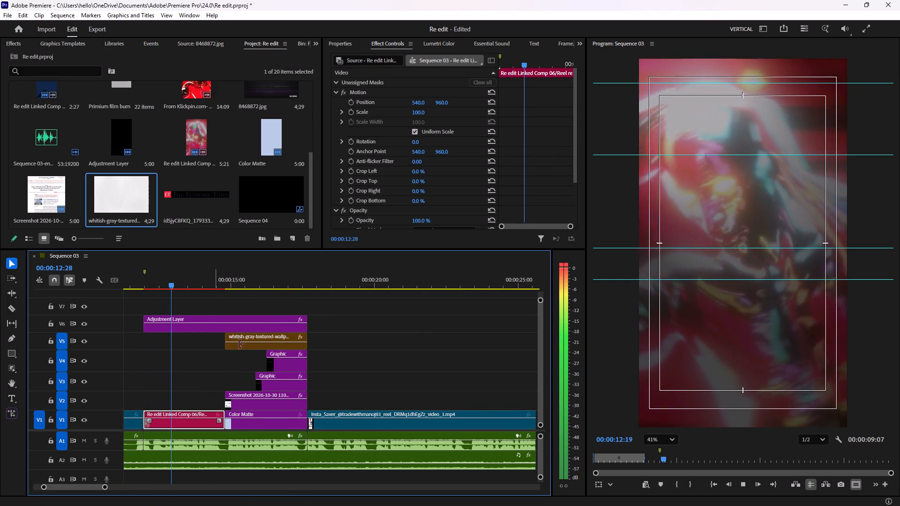
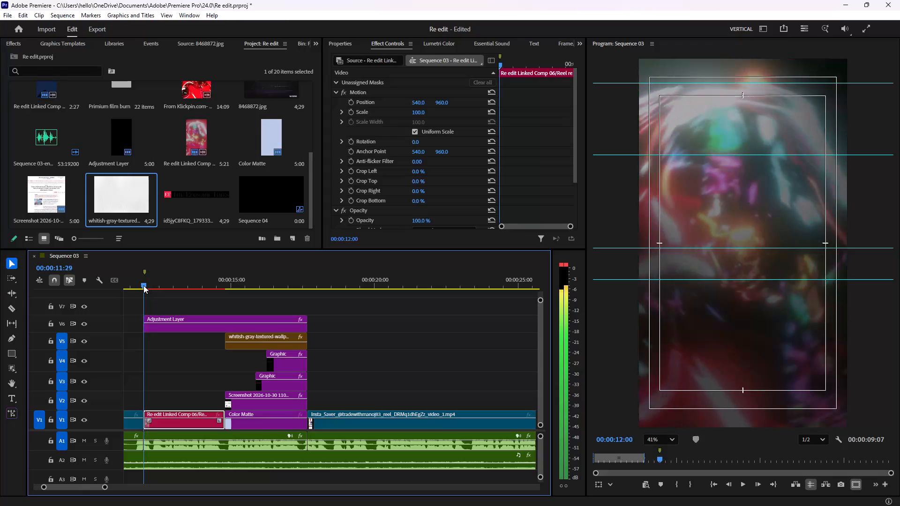
Play the edit from the Re edit Linked Comp 06 clip through the article section, and replay the preceding Sonata Software section.
{"action": "key", "text": "space"}
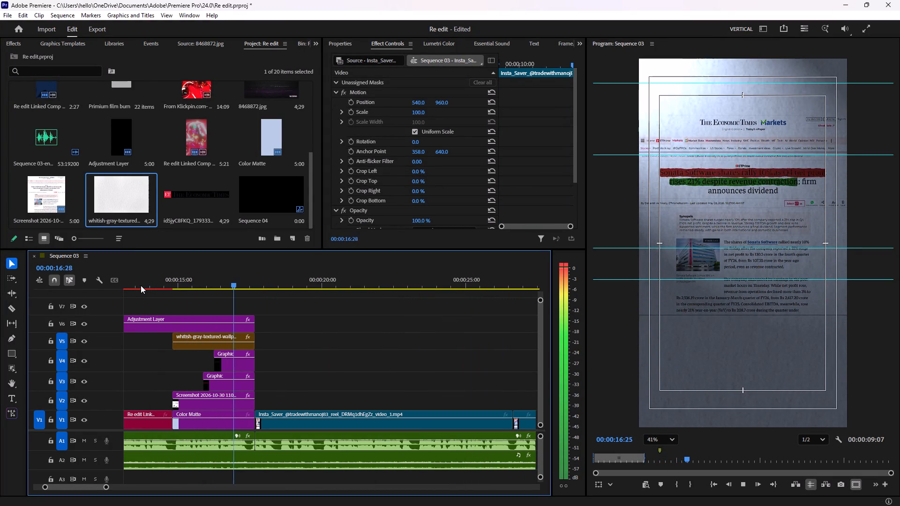
{"action": "key", "text": "space"}
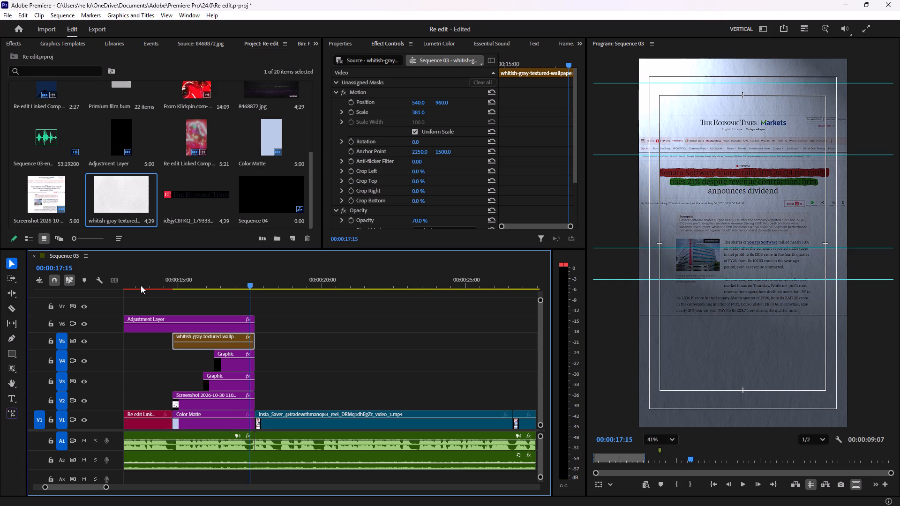
{"action": "left_click_drag", "start_coordinate": [245, 286], "coordinate": [221, 286]}
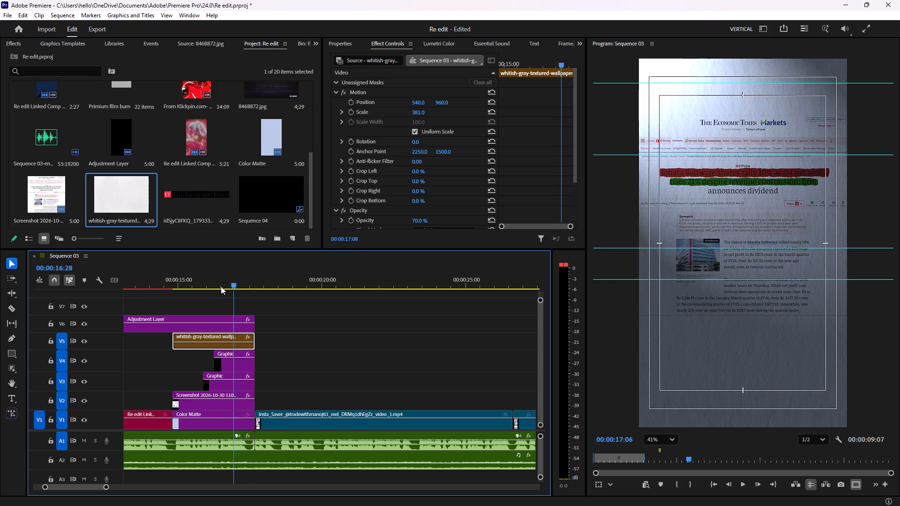
{"action": "left_click_drag", "start_coordinate": [221, 286], "coordinate": [255, 294]}
{"action": "key", "text": "space"}
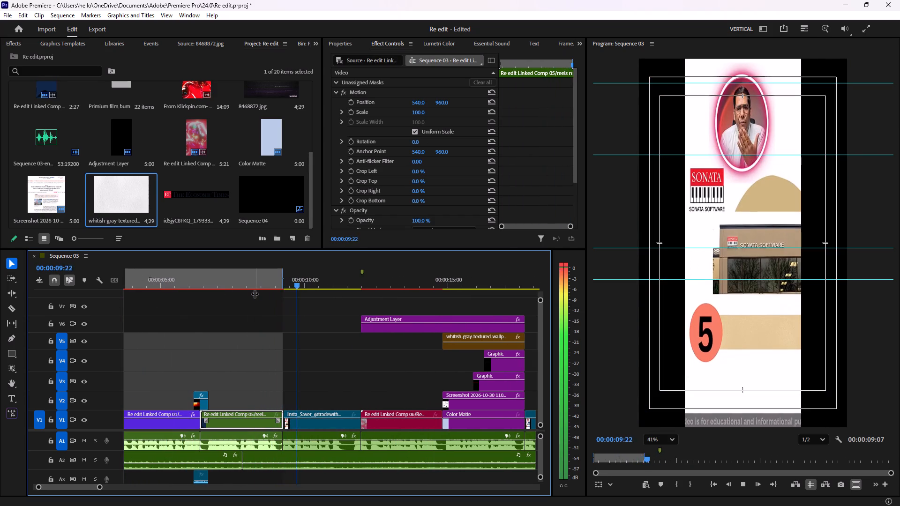
{"action": "key", "text": "space"}
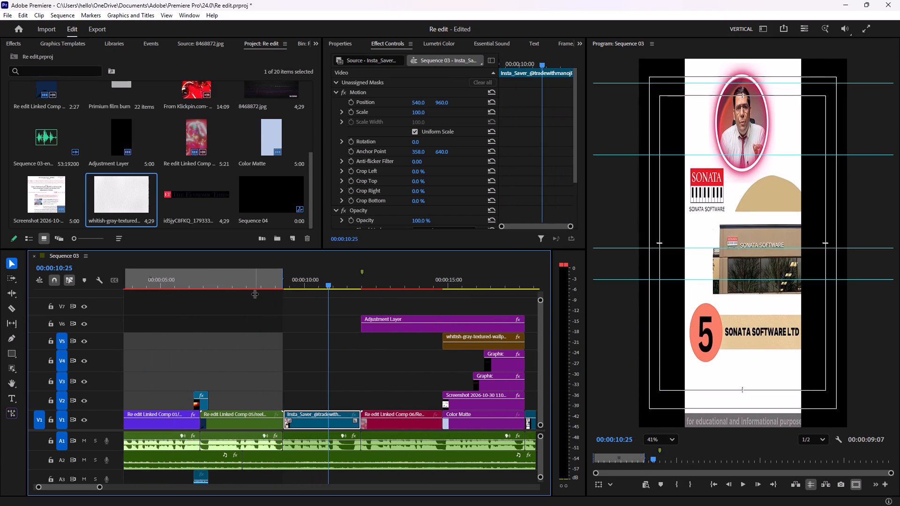
Replace the Sonata Software video clip on V1, just before the Re edit Linked Comp 06 clip, with an After Effects composition.
{"action": "right_click", "coordinate": [307, 416]}
{"action": "left_click", "coordinate": [286, 402]}
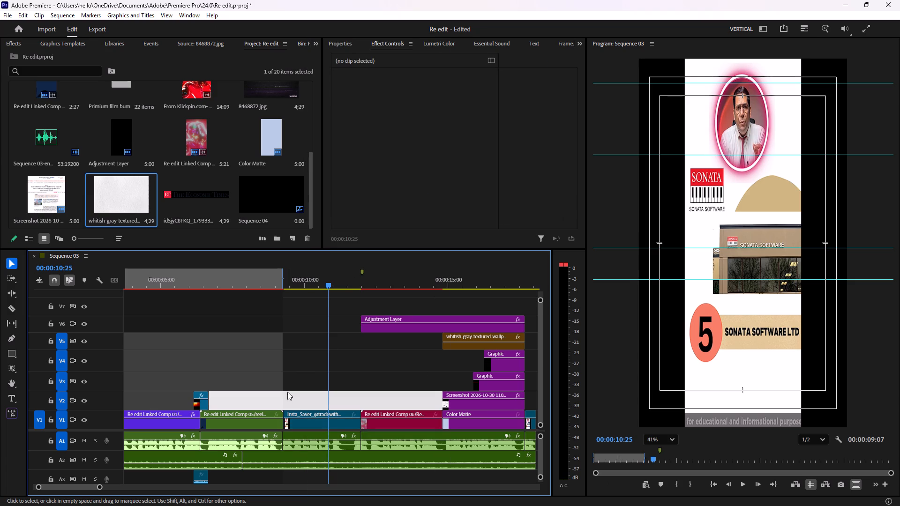
{"action": "left_click", "coordinate": [303, 415]}
{"action": "right_click", "coordinate": [303, 415]}
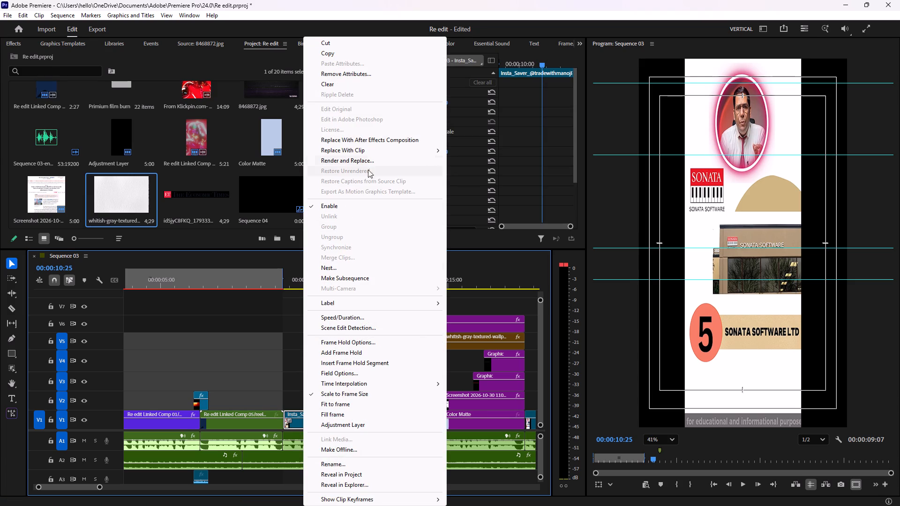
{"action": "left_click", "coordinate": [377, 143]}
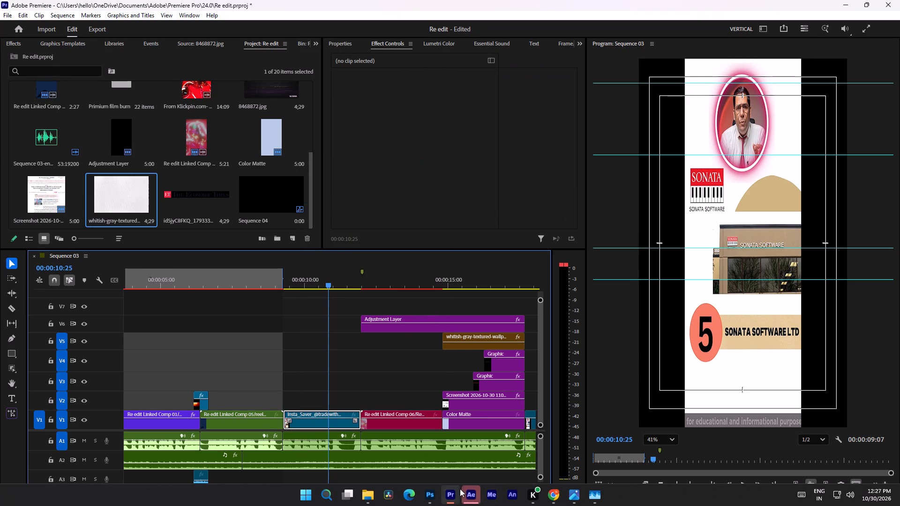
Switch to After Effects, preview Re edit Linked Comp 09 from its start, and turn on the video layer's audio.
{"action": "left_click", "coordinate": [471, 491]}
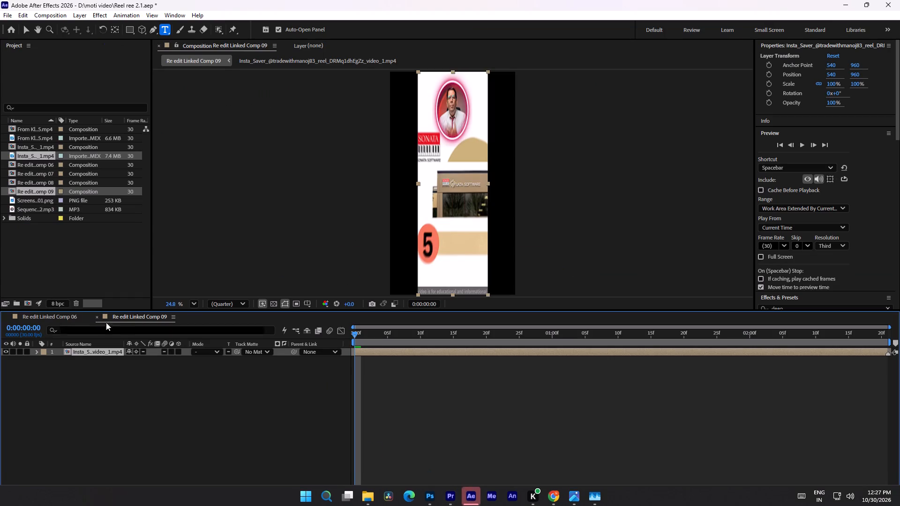
{"action": "left_click", "coordinate": [31, 184]}
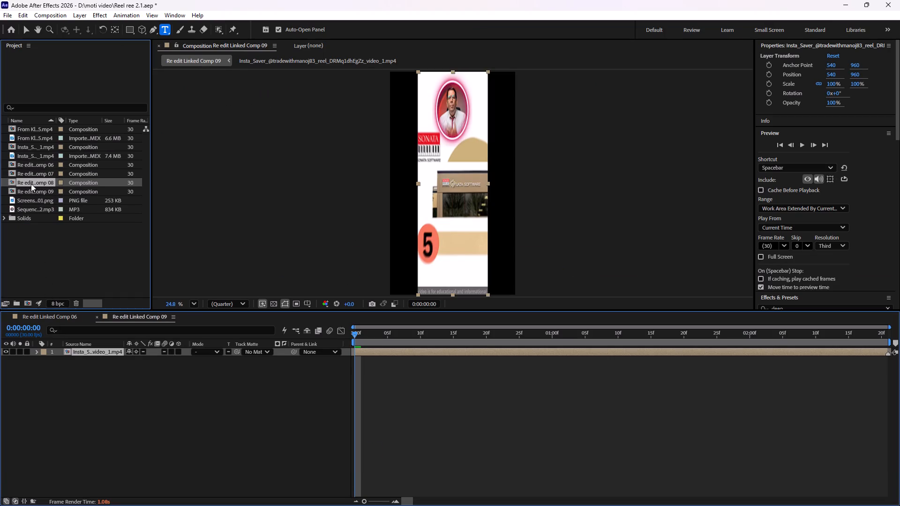
{"action": "left_click", "coordinate": [24, 187]}
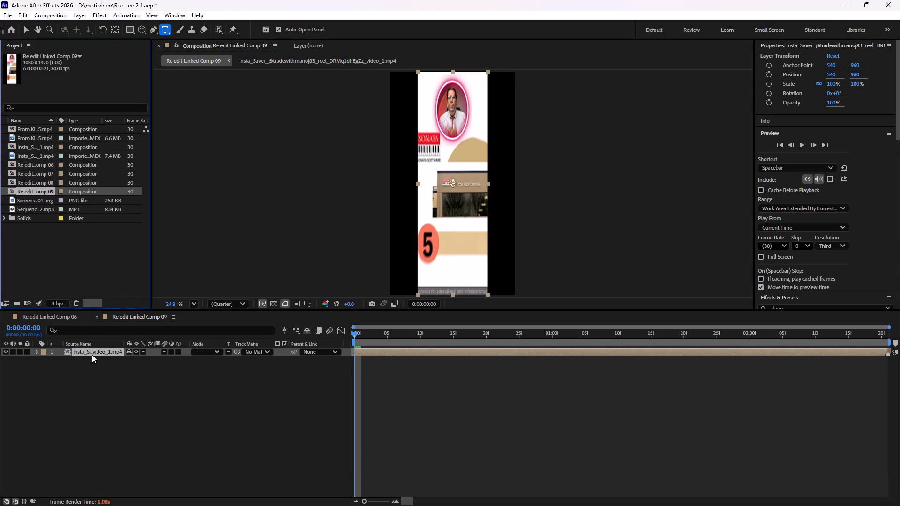
{"action": "left_click_drag", "start_coordinate": [354, 335], "coordinate": [460, 342]}
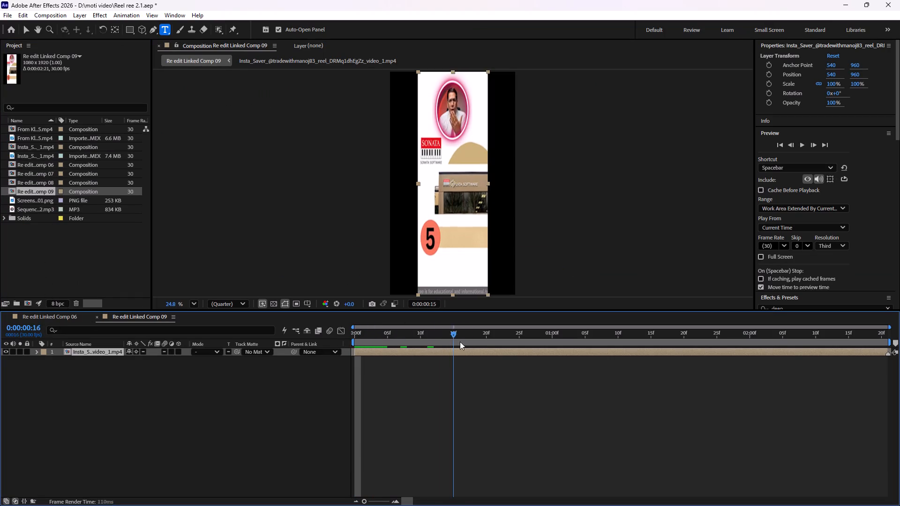
{"action": "left_click_drag", "start_coordinate": [460, 342], "coordinate": [356, 347]}
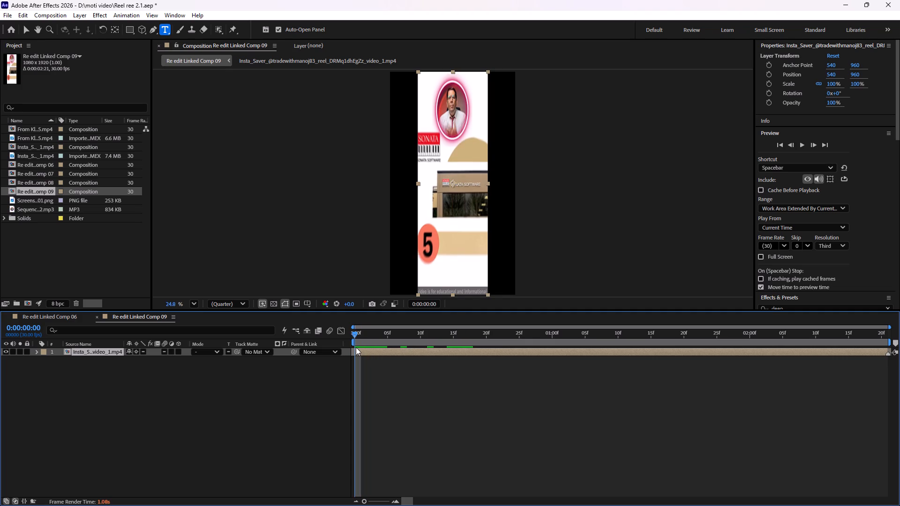
{"action": "key", "text": "space"}
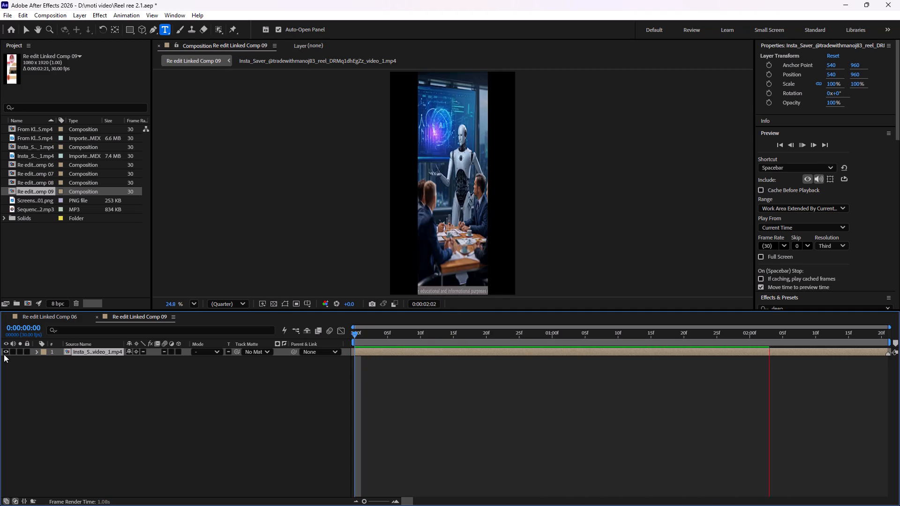
{"action": "left_click", "coordinate": [15, 352]}
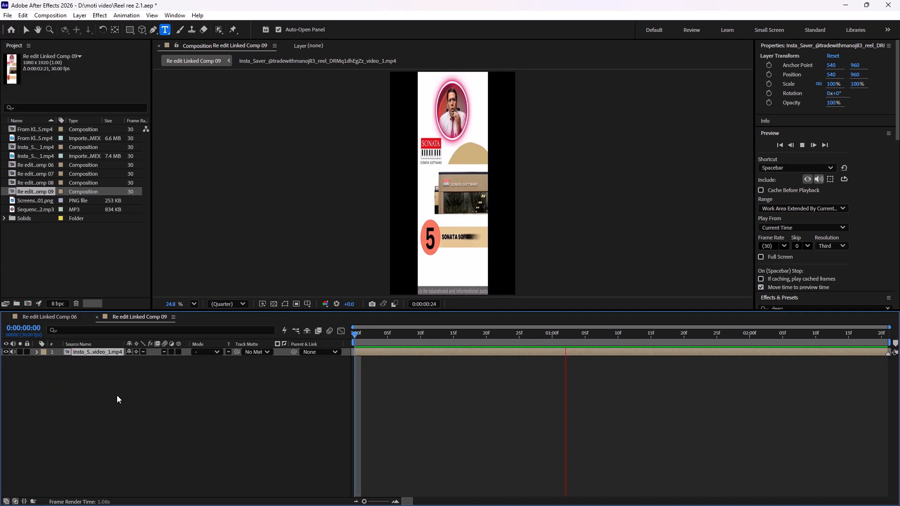
{"action": "key", "text": "space"}
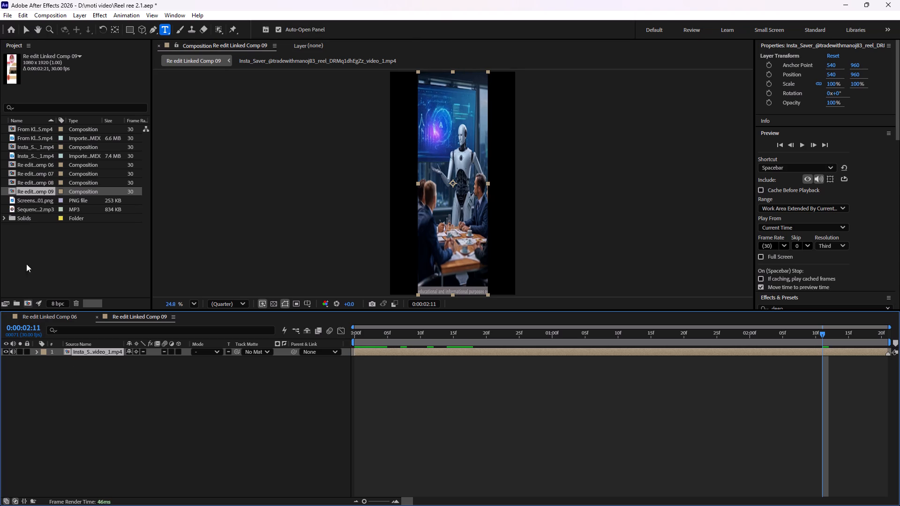
Look through the After Effects project items, checking the linked comps, source footage and the Solids folder's contents.
{"action": "scroll", "coordinate": [18, 153], "scroll_direction": "up", "scroll_amount": 3}
{"action": "left_click", "coordinate": [24, 212]}
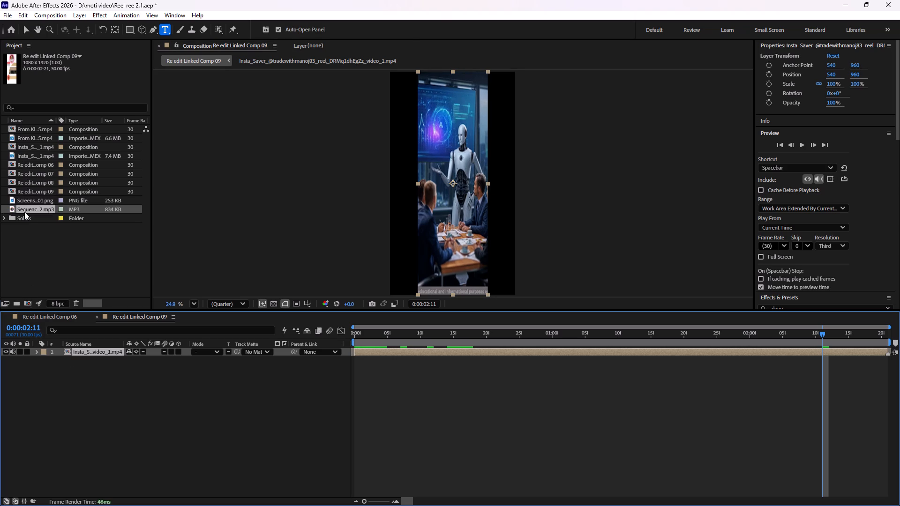
{"action": "left_click", "coordinate": [24, 203]}
{"action": "left_click", "coordinate": [27, 184]}
{"action": "left_click", "coordinate": [27, 177]}
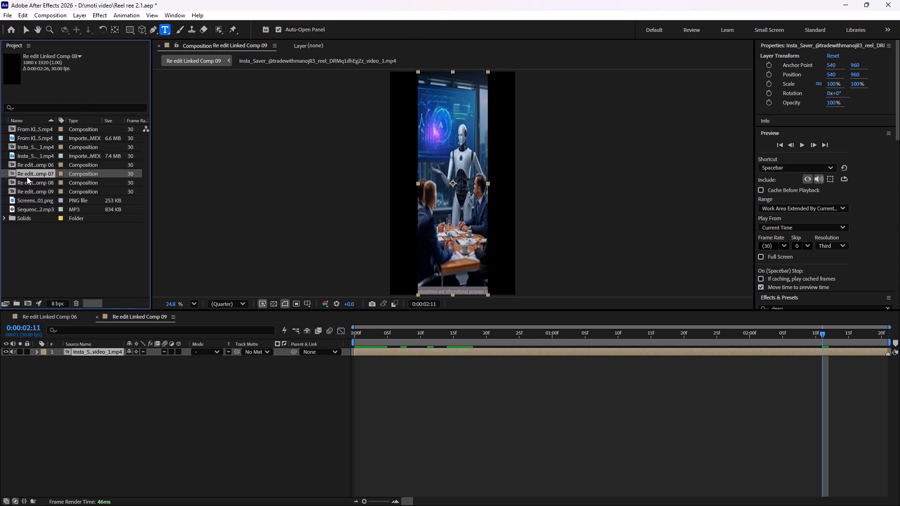
{"action": "left_click", "coordinate": [29, 163]}
{"action": "left_click", "coordinate": [25, 151]}
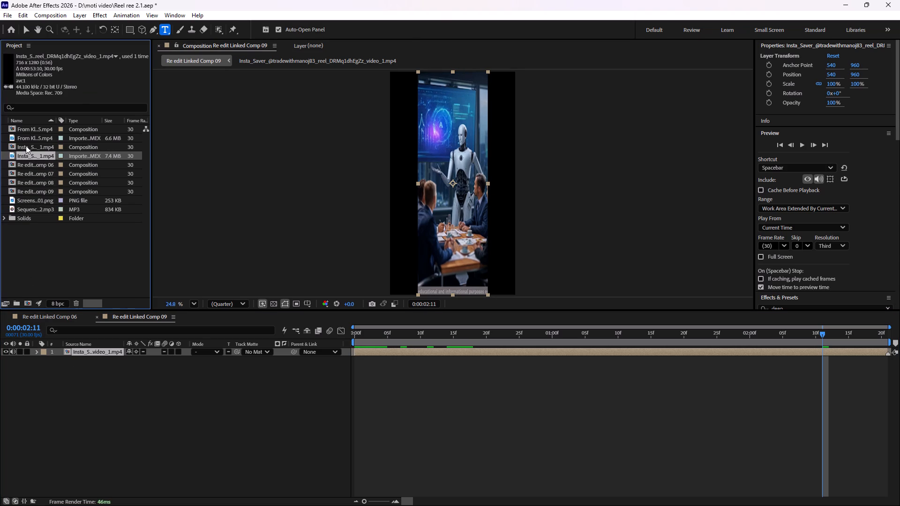
{"action": "left_click", "coordinate": [26, 146]}
{"action": "left_click", "coordinate": [26, 140]}
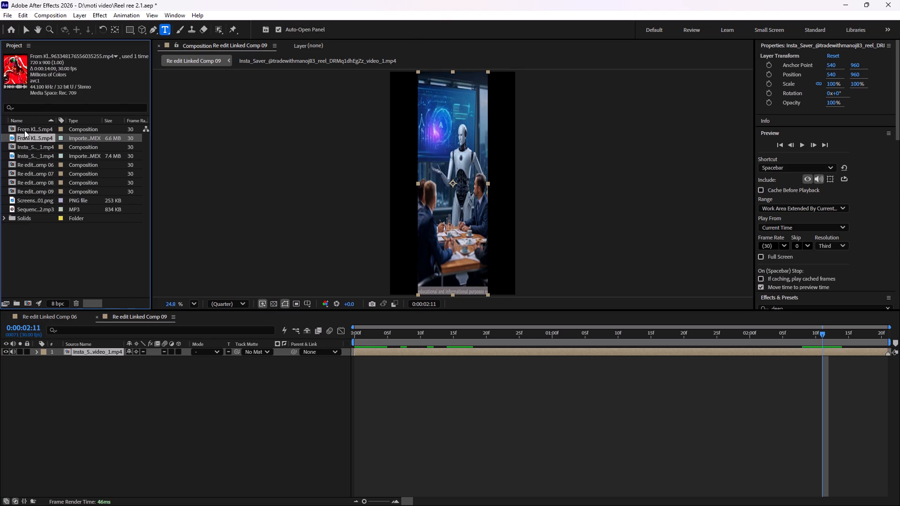
{"action": "left_click", "coordinate": [26, 130]}
{"action": "left_click", "coordinate": [27, 216]}
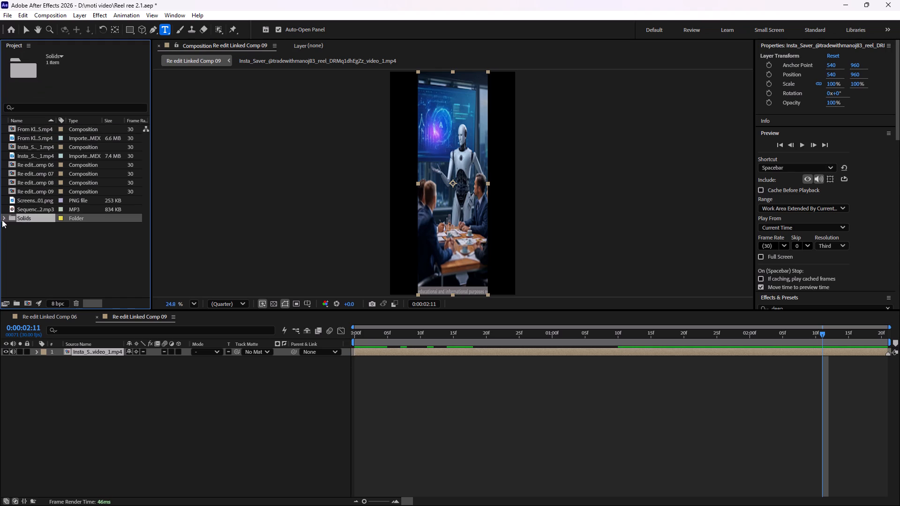
{"action": "left_click", "coordinate": [2, 219]}
{"action": "left_click", "coordinate": [37, 226]}
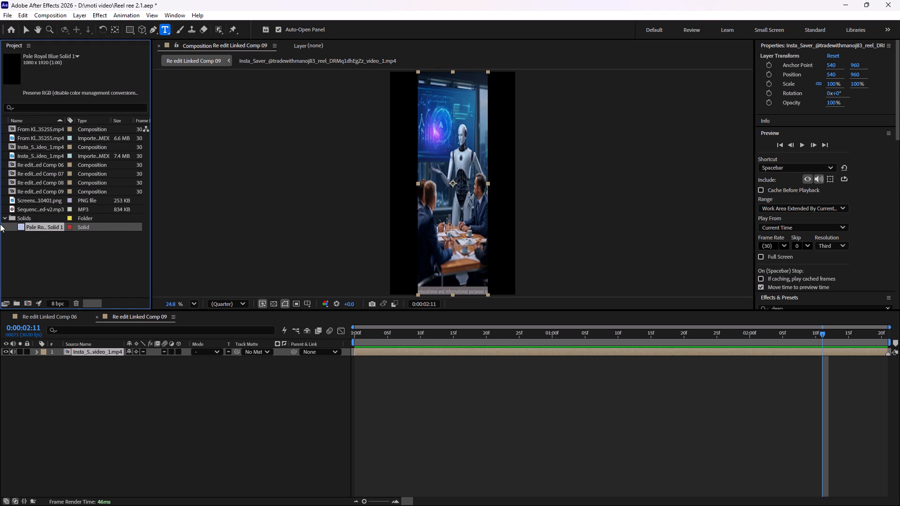
{"action": "left_click", "coordinate": [1, 216]}
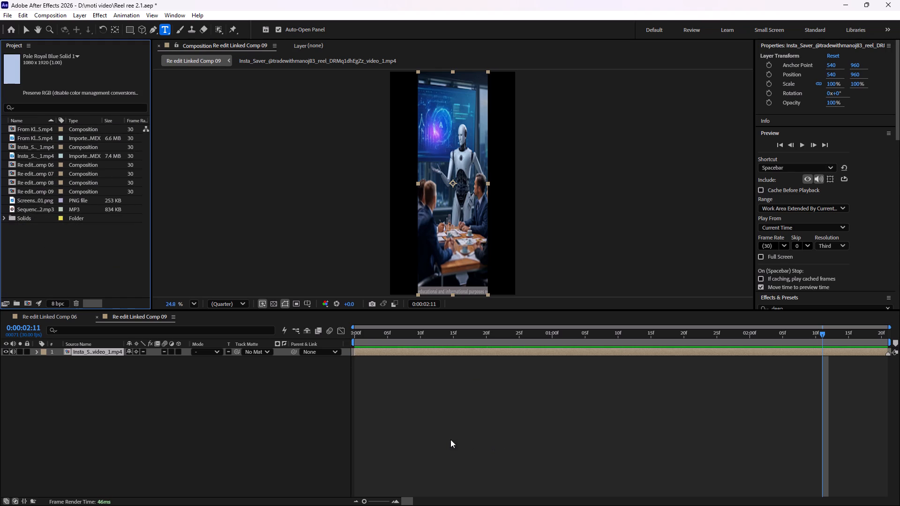
Close the Re edit Linked Comp 06 timeline, keeping Re edit Linked Comp 09 open.
{"action": "left_click", "coordinate": [68, 318]}
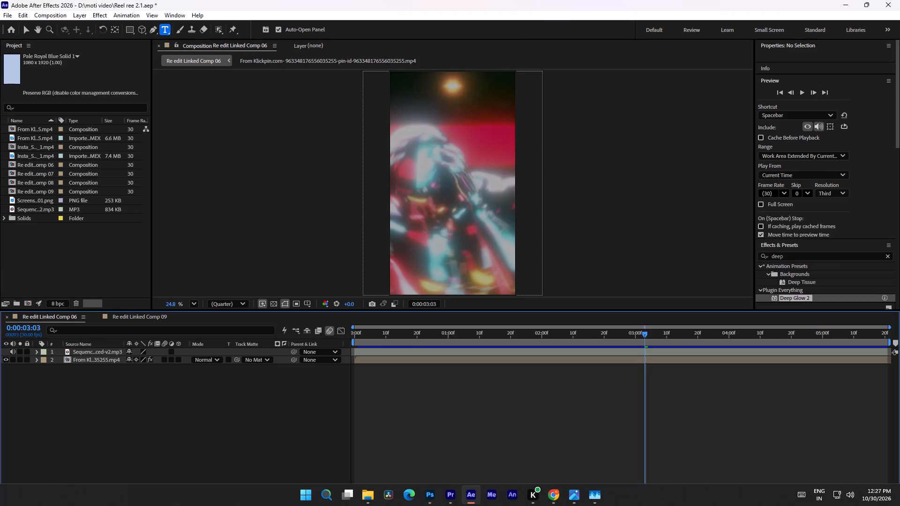
{"action": "left_click", "coordinate": [6, 319]}
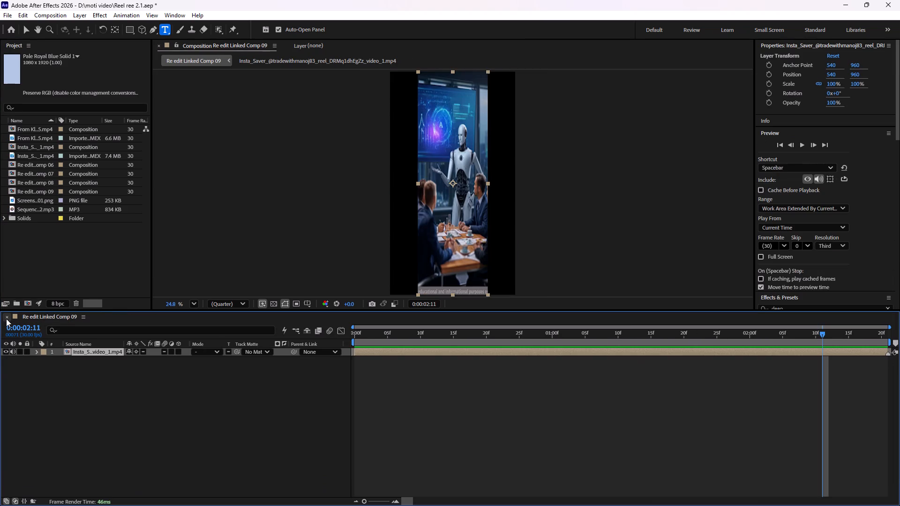
Switch back to Premiere and play Sequence 03 from the start through the chess-piece title into the Sonata section, replaying the opening.
{"action": "left_click", "coordinate": [450, 496]}
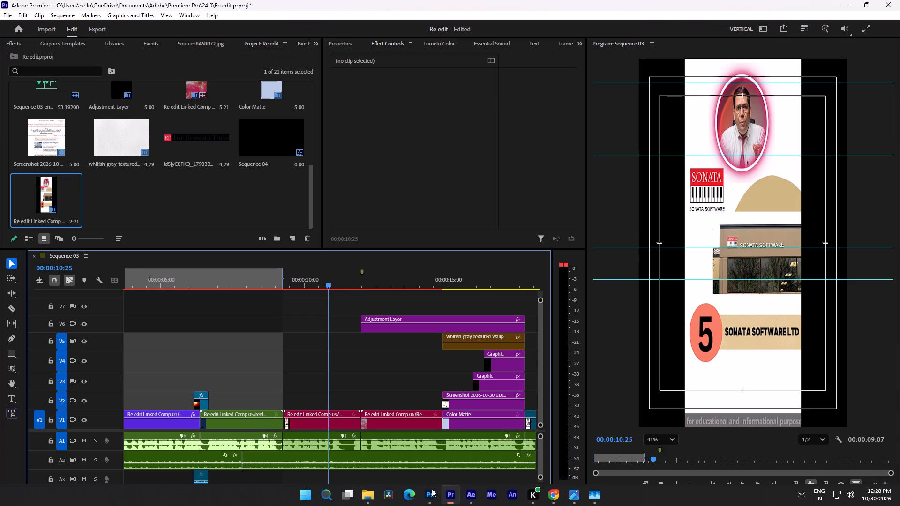
{"action": "left_click_drag", "start_coordinate": [325, 286], "coordinate": [99, 279]}
{"action": "key", "text": "space"}
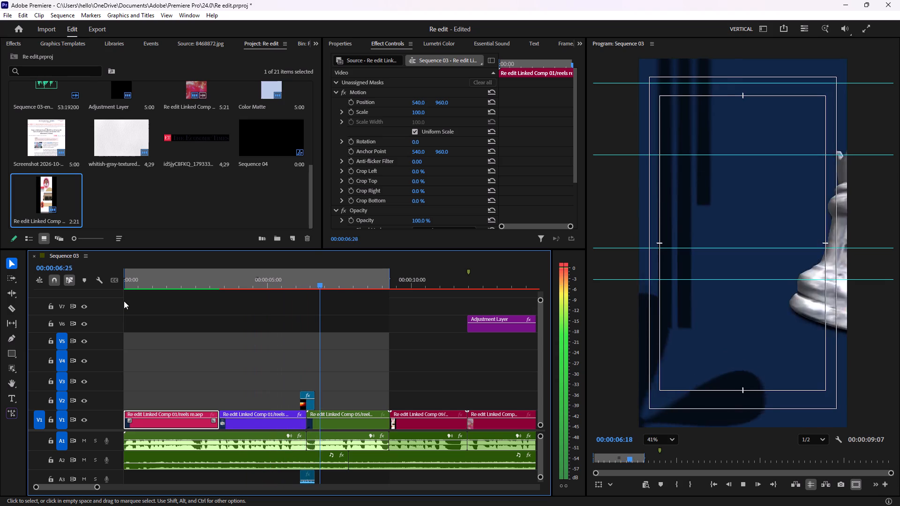
{"action": "key", "text": "space"}
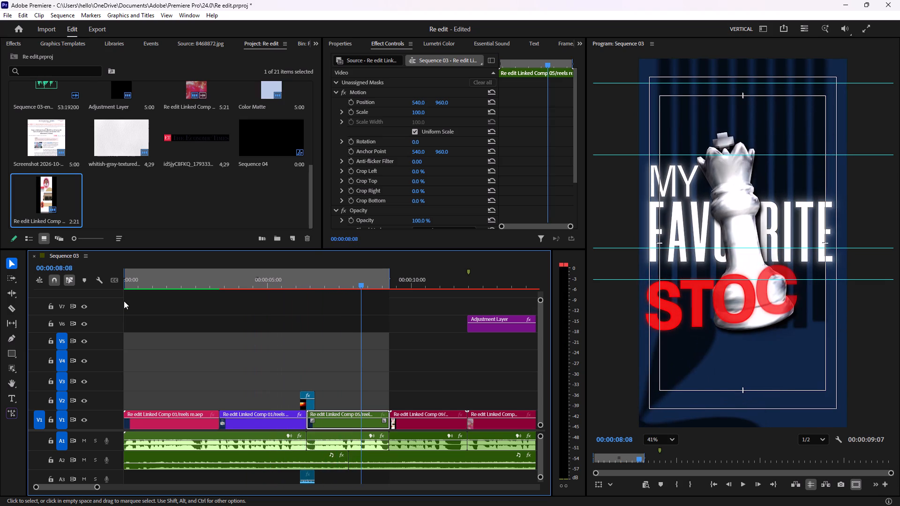
{"action": "key", "text": "space"}
{"action": "key", "text": "space"}
{"action": "key", "text": "space"}
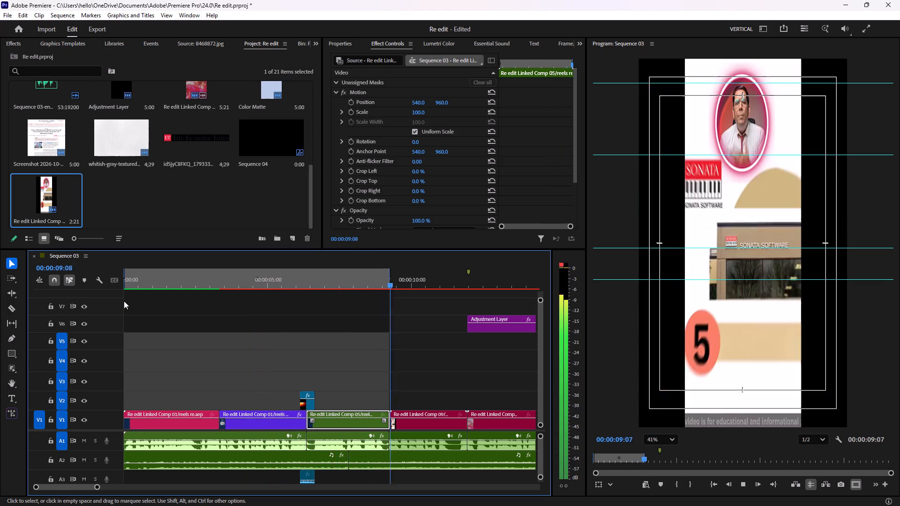
{"action": "key", "text": "space"}
{"action": "left_click", "coordinate": [134, 281]}
{"action": "key", "text": "space"}
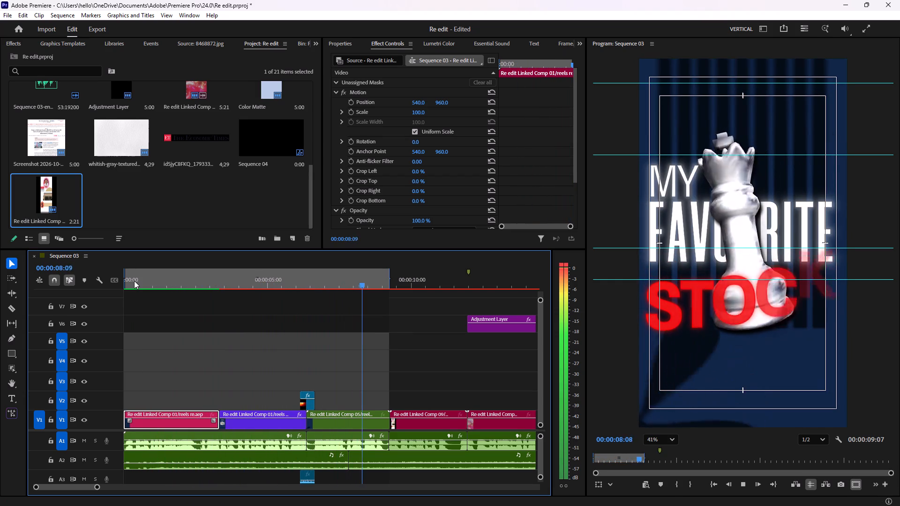
{"action": "key", "text": "space"}
{"action": "left_click", "coordinate": [134, 281]}
{"action": "key", "text": "space"}
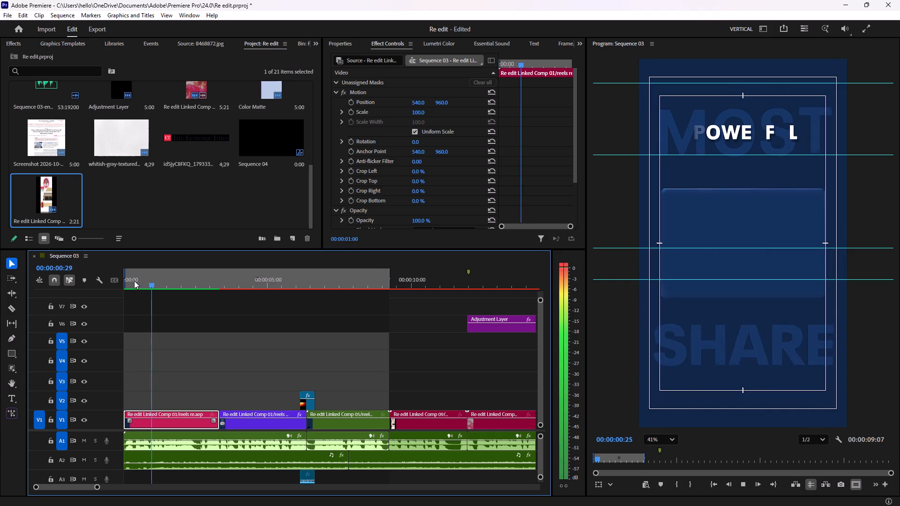
{"action": "key", "text": "space"}
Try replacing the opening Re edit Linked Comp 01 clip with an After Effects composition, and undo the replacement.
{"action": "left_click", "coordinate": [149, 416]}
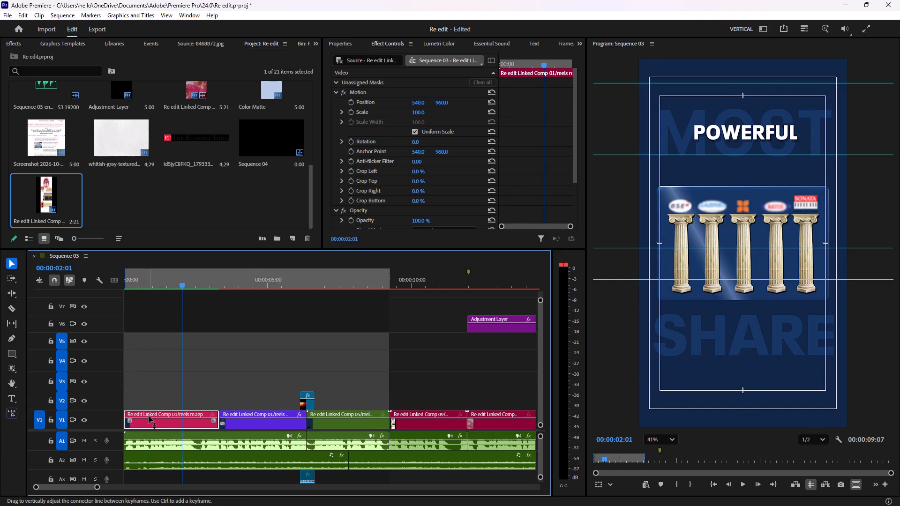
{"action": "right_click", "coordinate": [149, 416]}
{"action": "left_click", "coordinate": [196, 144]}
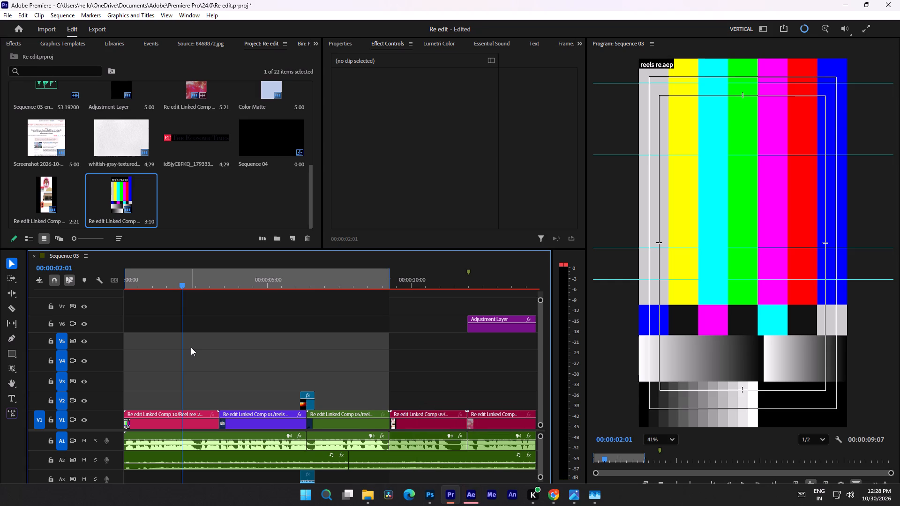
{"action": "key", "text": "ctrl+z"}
Reveal the source of Sequence 03's opening Re edit Linked Comp 01 clip in the project.
{"action": "double_click", "coordinate": [168, 419]}
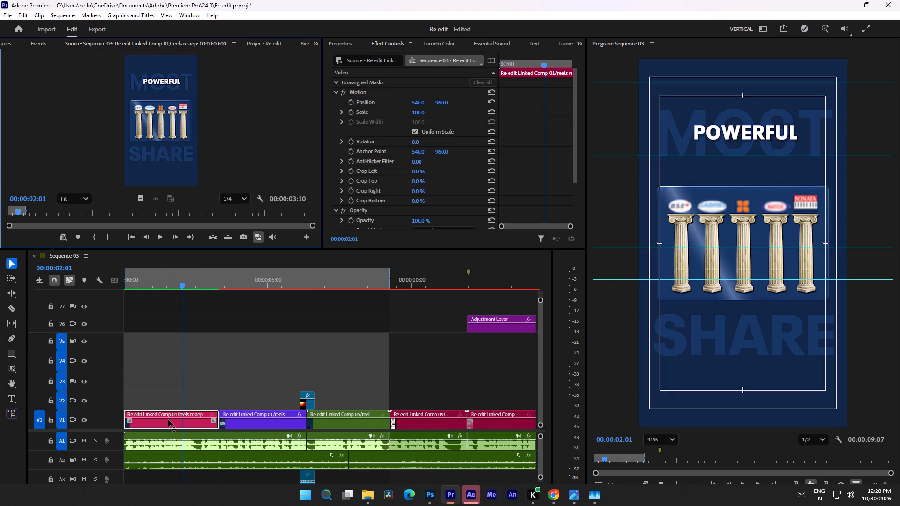
{"action": "left_click", "coordinate": [171, 414]}
{"action": "right_click", "coordinate": [171, 414]}
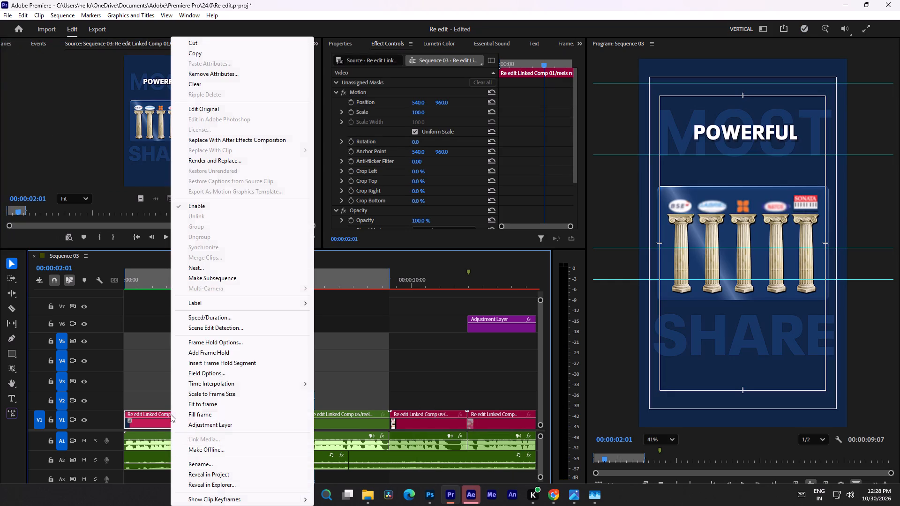
{"action": "scroll", "coordinate": [230, 438], "scroll_direction": "down", "scroll_amount": 2}
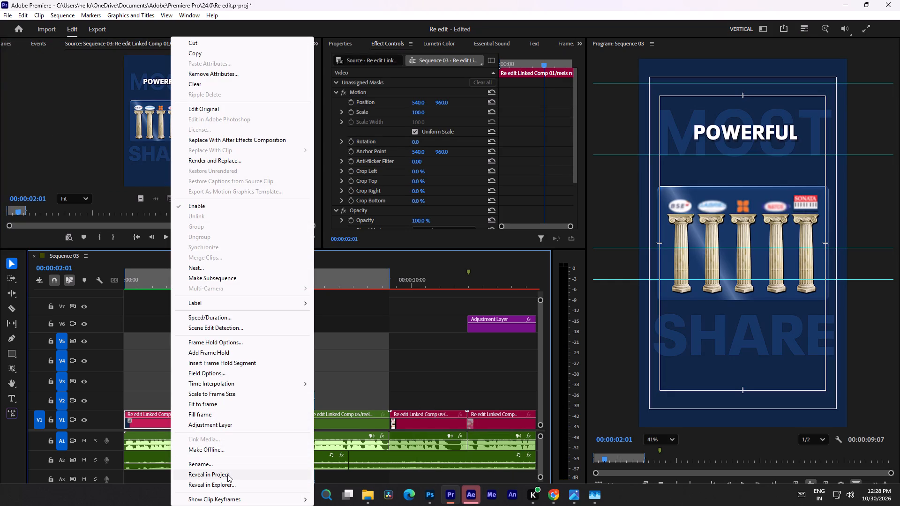
{"action": "left_click", "coordinate": [227, 474]}
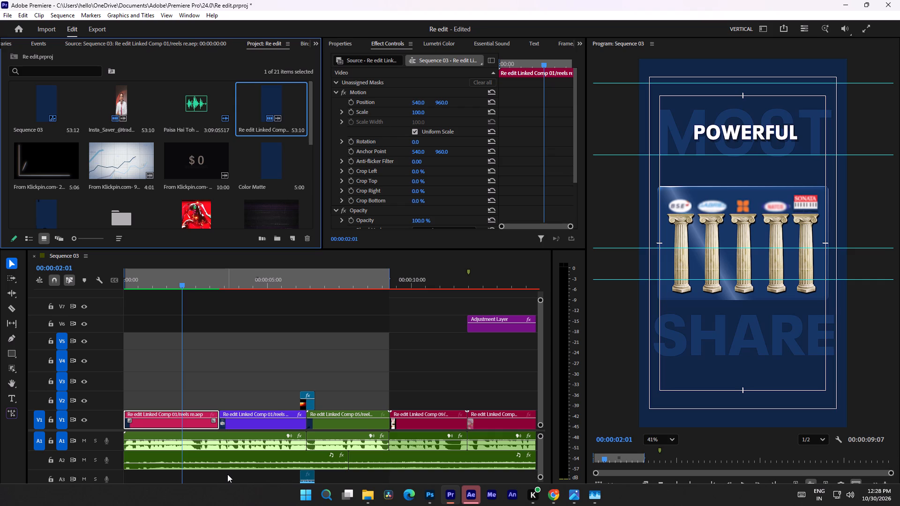
Switch to After Effects and close the Re edit Linked Comp 10 timeline, leaving Re edit Linked Comp 09 open.
{"action": "left_click", "coordinate": [474, 492]}
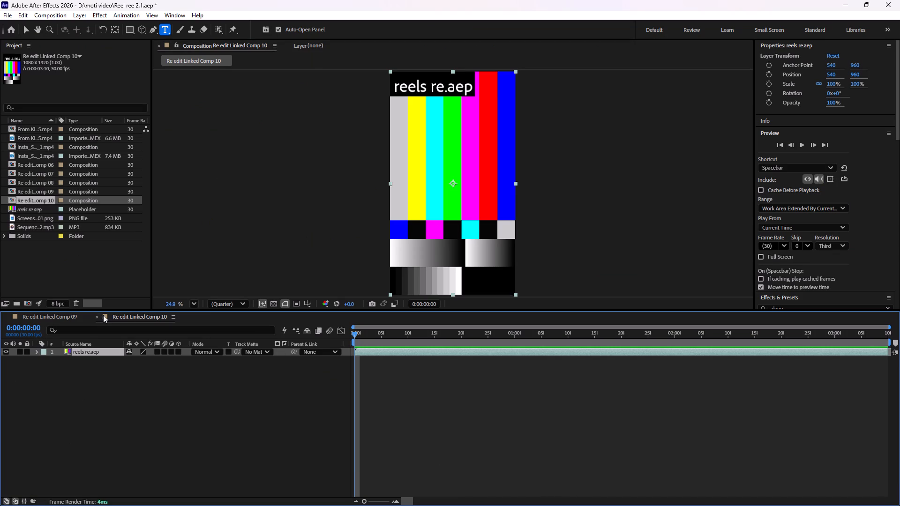
{"action": "left_click", "coordinate": [95, 315]}
{"action": "left_click", "coordinate": [49, 316]}
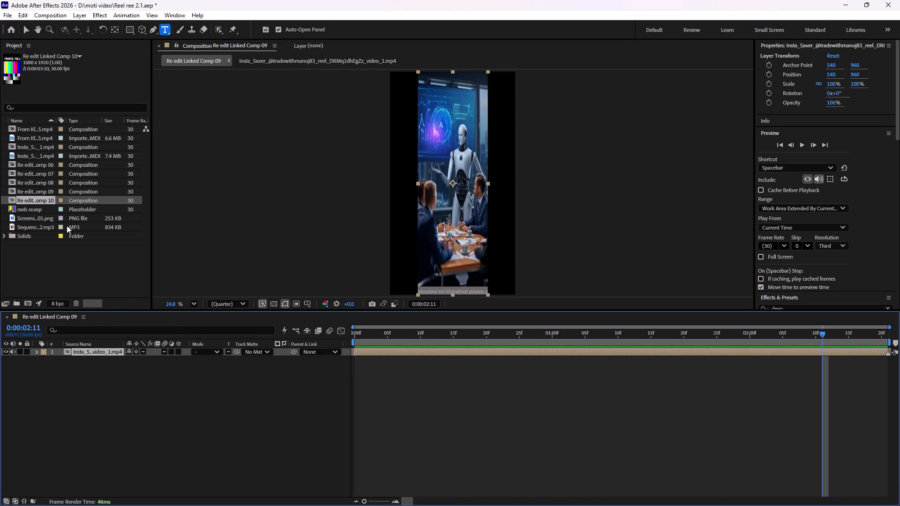
Delete the reels re.aep placeholder from the After Effects project.
{"action": "left_click", "coordinate": [31, 207]}
{"action": "key", "text": "BackSpace"}
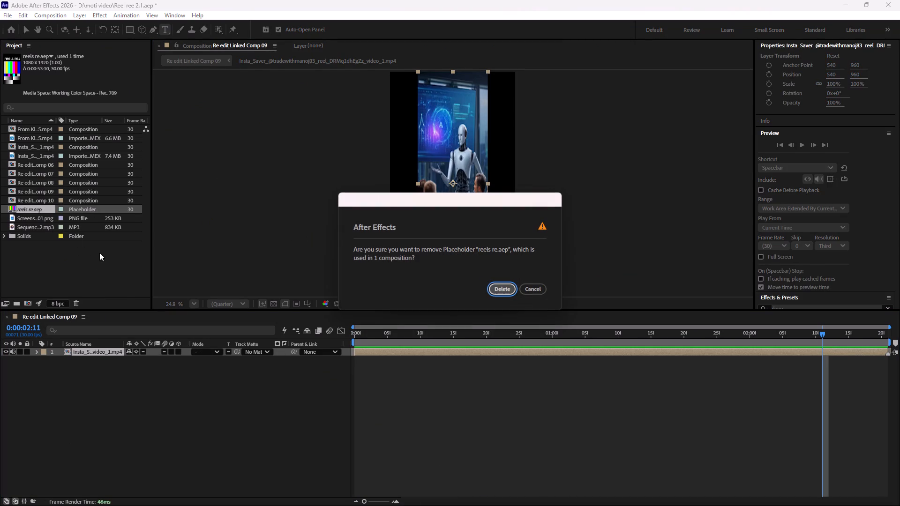
{"action": "left_click", "coordinate": [501, 293]}
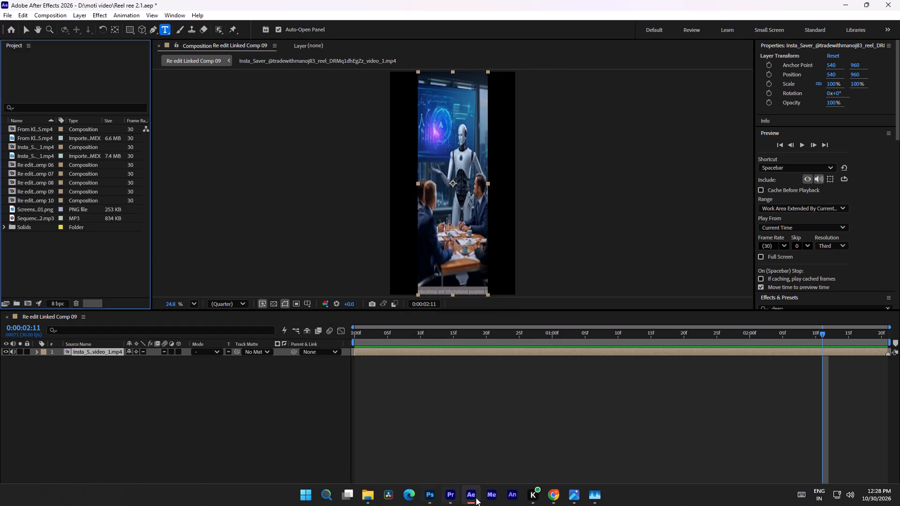
Switch back to Premiere and reveal the opening Re edit Linked Comp 01 clip's source file in File Explorer.
{"action": "left_click", "coordinate": [447, 493]}
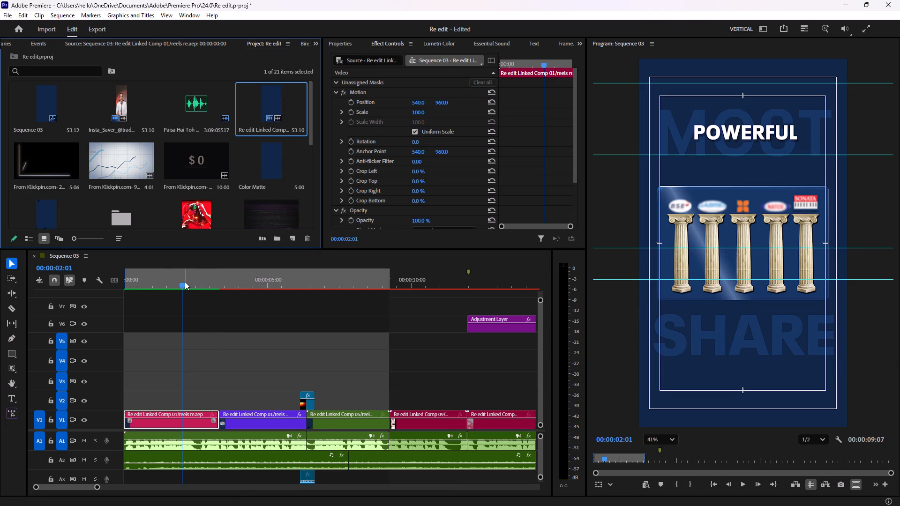
{"action": "right_click", "coordinate": [175, 411]}
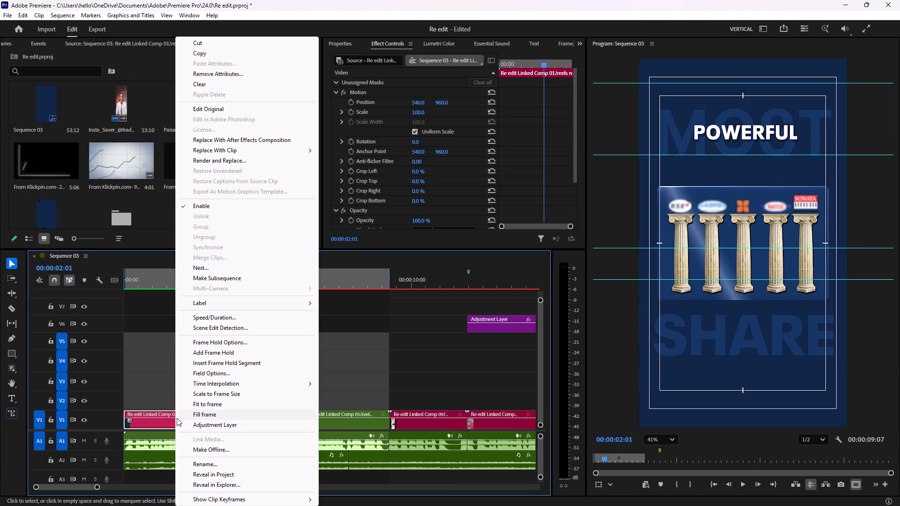
{"action": "left_click", "coordinate": [216, 486]}
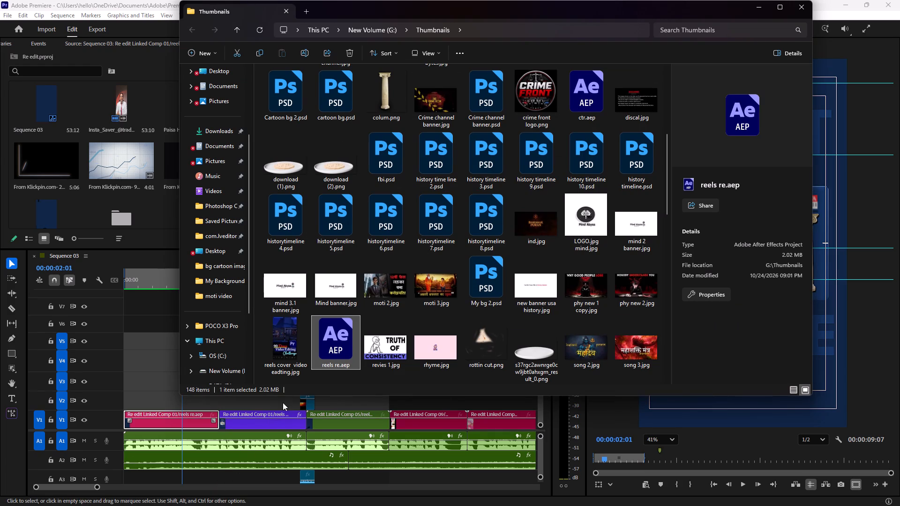
Open reels re.aep from the Thumbnails folder in After Effects, saving the changes to Reel ree 2.1.aep.
{"action": "left_click", "coordinate": [338, 353]}
{"action": "right_click", "coordinate": [338, 353]}
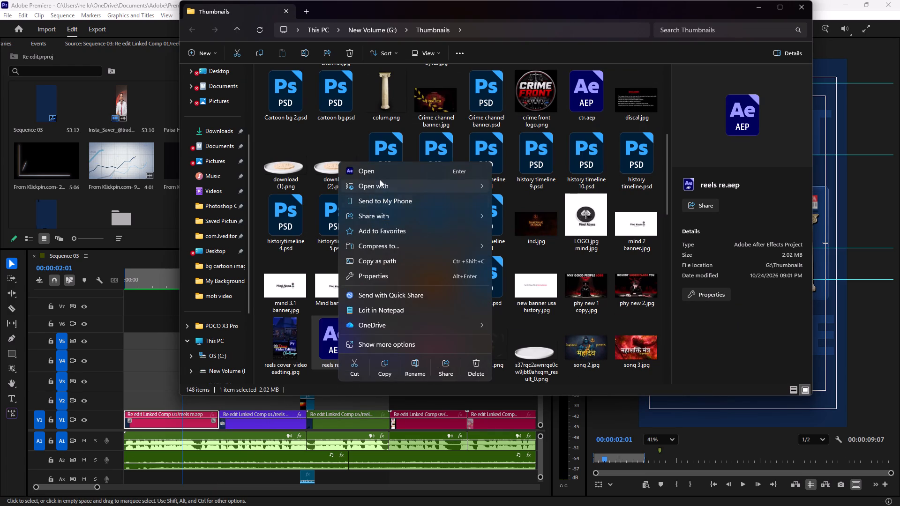
{"action": "left_click", "coordinate": [380, 172]}
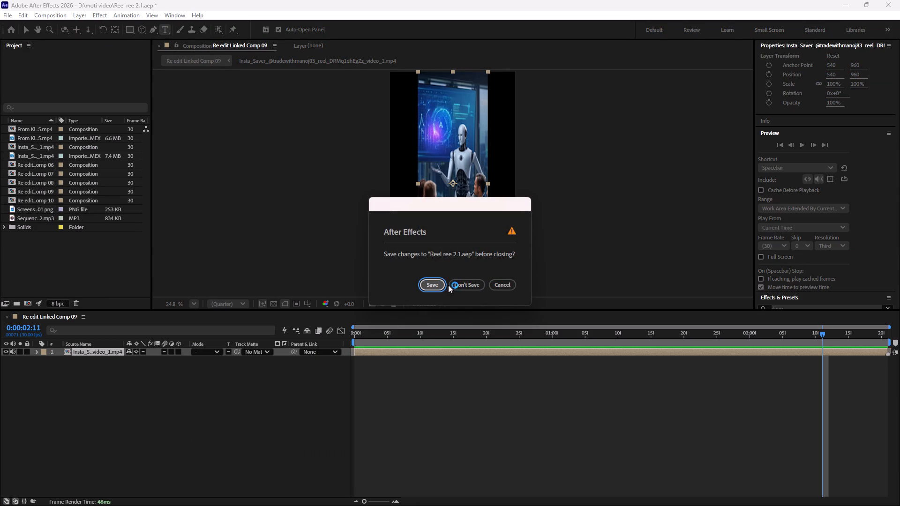
{"action": "left_click", "coordinate": [430, 286]}
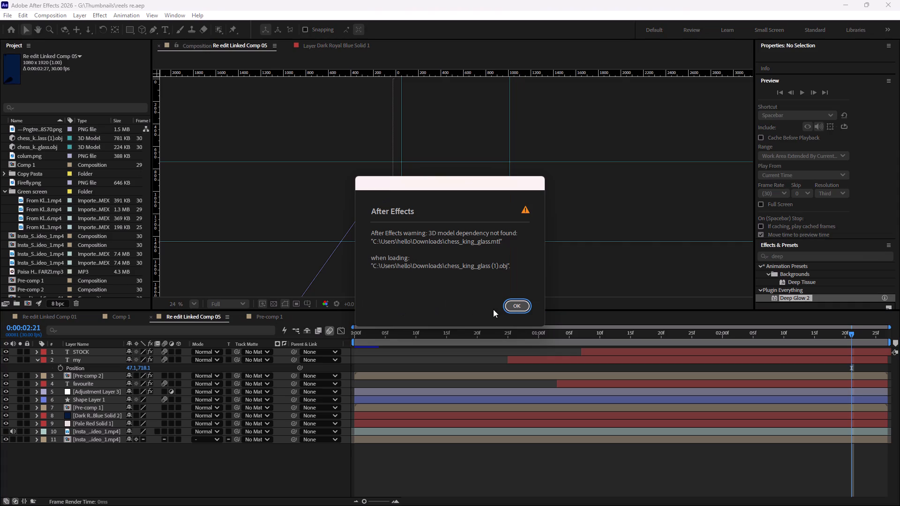
{"action": "left_click", "coordinate": [516, 307]}
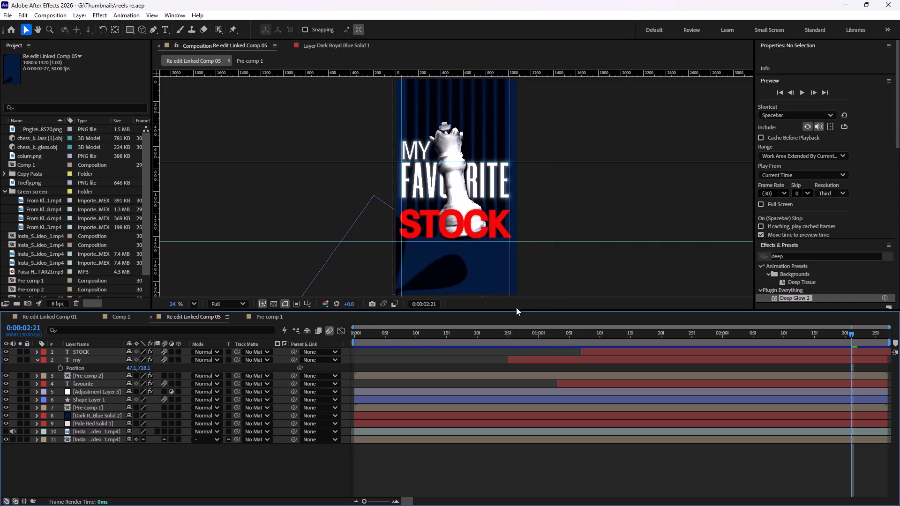
Look through the open comps in reels re.aep, scrubbing Pre-comp 1 back to its start and previewing its shape-layer animation.
{"action": "left_click", "coordinate": [61, 317]}
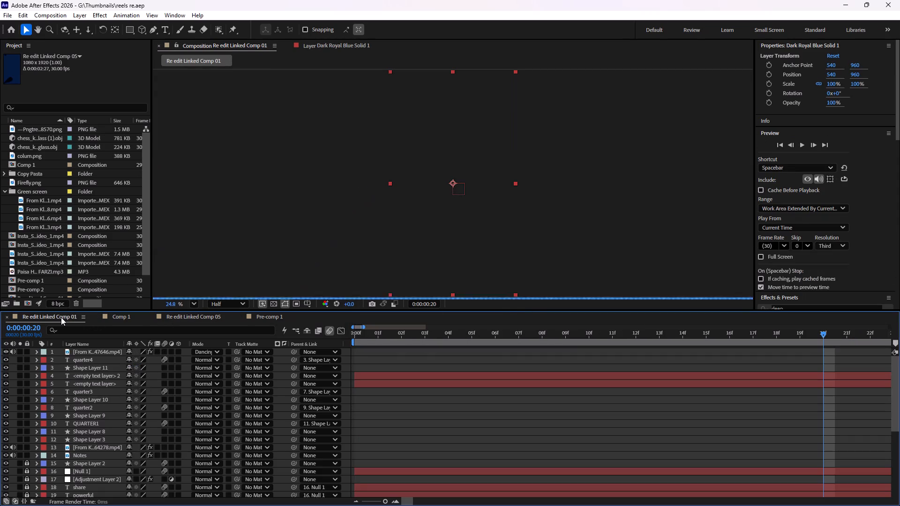
{"action": "left_click", "coordinate": [127, 315]}
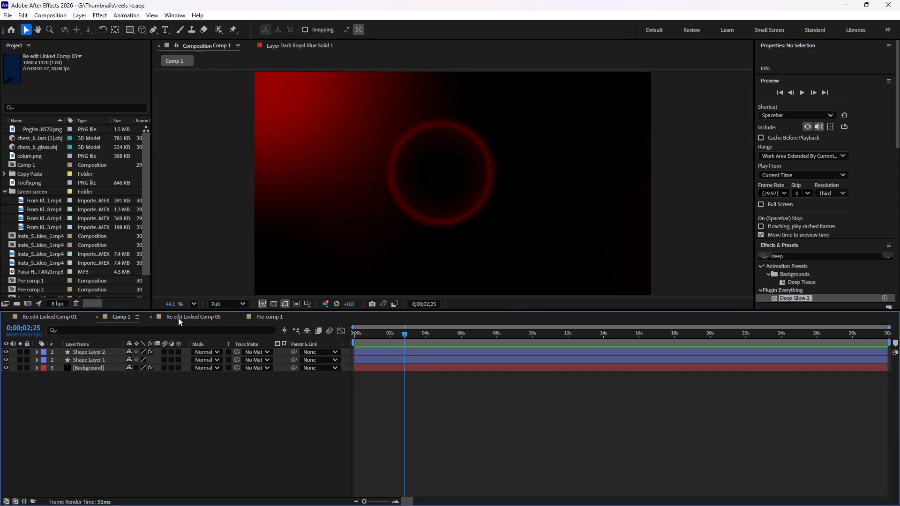
{"action": "left_click", "coordinate": [206, 318]}
{"action": "left_click", "coordinate": [283, 316]}
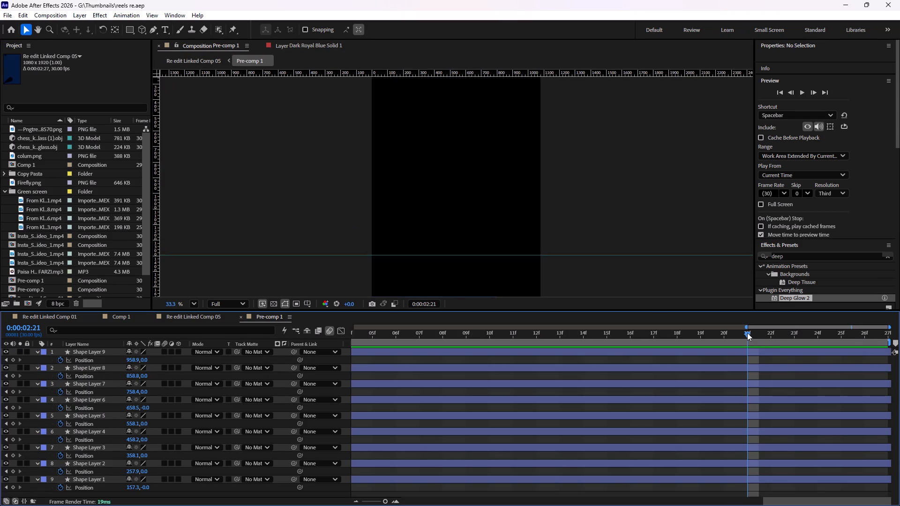
{"action": "left_click_drag", "start_coordinate": [747, 333], "coordinate": [277, 353]}
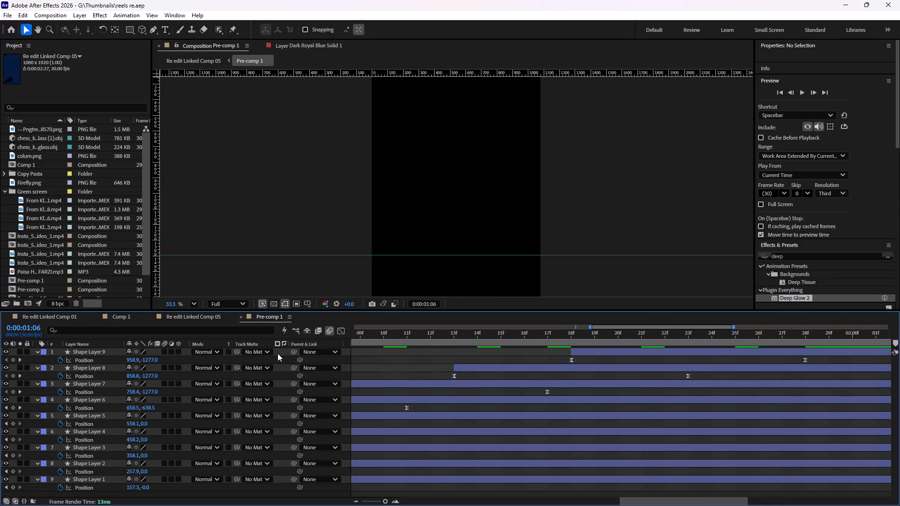
{"action": "left_click_drag", "start_coordinate": [277, 353], "coordinate": [326, 360]}
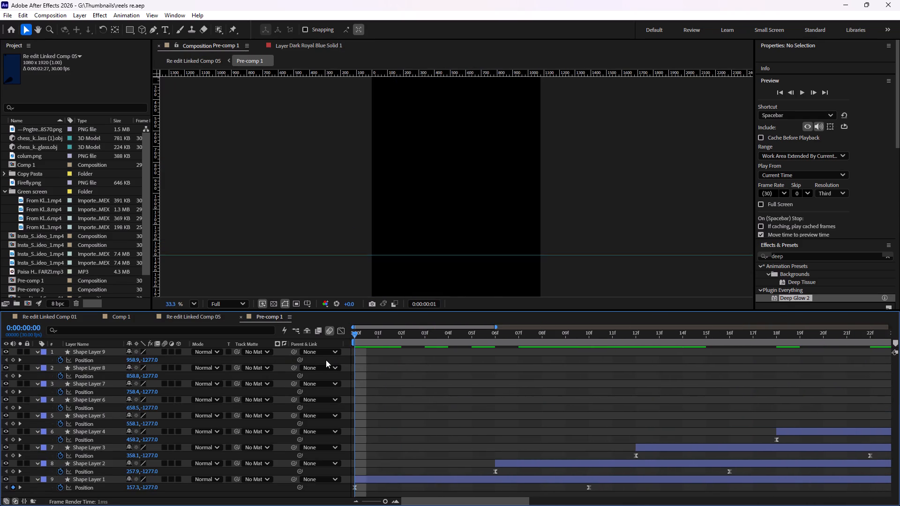
{"action": "left_click_drag", "start_coordinate": [326, 360], "coordinate": [322, 359]}
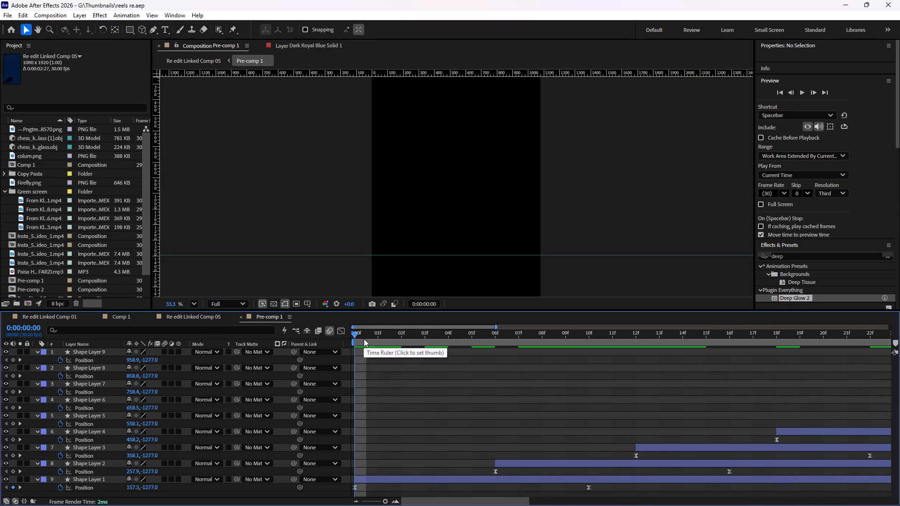
{"action": "key", "text": "space"}
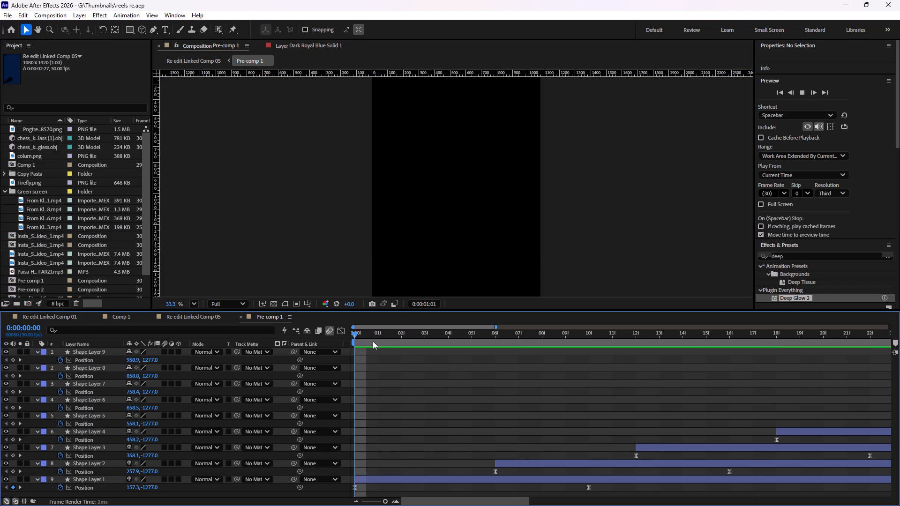
{"action": "key", "text": "space"}
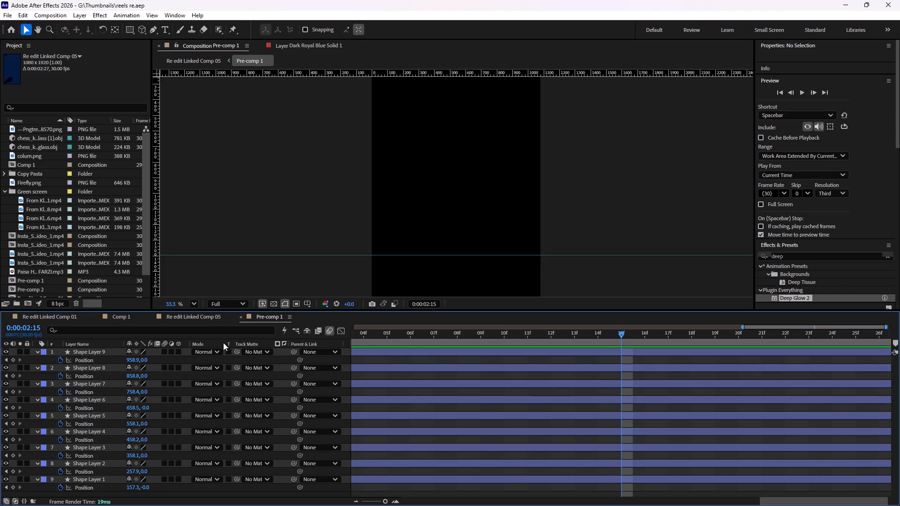
Review Re edit Linked Comp 05, Re edit Linked Comp 01 and Comp 1 again, scrubbing through Comp 1.
{"action": "left_click", "coordinate": [187, 313]}
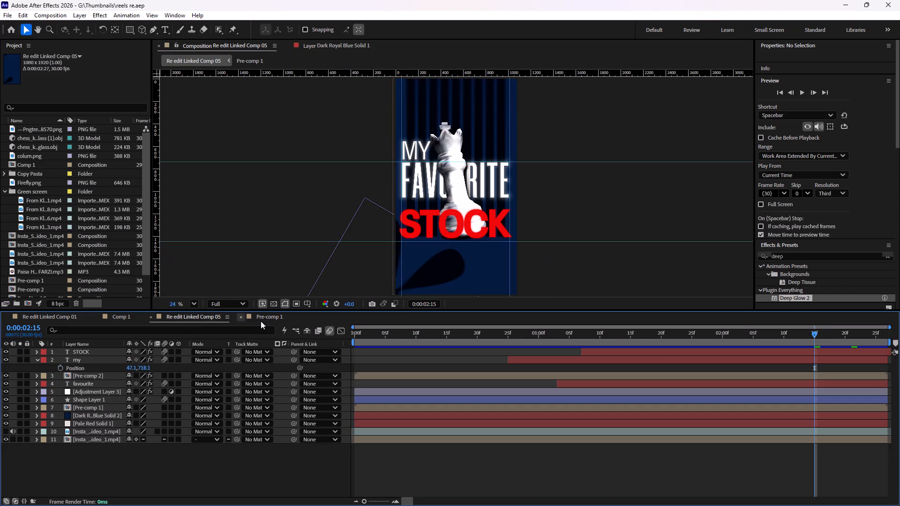
{"action": "left_click", "coordinate": [41, 315]}
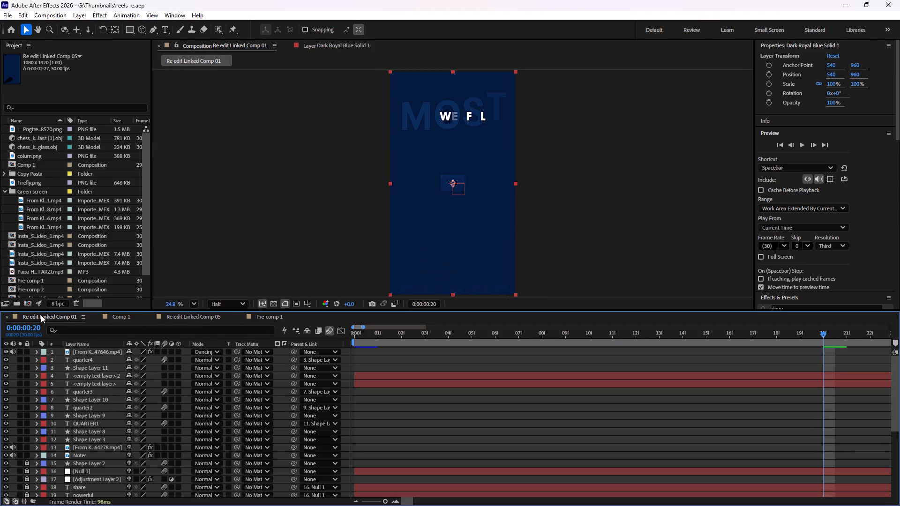
{"action": "left_click", "coordinate": [124, 320]}
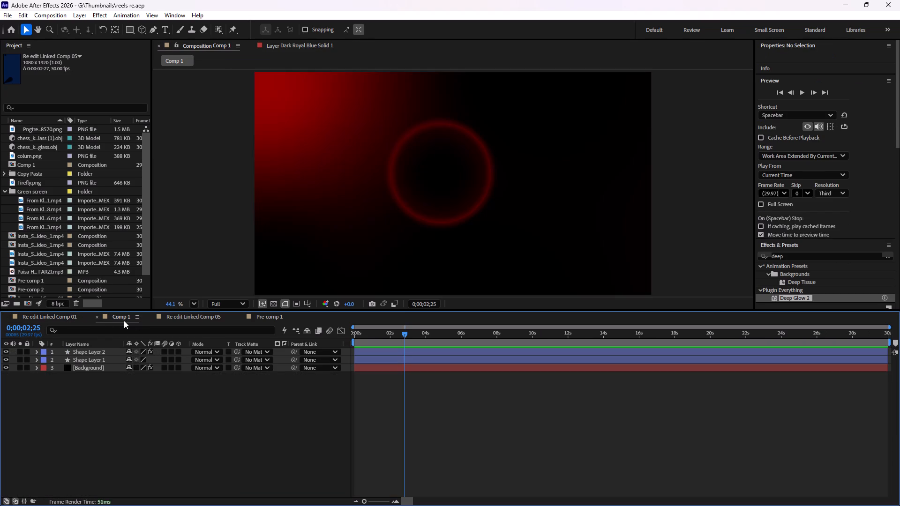
{"action": "left_click_drag", "start_coordinate": [404, 338], "coordinate": [414, 338]}
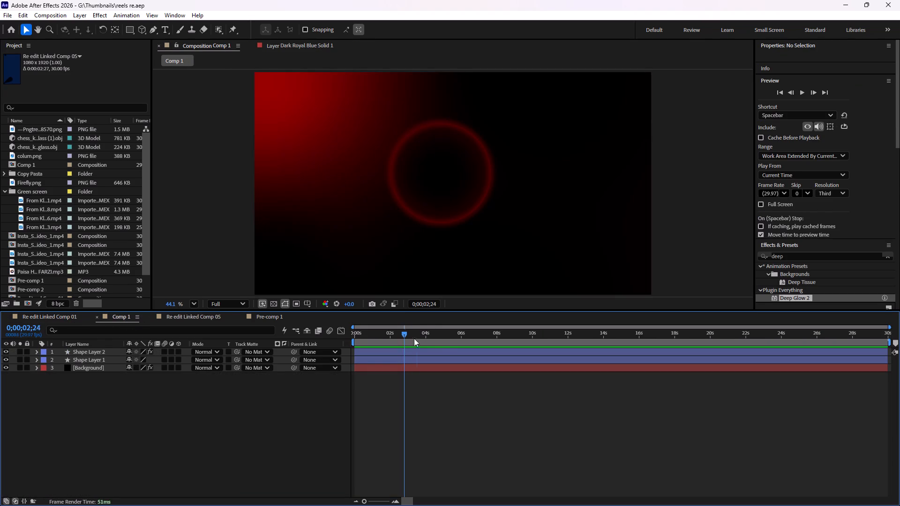
{"action": "left_click_drag", "start_coordinate": [414, 338], "coordinate": [435, 351]}
{"action": "left_click", "coordinate": [446, 404]}
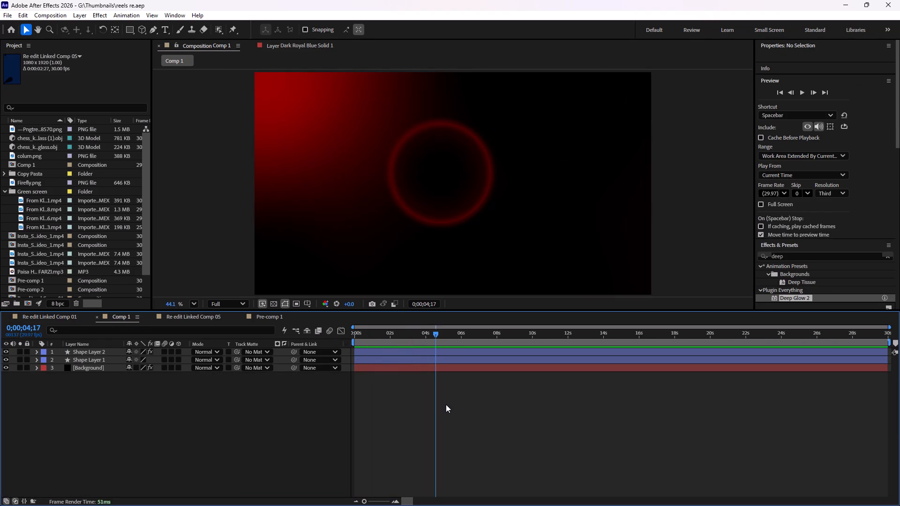
{"action": "left_click", "coordinate": [202, 317]}
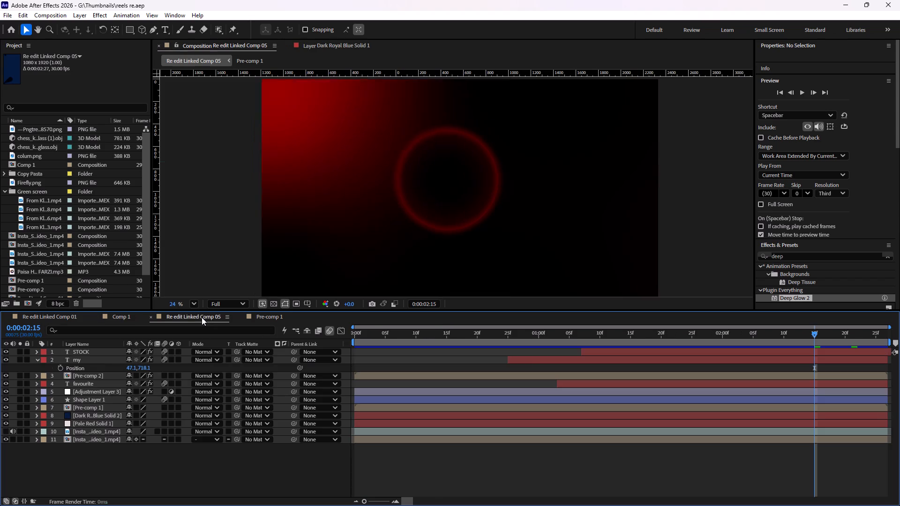
Close the Pre-comp 1 and Re edit Linked Comp 05 timelines.
{"action": "left_click", "coordinate": [255, 317]}
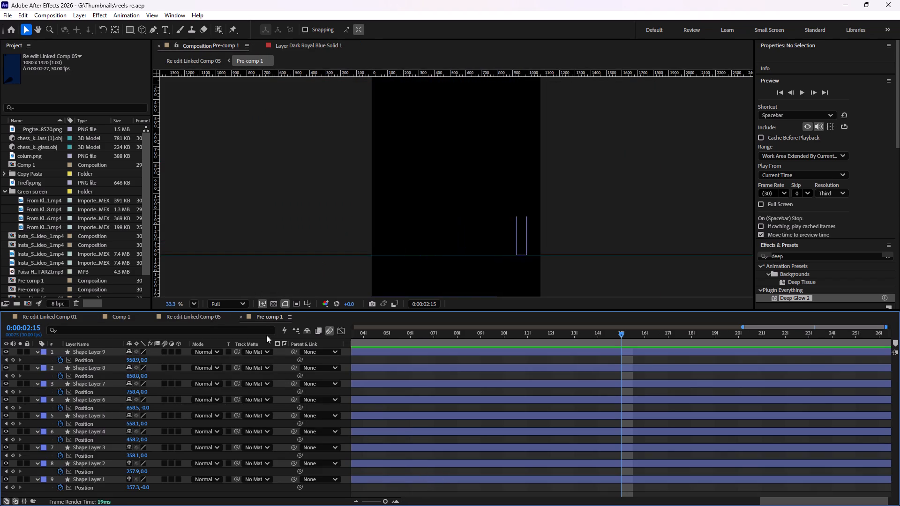
{"action": "left_click", "coordinate": [240, 318]}
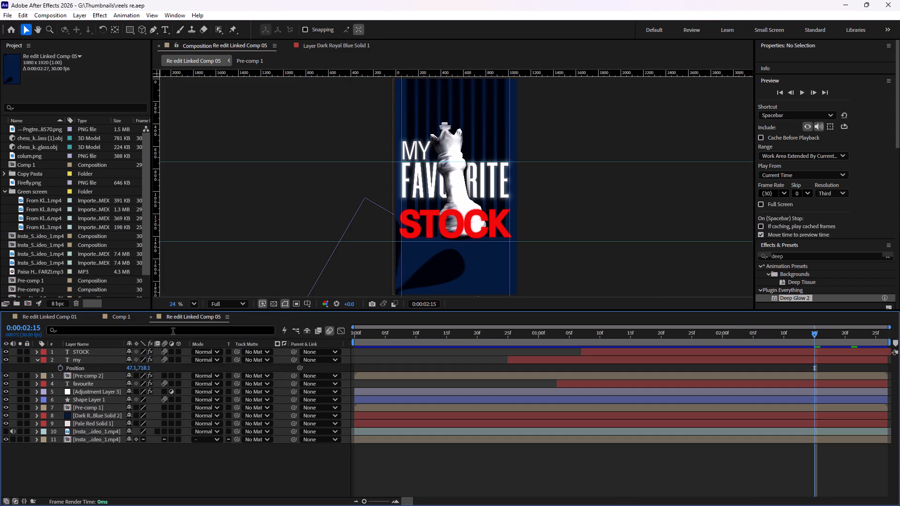
{"action": "left_click", "coordinate": [153, 319]}
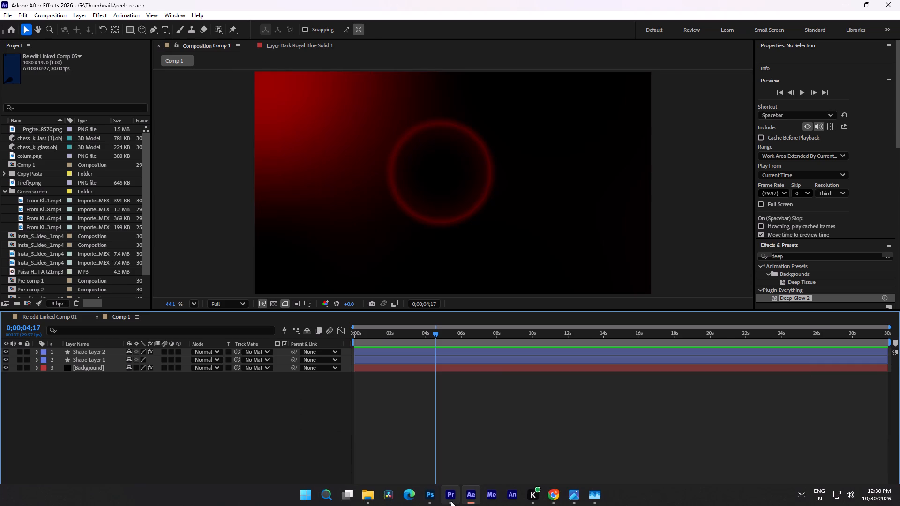
Switch to Premiere, inspect the linked Sonata Software clip at 00:00:10:14 in Sequence 03, and return to After Effects.
{"action": "left_click", "coordinate": [453, 496]}
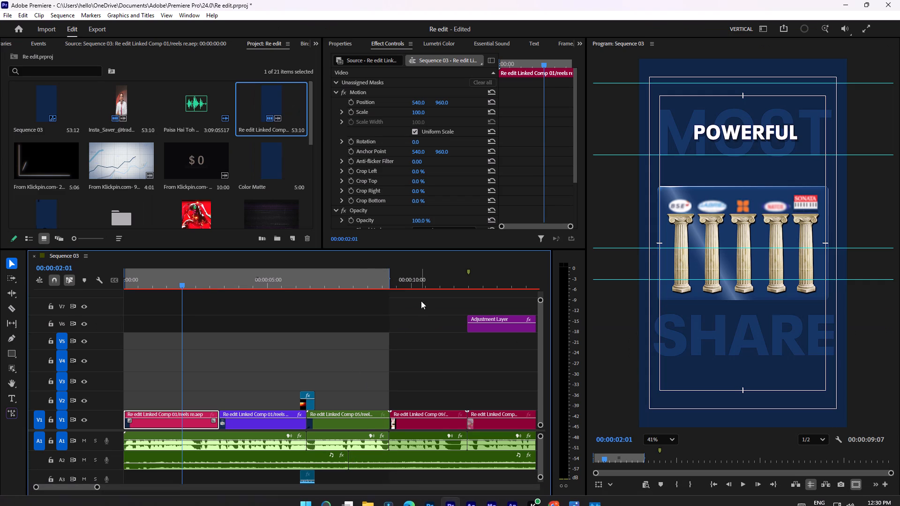
{"action": "left_click", "coordinate": [425, 286]}
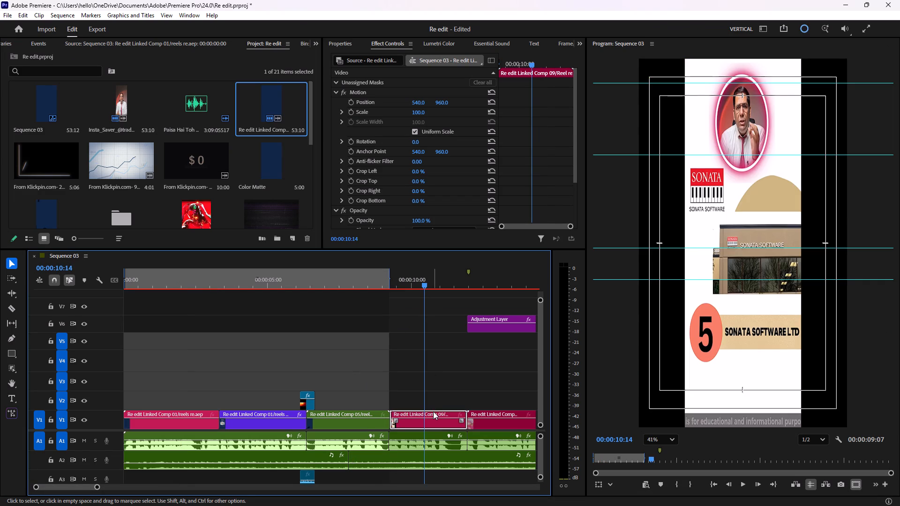
{"action": "right_click", "coordinate": [433, 412]}
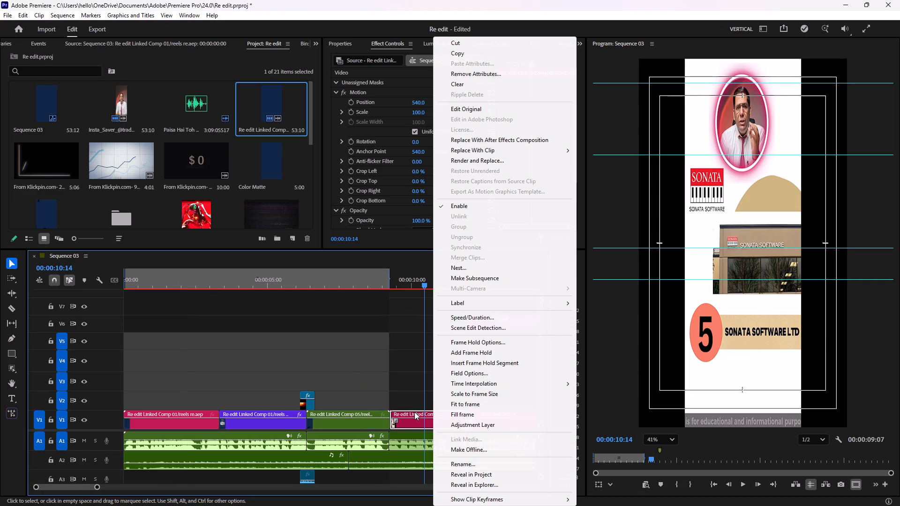
{"action": "double_click", "coordinate": [414, 412]}
{"action": "right_click", "coordinate": [414, 412]}
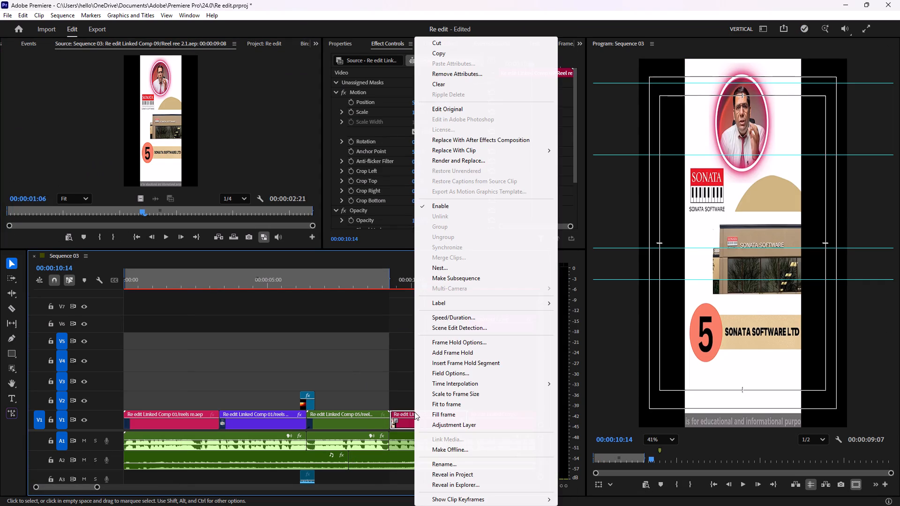
{"action": "left_click", "coordinate": [368, 358]}
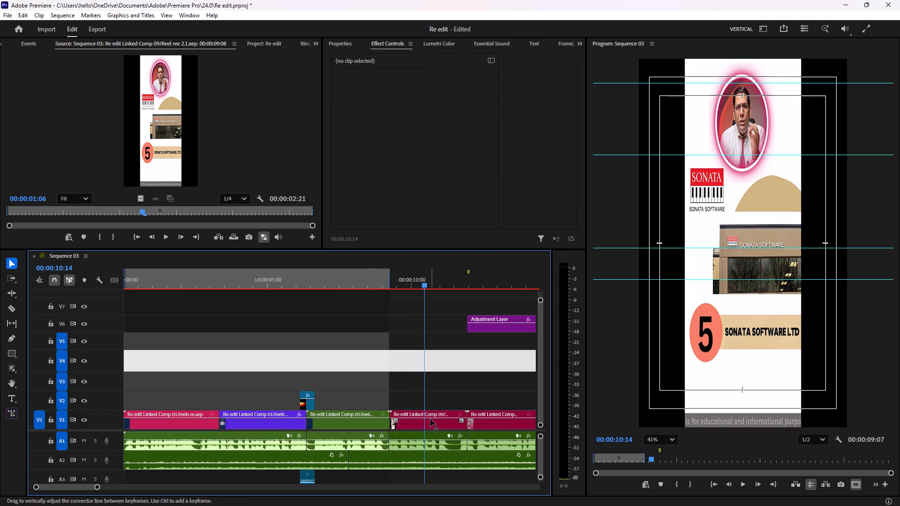
{"action": "left_click", "coordinate": [430, 422]}
{"action": "left_click", "coordinate": [468, 496]}
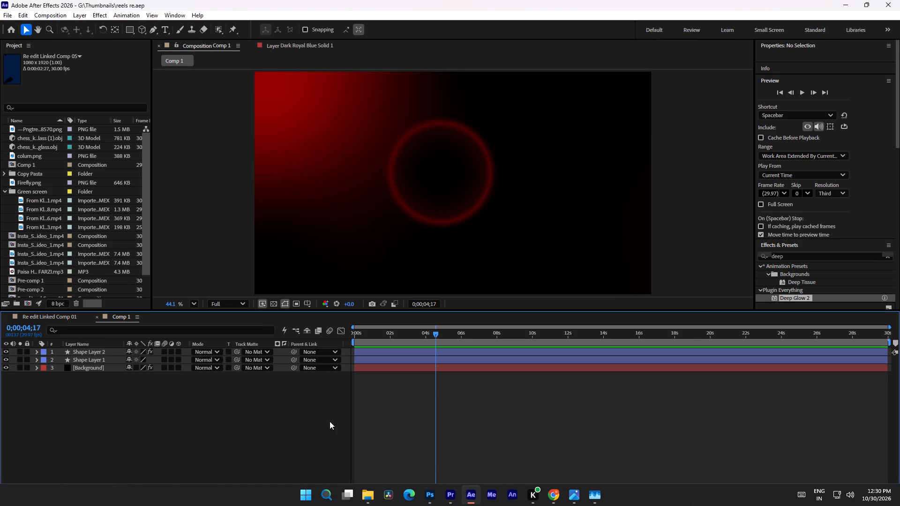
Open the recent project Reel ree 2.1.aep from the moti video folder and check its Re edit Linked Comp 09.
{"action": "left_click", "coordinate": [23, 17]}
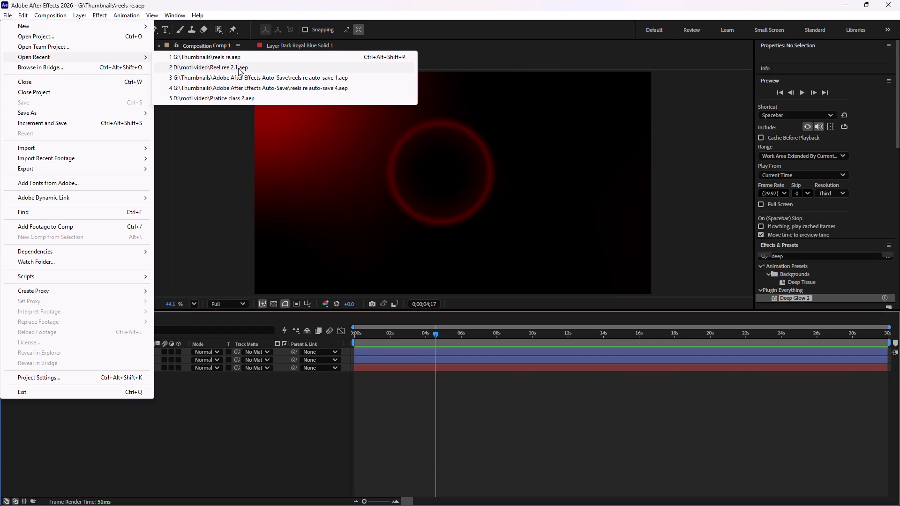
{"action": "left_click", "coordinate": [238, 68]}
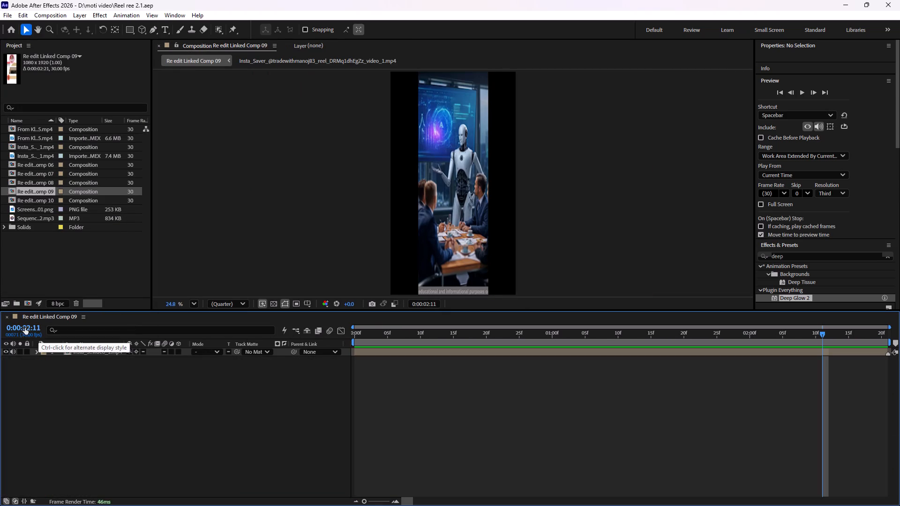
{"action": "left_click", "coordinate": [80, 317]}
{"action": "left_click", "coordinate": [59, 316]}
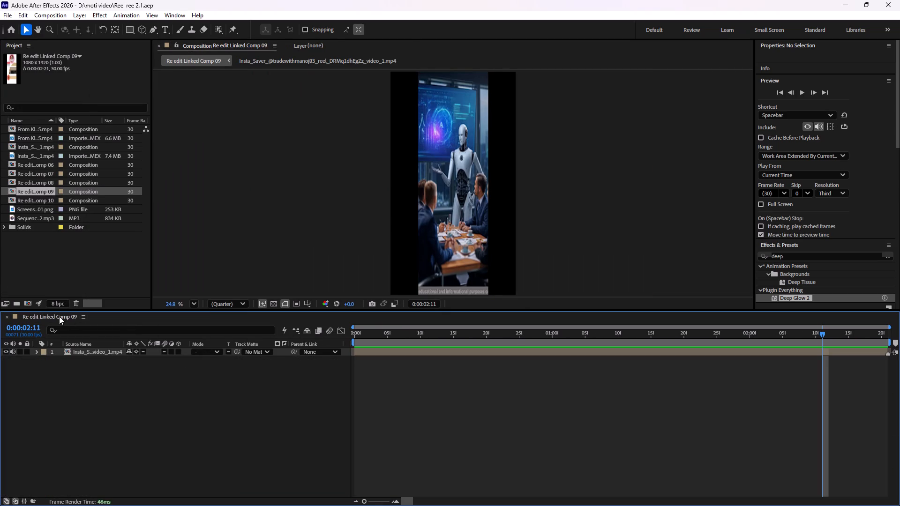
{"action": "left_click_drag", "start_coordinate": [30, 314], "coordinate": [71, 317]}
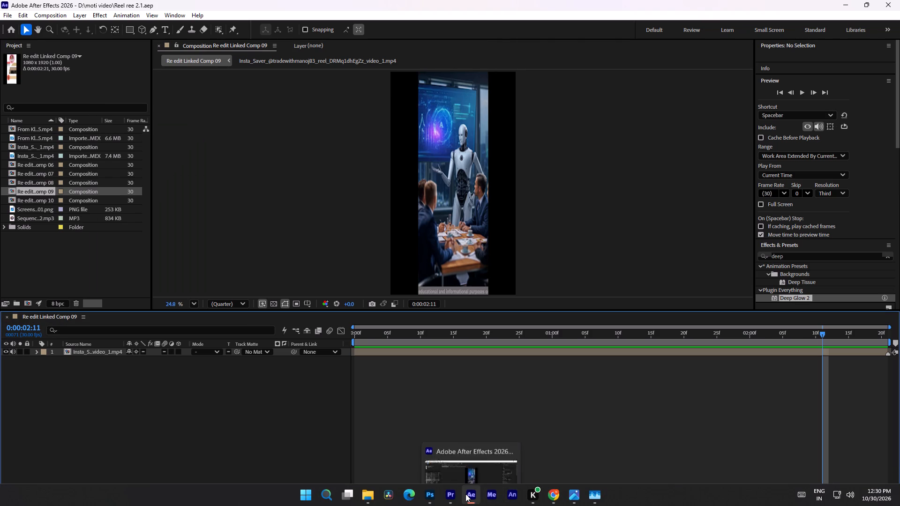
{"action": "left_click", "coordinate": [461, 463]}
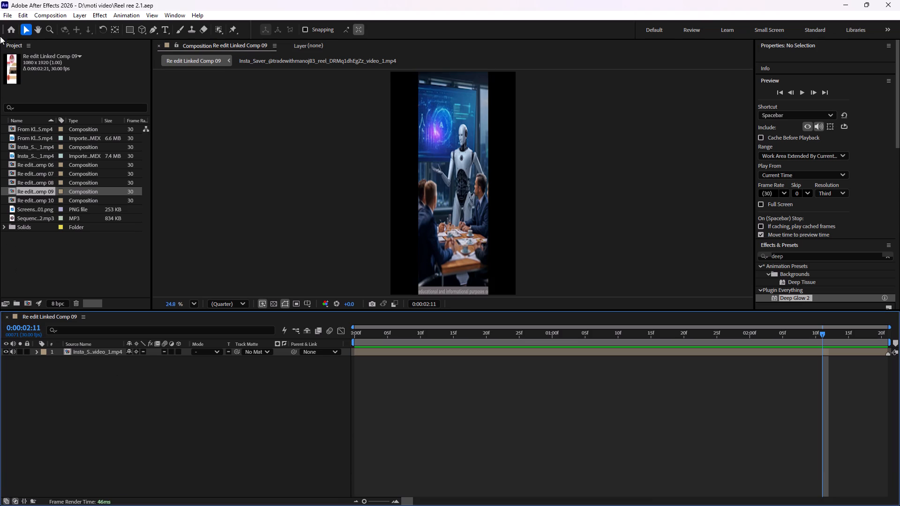
Reopen the recent project reels re.aep from the Thumbnails folder.
{"action": "left_click", "coordinate": [21, 15]}
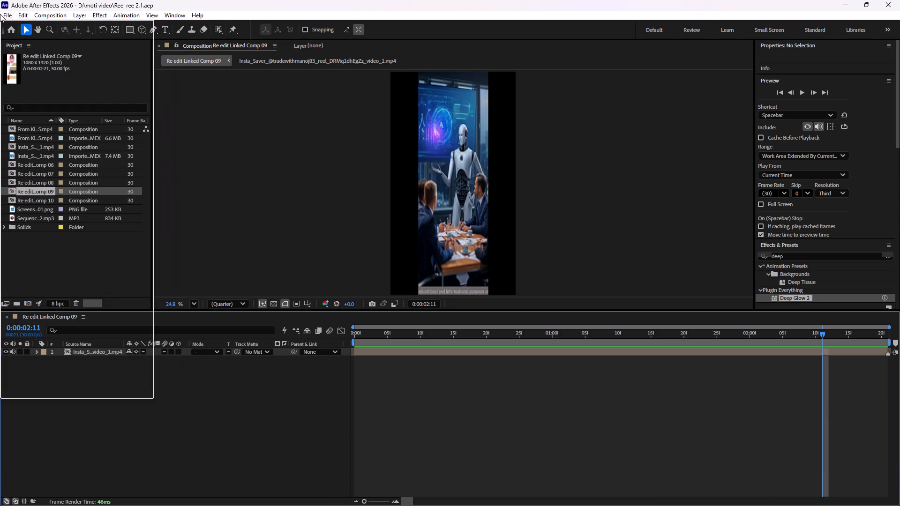
{"action": "left_click", "coordinate": [35, 57]}
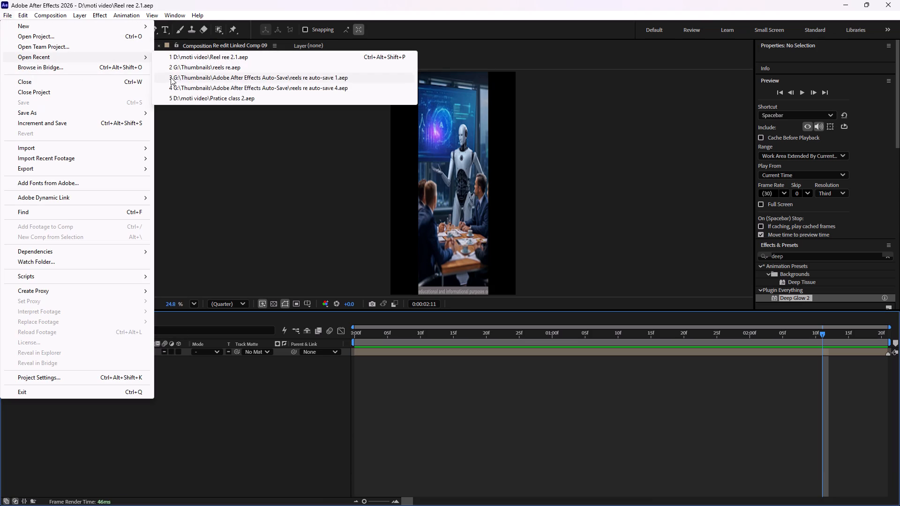
{"action": "left_click", "coordinate": [234, 71]}
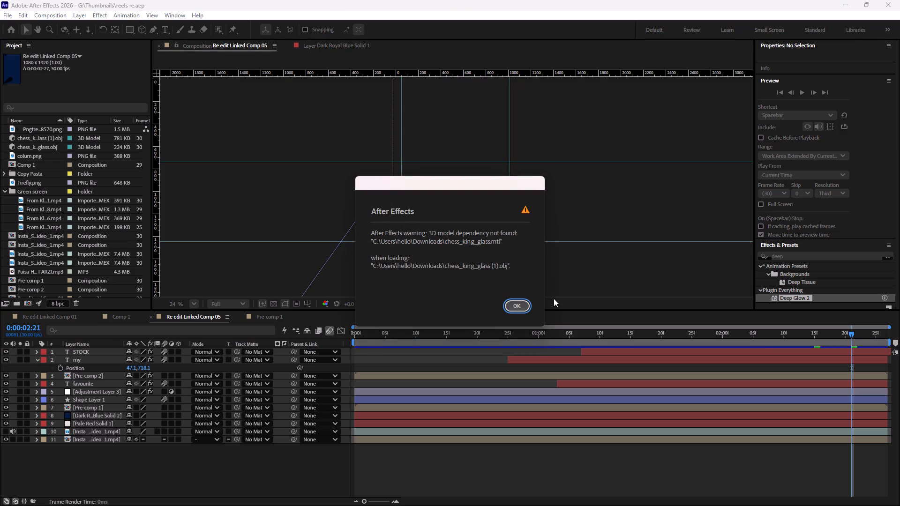
{"action": "left_click", "coordinate": [522, 308]}
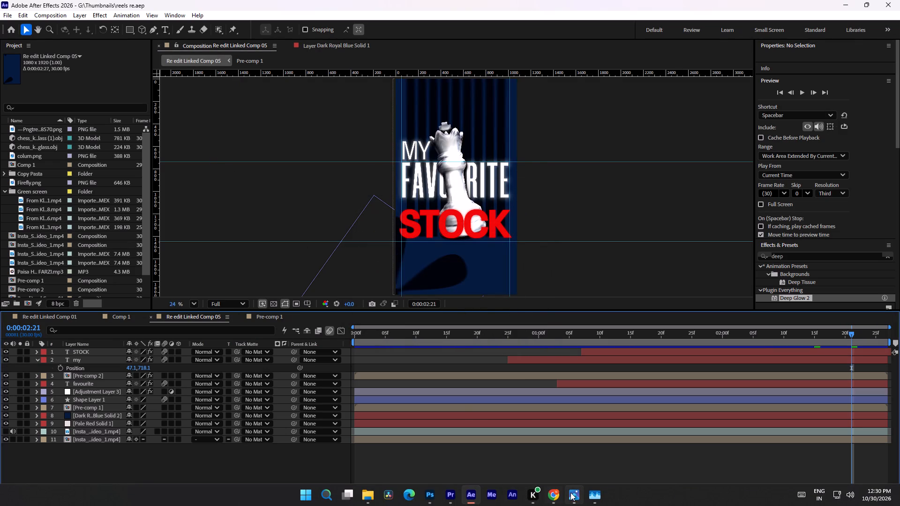
In Premiere, undo the Sonata clip's earlier replacement, and replace the clip at 00:00:10:14 with an After Effects composition in the reopened project.
{"action": "left_click", "coordinate": [451, 492]}
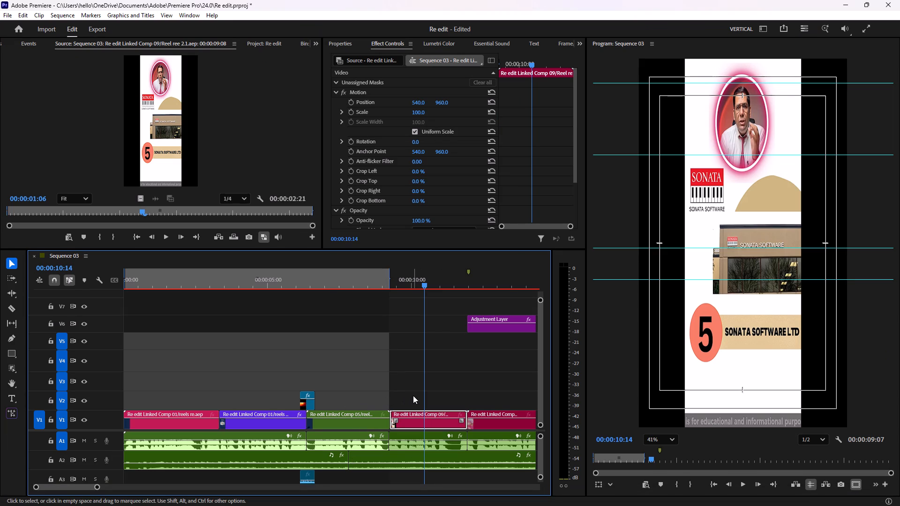
{"action": "key", "text": "ctrl+z"}
{"action": "left_click", "coordinate": [420, 416]}
{"action": "right_click", "coordinate": [420, 416]}
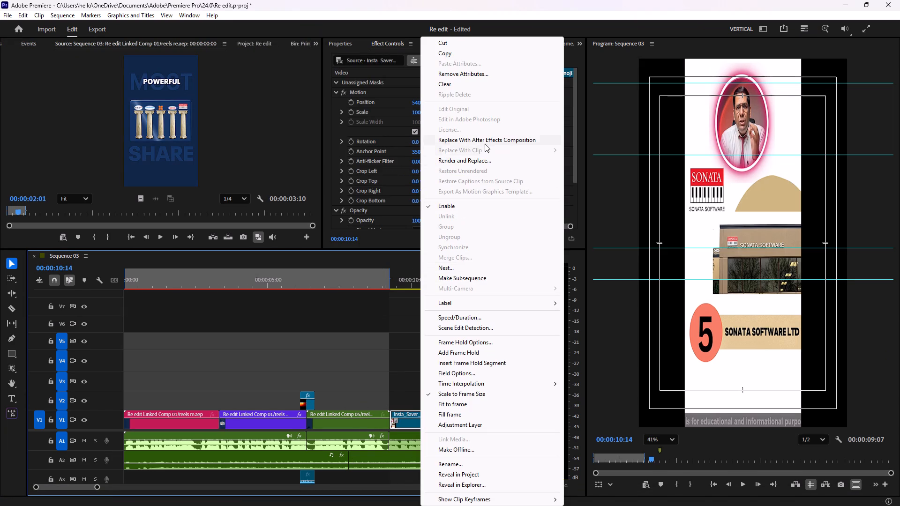
{"action": "left_click", "coordinate": [489, 141]}
In After Effects, look through Pre-comp 1, Re edit Linked Comp 05 and Re edit Linked Comp 01, and preview the new linked Sonata comp.
{"action": "left_click", "coordinate": [476, 497]}
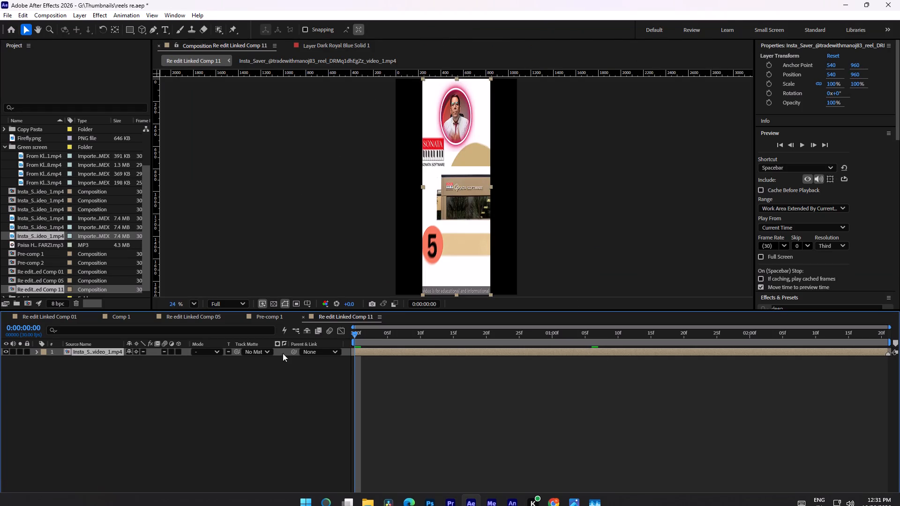
{"action": "left_click", "coordinate": [267, 313]}
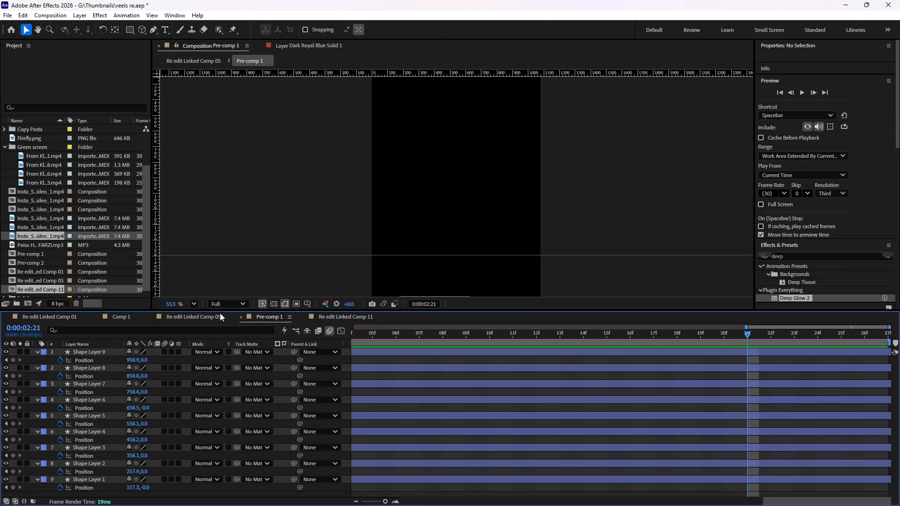
{"action": "left_click", "coordinate": [203, 313]}
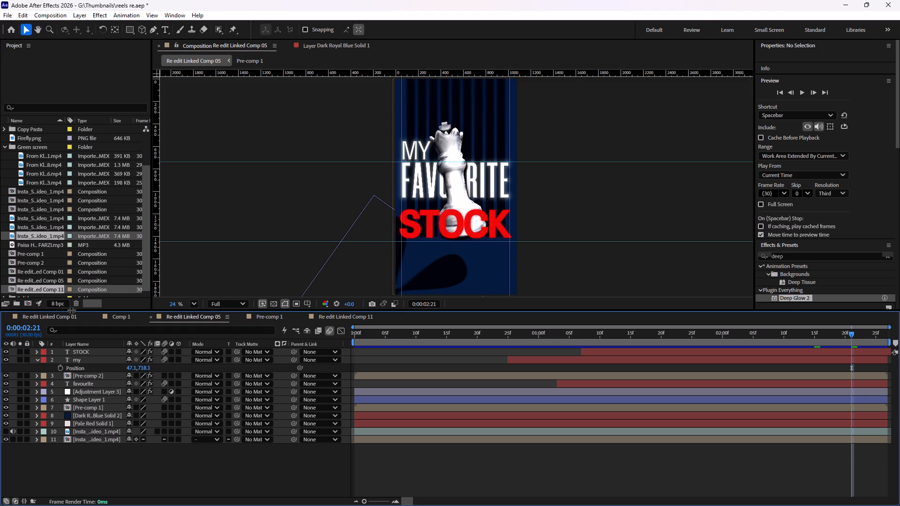
{"action": "left_click", "coordinate": [42, 313]}
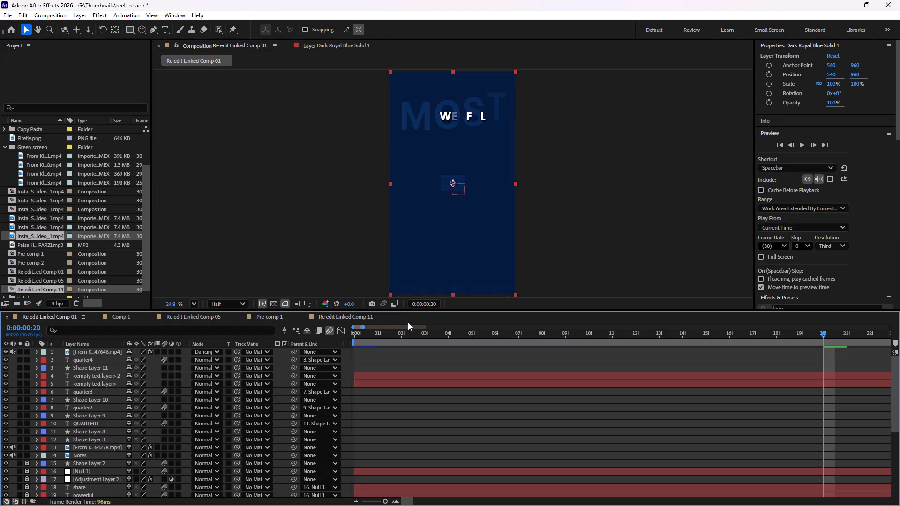
{"action": "left_click", "coordinate": [350, 320]}
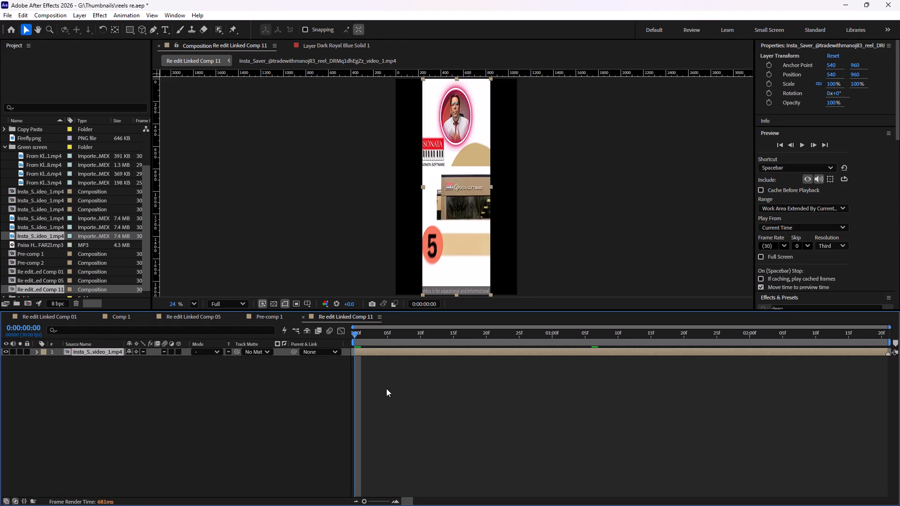
{"action": "key", "text": "space"}
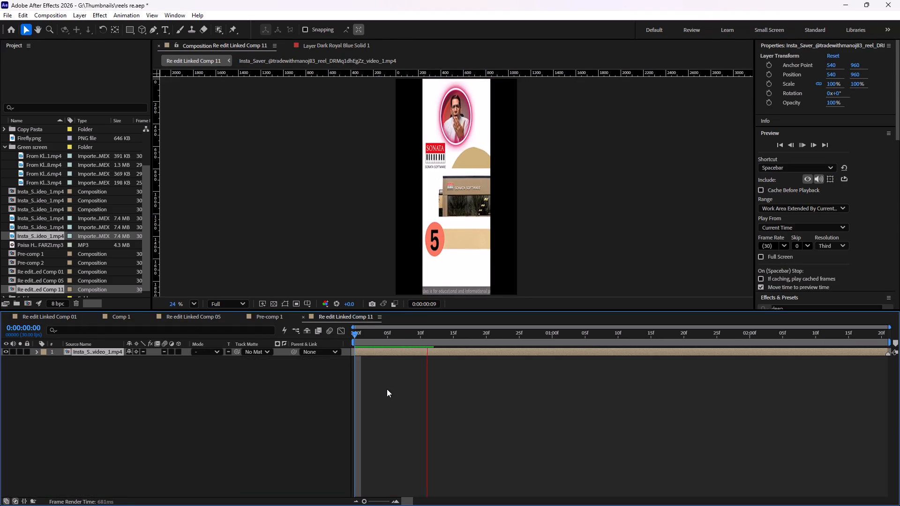
{"action": "key", "text": "space"}
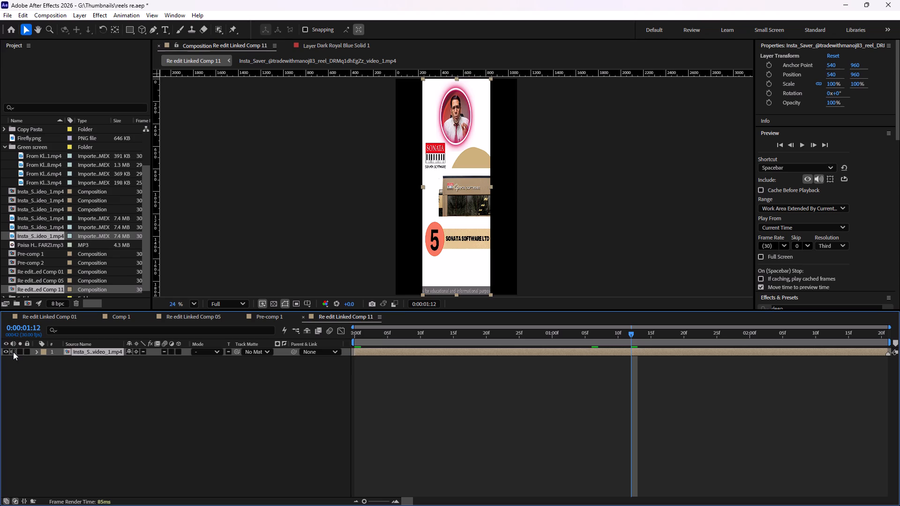
Turn on the audio of the video layer in the new linked Sonata comp and preview it with sound.
{"action": "left_click", "coordinate": [13, 352]}
{"action": "key", "text": "space"}
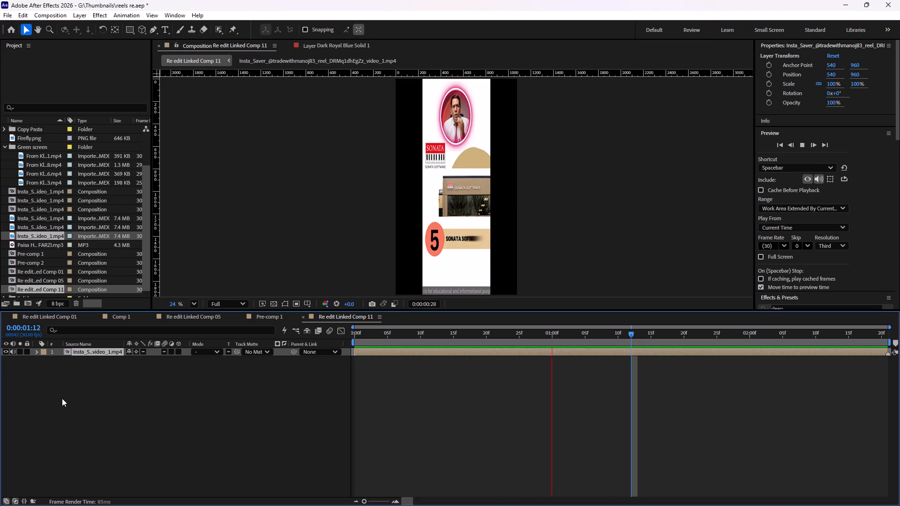
{"action": "key", "text": "space"}
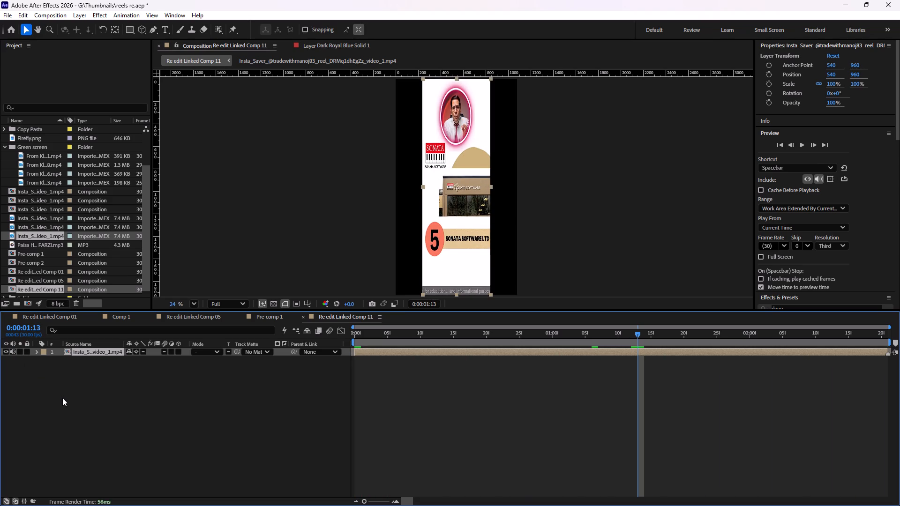
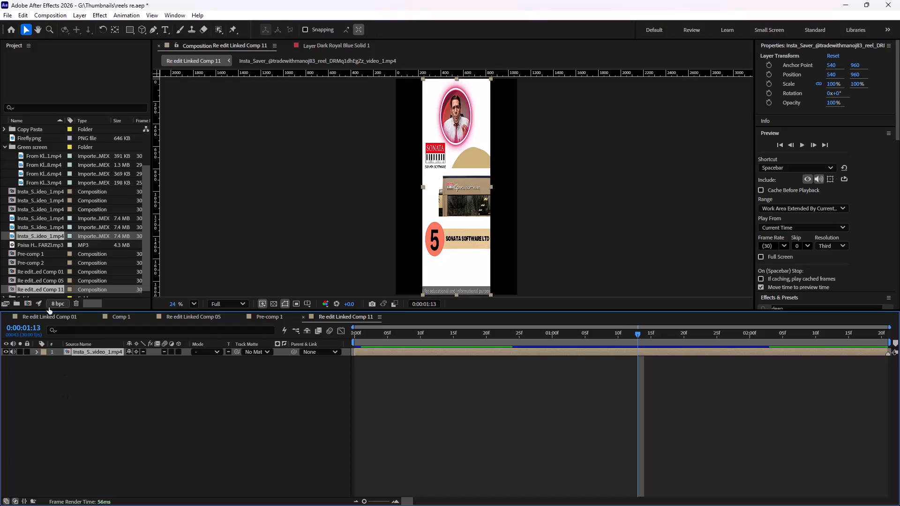
Look through the layers of Re edit Linked Comp 01 and scrub its opening two seconds to review the pillar animation.
{"action": "left_click", "coordinate": [50, 320]}
{"action": "scroll", "coordinate": [269, 431], "scroll_direction": "down", "scroll_amount": 4}
{"action": "scroll", "coordinate": [46, 417], "scroll_direction": "up", "scroll_amount": 5}
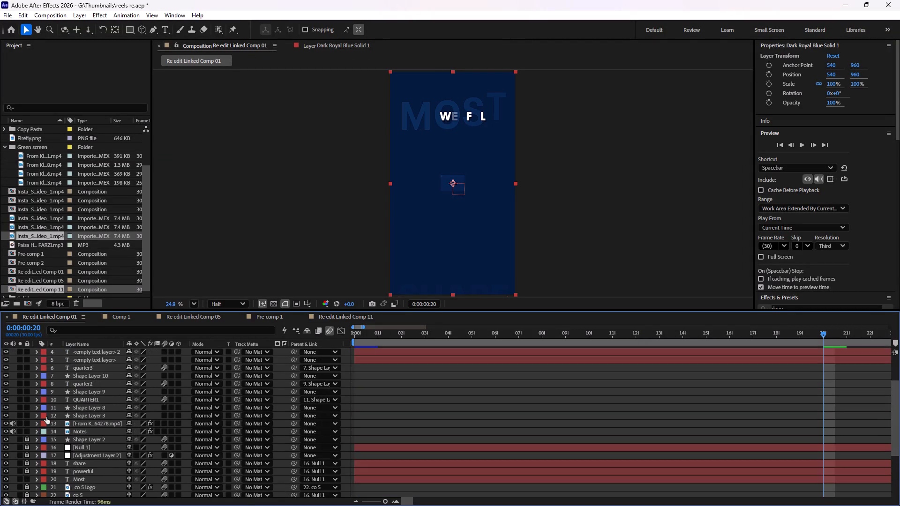
{"action": "scroll", "coordinate": [352, 378], "scroll_direction": "up", "scroll_amount": 5}
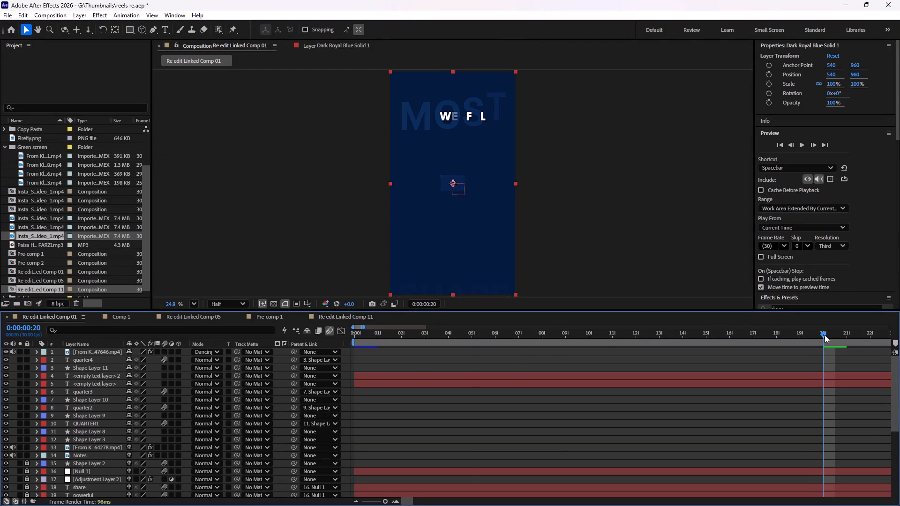
{"action": "left_click_drag", "start_coordinate": [825, 335], "coordinate": [238, 371]}
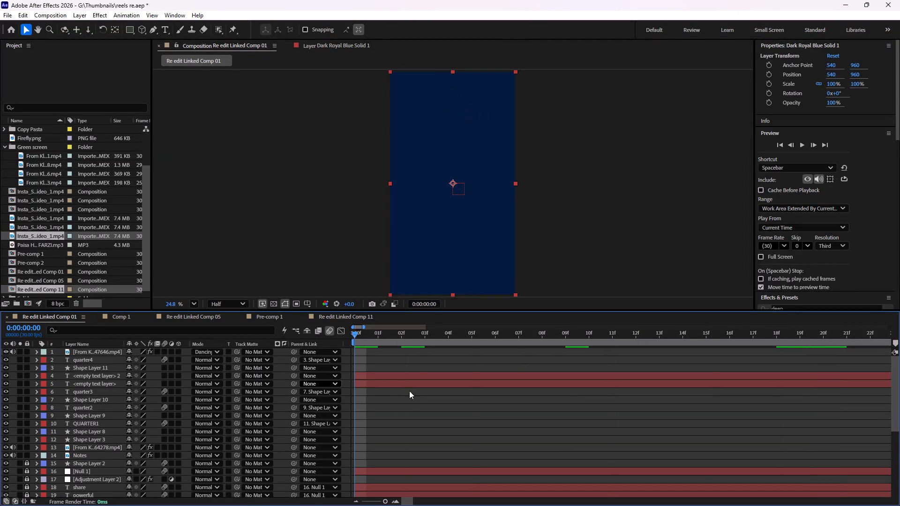
{"action": "scroll", "coordinate": [409, 396], "scroll_direction": "down", "scroll_amount": 5}
{"action": "scroll", "coordinate": [409, 403], "scroll_direction": "up", "scroll_amount": 4}
{"action": "scroll", "coordinate": [409, 408], "scroll_direction": "down", "scroll_amount": 13}
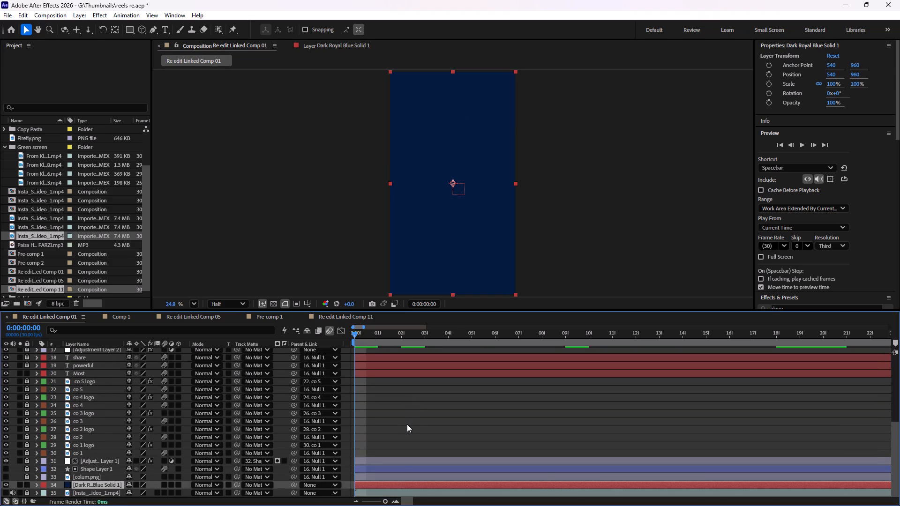
{"action": "scroll", "coordinate": [403, 424], "scroll_direction": "down", "scroll_amount": 5}
{"action": "left_click_drag", "start_coordinate": [354, 335], "coordinate": [479, 335]}
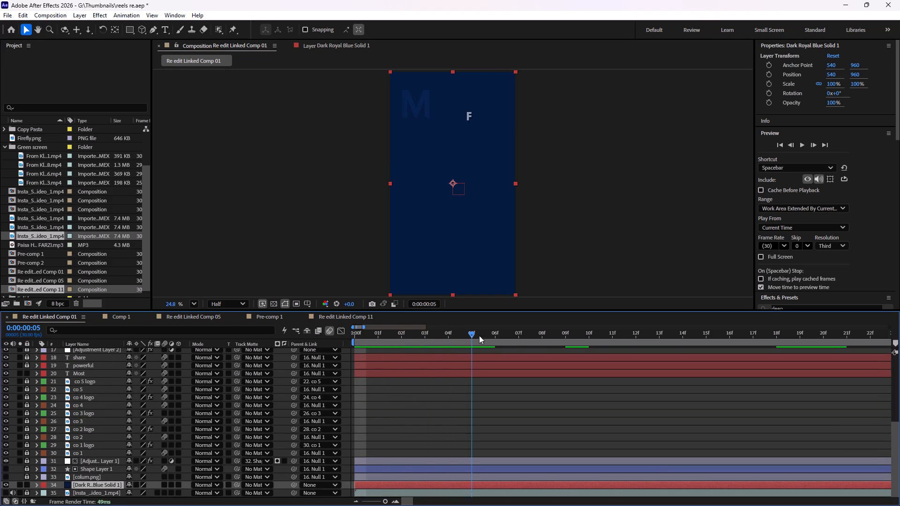
{"action": "left_click_drag", "start_coordinate": [479, 335], "coordinate": [885, 354]}
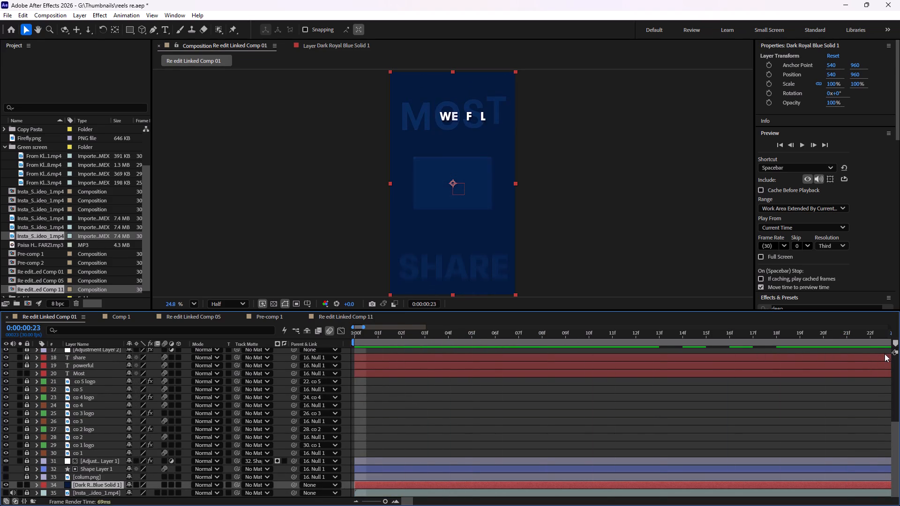
{"action": "left_click_drag", "start_coordinate": [885, 354], "coordinate": [620, 357]}
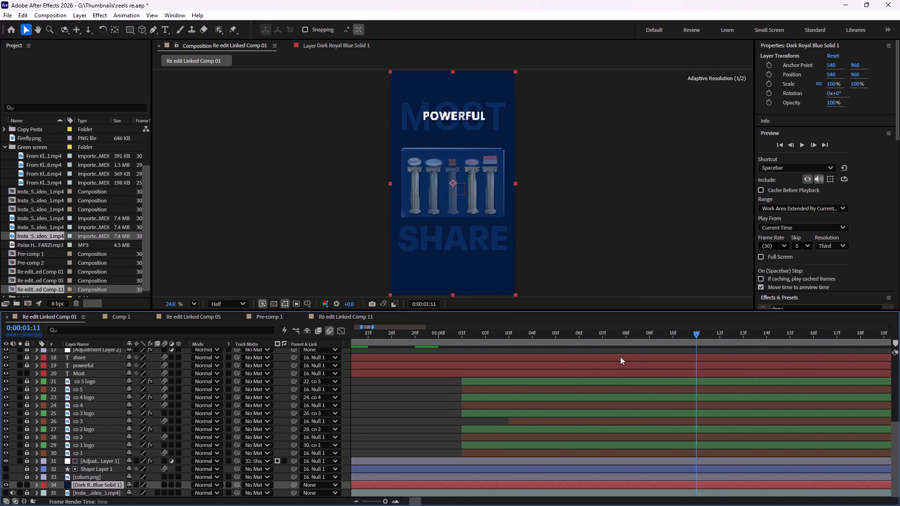
{"action": "left_click_drag", "start_coordinate": [620, 357], "coordinate": [881, 362]}
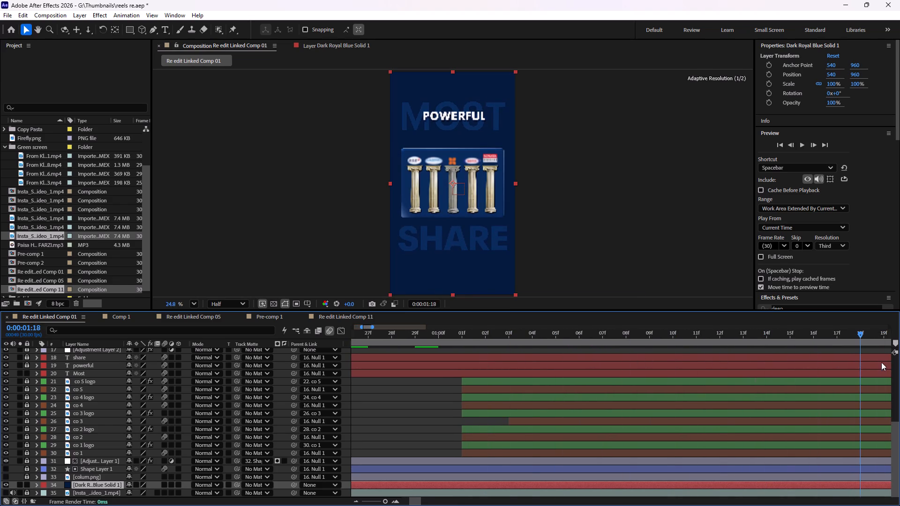
{"action": "left_click_drag", "start_coordinate": [881, 362], "coordinate": [899, 354]}
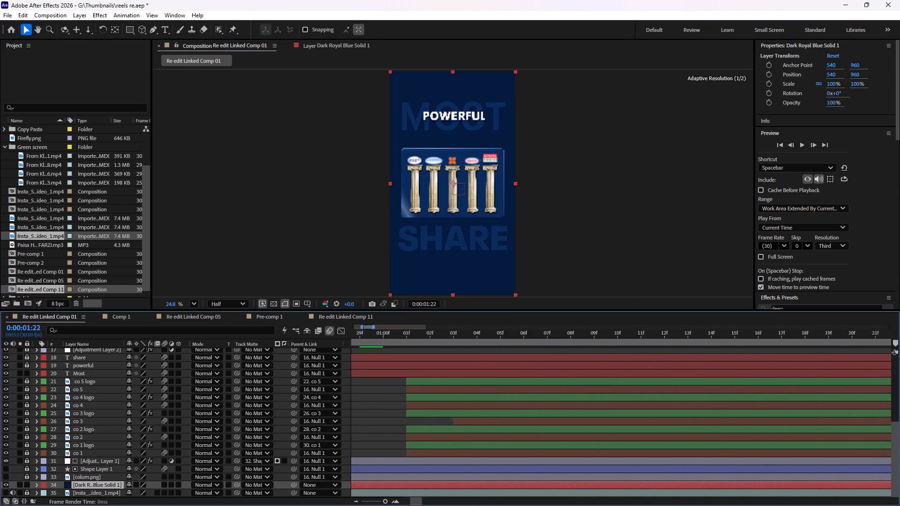
{"action": "left_click_drag", "start_coordinate": [899, 354], "coordinate": [608, 352]}
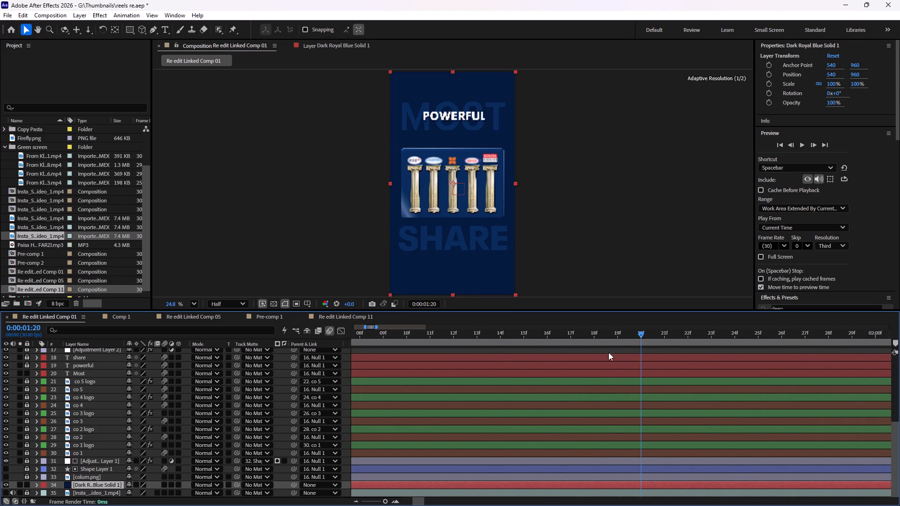
{"action": "left_click_drag", "start_coordinate": [608, 352], "coordinate": [742, 347]}
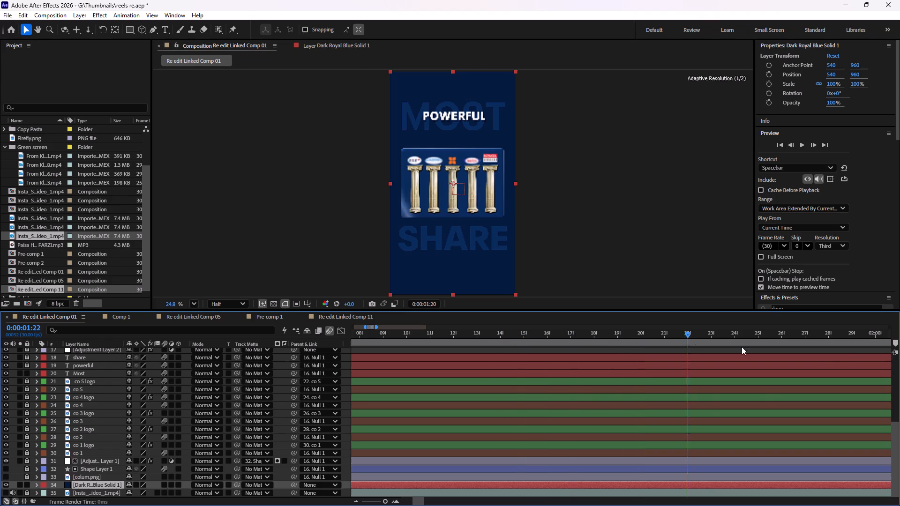
{"action": "left_click_drag", "start_coordinate": [742, 347], "coordinate": [733, 357]}
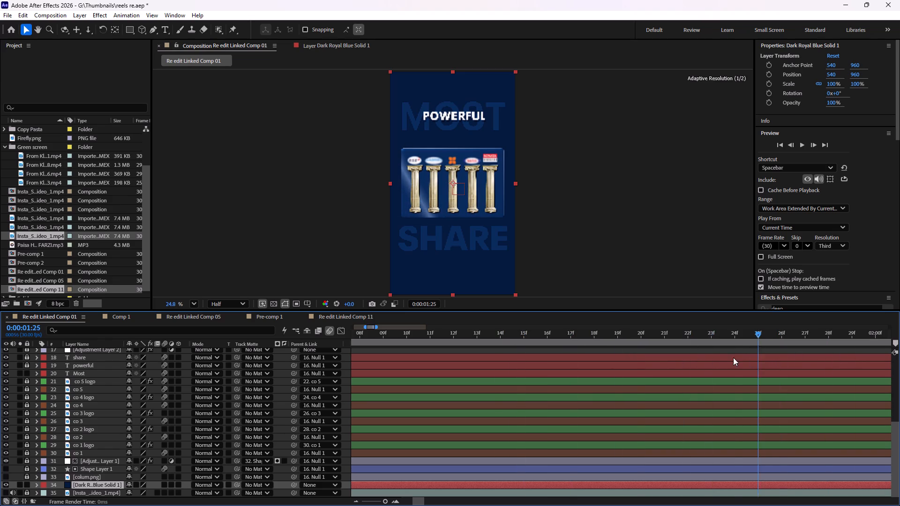
{"action": "left_click_drag", "start_coordinate": [733, 357], "coordinate": [776, 365]}
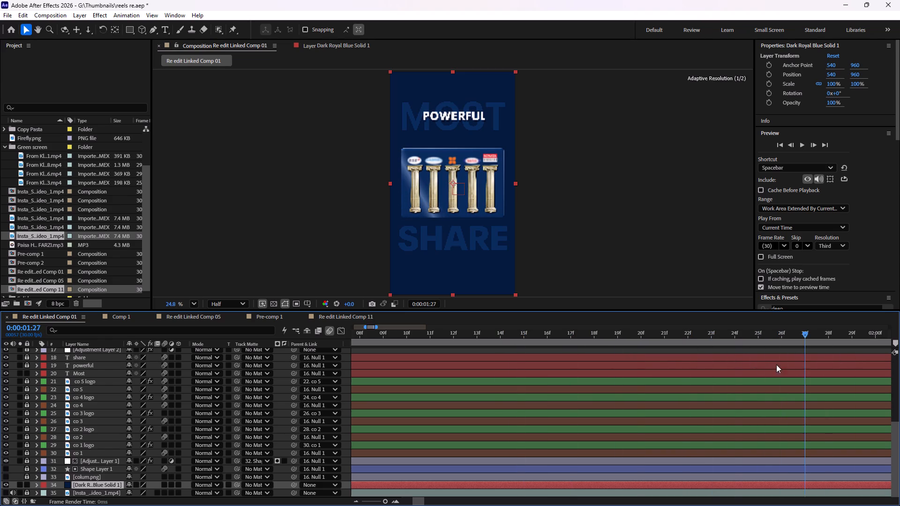
{"action": "left_click_drag", "start_coordinate": [776, 365], "coordinate": [682, 362]}
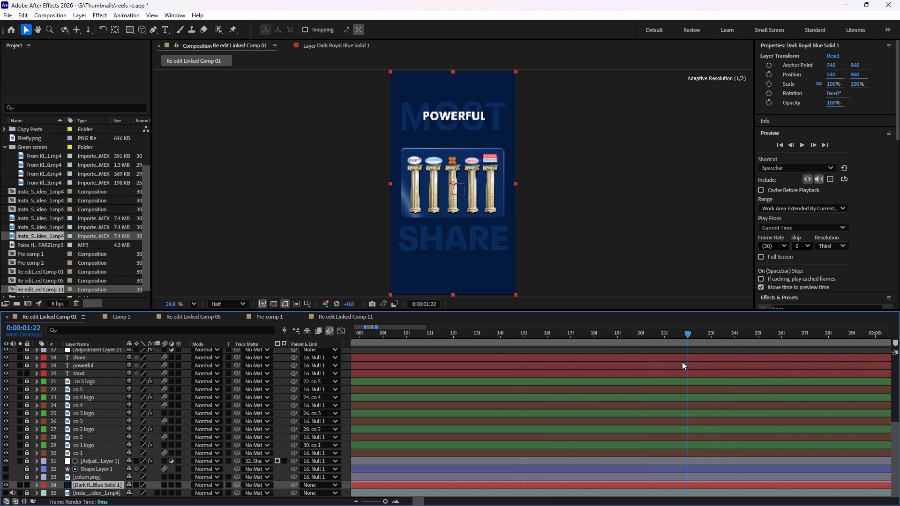
{"action": "left_click_drag", "start_coordinate": [682, 362], "coordinate": [683, 356]}
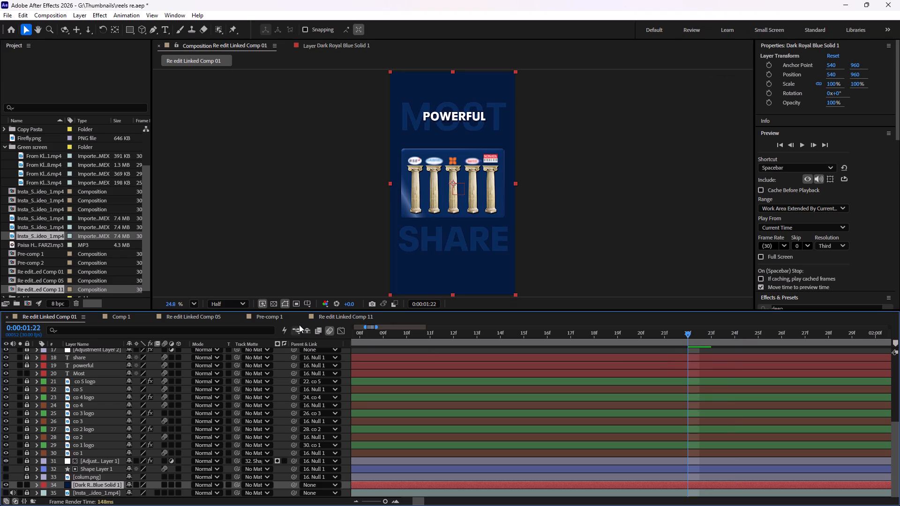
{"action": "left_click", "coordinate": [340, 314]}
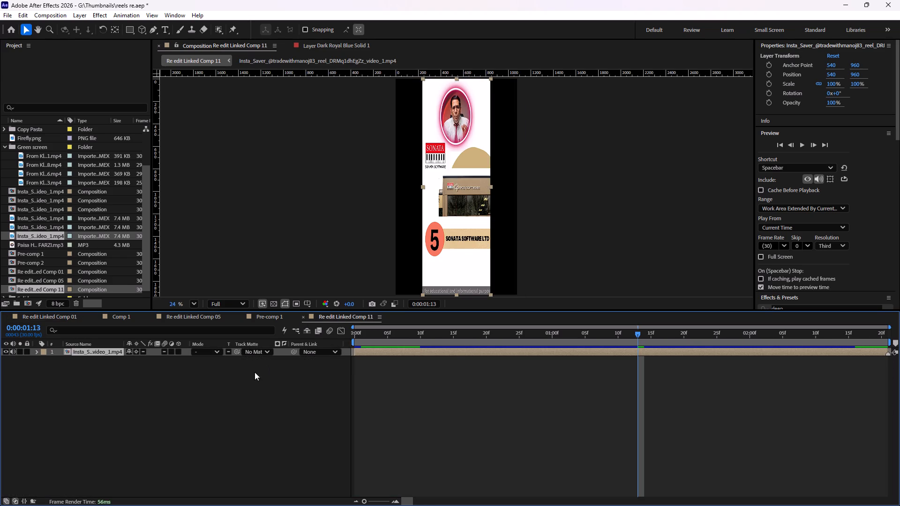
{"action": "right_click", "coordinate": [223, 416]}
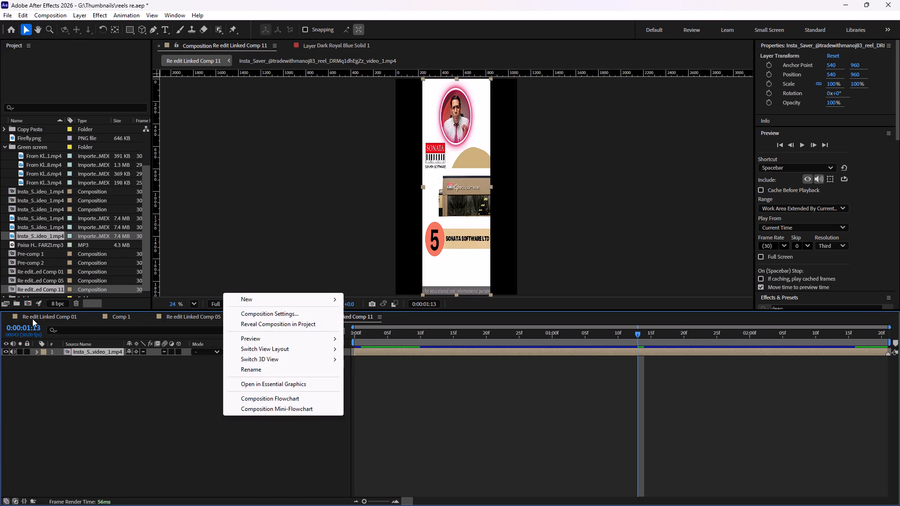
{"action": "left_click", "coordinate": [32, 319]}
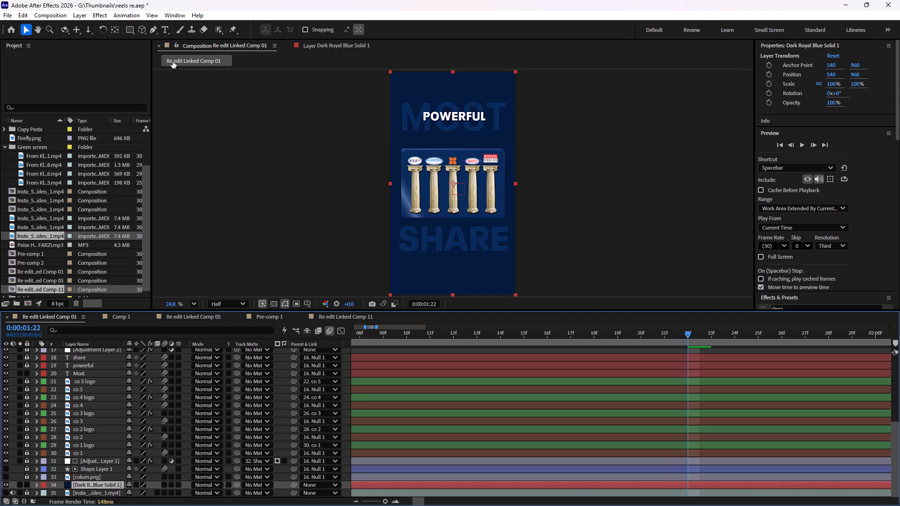
At the start of Re edit Linked Comp 01, sample the dark blue background in a temporary new solid's settings and copy hex colour 102647.
{"action": "key", "text": "i"}
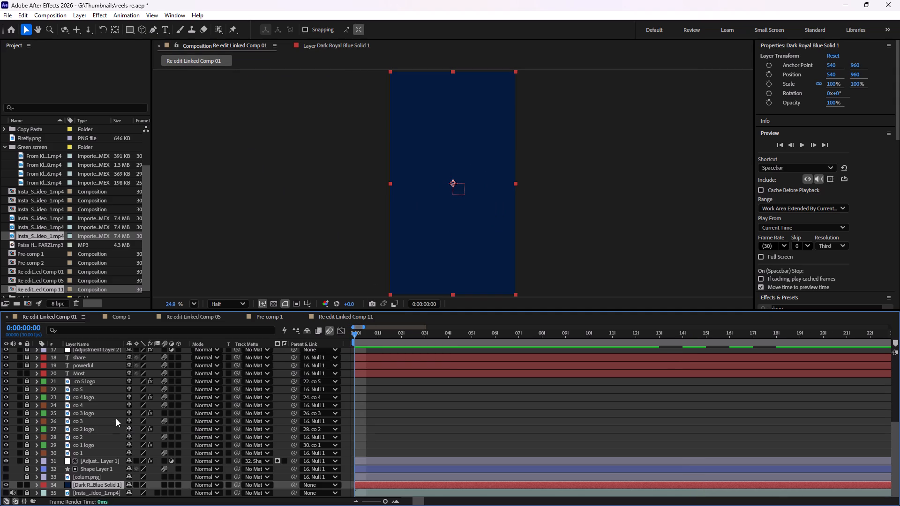
{"action": "scroll", "coordinate": [116, 418], "scroll_direction": "down", "scroll_amount": 7}
{"action": "left_click", "coordinate": [96, 486]}
{"action": "right_click", "coordinate": [96, 486]}
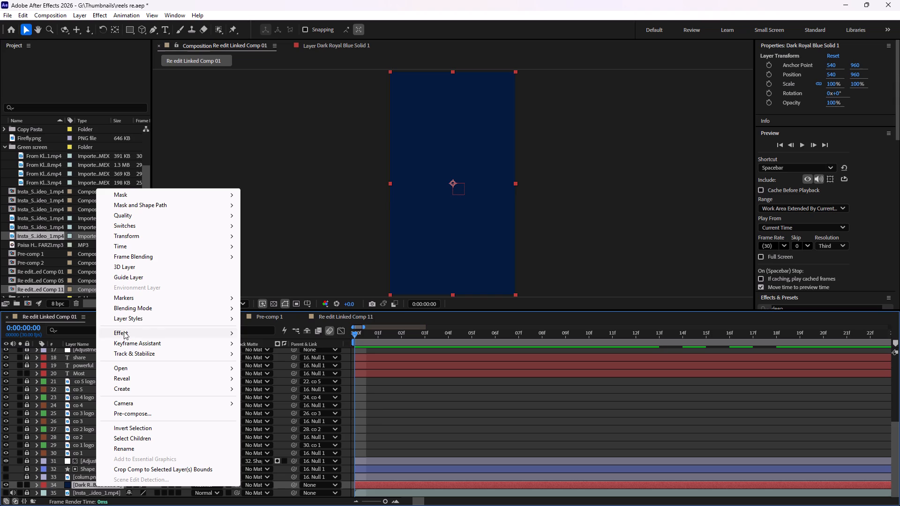
{"action": "right_click", "coordinate": [377, 417]}
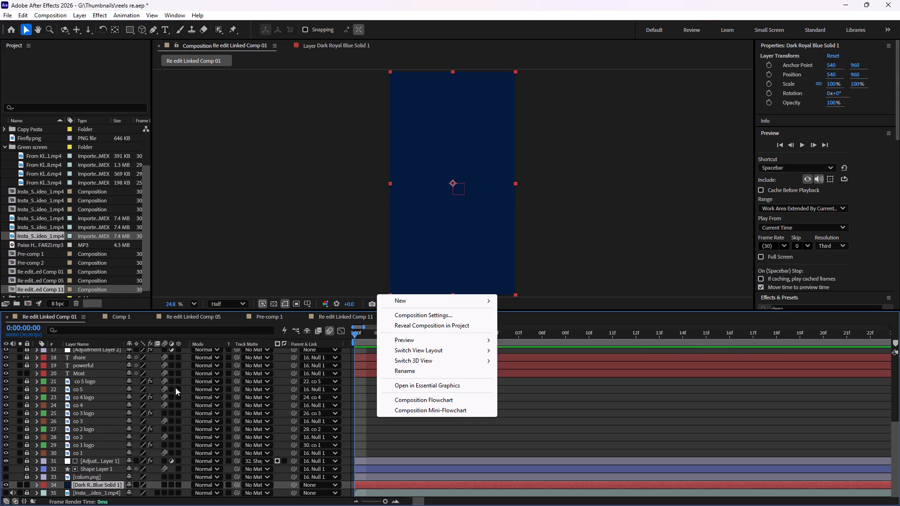
{"action": "right_click", "coordinate": [117, 304]}
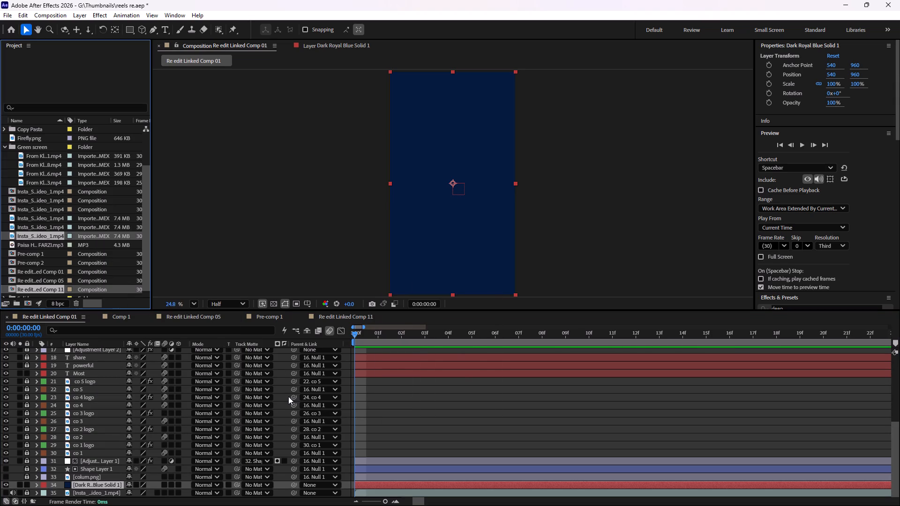
{"action": "right_click", "coordinate": [288, 396]}
{"action": "left_click", "coordinate": [304, 282]}
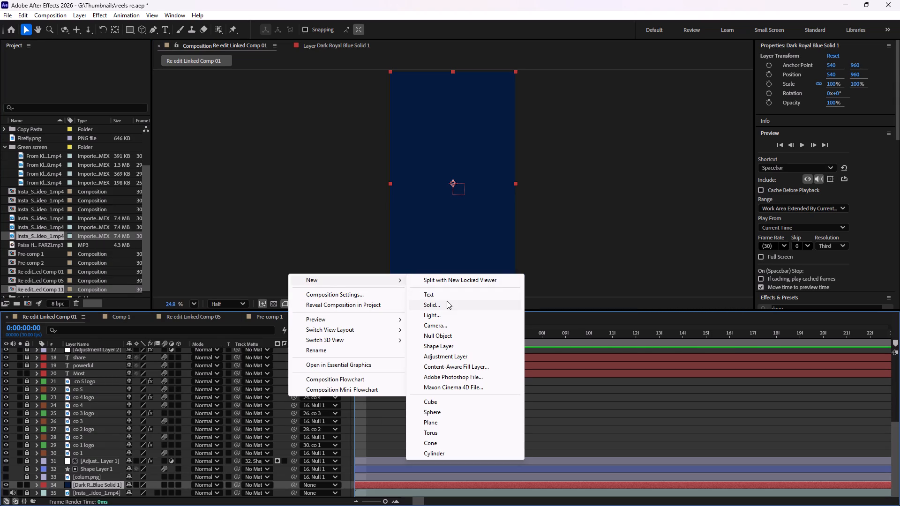
{"action": "left_click", "coordinate": [447, 301]}
{"action": "left_click", "coordinate": [660, 381]}
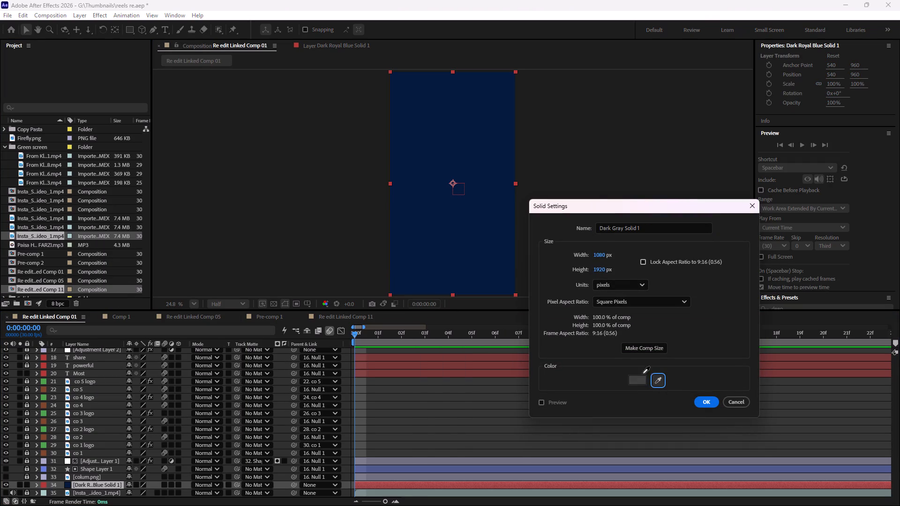
{"action": "left_click", "coordinate": [467, 268]}
{"action": "left_click", "coordinate": [635, 378]}
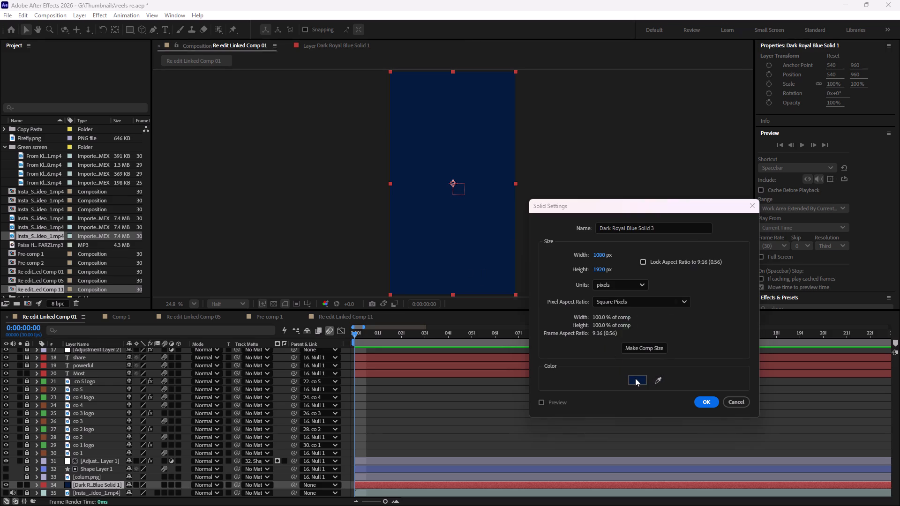
{"action": "left_click_drag", "start_coordinate": [676, 369], "coordinate": [617, 360]}
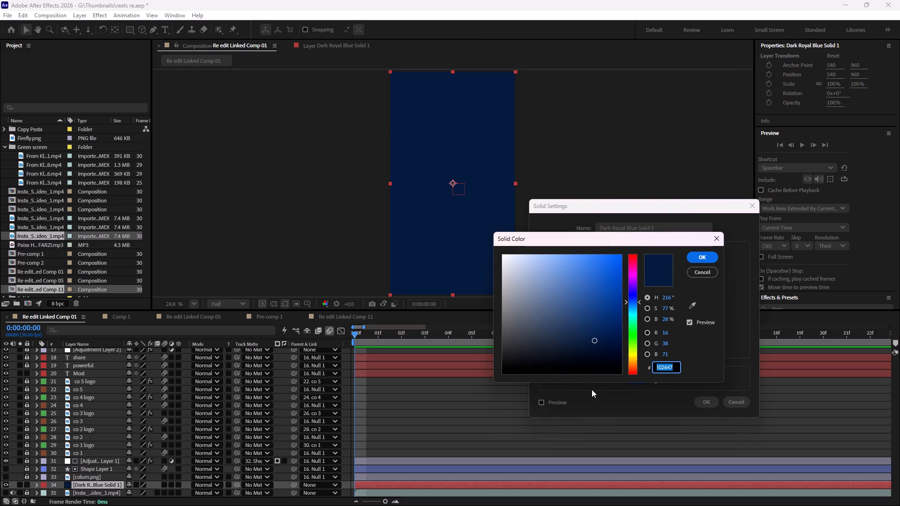
{"action": "key", "text": "ctrl+c"}
{"action": "left_click", "coordinate": [698, 271]}
{"action": "left_click", "coordinate": [740, 402]}
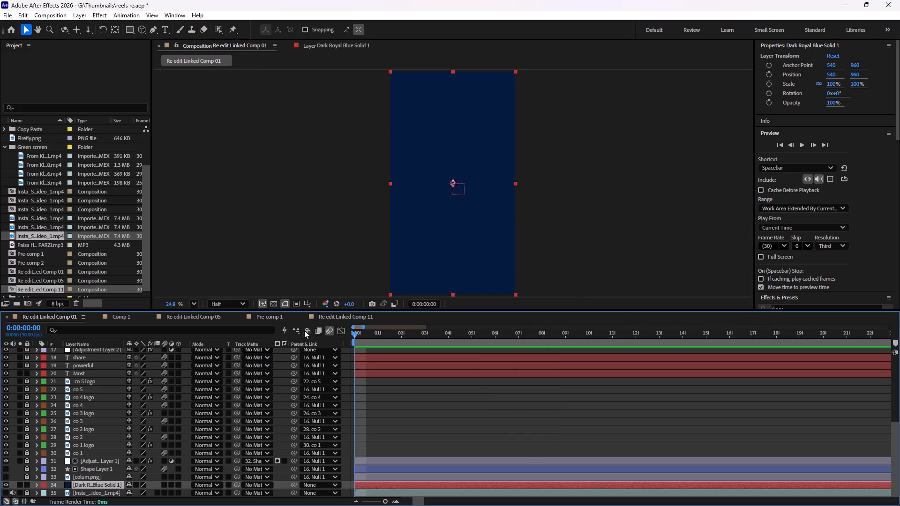
Add a 1080 x 1920 px solid with the copied colour 102647 above the video layer in Re edit Linked Comp 11.
{"action": "left_click", "coordinate": [343, 318]}
{"action": "right_click", "coordinate": [259, 398]}
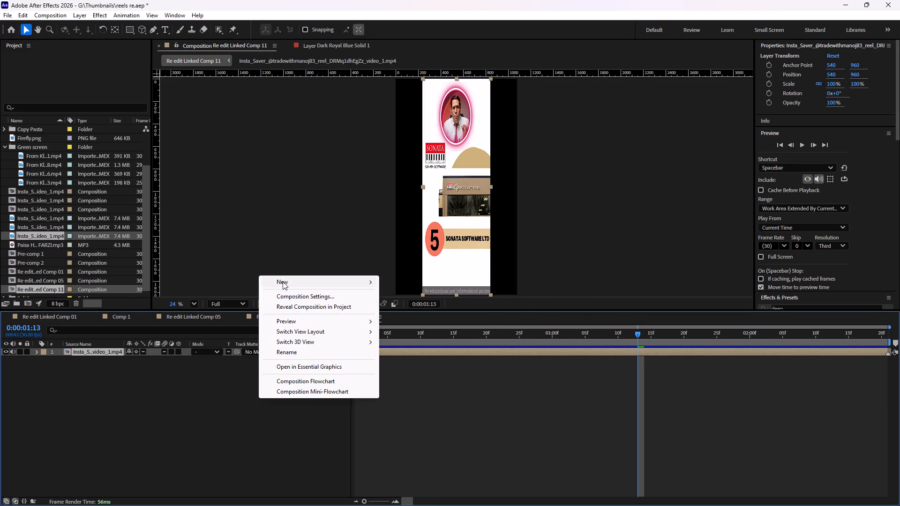
{"action": "left_click", "coordinate": [283, 282]}
{"action": "left_click", "coordinate": [411, 311]}
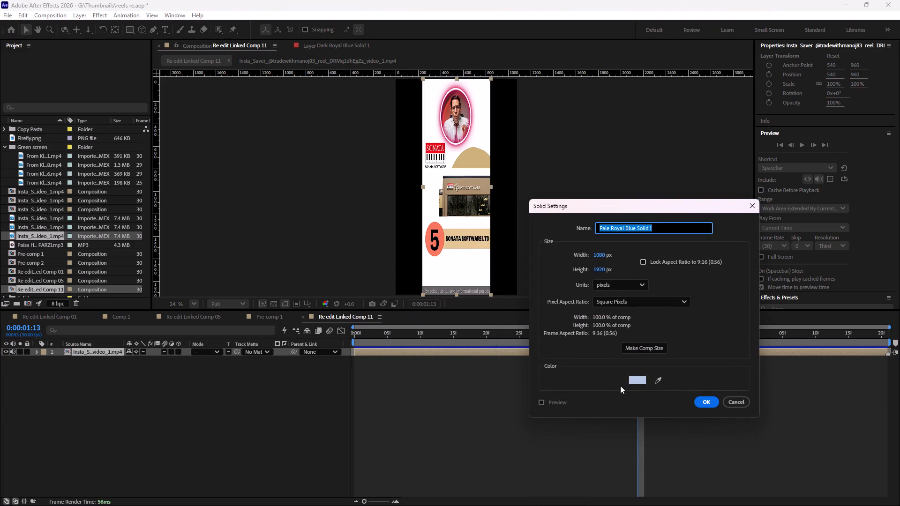
{"action": "left_click", "coordinate": [643, 380]}
{"action": "key", "text": "BackSpace"}
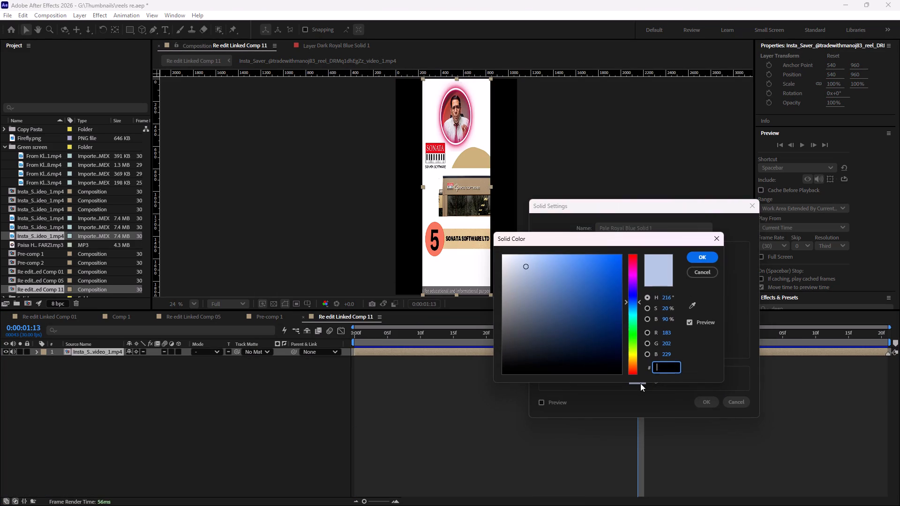
{"action": "key", "text": "ctrl+v"}
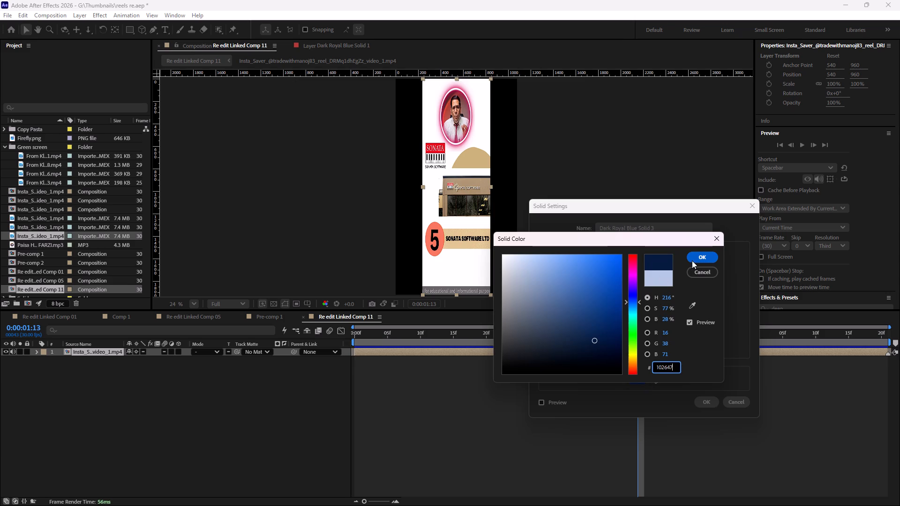
{"action": "left_click", "coordinate": [702, 260]}
{"action": "left_click", "coordinate": [703, 403]}
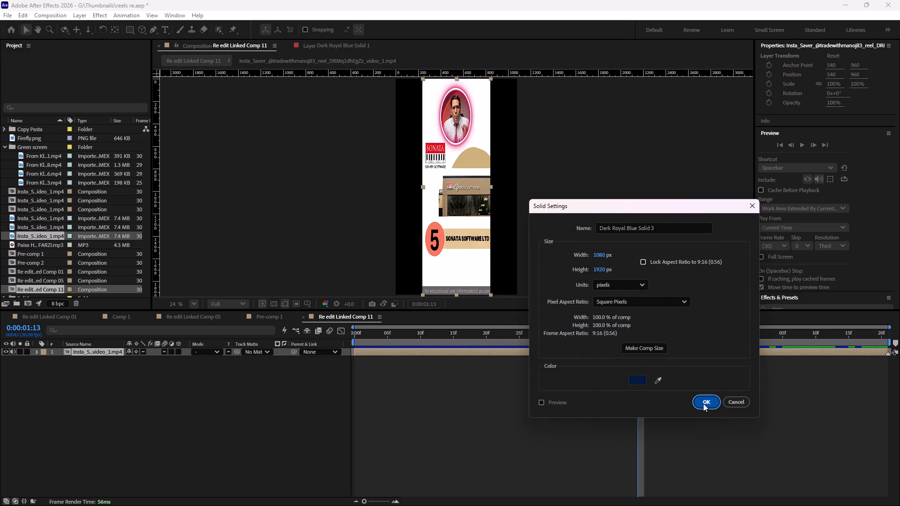
{"action": "left_click", "coordinate": [211, 427]}
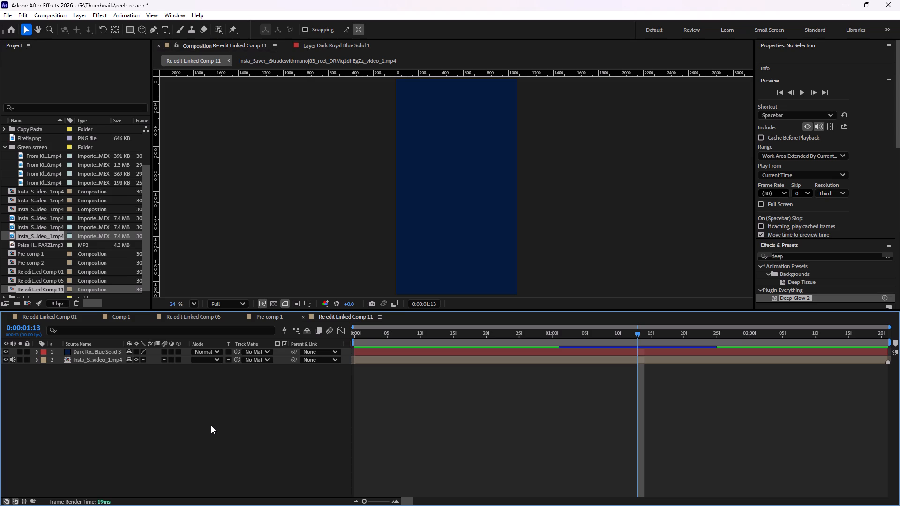
Open Re edit Linked Comp 05 and scrub back towards its start to review the dark petal shapes in the background.
{"action": "left_click", "coordinate": [270, 321]}
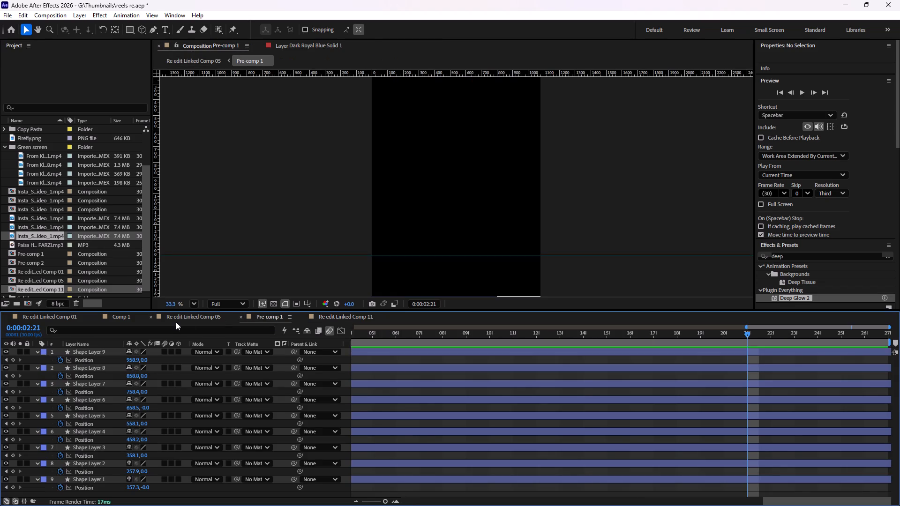
{"action": "left_click", "coordinate": [200, 312]}
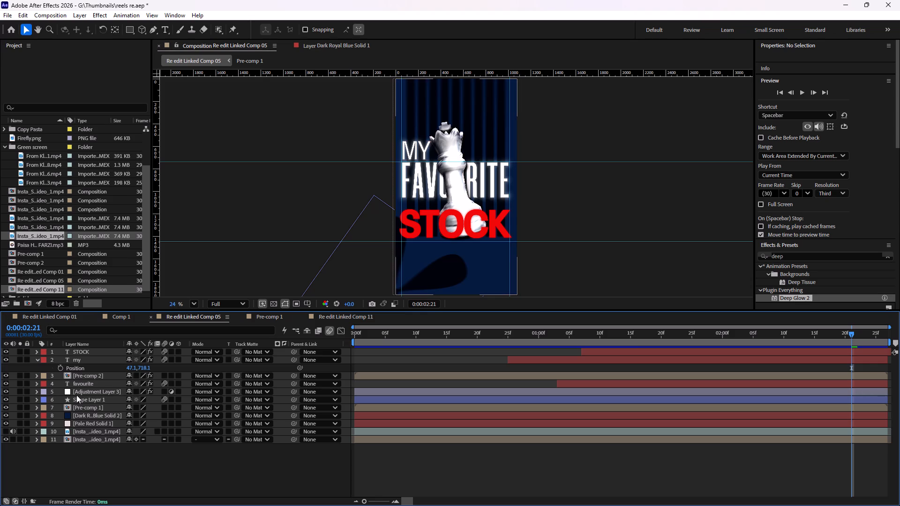
{"action": "left_click", "coordinate": [436, 280]}
{"action": "scroll", "coordinate": [435, 280], "scroll_direction": "up", "scroll_amount": 8}
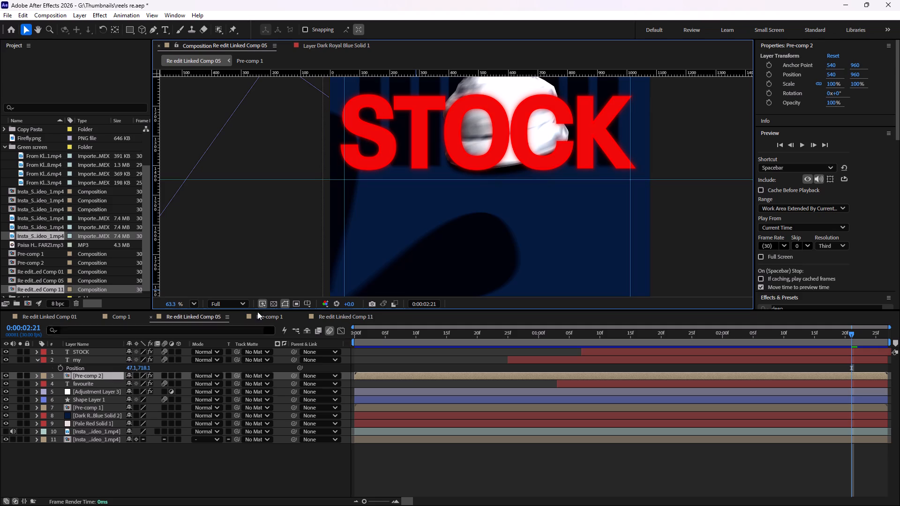
{"action": "left_click_drag", "start_coordinate": [853, 334], "coordinate": [570, 352]}
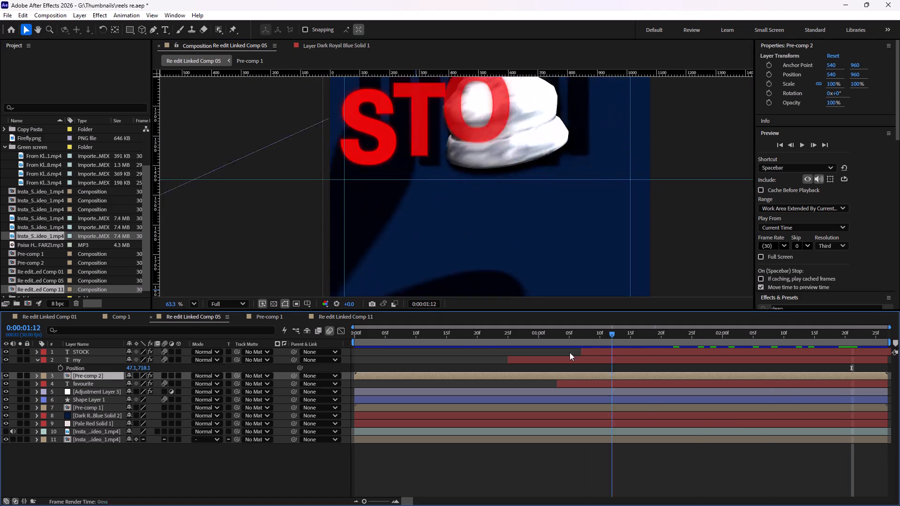
{"action": "left_click_drag", "start_coordinate": [570, 352], "coordinate": [422, 361]}
{"action": "left_click", "coordinate": [425, 267]}
{"action": "scroll", "coordinate": [425, 267], "scroll_direction": "down", "scroll_amount": 2}
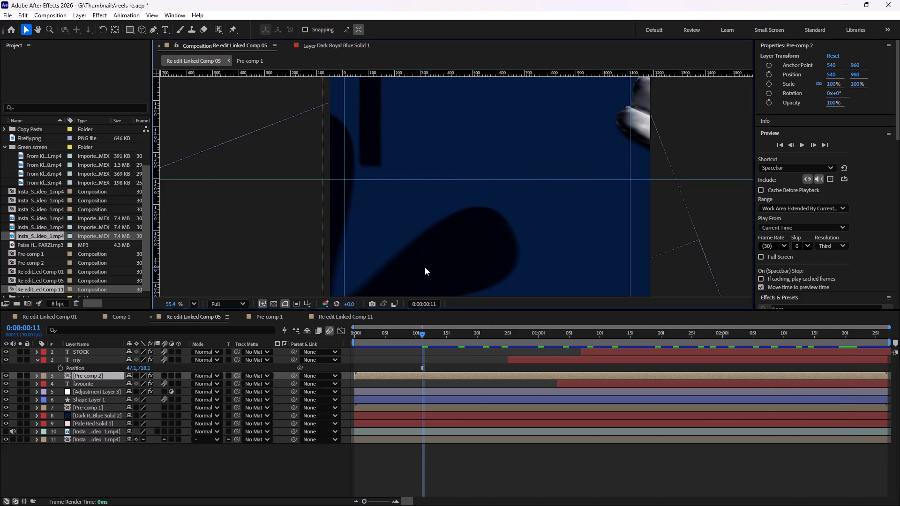
{"action": "scroll", "coordinate": [425, 267], "scroll_direction": "down", "scroll_amount": 1}
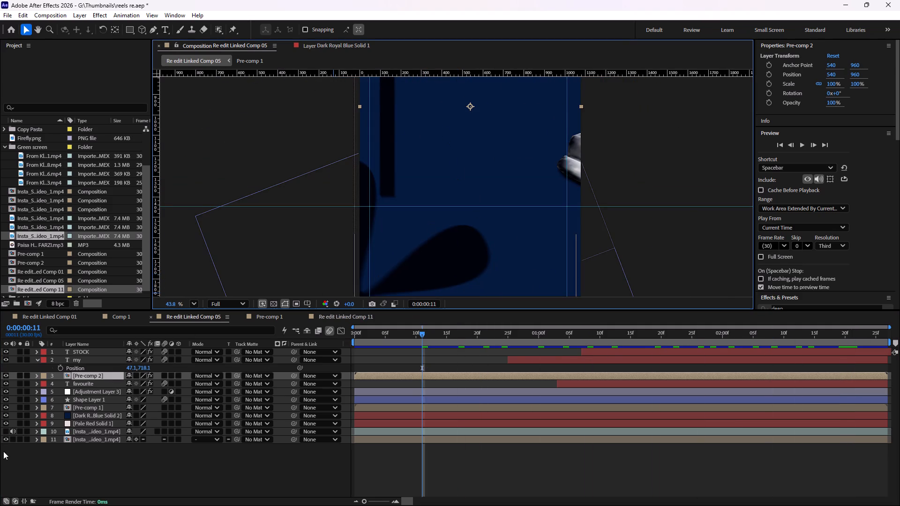
Briefly hide and restore individual layers of Re edit Linked Comp 05 to identify which one draws the dark petals.
{"action": "left_click", "coordinate": [78, 385]}
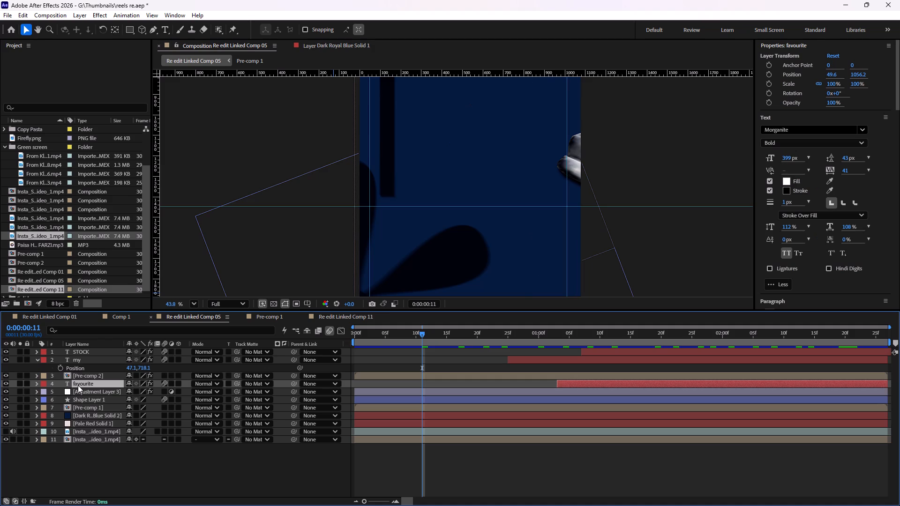
{"action": "left_click", "coordinate": [7, 384]}
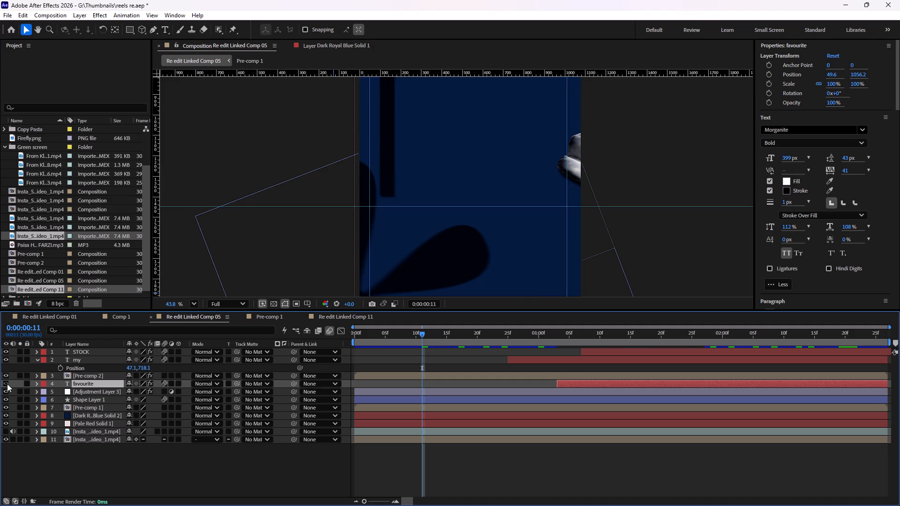
{"action": "left_click", "coordinate": [7, 384]}
{"action": "left_click", "coordinate": [5, 377]}
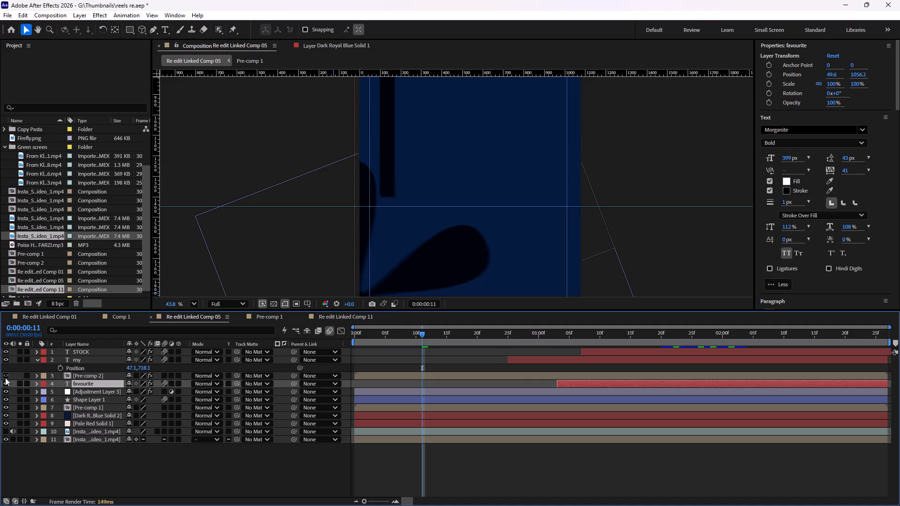
{"action": "left_click", "coordinate": [5, 378]}
{"action": "left_click", "coordinate": [4, 350]}
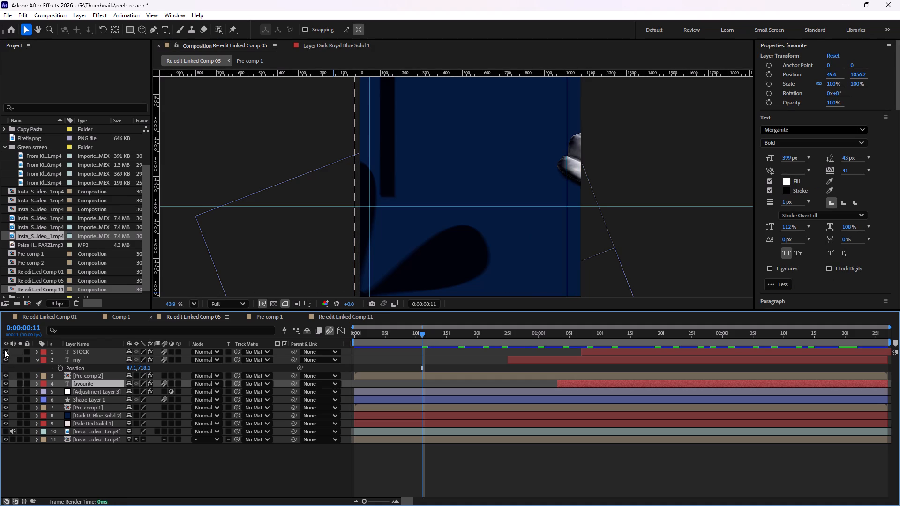
{"action": "left_click", "coordinate": [4, 358]}
{"action": "left_click", "coordinate": [4, 358]}
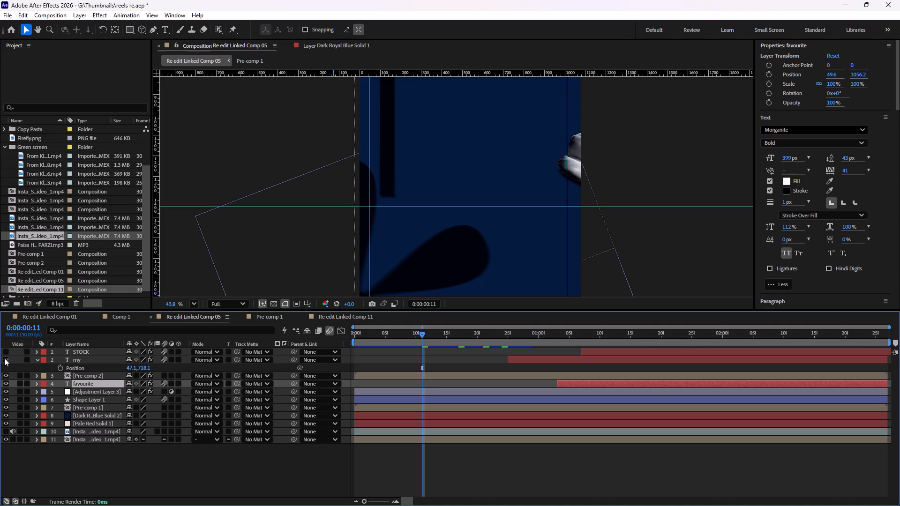
{"action": "left_click", "coordinate": [4, 353]}
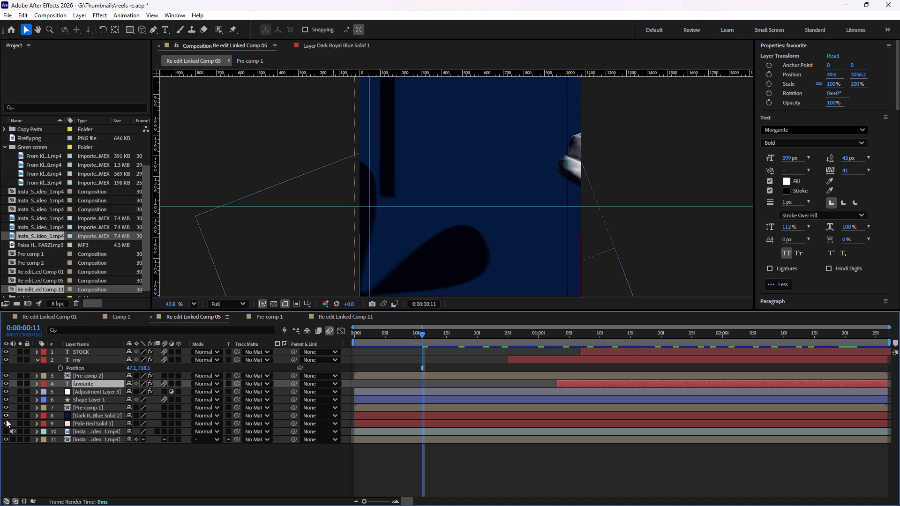
{"action": "left_click", "coordinate": [6, 422]}
{"action": "left_click", "coordinate": [6, 422]}
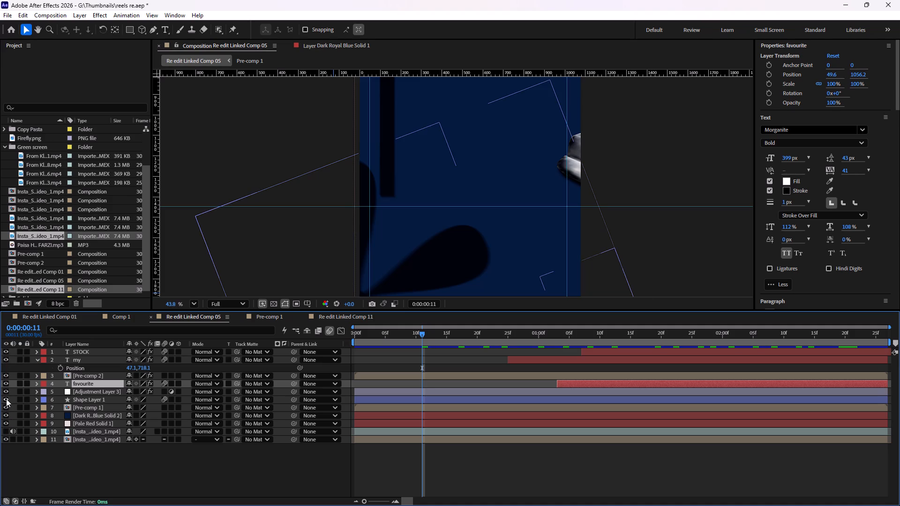
{"action": "left_click", "coordinate": [6, 399]}
{"action": "left_click", "coordinate": [6, 399]}
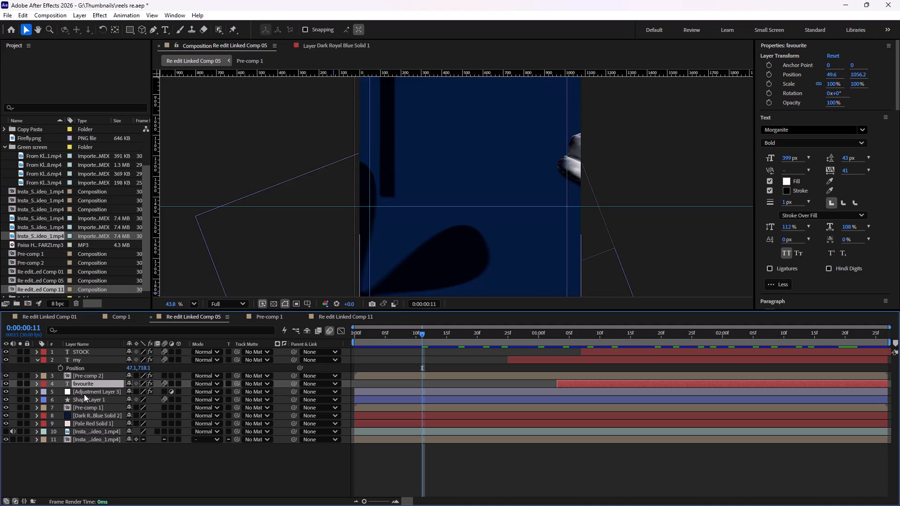
Copy the petal layer Shape Layer 1 from Re edit Linked Comp 05 into Re edit Linked Comp 11 above the solid, and preview it.
{"action": "left_click", "coordinate": [88, 401]}
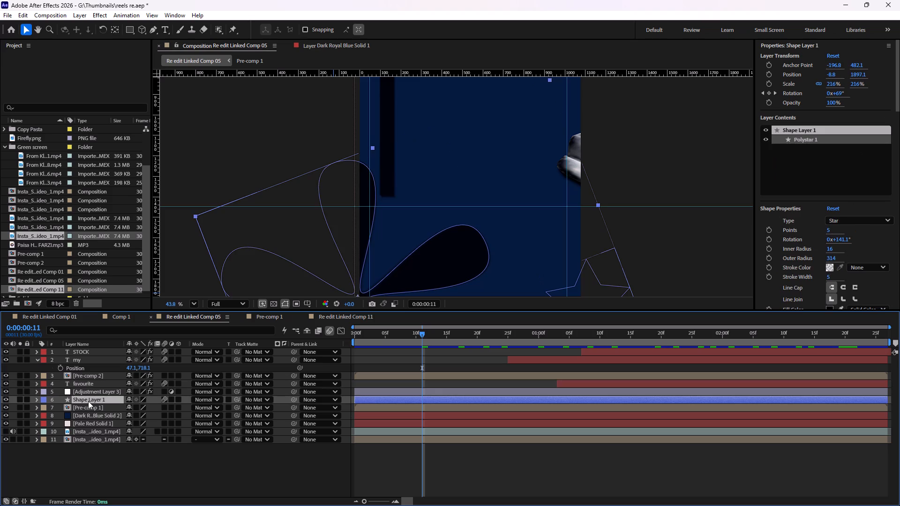
{"action": "key", "text": "ctrl+c"}
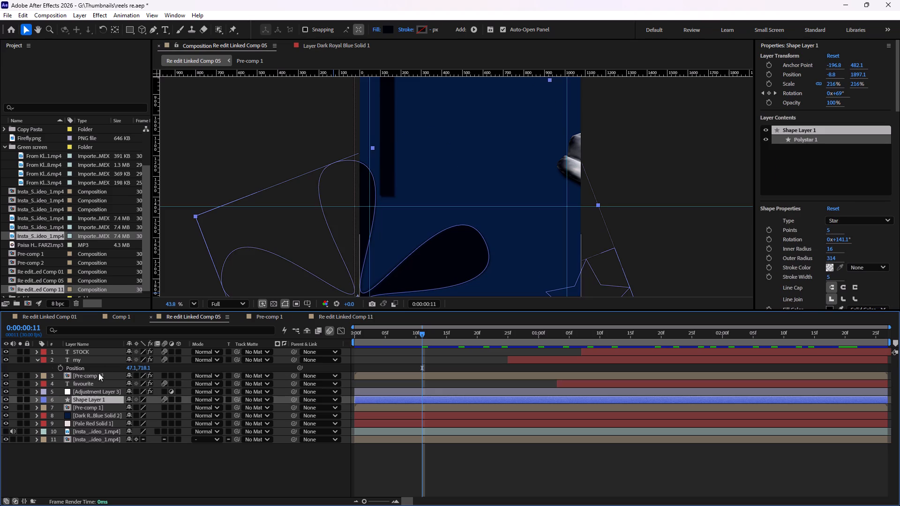
{"action": "left_click", "coordinate": [355, 320]}
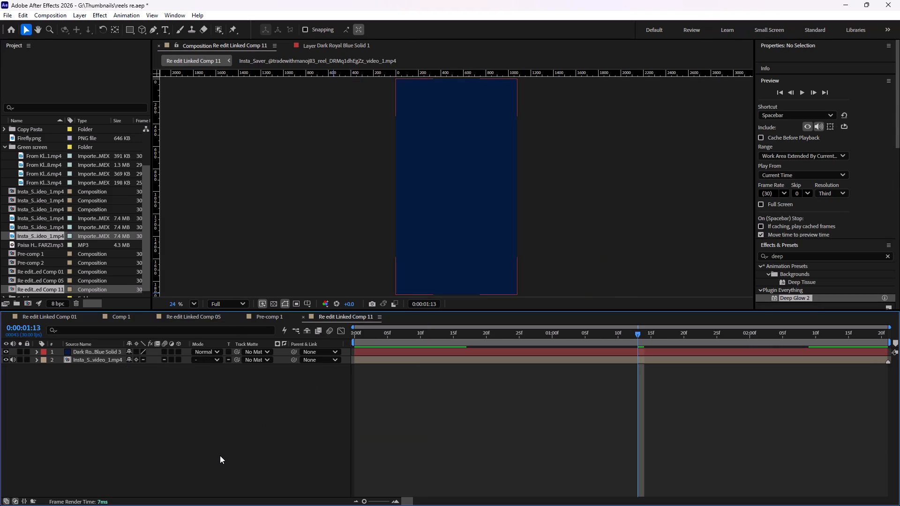
{"action": "left_click", "coordinate": [220, 455]}
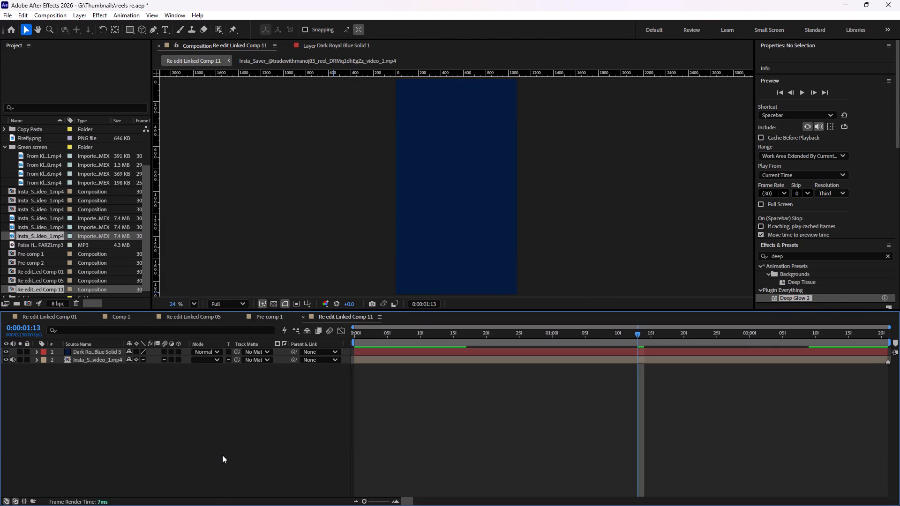
{"action": "key", "text": "ctrl+v"}
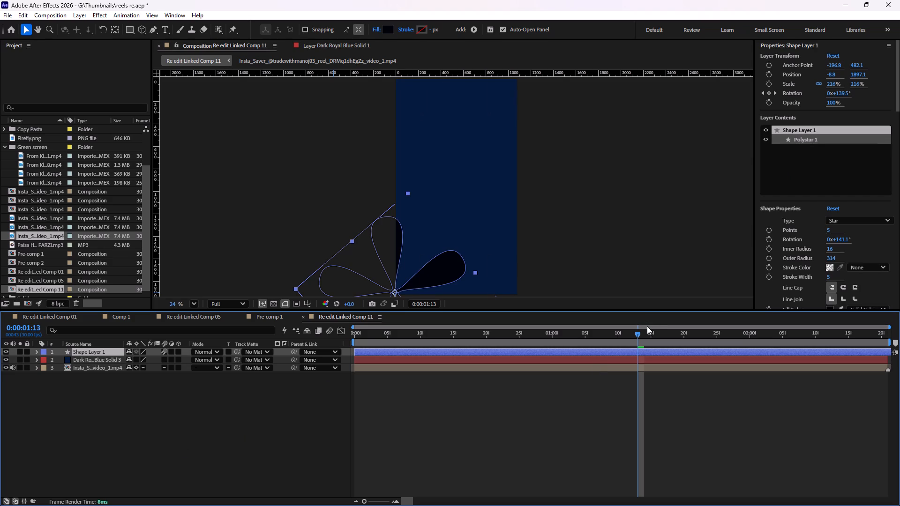
{"action": "left_click_drag", "start_coordinate": [637, 333], "coordinate": [292, 347]}
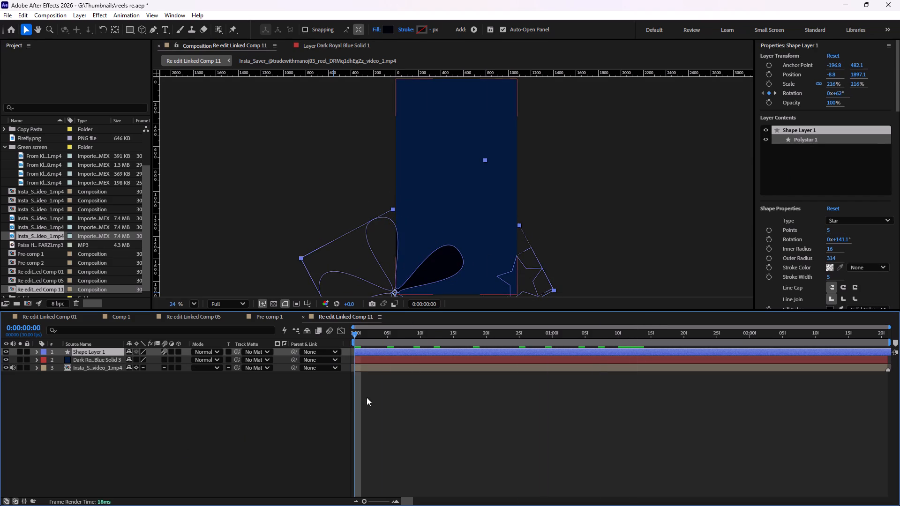
{"action": "left_click", "coordinate": [384, 419]}
{"action": "key", "text": "space"}
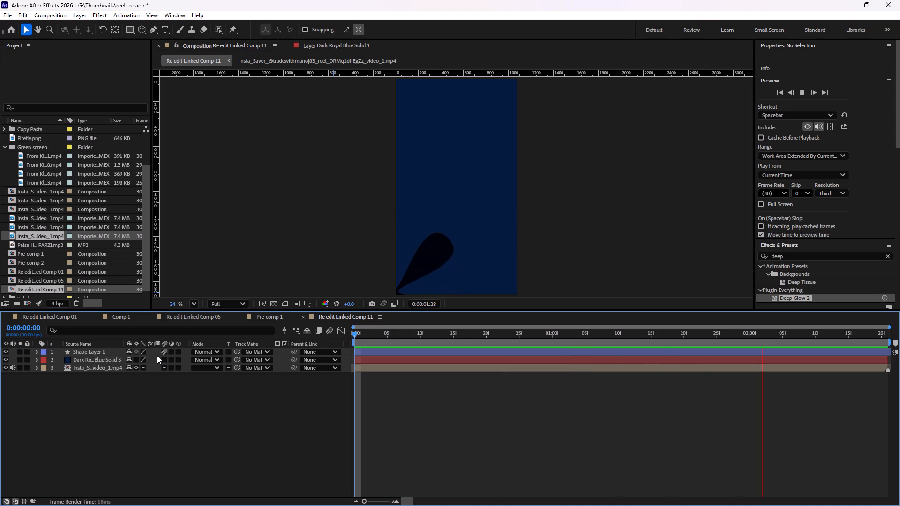
{"action": "key", "text": "space"}
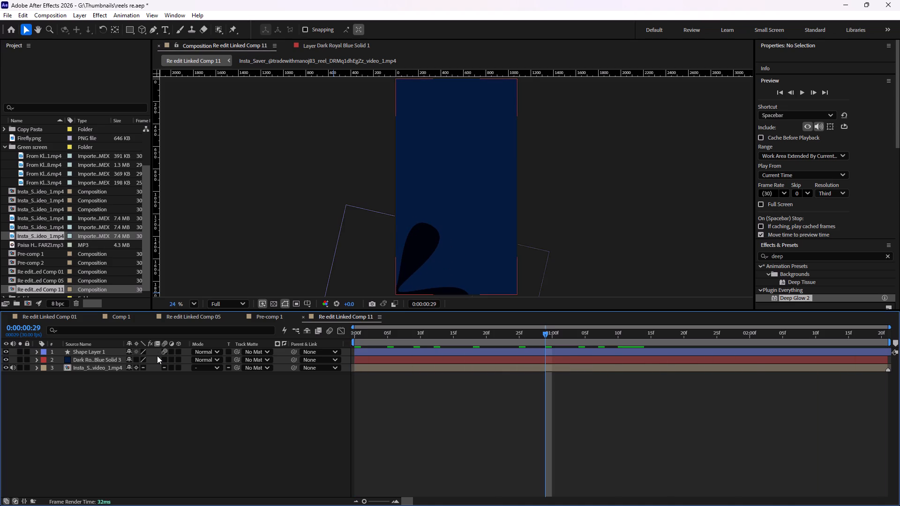
Duplicate the petal shape layer and move the copy to the frame's upper-right corner, at about 1066, -65.
{"action": "left_click", "coordinate": [104, 355]}
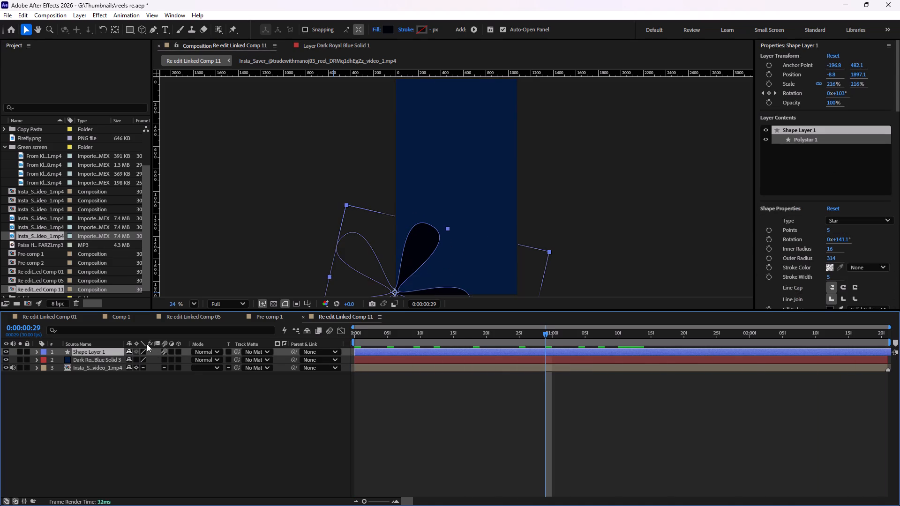
{"action": "key", "text": "ctrl+d"}
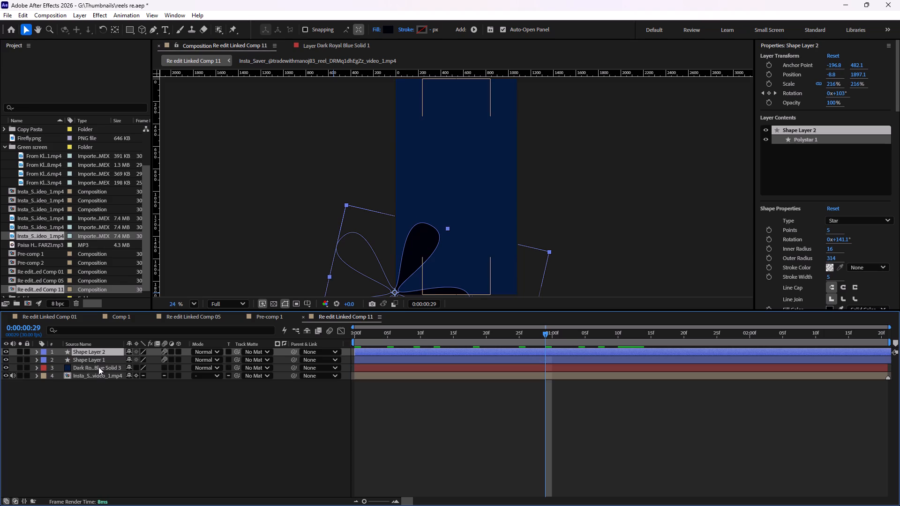
{"action": "left_click_drag", "start_coordinate": [402, 280], "coordinate": [410, 241]}
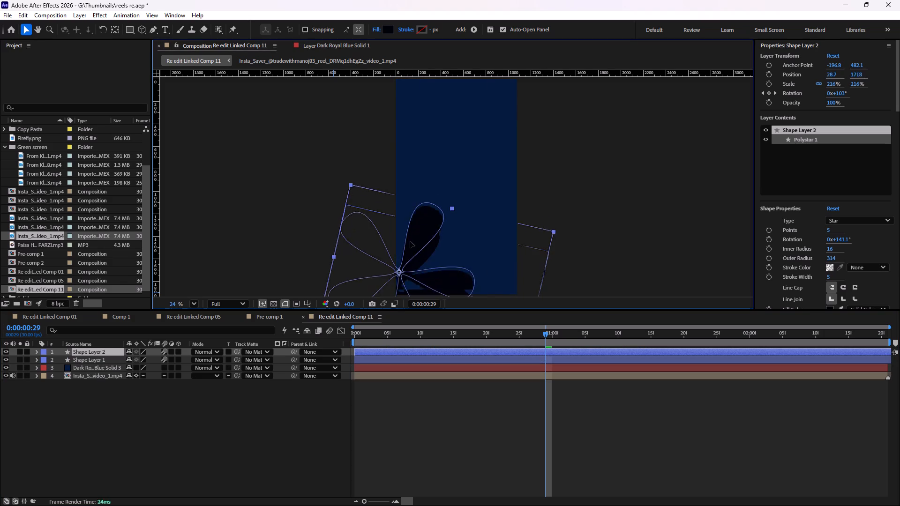
{"action": "left_click_drag", "start_coordinate": [410, 241], "coordinate": [478, 88]}
{"action": "left_click_drag", "start_coordinate": [472, 119], "coordinate": [515, 86]}
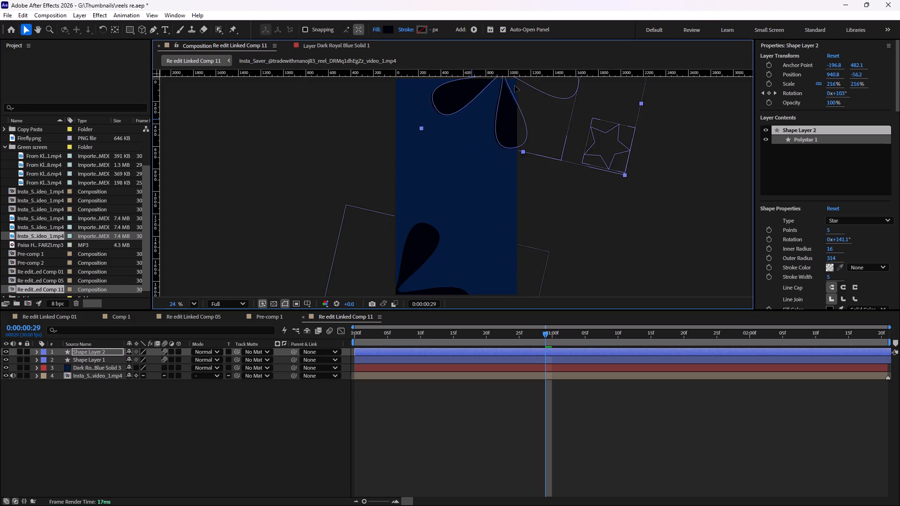
{"action": "left_click_drag", "start_coordinate": [515, 86], "coordinate": [516, 90]}
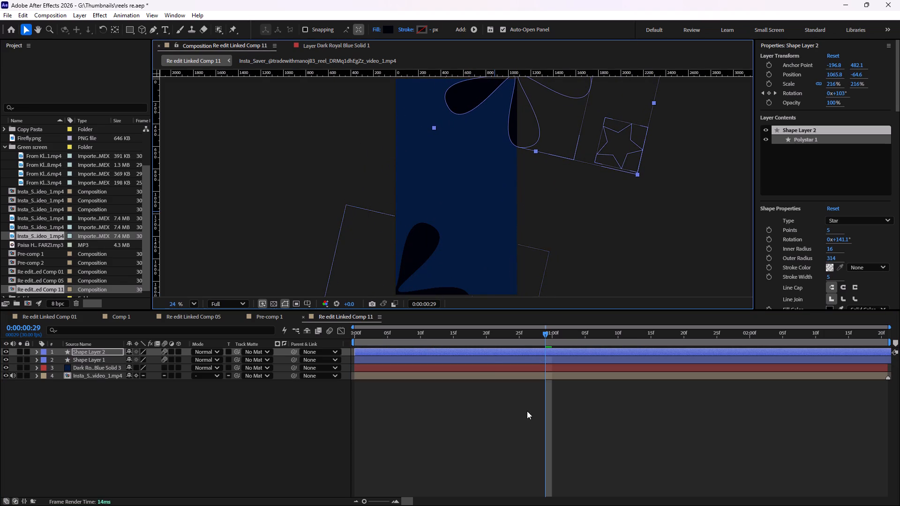
Preview both rotating petal shapes from the start of Re edit Linked Comp 11 and save the project.
{"action": "left_click_drag", "start_coordinate": [542, 334], "coordinate": [395, 335]}
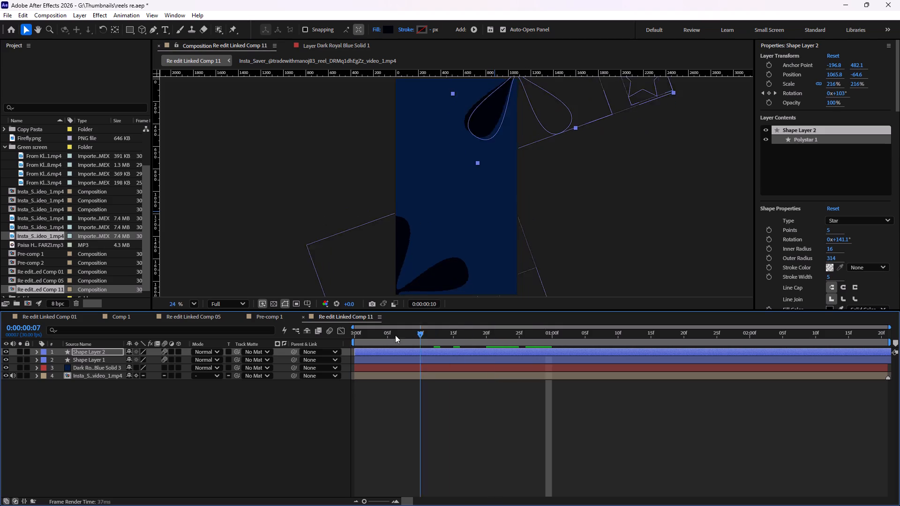
{"action": "left_click_drag", "start_coordinate": [395, 335], "coordinate": [313, 335]}
{"action": "left_click", "coordinate": [371, 429]}
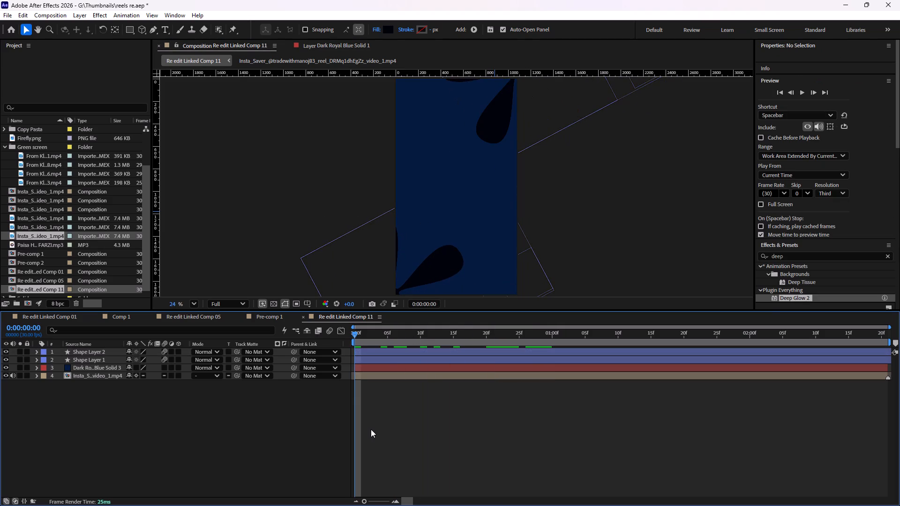
{"action": "key", "text": "space"}
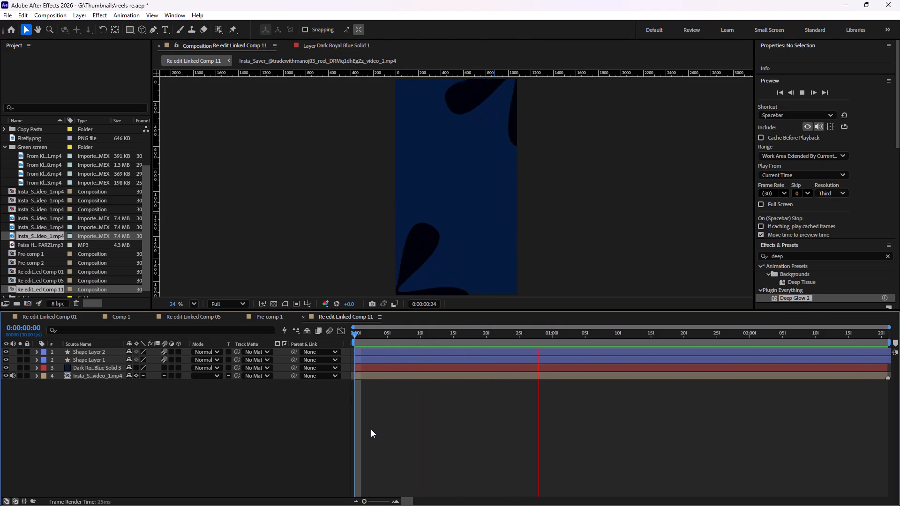
{"action": "key", "text": "space"}
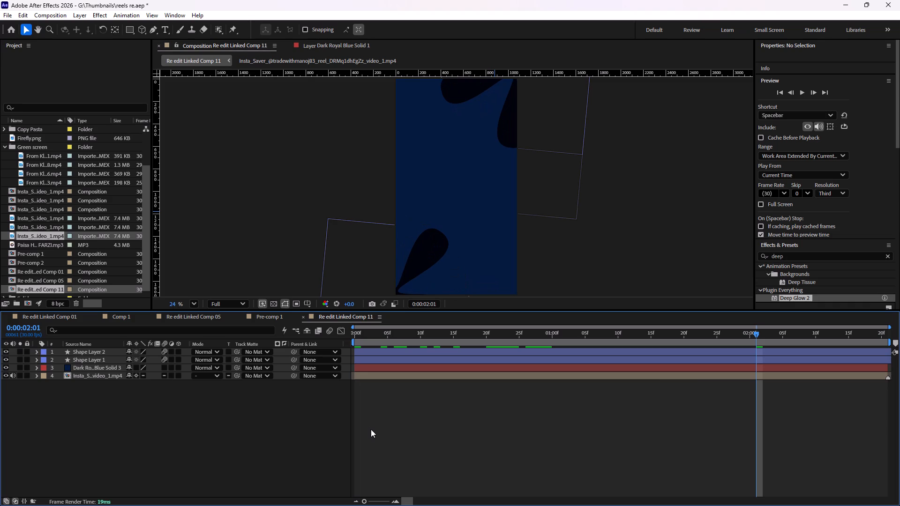
{"action": "key", "text": "ctrl+s"}
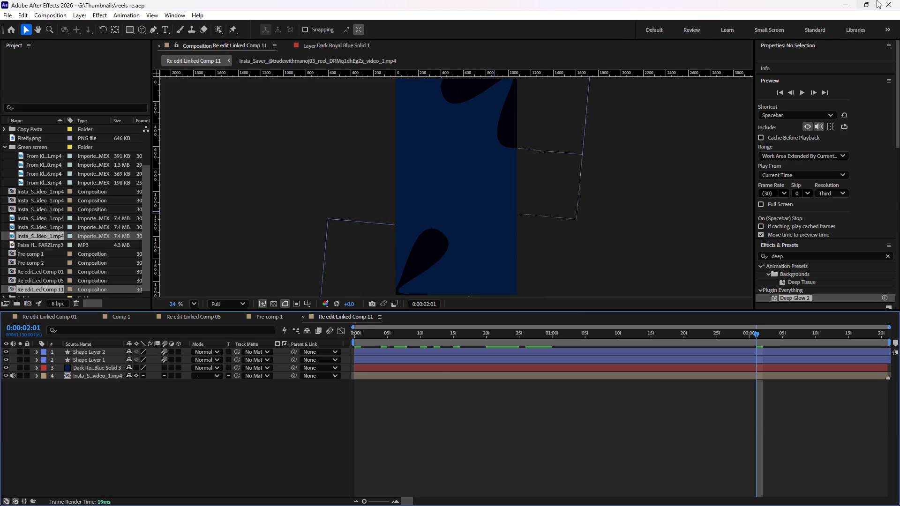
Switch to Premiere and play Sequence 03 from just before the Re edit Linked Comp 11 clip to check the new background.
{"action": "left_click", "coordinate": [882, 1]}
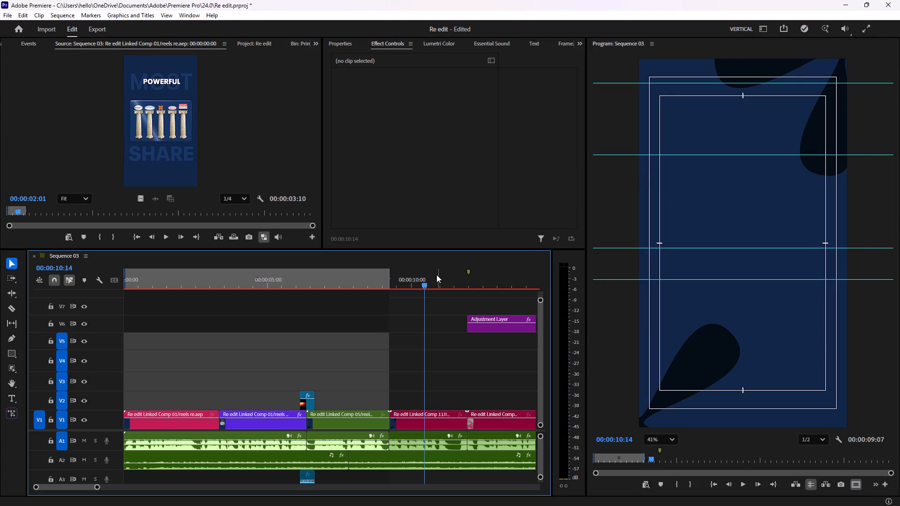
{"action": "left_click_drag", "start_coordinate": [421, 283], "coordinate": [407, 283]}
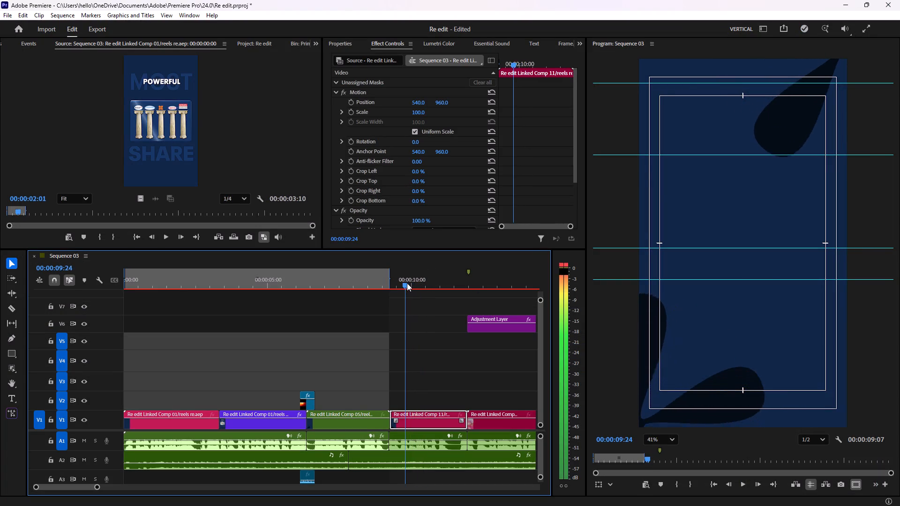
{"action": "left_click_drag", "start_coordinate": [407, 283], "coordinate": [386, 284]}
{"action": "key", "text": "space"}
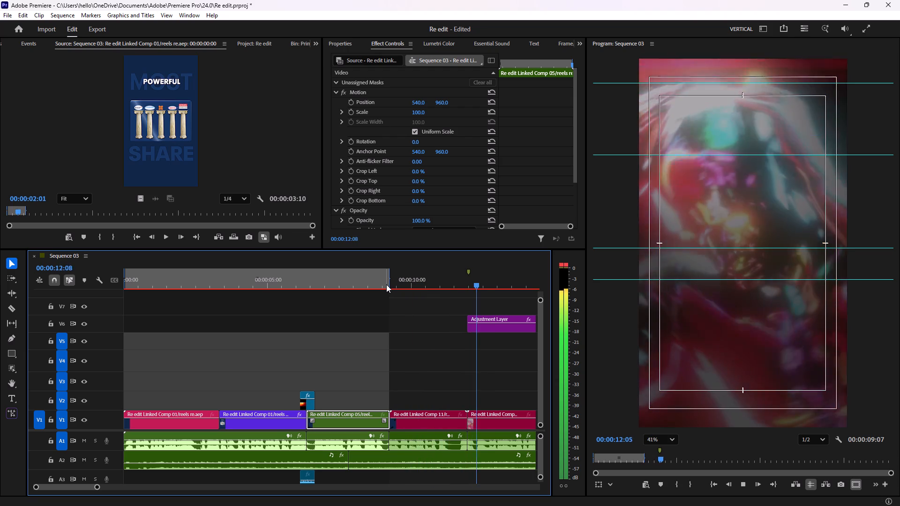
Replay Sequence 03 around the Re edit Linked Comp 11 clip, checking the rotating petal background and the cuts to the neighbouring clips.
{"action": "key", "text": "space"}
{"action": "key", "text": "space"}
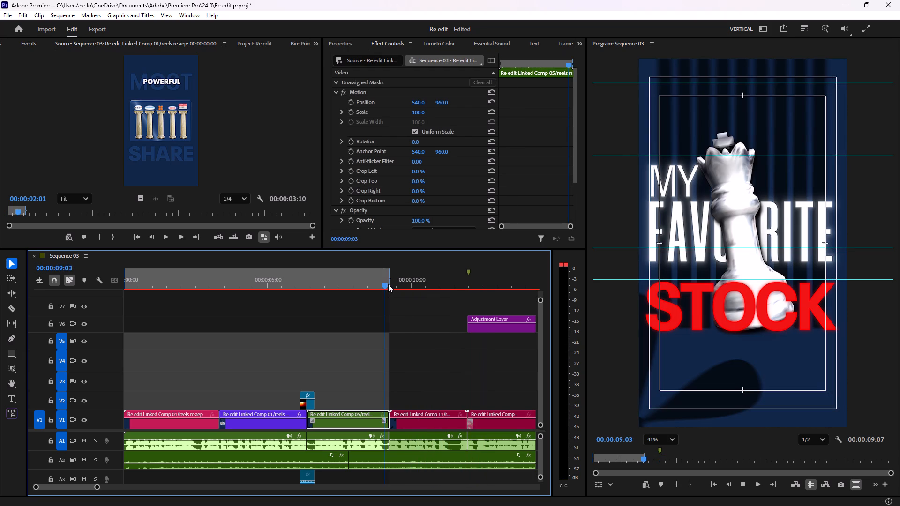
{"action": "key", "text": "space"}
{"action": "key", "text": "space"}
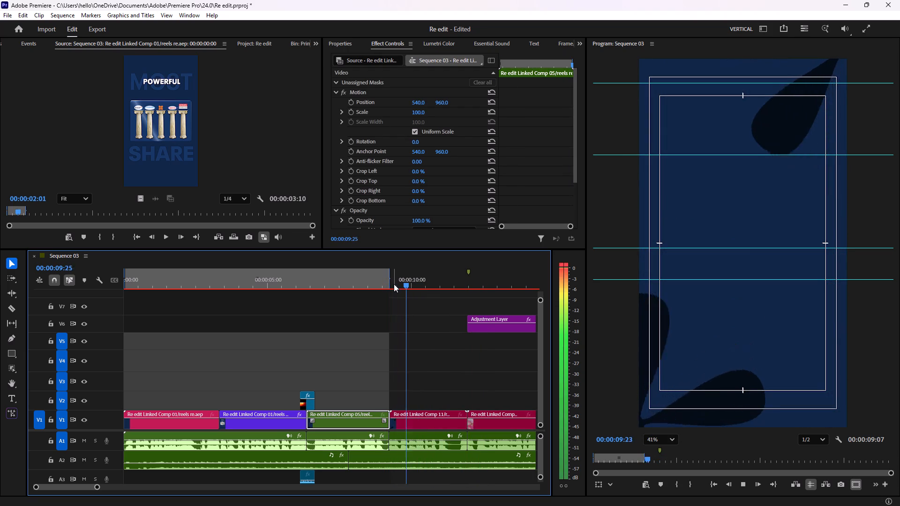
{"action": "key", "text": "space"}
{"action": "key", "text": "space"}
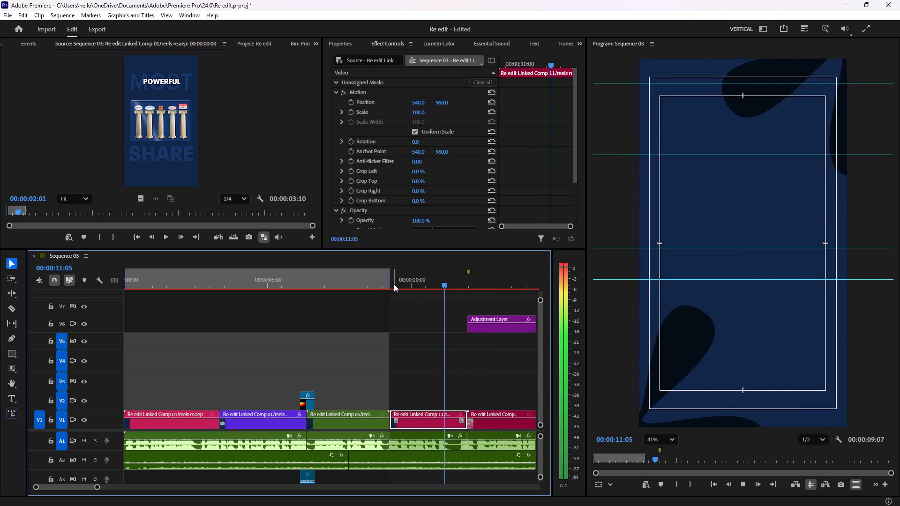
{"action": "key", "text": "space"}
{"action": "key", "text": "space"}
{"action": "key", "text": "space"}
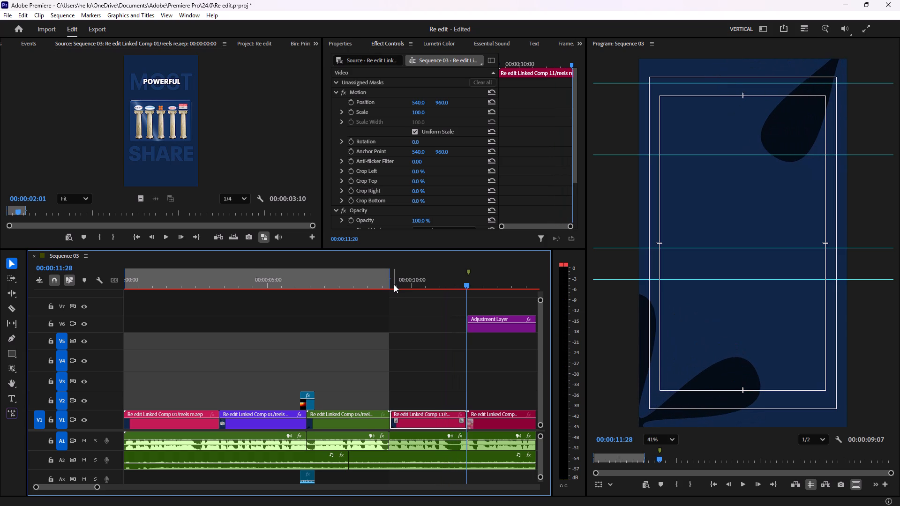
Launch After Effects and, while it loads, replay Sequence 03 in Premiere from the start of the Re edit Linked Comp 11 clip.
{"action": "left_click", "coordinate": [473, 494]}
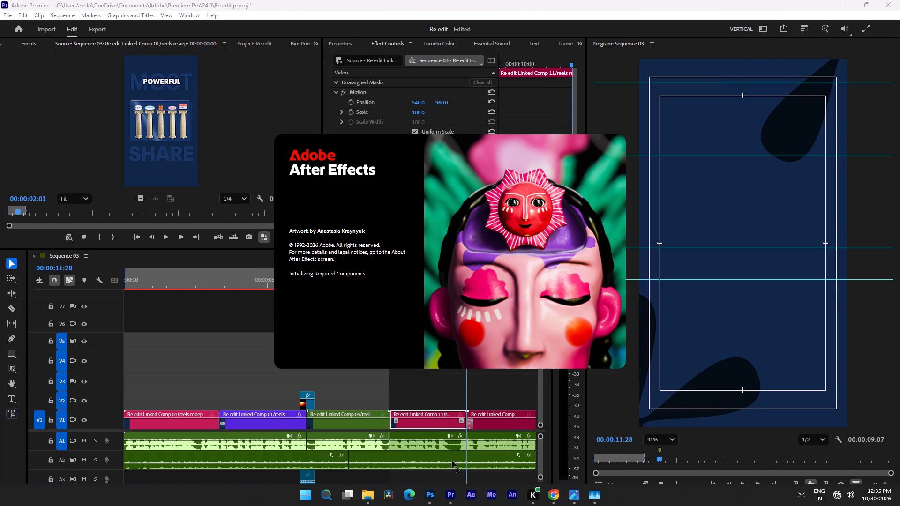
{"action": "left_click", "coordinate": [418, 396]}
{"action": "left_click", "coordinate": [404, 284]}
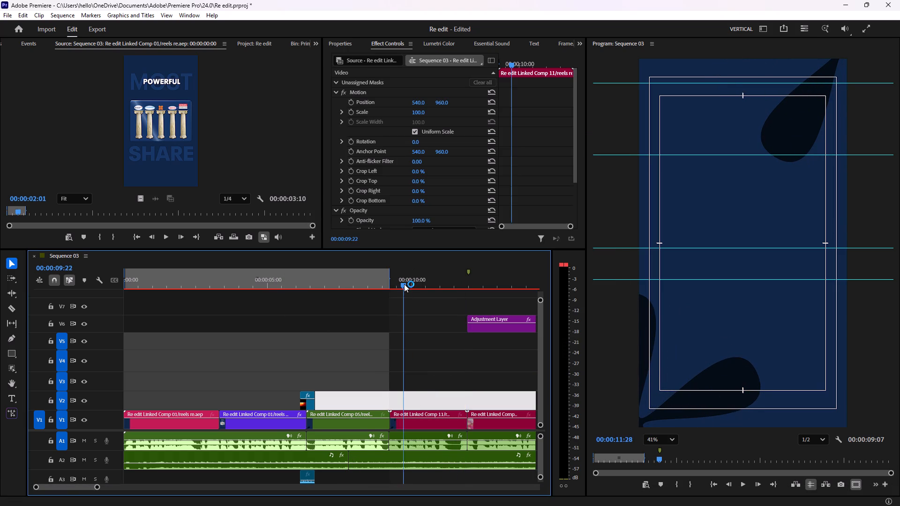
{"action": "key", "text": "space"}
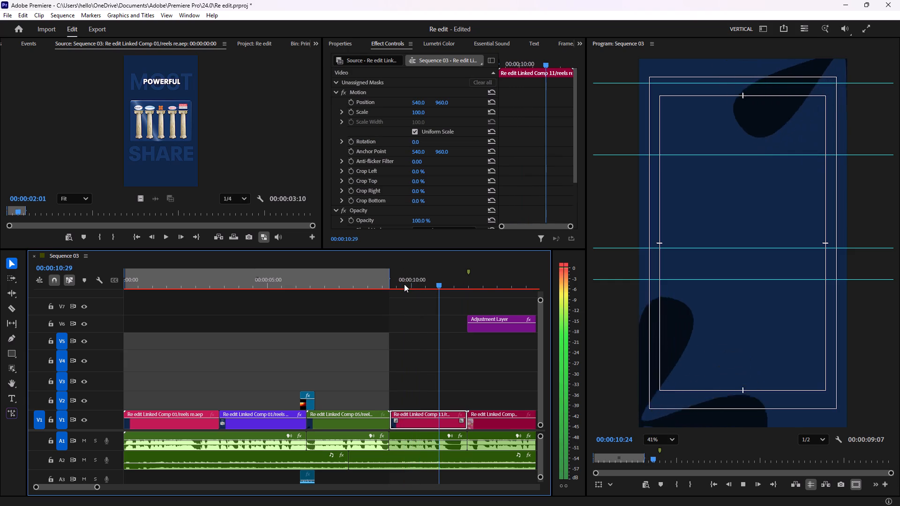
{"action": "key", "text": "space"}
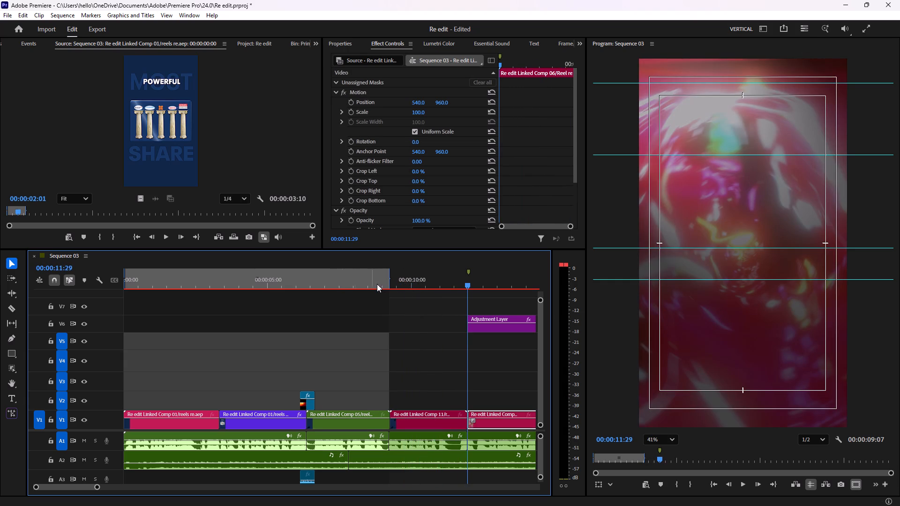
{"action": "left_click", "coordinate": [394, 284]}
{"action": "key", "text": "space"}
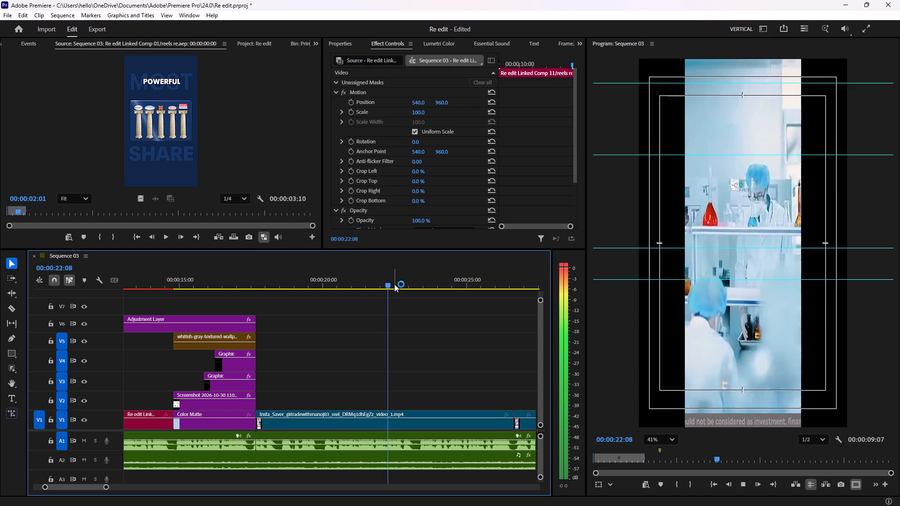
Save the Re edit project, and close both Premiere and After Effects.
{"action": "key", "text": "ctrl+s"}
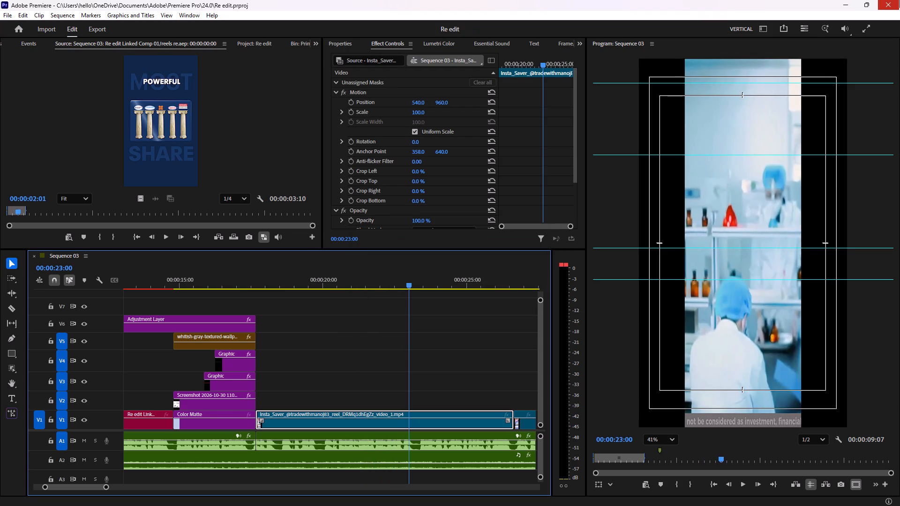
{"action": "left_click", "coordinate": [890, 2]}
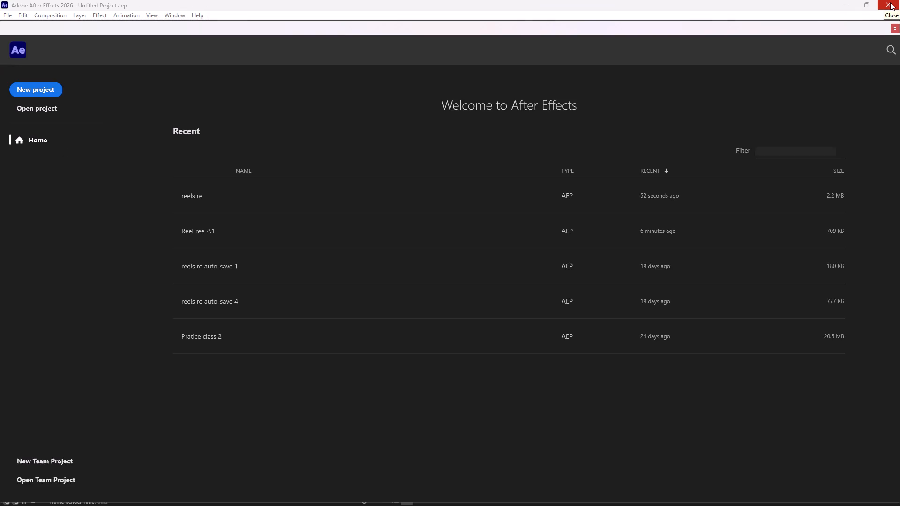
{"action": "left_click", "coordinate": [890, 2]}
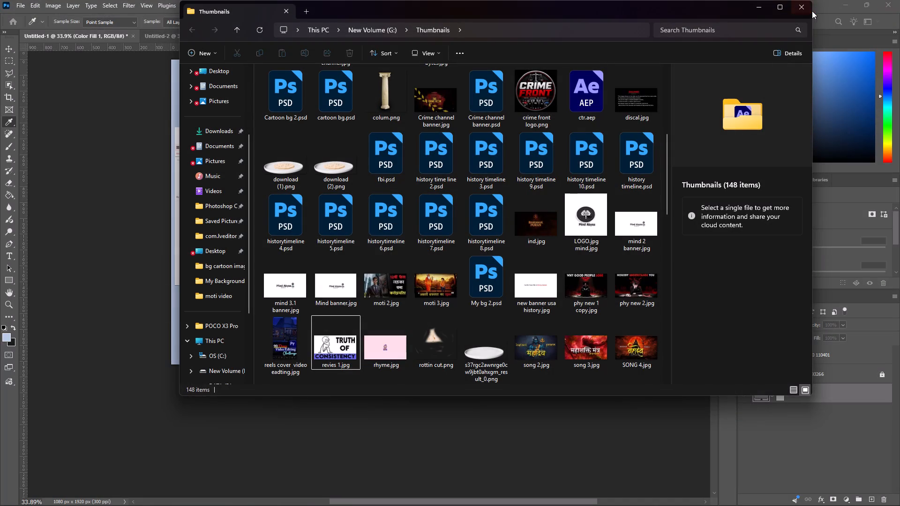
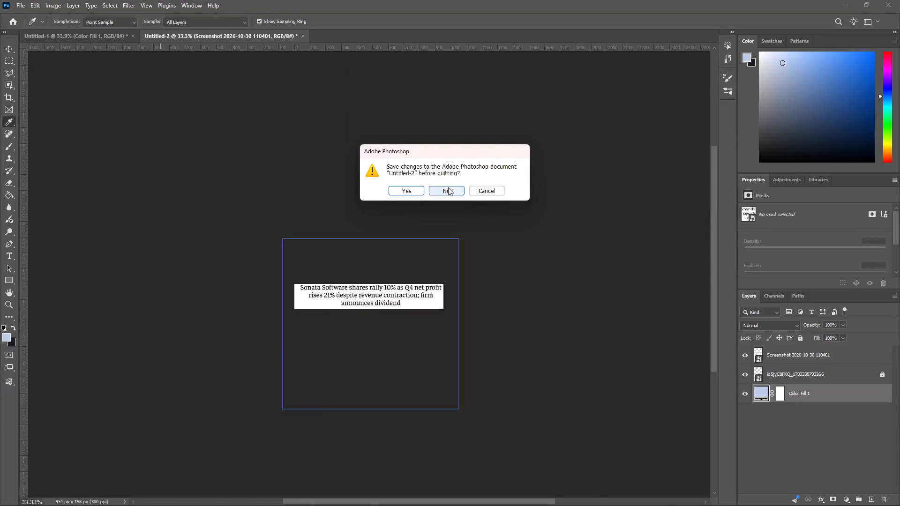
Quit Photoshop without saving the changes to the open untitled documents.
{"action": "left_click", "coordinate": [448, 187]}
{"action": "left_click", "coordinate": [448, 187]}
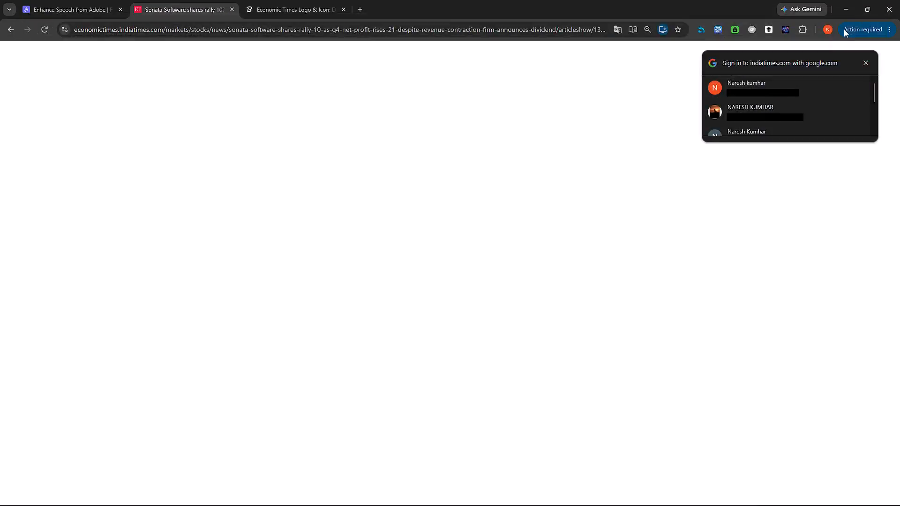
Close the Chrome browser window and the Photos window showing The Economic Times logo.
{"action": "left_click", "coordinate": [889, 9]}
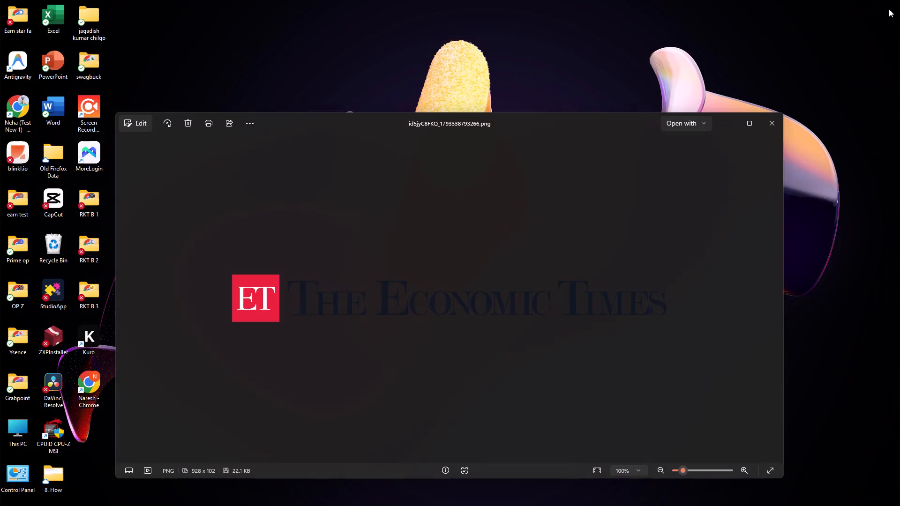
{"action": "left_click", "coordinate": [764, 121]}
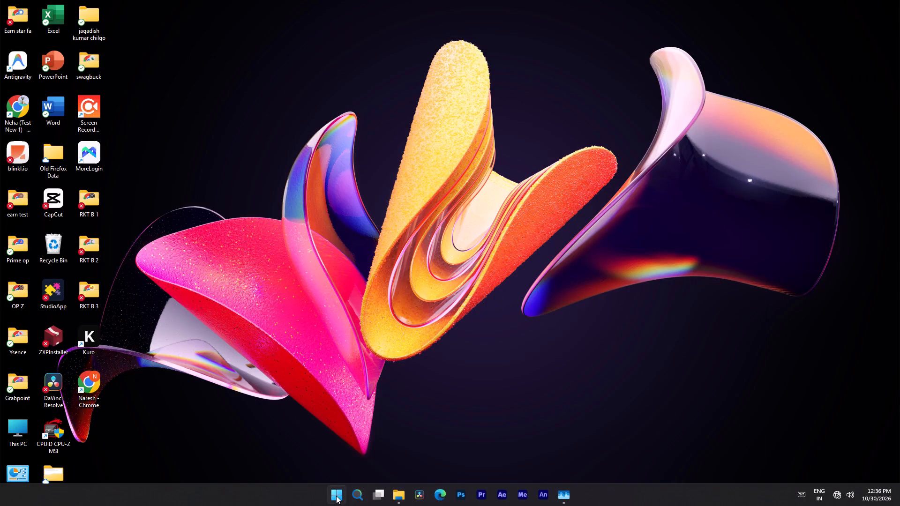
Bring up the Windows power options for locking, sleeping, shutting down or restarting the computer.
{"action": "left_click", "coordinate": [336, 496]}
{"action": "left_click", "coordinate": [546, 465]}
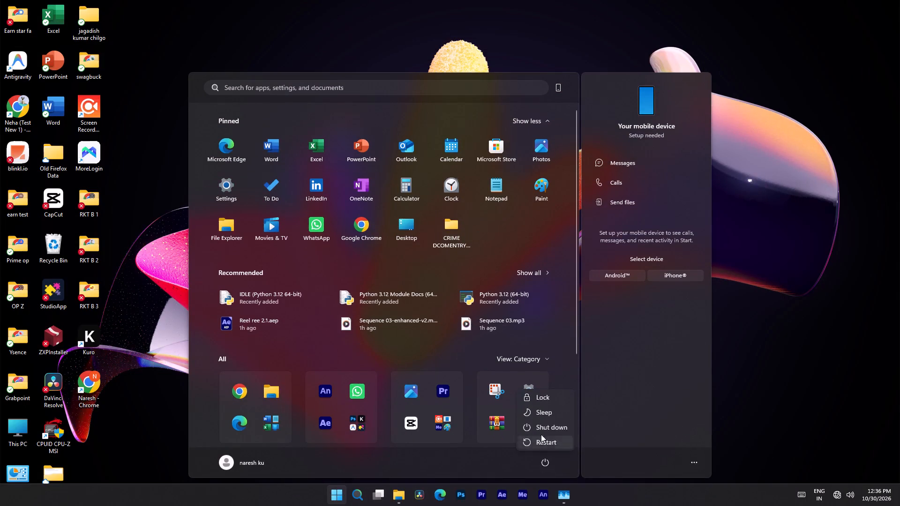